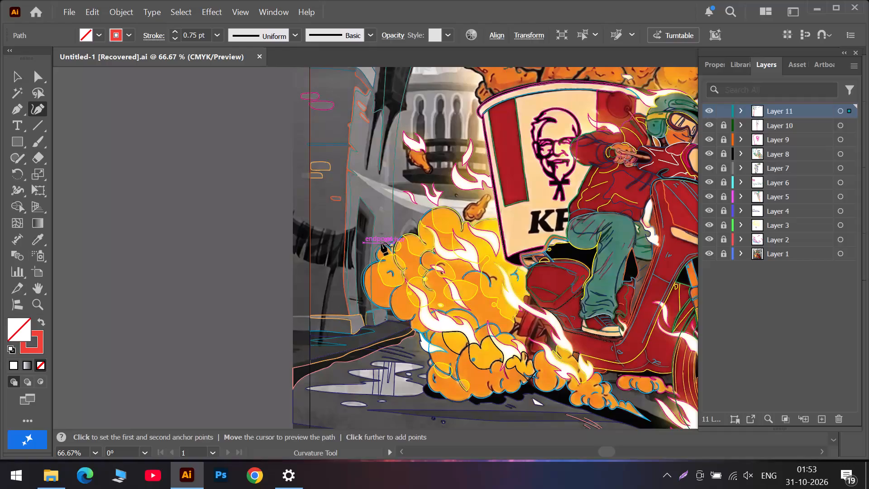
# Examine the traced red outline of the grey tower, from the black spikes down to the window opening.
pyautogui.scroll(8, 381, 243)
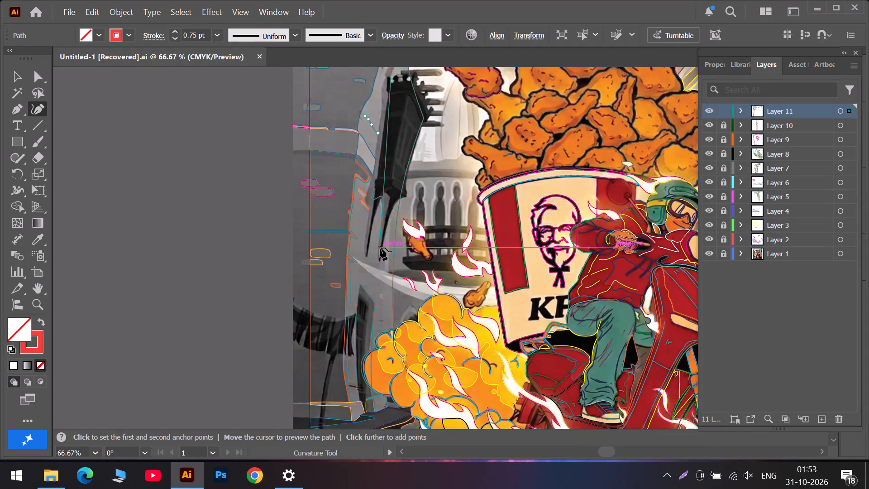
pyautogui.keyDown('alt'); pyautogui.scroll(4, 380, 248); pyautogui.keyUp('alt')
pyautogui.scroll(10, 382, 241)
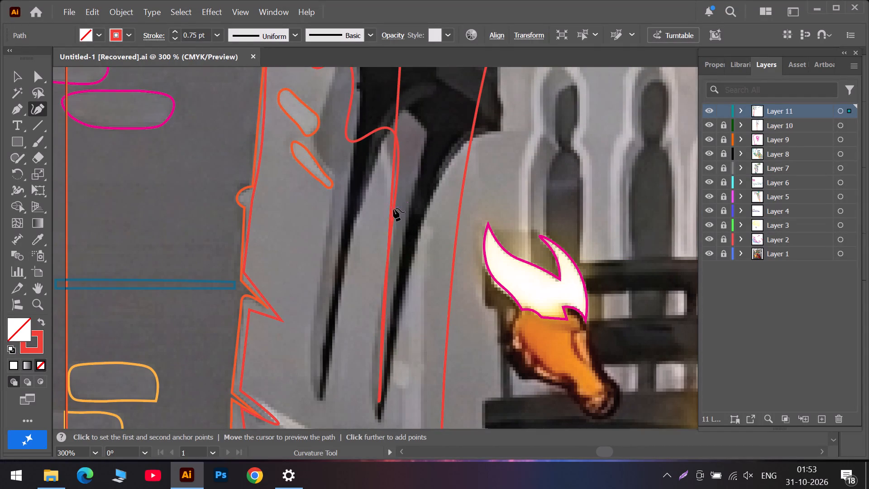
pyautogui.scroll(11, 394, 209)
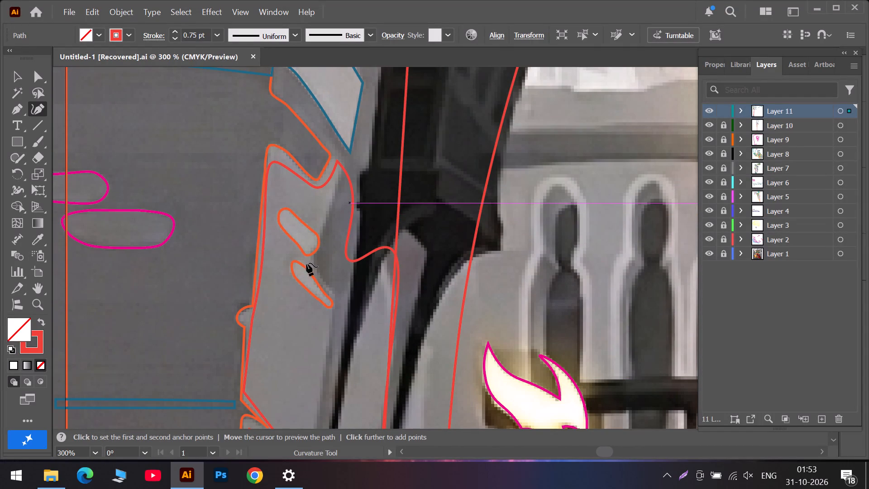
pyautogui.scroll(-19, 304, 288)
pyautogui.scroll(-5, 284, 299)
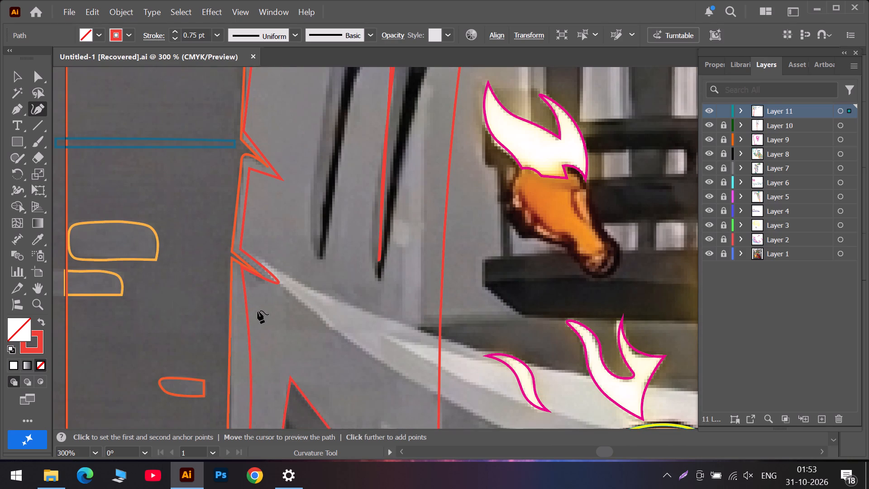
pyautogui.scroll(-12, 258, 316)
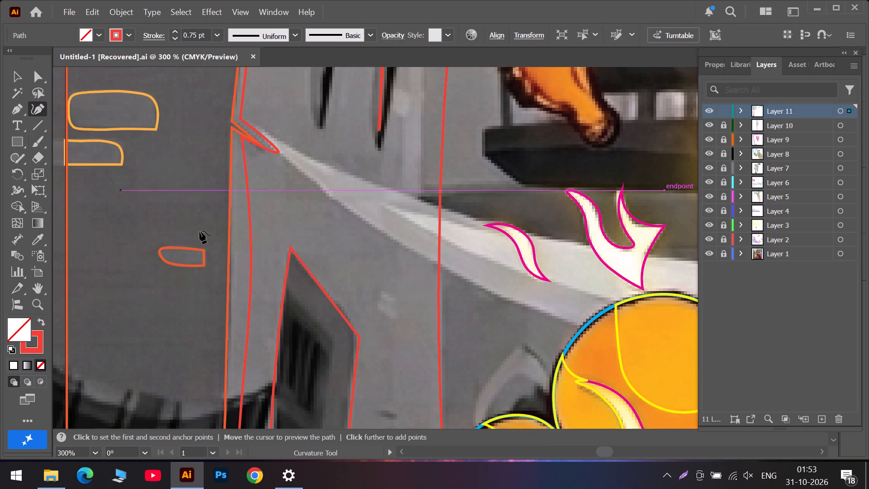
# Select the red tower outline and recolour its stroke to the dark blue swatch.
pyautogui.click(22, 80)
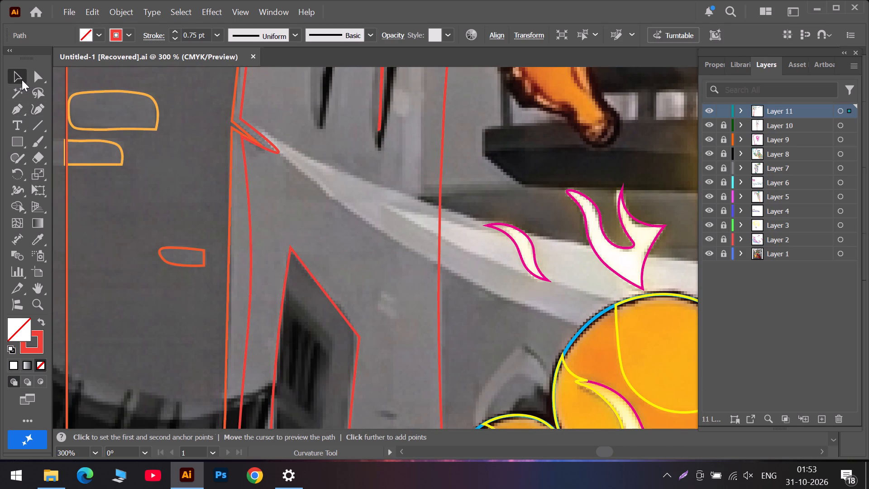
pyautogui.click(248, 312)
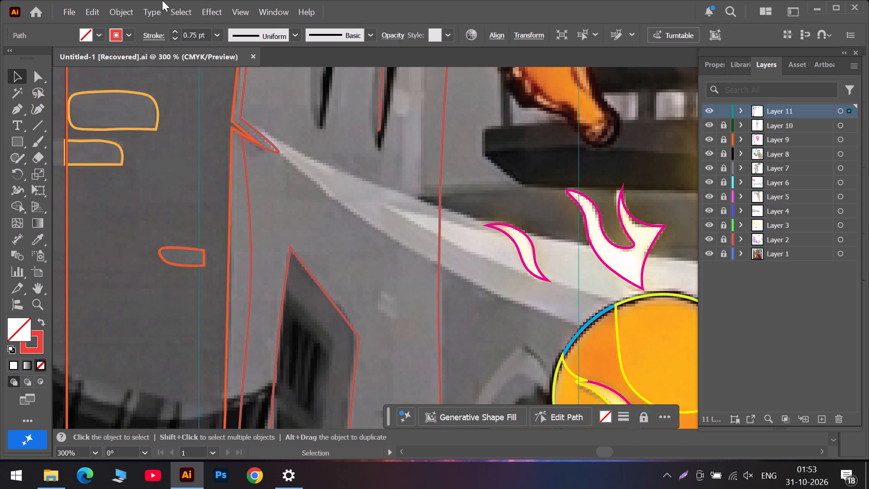
pyautogui.click(130, 38)
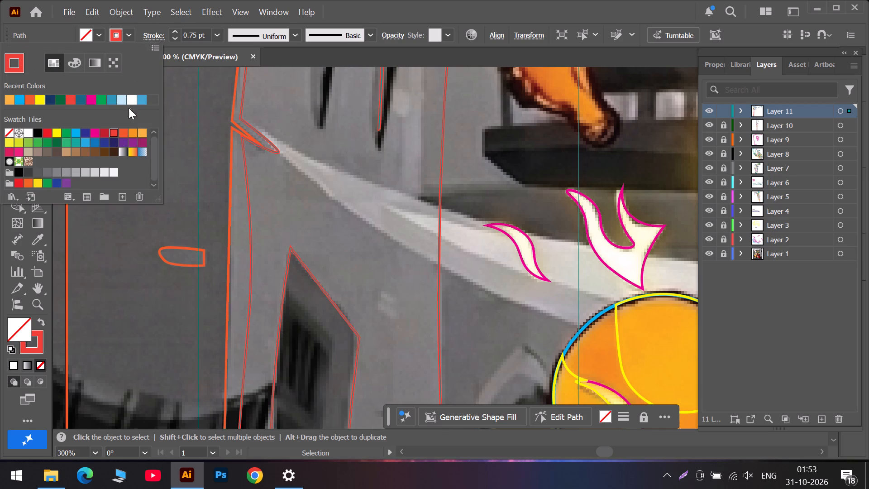
pyautogui.click(141, 101)
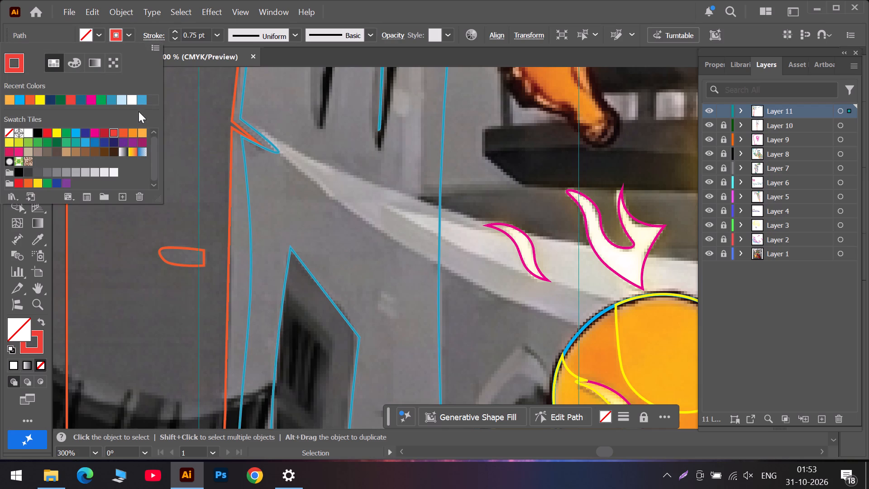
pyautogui.click(101, 100)
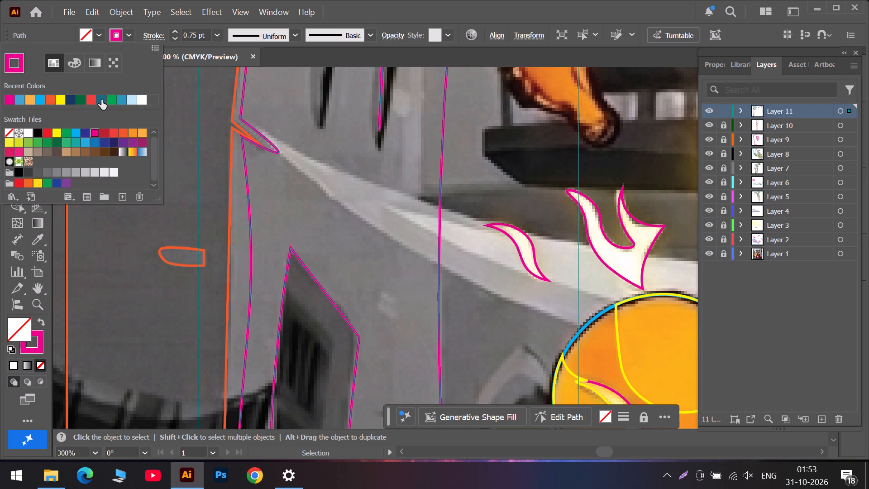
pyautogui.click(83, 133)
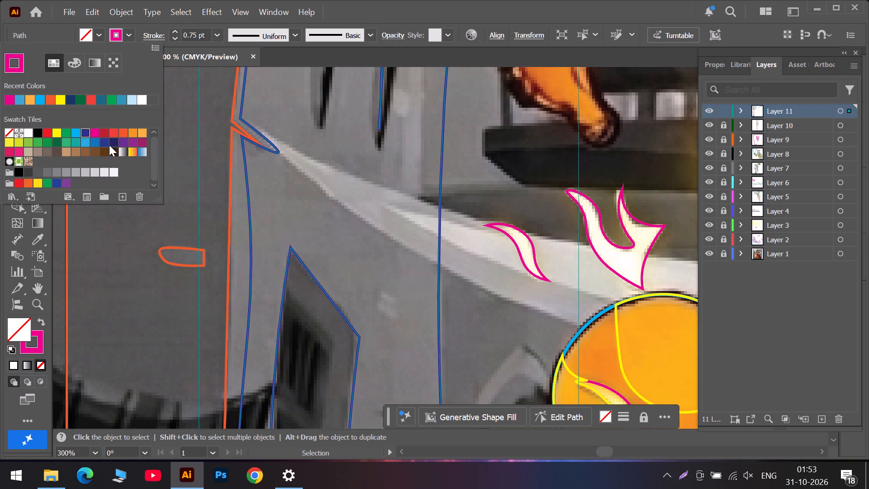
pyautogui.click(282, 192)
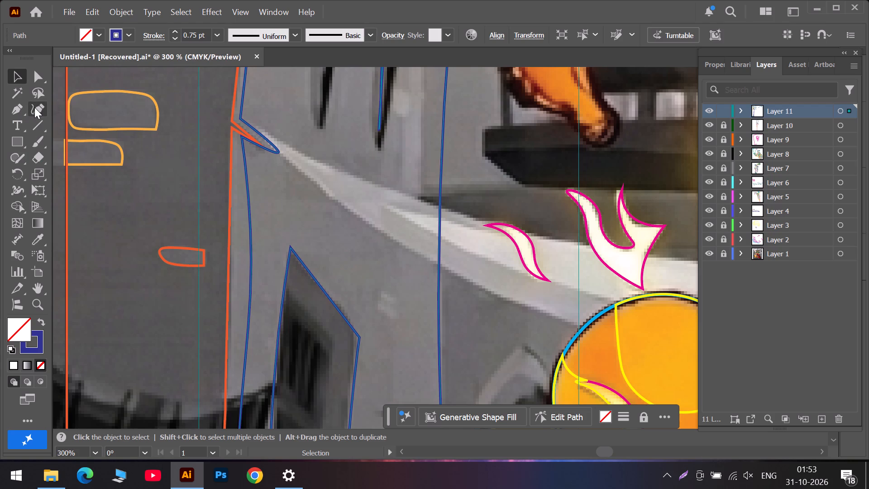
# With the Curvature tool, move the two bottom corner points of the tower's narrow strip onto the orange ledge outline.
pyautogui.click(35, 108)
pyautogui.scroll(-20, 212, 233)
pyautogui.scroll(-18, 223, 228)
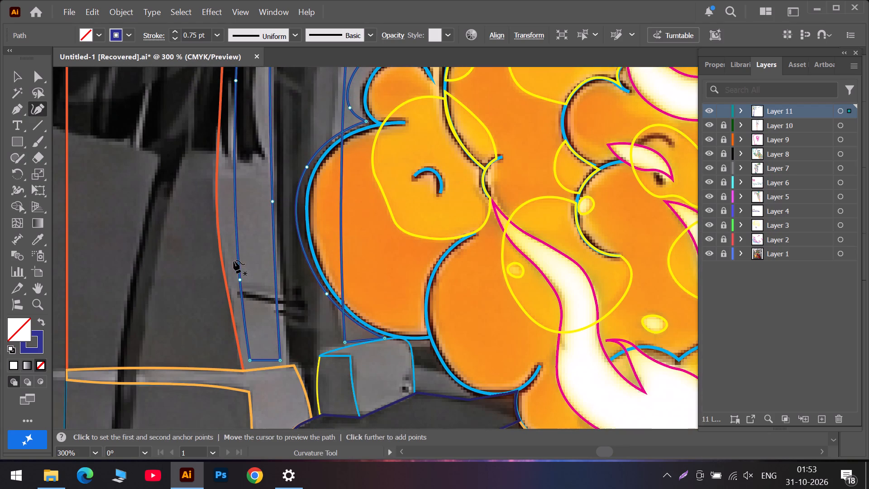
pyautogui.scroll(-4, 234, 260)
pyautogui.moveTo(251, 316); pyautogui.dragTo(247, 320)
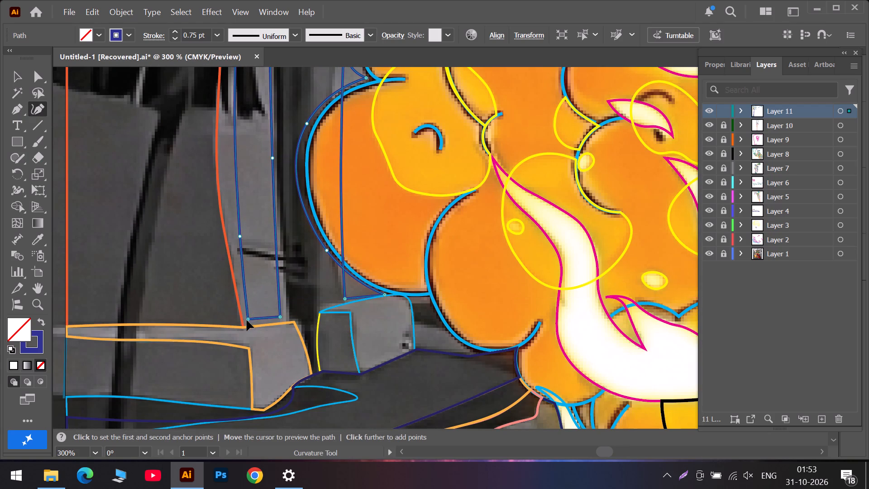
pyautogui.moveTo(247, 320); pyautogui.dragTo(245, 326)
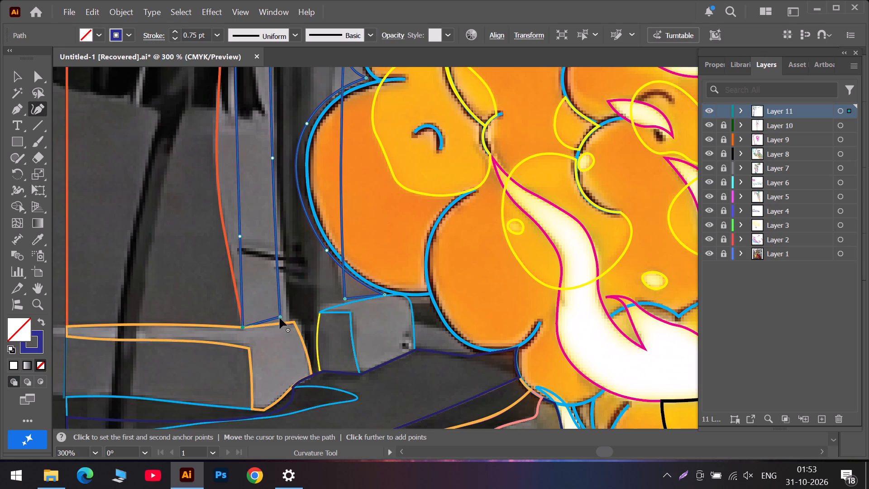
pyautogui.moveTo(280, 317); pyautogui.dragTo(291, 322)
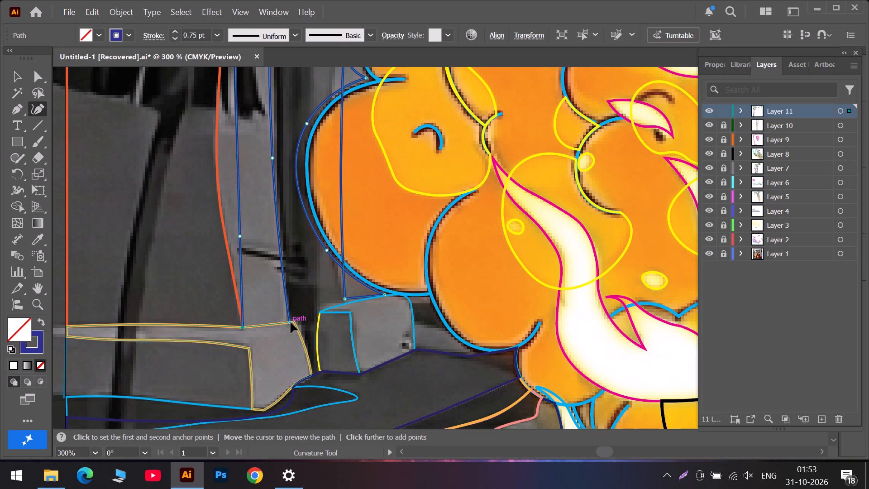
pyautogui.moveTo(291, 322); pyautogui.dragTo(291, 322)
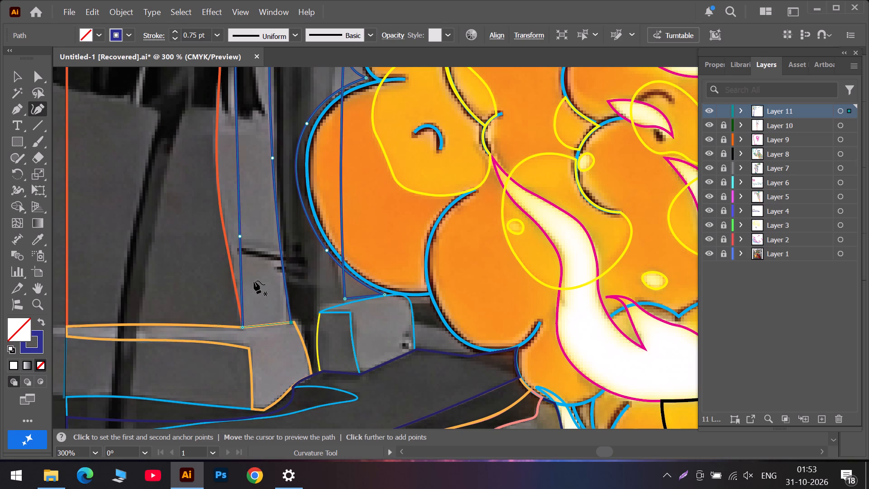
# Reshape the left edge of the dark blue strip by moving its lower anchor points down along the orange-red wall outline.
pyautogui.moveTo(241, 237); pyautogui.dragTo(236, 244)
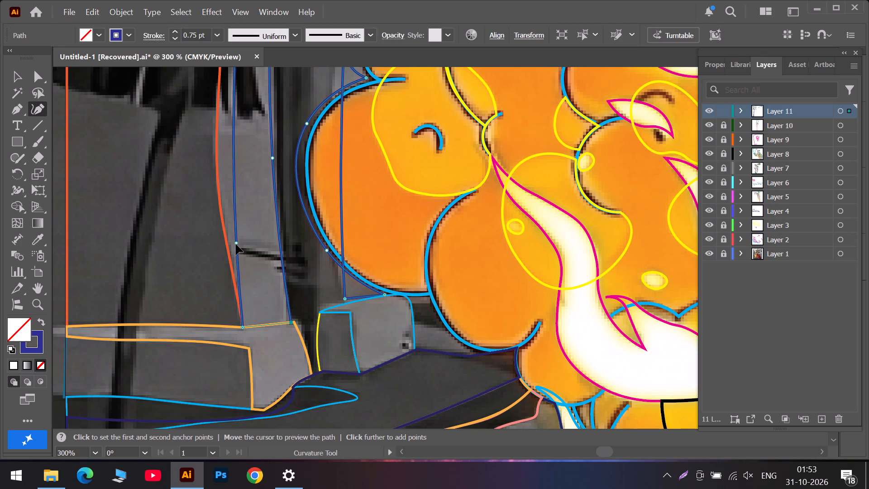
pyautogui.moveTo(236, 244); pyautogui.dragTo(241, 308)
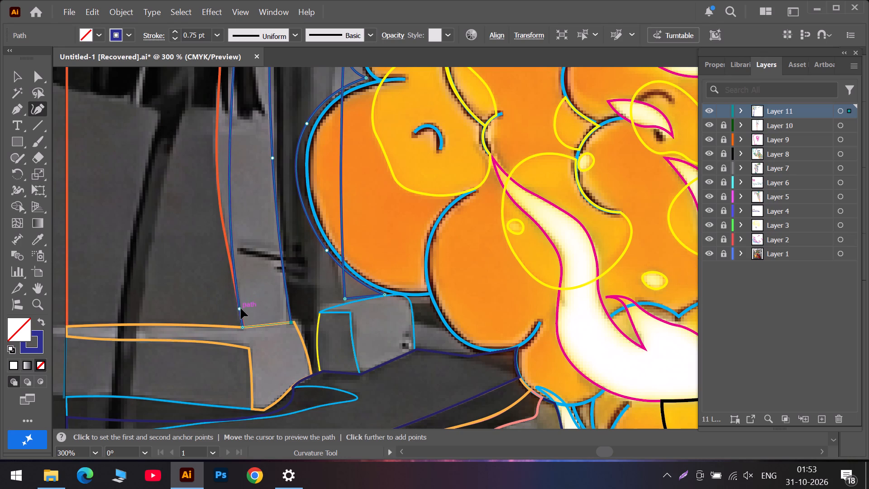
pyautogui.moveTo(241, 308); pyautogui.dragTo(241, 312)
pyautogui.scroll(4, 231, 204)
pyautogui.moveTo(230, 203); pyautogui.dragTo(215, 235)
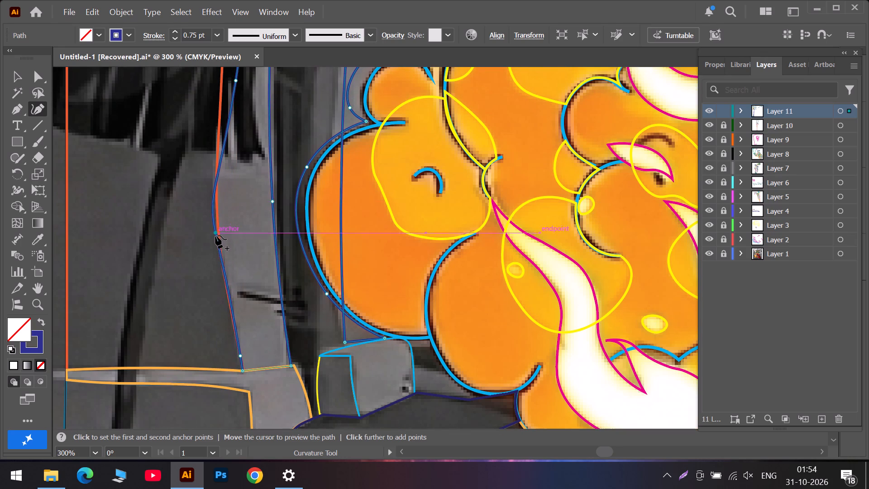
pyautogui.moveTo(215, 235); pyautogui.dragTo(225, 284)
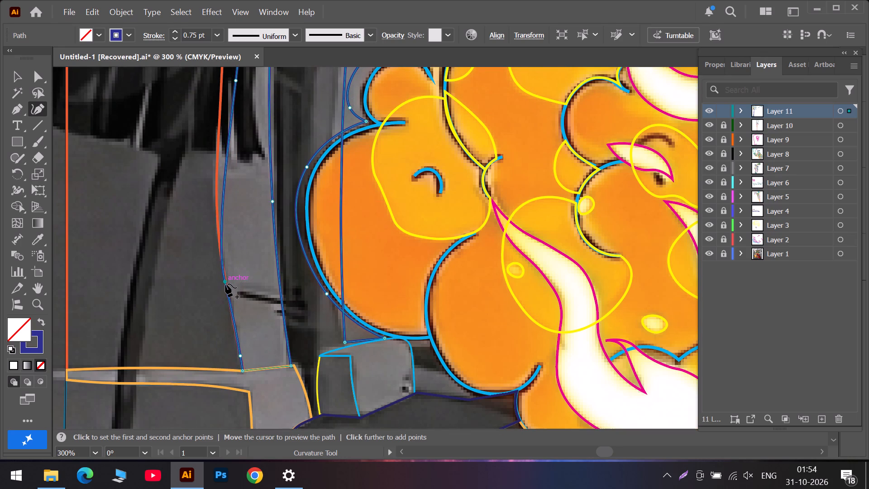
pyautogui.moveTo(225, 284); pyautogui.dragTo(229, 292)
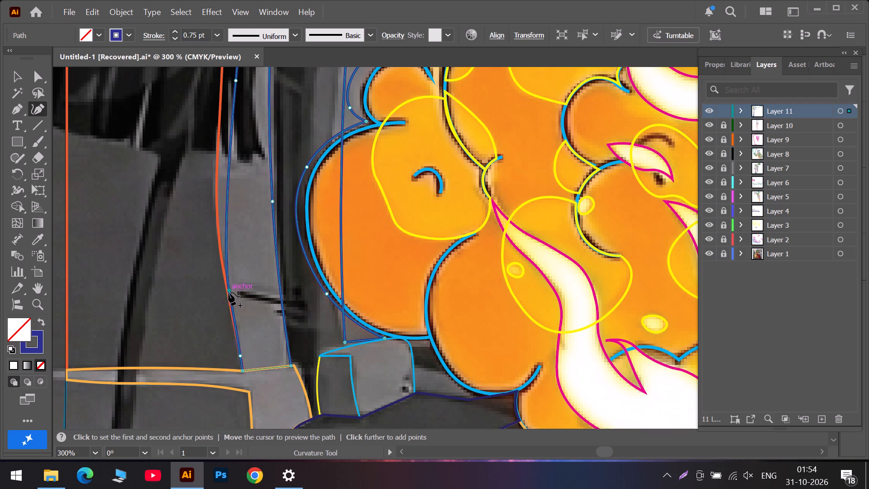
pyautogui.moveTo(229, 292); pyautogui.dragTo(231, 317)
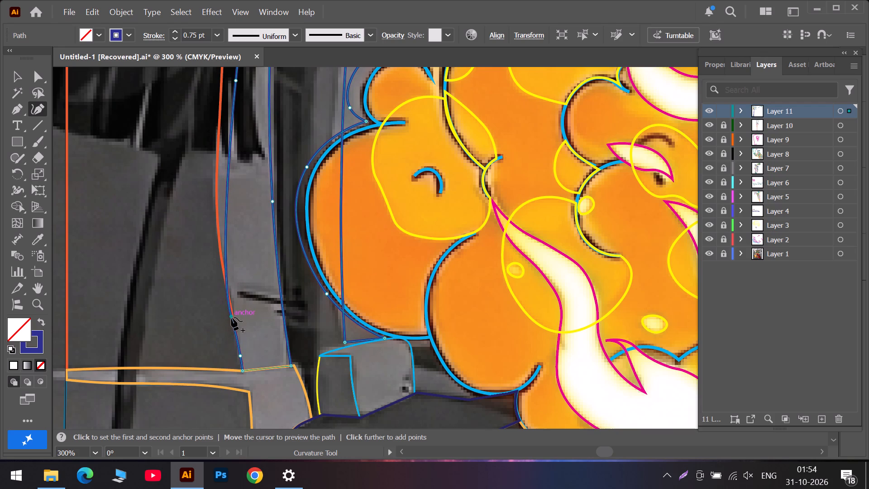
pyautogui.moveTo(231, 317); pyautogui.dragTo(233, 319)
pyautogui.scroll(5, 236, 213)
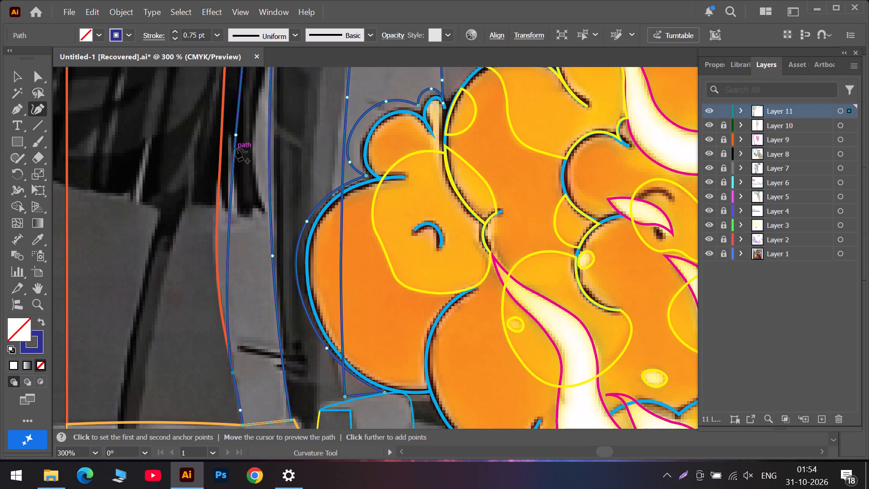
pyautogui.moveTo(236, 135); pyautogui.dragTo(214, 239)
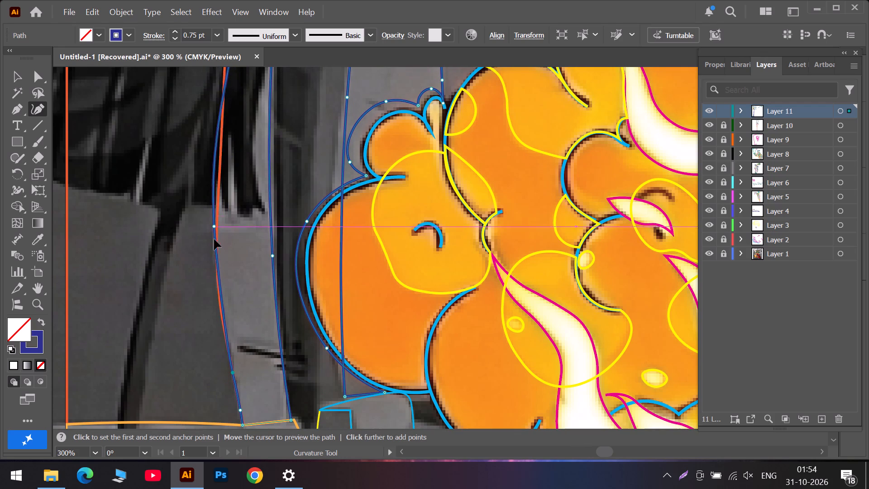
pyautogui.moveTo(214, 239); pyautogui.dragTo(221, 308)
# Fine-tune the left-edge anchor point beside the short black crack so the dark blue curve follows the wall outline.
pyautogui.scroll(1, 225, 244)
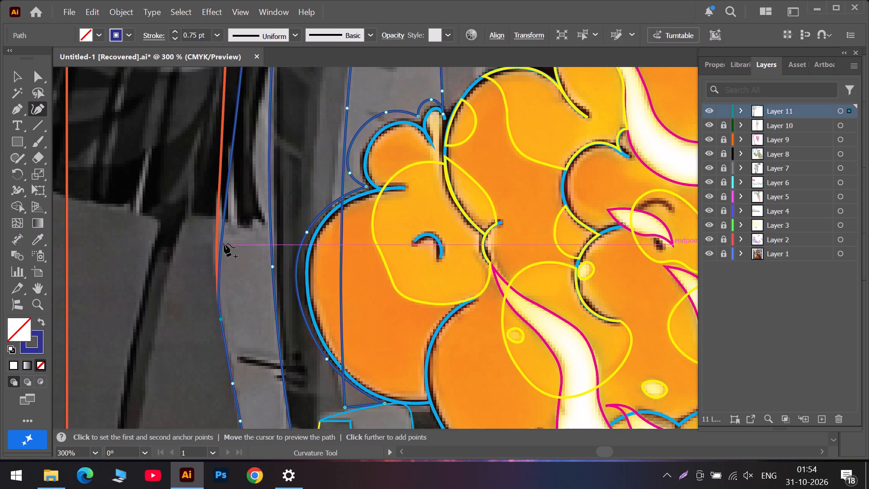
pyautogui.keyDown('alt'); pyautogui.scroll(1, 224, 244); pyautogui.keyUp('alt')
pyautogui.scroll(-12, 224, 244)
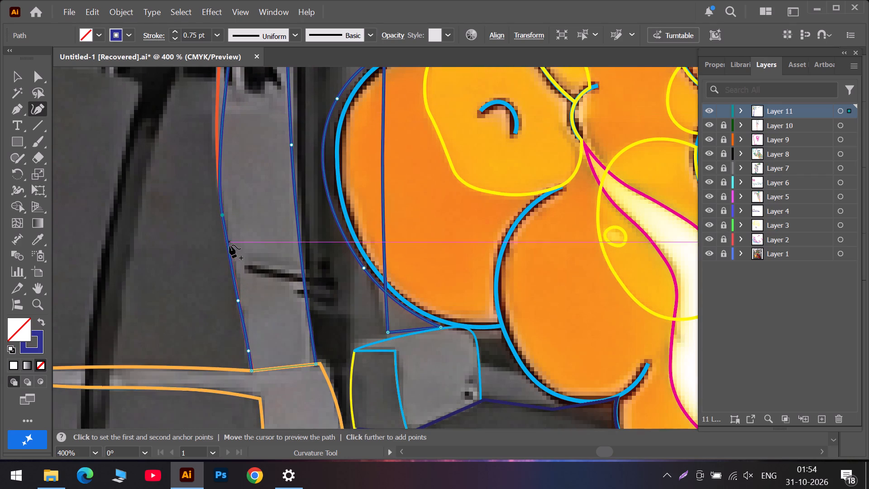
pyautogui.keyDown('alt'); pyautogui.scroll(3, 239, 296); pyautogui.keyUp('alt')
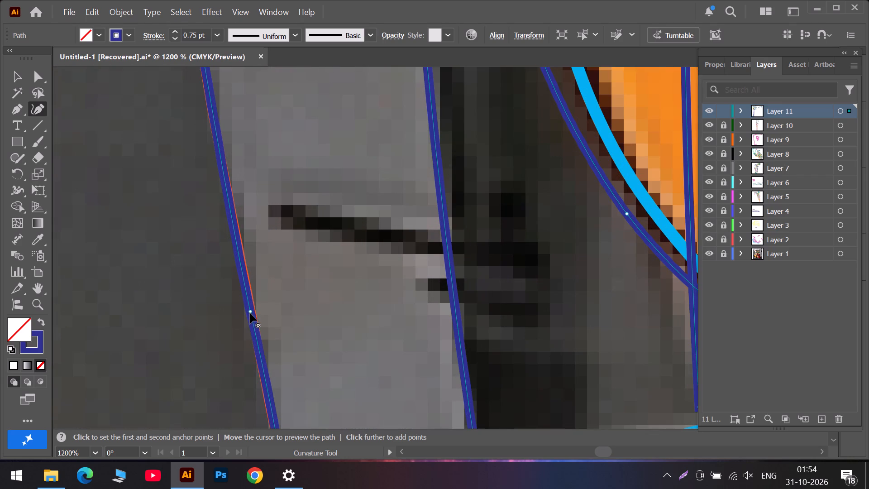
pyautogui.moveTo(250, 313); pyautogui.dragTo(250, 306)
pyautogui.moveTo(250, 306); pyautogui.dragTo(251, 306)
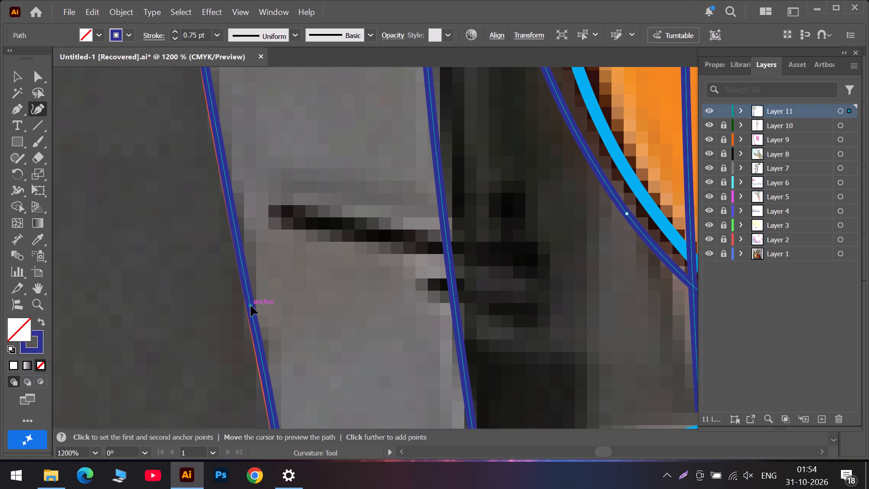
pyautogui.moveTo(251, 306); pyautogui.dragTo(249, 304)
pyautogui.moveTo(249, 304); pyautogui.dragTo(249, 301)
# Add anchor points on the strip's lower left edge, undoing the misplaced one and repositioning one just above the bottom corner.
pyautogui.scroll(-8, 251, 302)
pyautogui.click(267, 287)
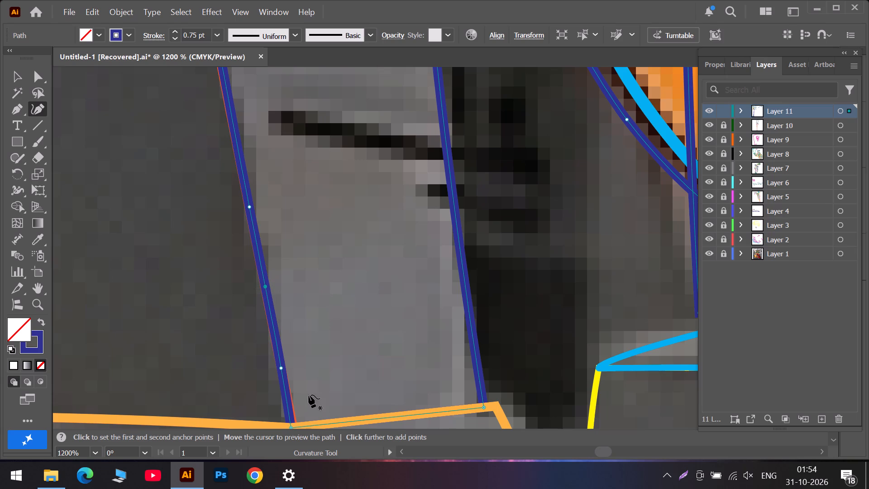
pyautogui.click(289, 424)
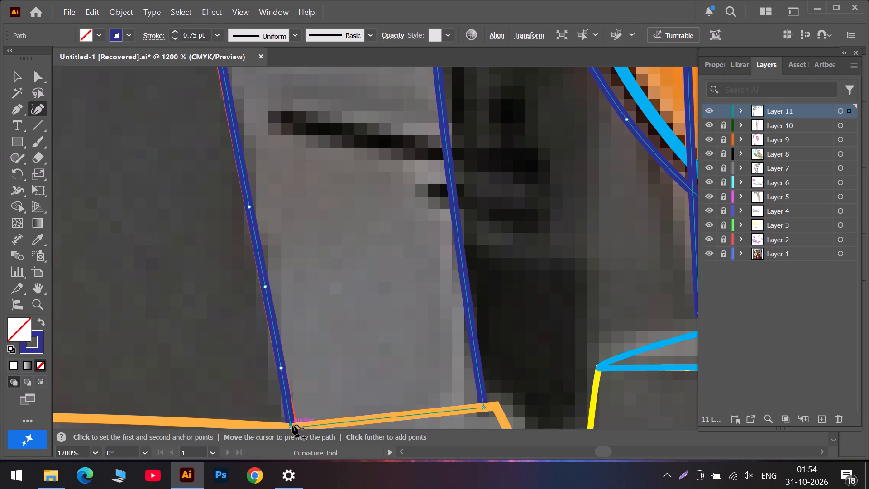
pyautogui.hotkey('ctrl', 'z')
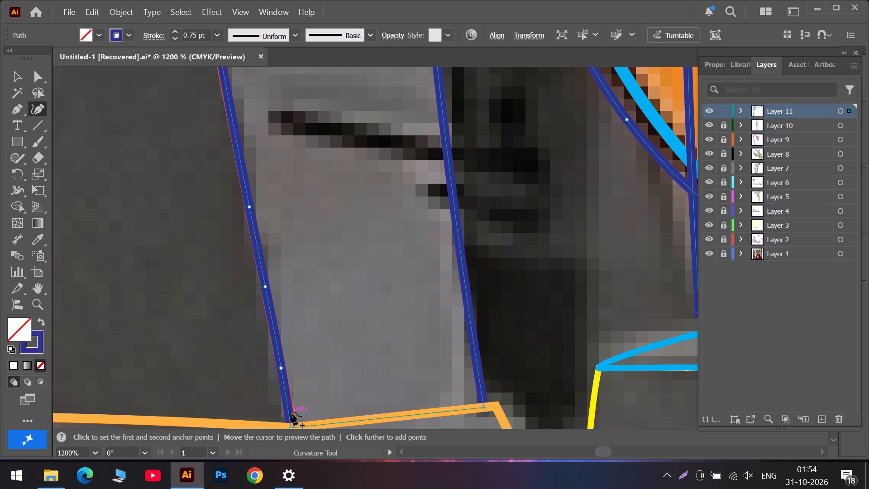
pyautogui.moveTo(290, 412); pyautogui.dragTo(290, 417)
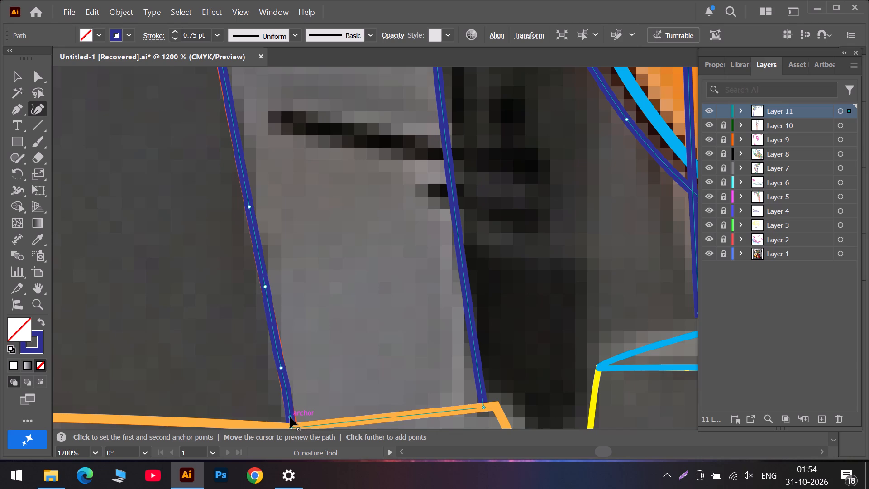
# Undo the last misplaced anchor point and set the strip's lower-left corner point on the orange ledge outline.
pyautogui.hotkey('ctrl', 'z')
pyautogui.click(291, 427)
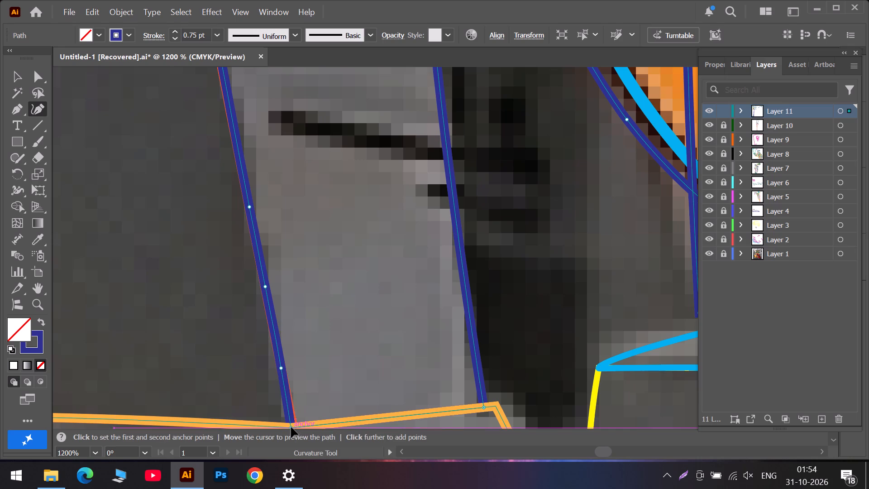
# Add an anchor point on the strip's left edge just above the short black crack and slide it down onto the wall outline.
pyautogui.scroll(5, 258, 283)
pyautogui.scroll(2, 229, 190)
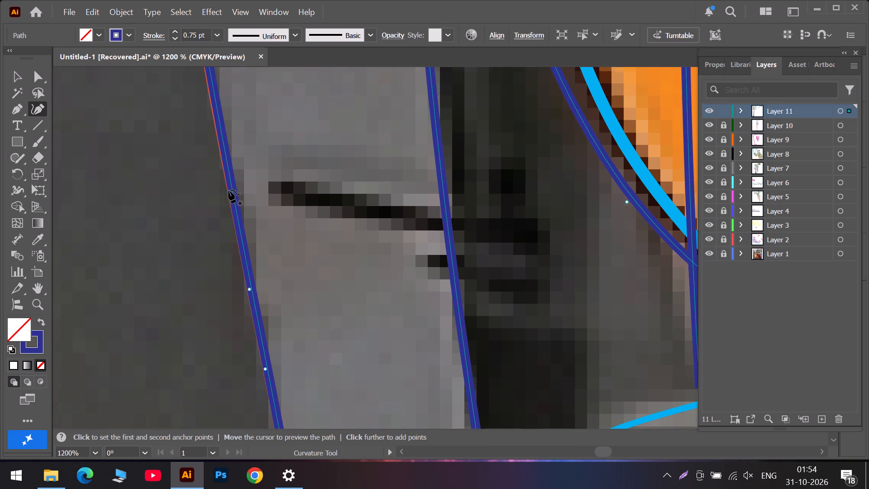
pyautogui.moveTo(221, 137); pyautogui.dragTo(221, 144)
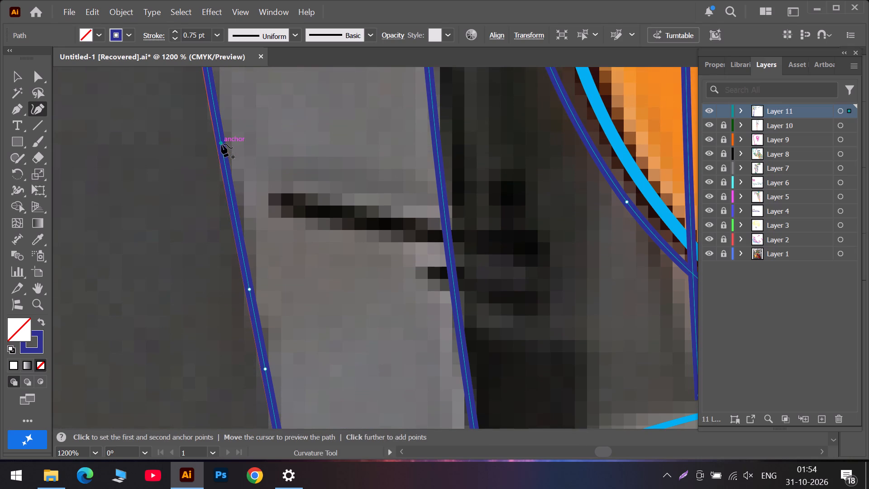
pyautogui.moveTo(221, 144); pyautogui.dragTo(221, 149)
pyautogui.moveTo(221, 149); pyautogui.dragTo(226, 187)
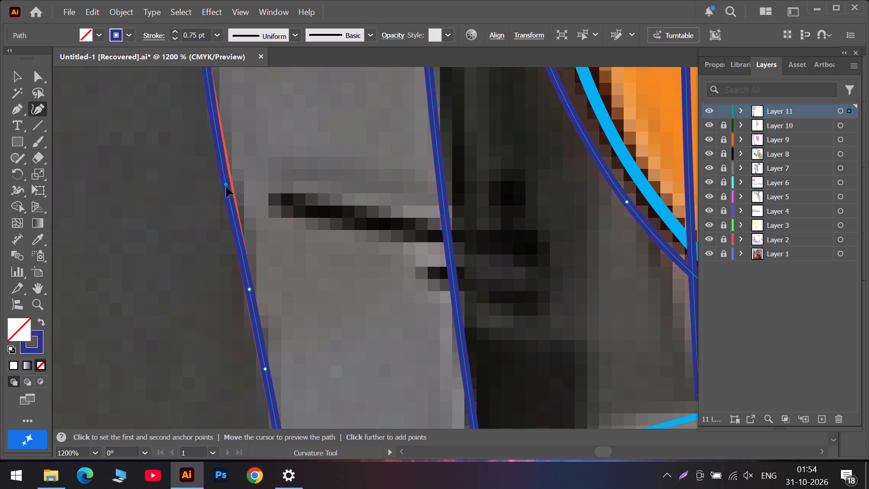
pyautogui.moveTo(226, 187); pyautogui.dragTo(229, 198)
# Add two anchor points along the plain grey stretch above the crack and adjust the lower one so the left edge follows the orange-red outline.
pyautogui.scroll(6, 229, 190)
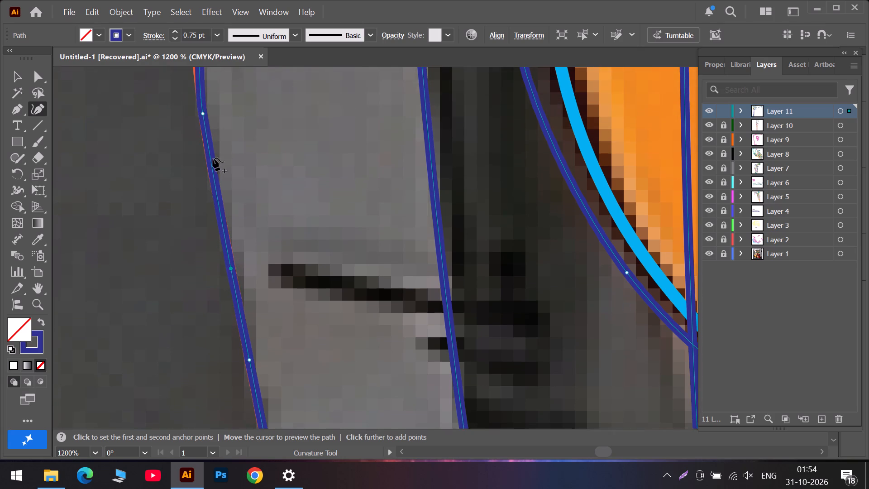
pyautogui.scroll(14, 213, 158)
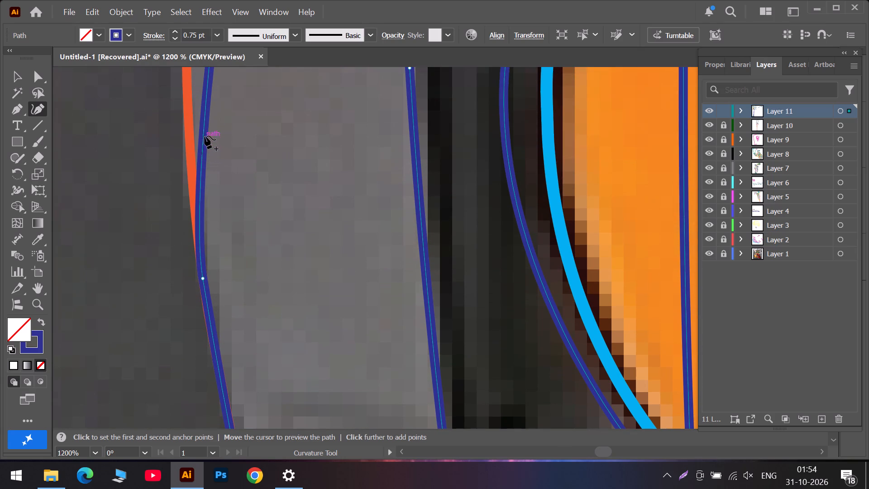
pyautogui.moveTo(205, 130); pyautogui.dragTo(190, 163)
pyautogui.scroll(11, 195, 163)
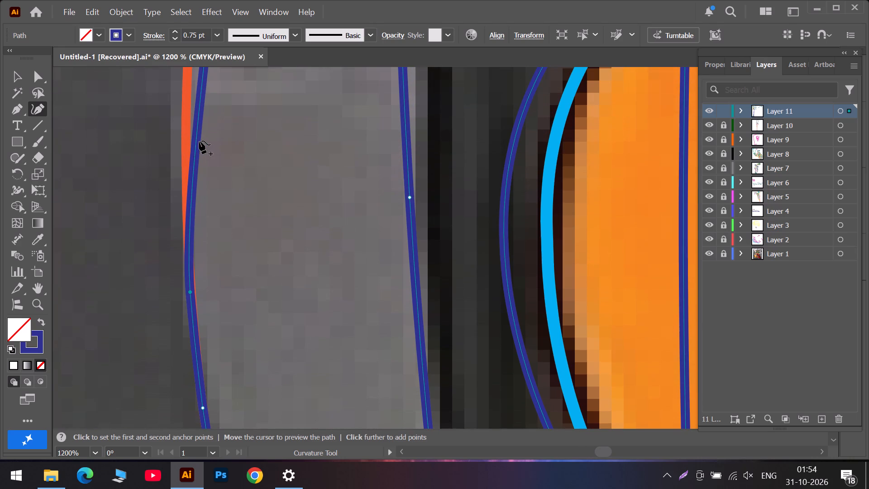
pyautogui.moveTo(197, 141); pyautogui.dragTo(186, 161)
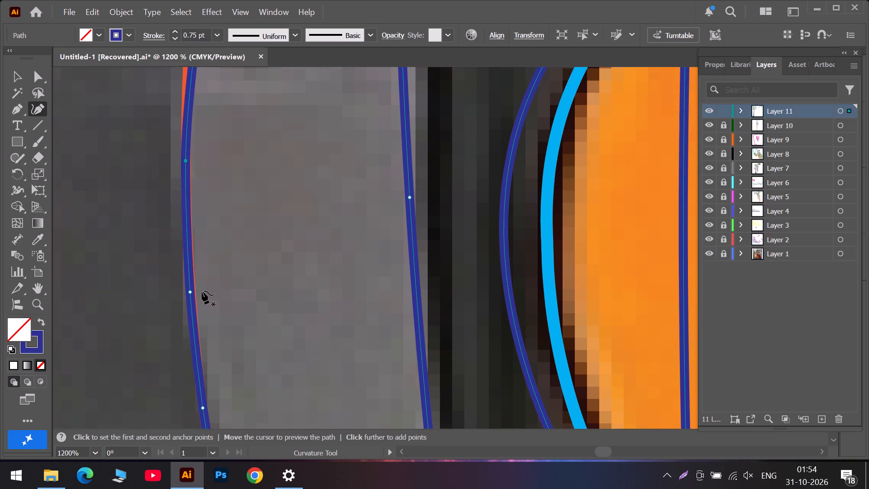
pyautogui.click(191, 293)
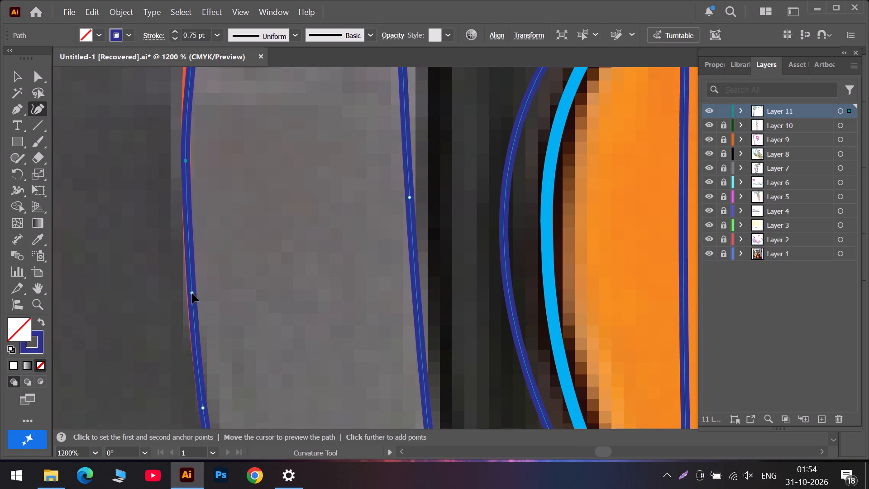
# Add two left-edge anchor points near the lower ends of the black streaks and pull them onto the orange-red outline.
pyautogui.scroll(6, 197, 208)
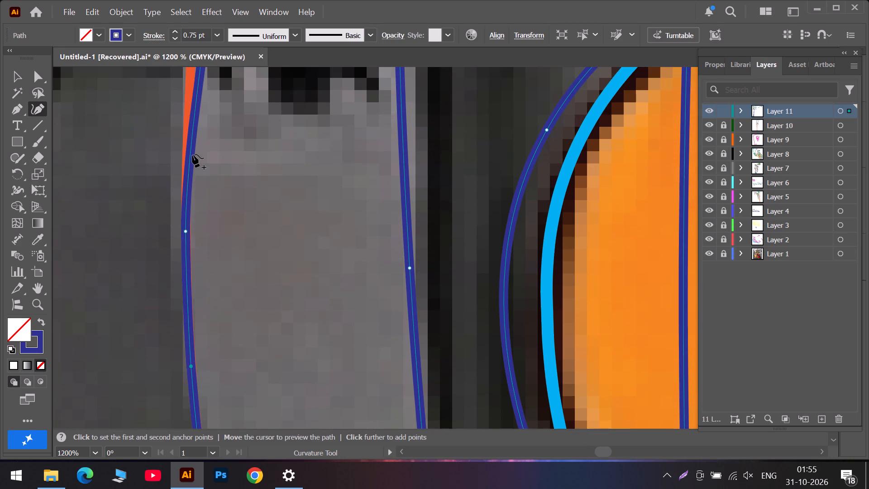
pyautogui.scroll(5, 192, 154)
pyautogui.moveTo(201, 124); pyautogui.dragTo(186, 176)
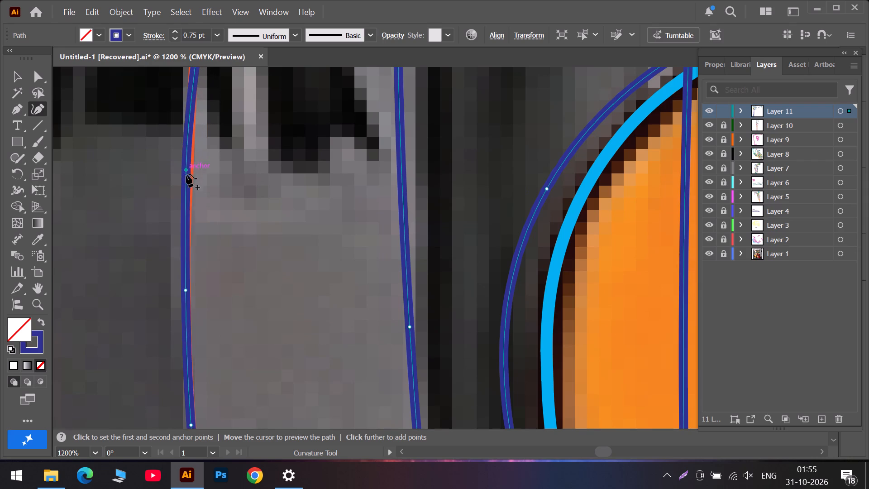
pyautogui.moveTo(186, 176); pyautogui.dragTo(187, 220)
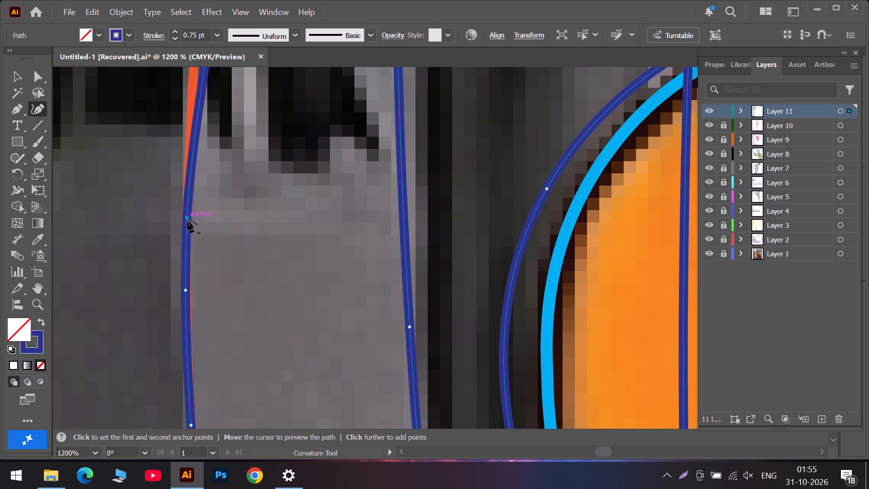
pyautogui.moveTo(187, 220); pyautogui.dragTo(187, 221)
pyautogui.scroll(6, 192, 196)
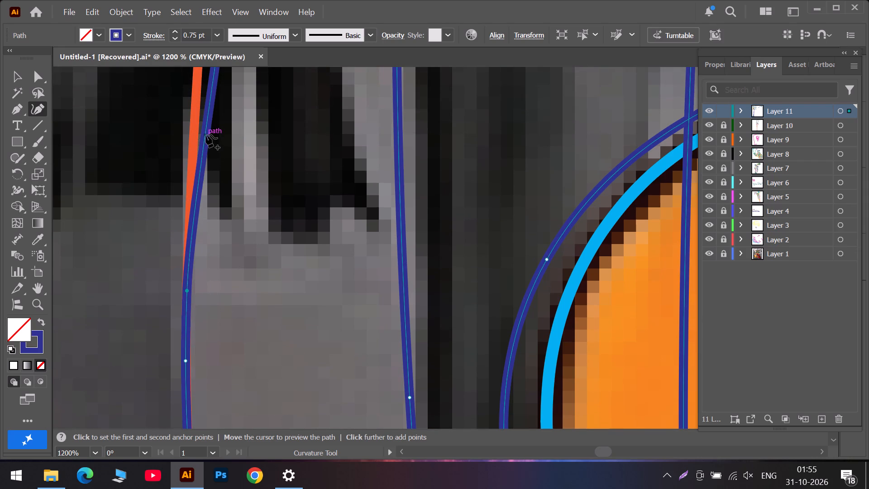
pyautogui.moveTo(206, 134); pyautogui.dragTo(191, 195)
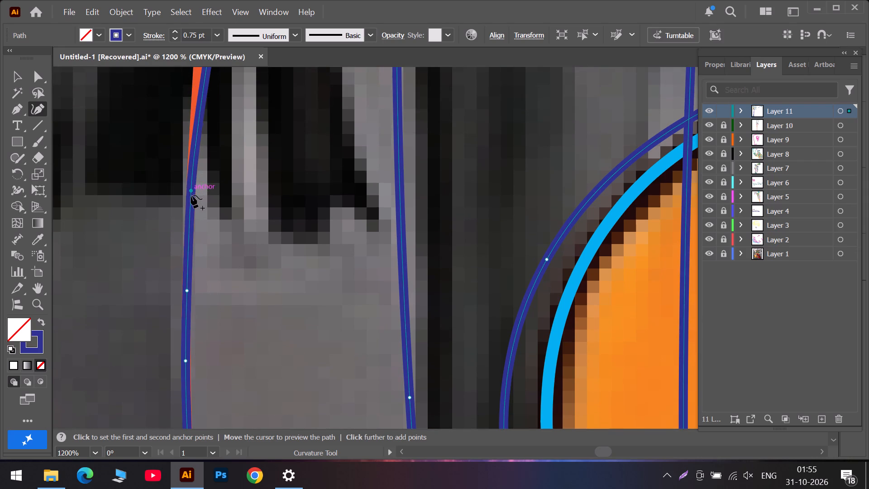
pyautogui.moveTo(191, 195); pyautogui.dragTo(191, 197)
# Add two more left-edge anchor points beside the thin light streak and slide them down along the orange-red outline.
pyautogui.scroll(11, 202, 143)
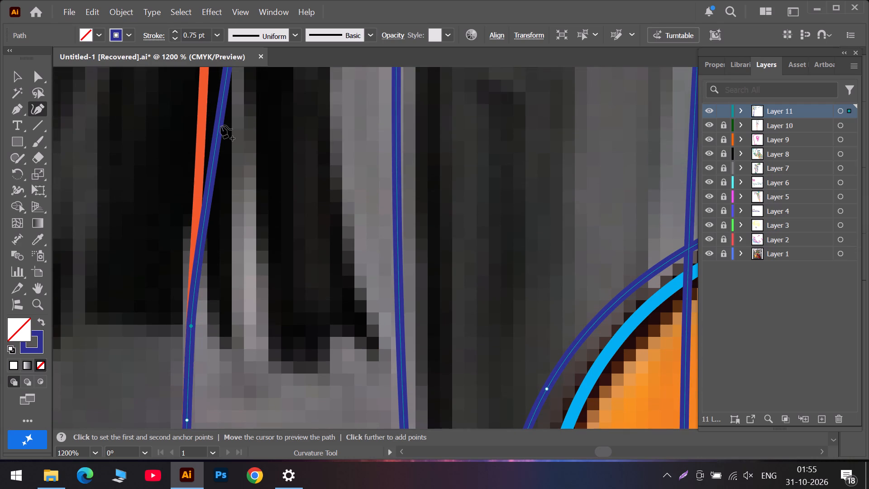
pyautogui.moveTo(218, 134); pyautogui.dragTo(196, 217)
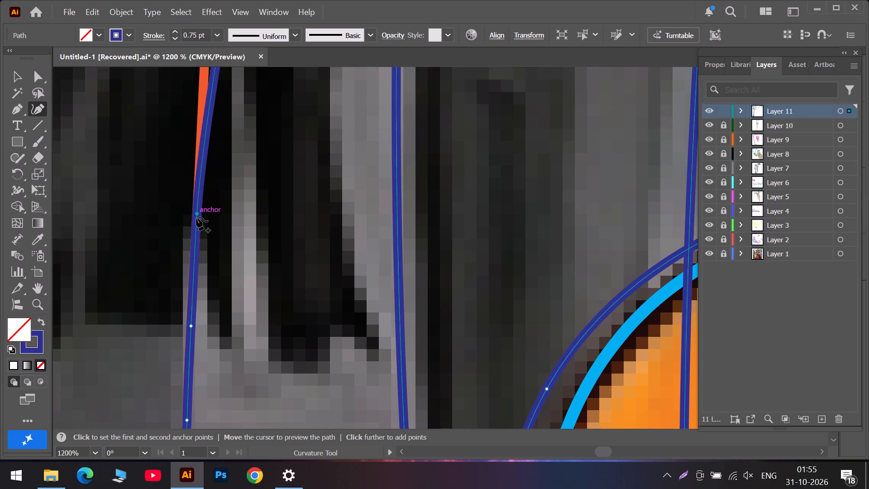
pyautogui.moveTo(196, 217); pyautogui.dragTo(196, 232)
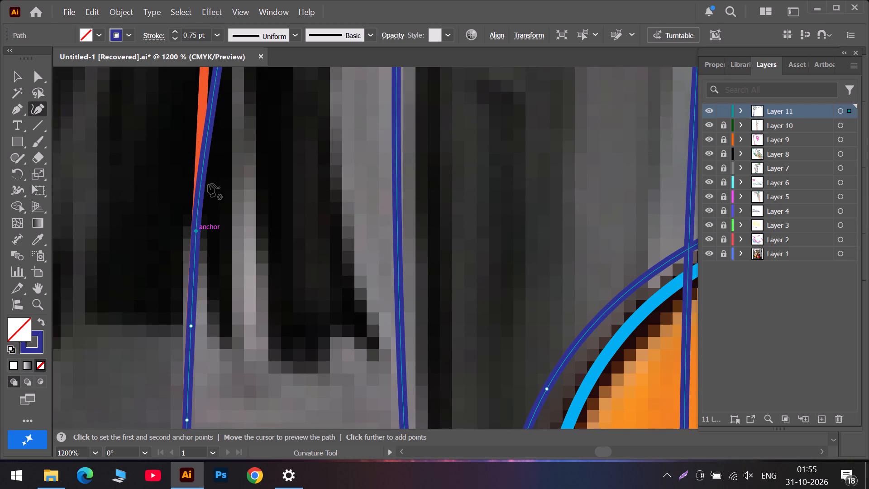
pyautogui.scroll(6, 209, 173)
pyautogui.moveTo(219, 140); pyautogui.dragTo(202, 187)
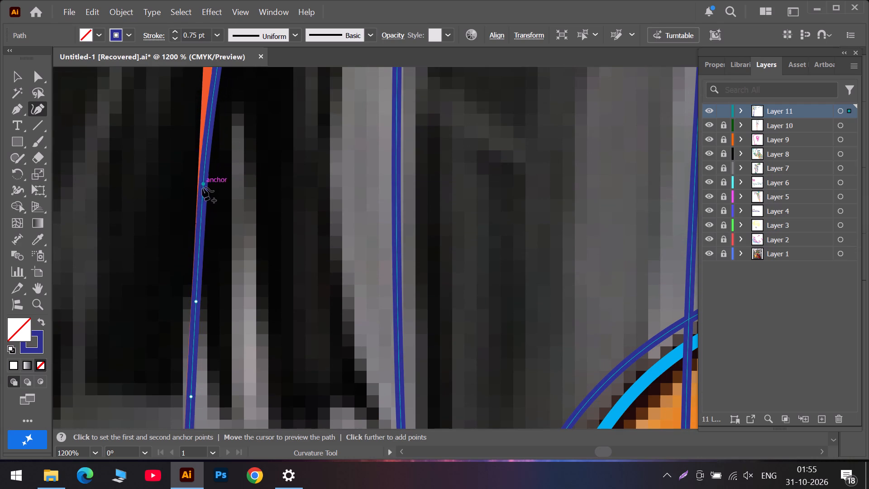
pyautogui.moveTo(202, 187); pyautogui.dragTo(202, 215)
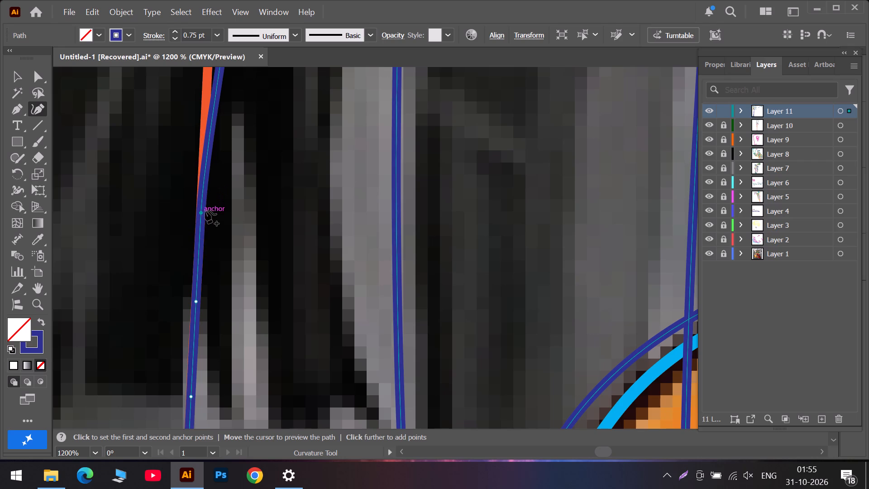
# Add two left-edge anchor points around the thin light streak's upper tip, then fine-tune them and the neighbouring point along the outline.
pyautogui.scroll(6, 217, 139)
pyautogui.moveTo(222, 123); pyautogui.dragTo(206, 163)
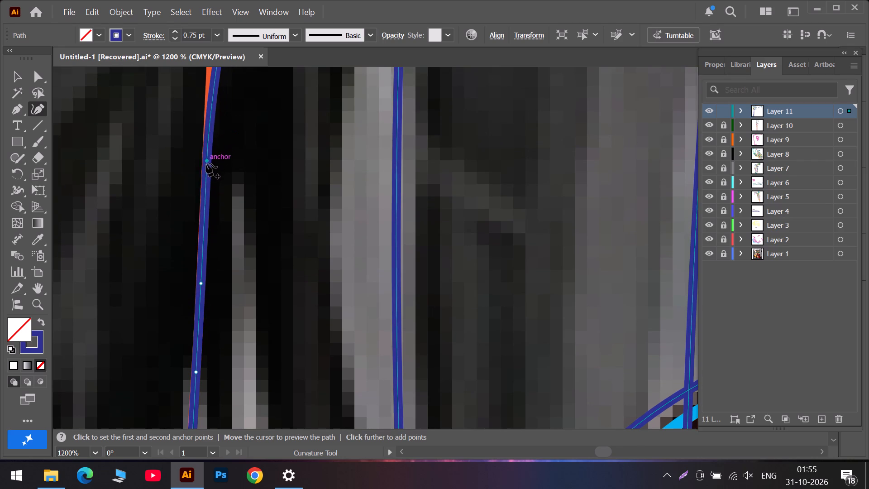
pyautogui.moveTo(206, 163); pyautogui.dragTo(204, 188)
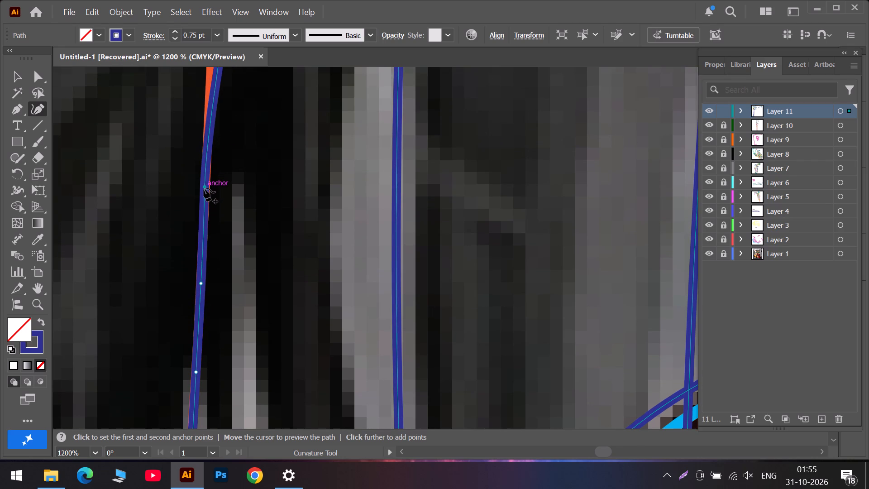
pyautogui.moveTo(204, 188); pyautogui.dragTo(205, 203)
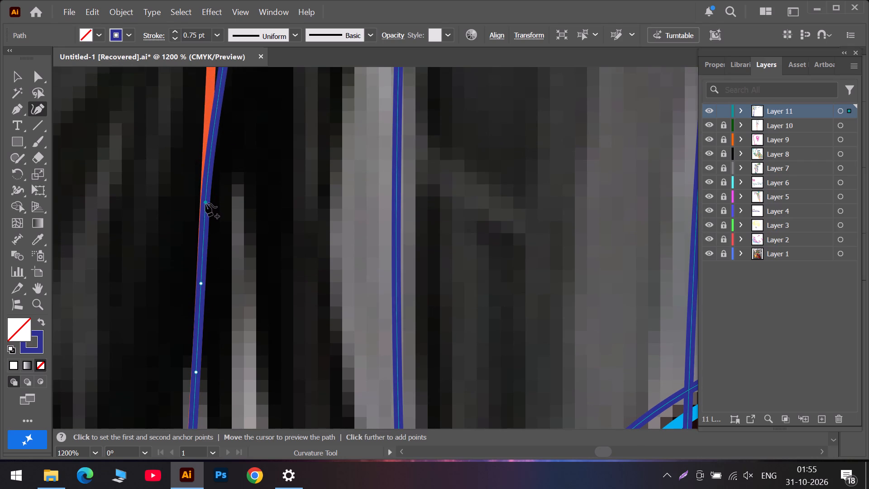
pyautogui.moveTo(205, 203); pyautogui.dragTo(203, 232)
pyautogui.scroll(6, 212, 181)
pyautogui.moveTo(224, 136); pyautogui.dragTo(207, 181)
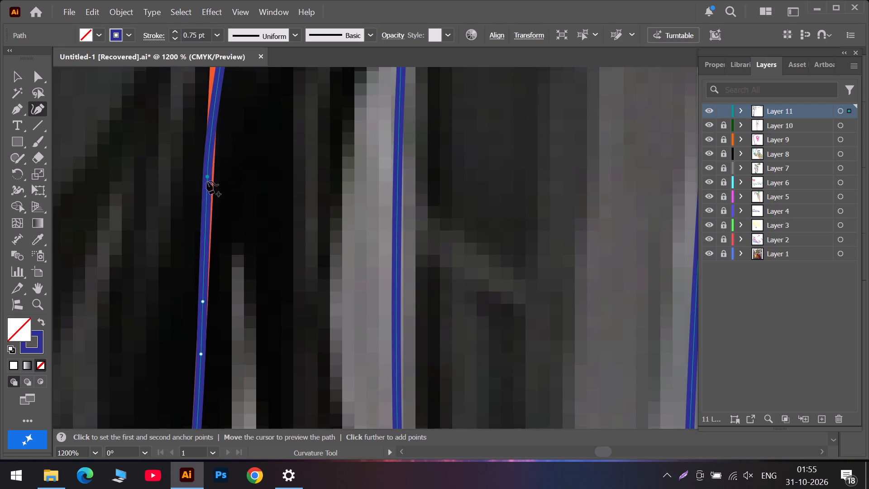
pyautogui.moveTo(207, 181); pyautogui.dragTo(207, 221)
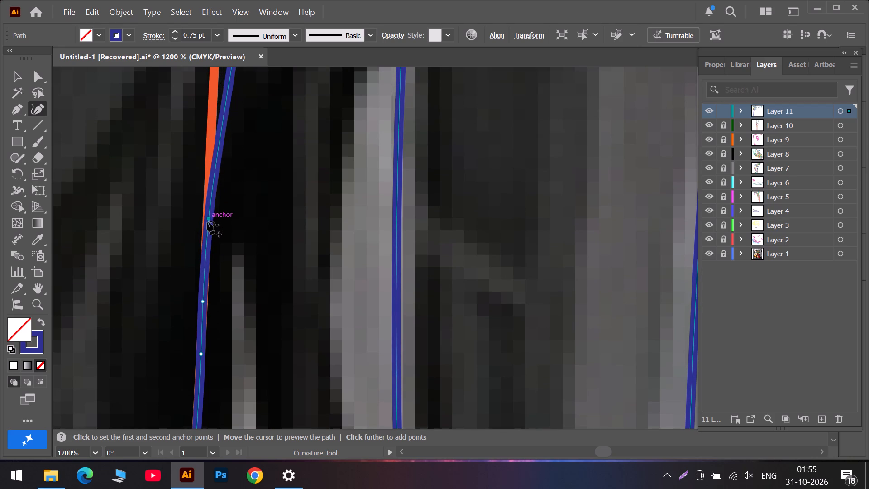
pyautogui.moveTo(207, 221); pyautogui.dragTo(207, 223)
pyautogui.click(203, 302)
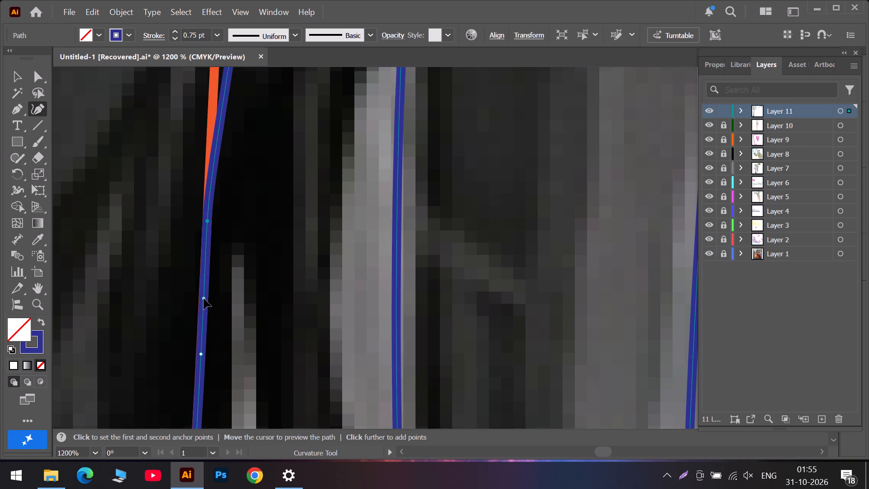
# Add three left-edge anchor points up through the black shadow to its upper boundary, aligning each with the orange-red outline.
pyautogui.scroll(6, 217, 190)
pyautogui.moveTo(227, 153); pyautogui.dragTo(215, 164)
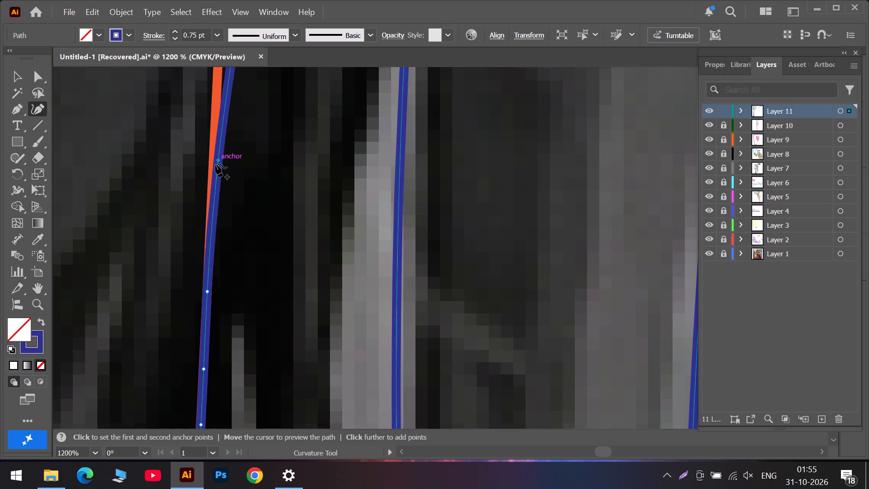
pyautogui.moveTo(215, 164); pyautogui.dragTo(212, 215)
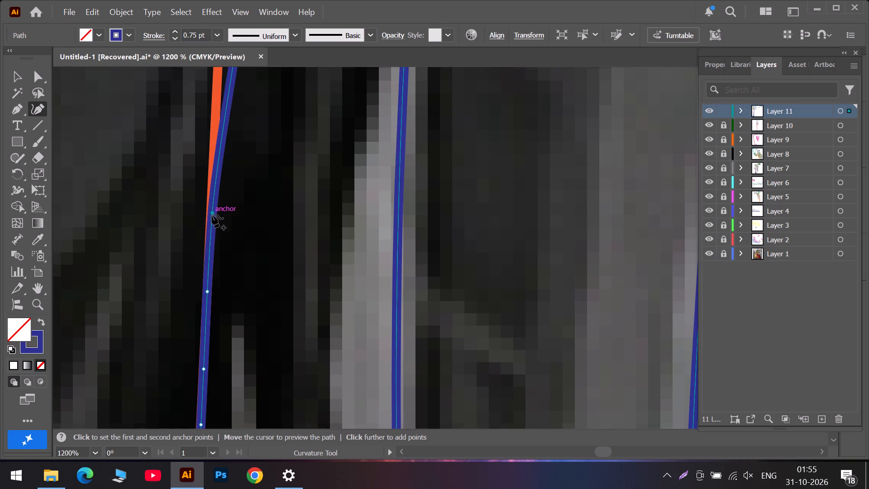
pyautogui.moveTo(212, 215); pyautogui.dragTo(210, 219)
pyautogui.scroll(5, 220, 157)
pyautogui.moveTo(233, 125); pyautogui.dragTo(216, 171)
pyautogui.scroll(12, 216, 168)
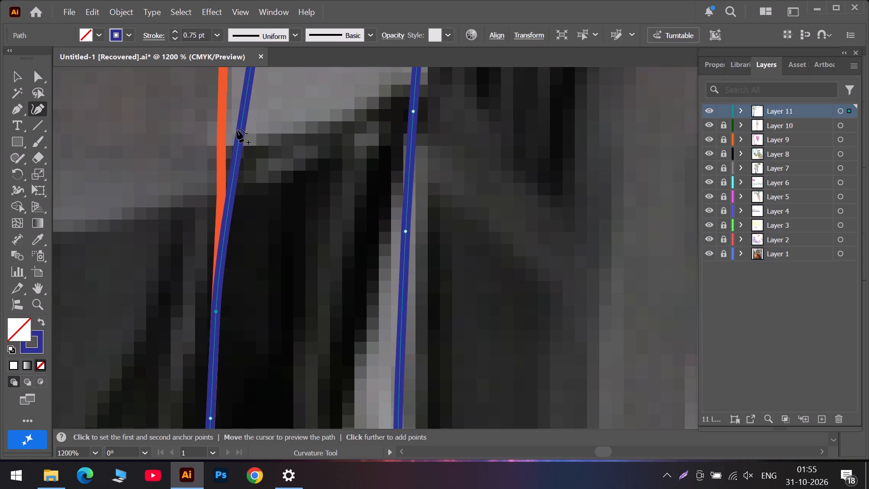
pyautogui.moveTo(241, 127); pyautogui.dragTo(222, 187)
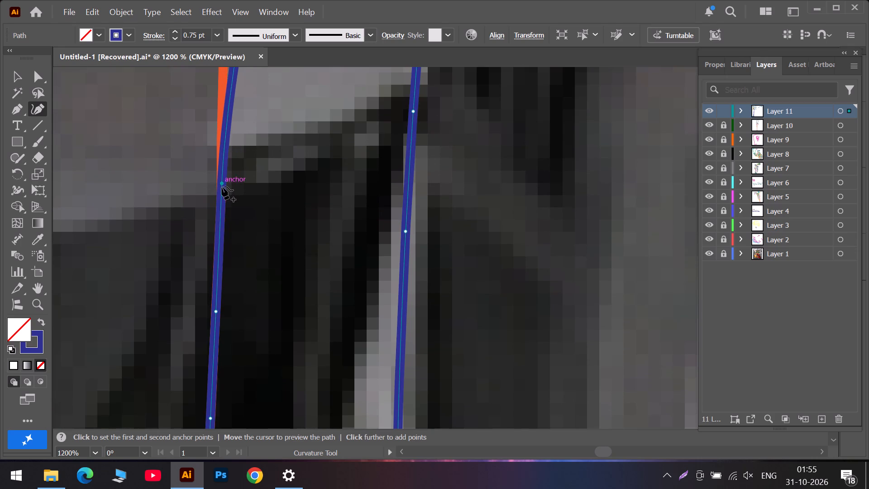
pyautogui.moveTo(222, 187); pyautogui.dragTo(222, 187)
# Add a left-edge anchor point where the light grey area meets the black shadow and fine-tune it on the orange-red outline.
pyautogui.scroll(11, 229, 122)
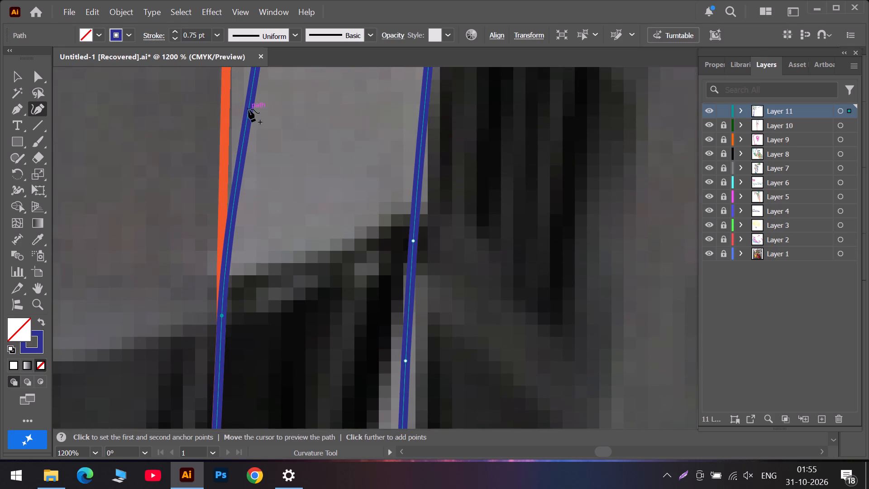
pyautogui.moveTo(249, 110); pyautogui.dragTo(222, 213)
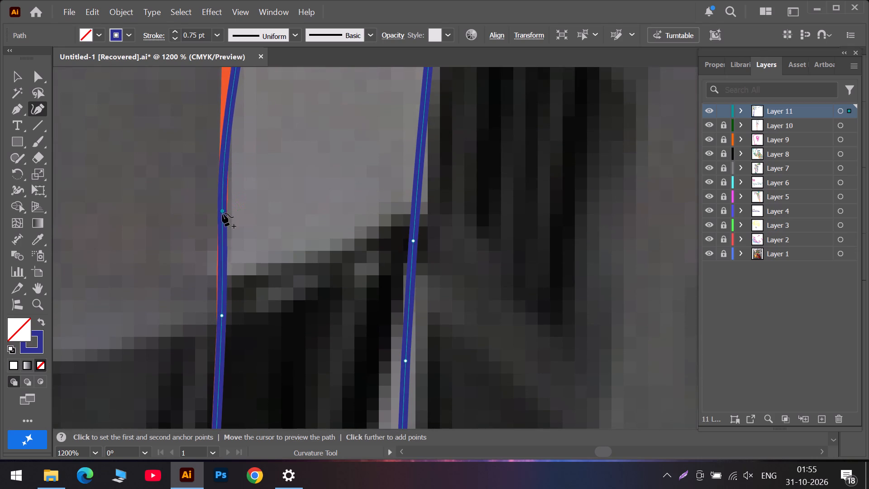
pyautogui.moveTo(222, 213); pyautogui.dragTo(224, 277)
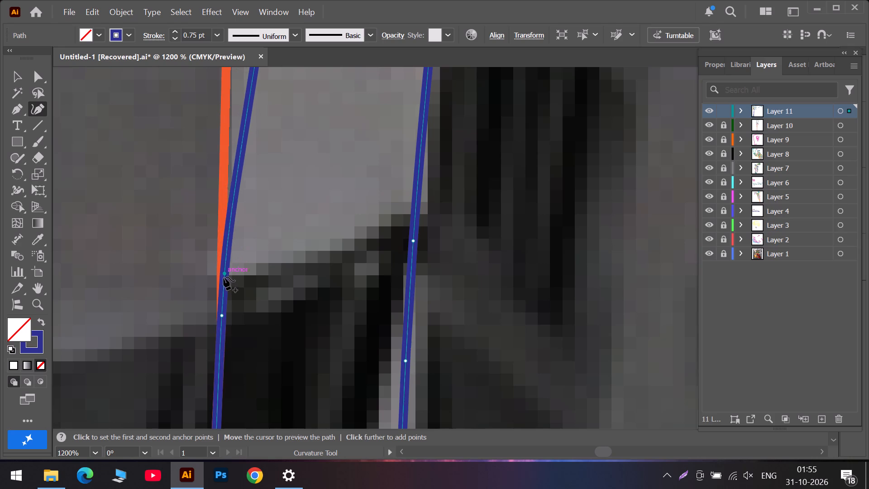
pyautogui.moveTo(224, 277); pyautogui.dragTo(223, 270)
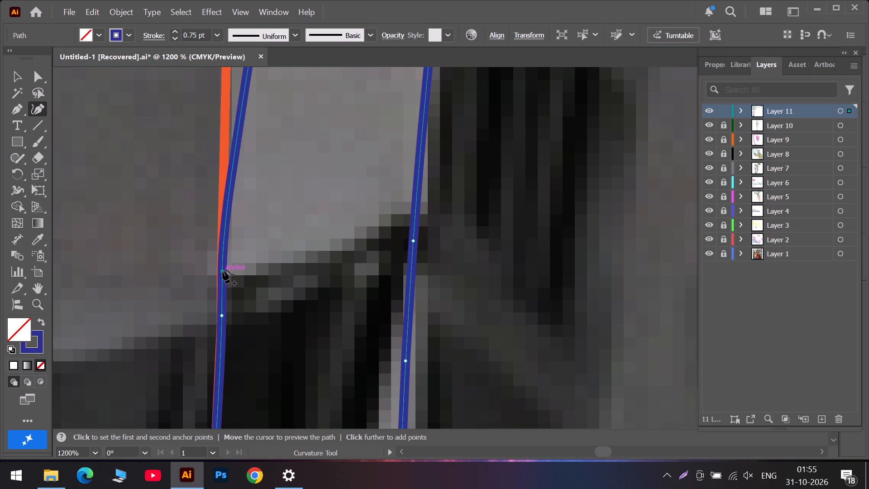
pyautogui.moveTo(223, 270); pyautogui.dragTo(219, 268)
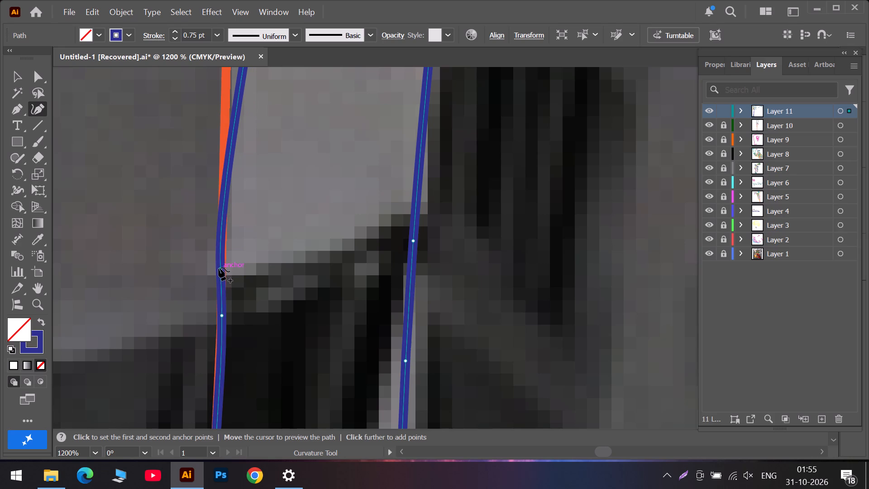
pyautogui.moveTo(219, 268); pyautogui.dragTo(222, 269)
pyautogui.scroll(-7, 227, 261)
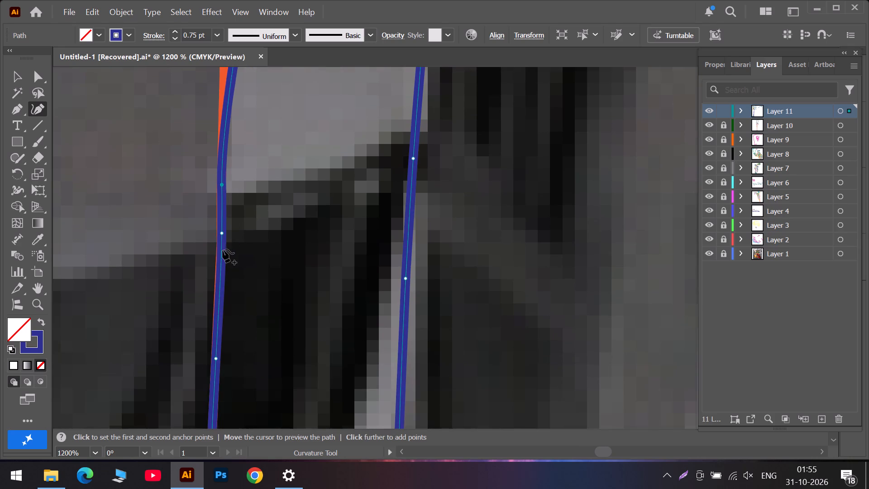
# Add three left-edge anchor points from just below the light grey area's lower boundary up beside it, aligning each with the orange-red outline.
pyautogui.moveTo(222, 264); pyautogui.dragTo(217, 283)
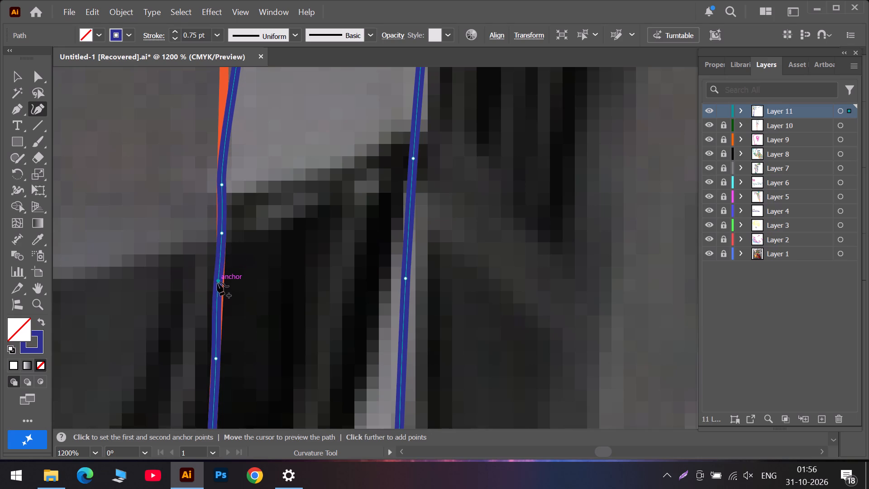
pyautogui.moveTo(217, 283); pyautogui.dragTo(220, 287)
pyautogui.scroll(6, 227, 156)
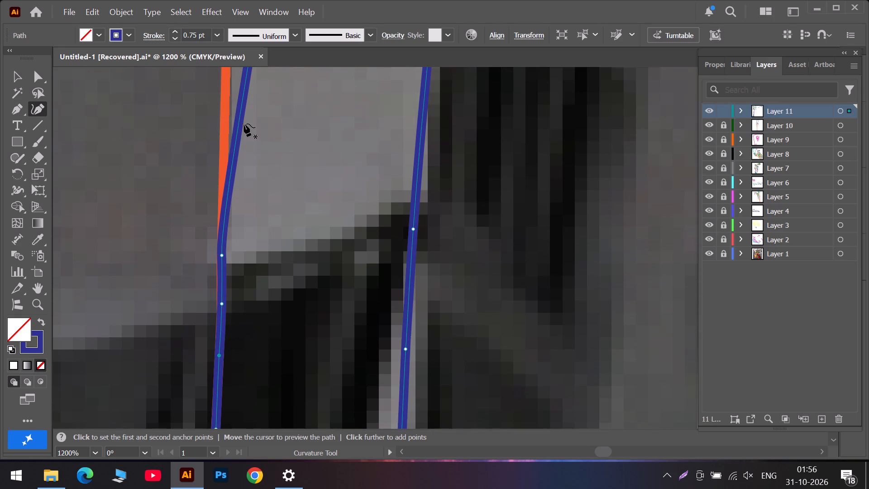
pyautogui.moveTo(240, 117); pyautogui.dragTo(223, 174)
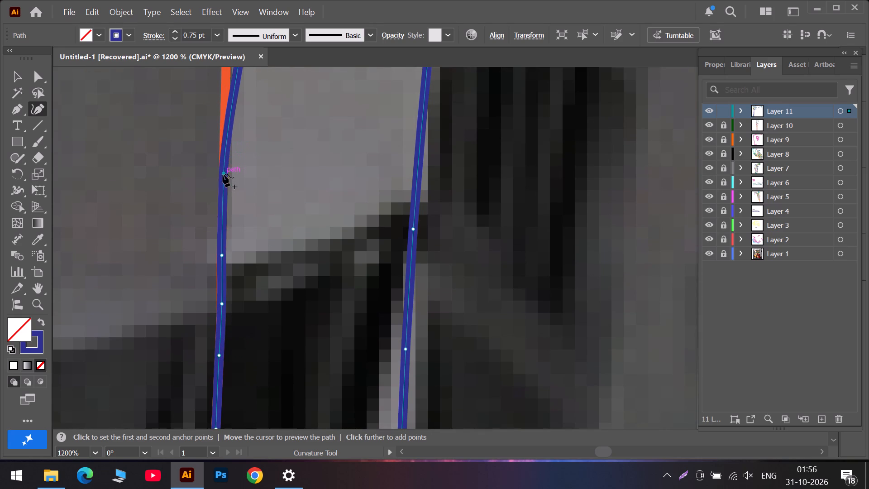
pyautogui.moveTo(223, 174); pyautogui.dragTo(222, 183)
pyautogui.scroll(6, 224, 152)
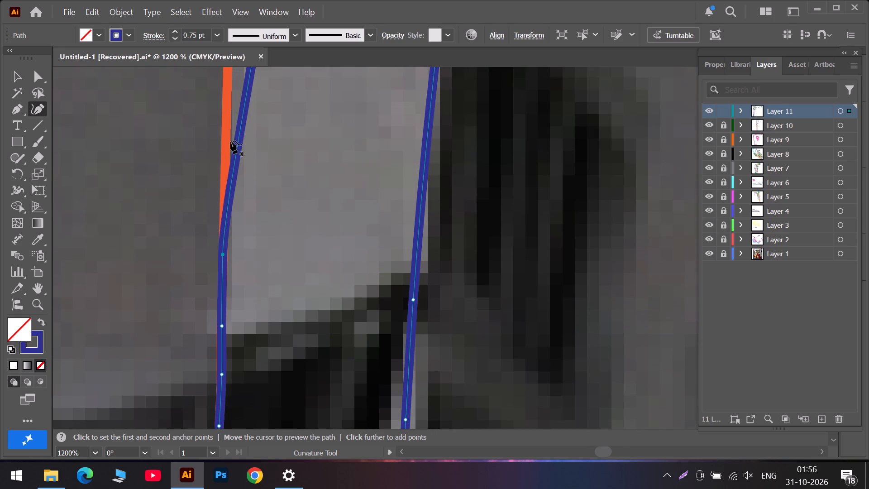
pyautogui.moveTo(244, 114); pyautogui.dragTo(224, 178)
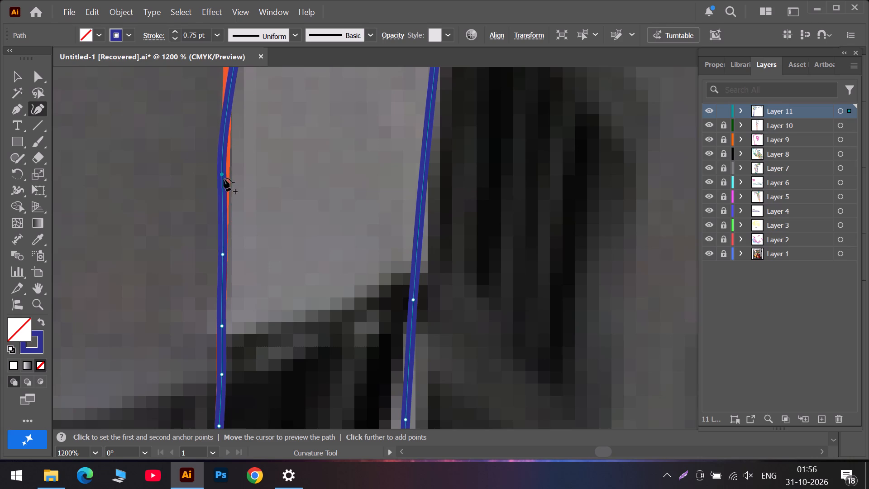
pyautogui.moveTo(224, 178); pyautogui.dragTo(226, 189)
# Add three more left-edge anchor points up the light grey area to the small orange-red rectangle's level, fitting them to the orange-red outline.
pyautogui.scroll(6, 232, 137)
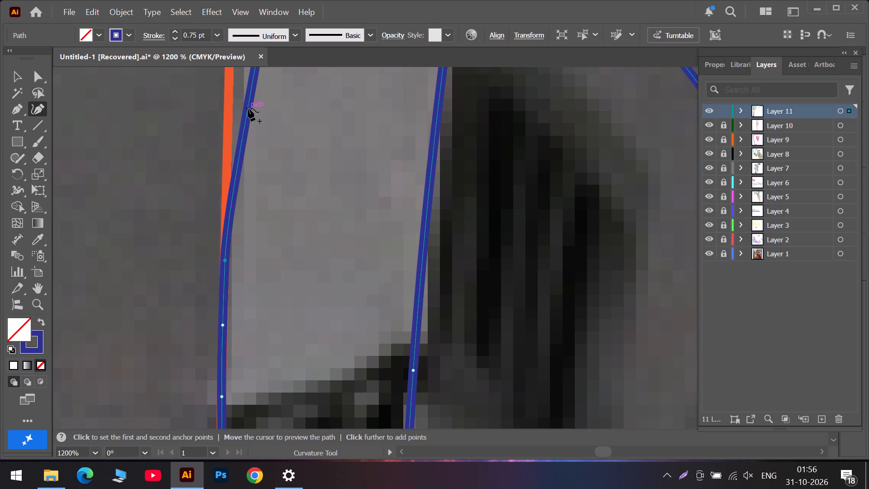
pyautogui.moveTo(248, 108); pyautogui.dragTo(227, 161)
pyautogui.scroll(12, 231, 134)
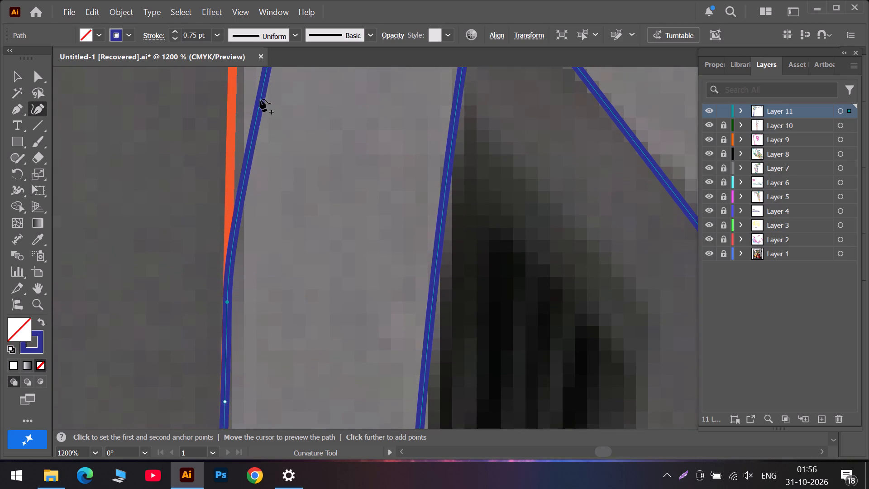
pyautogui.moveTo(260, 99); pyautogui.dragTo(230, 168)
pyautogui.scroll(18, 248, 104)
pyautogui.scroll(3, 276, 109)
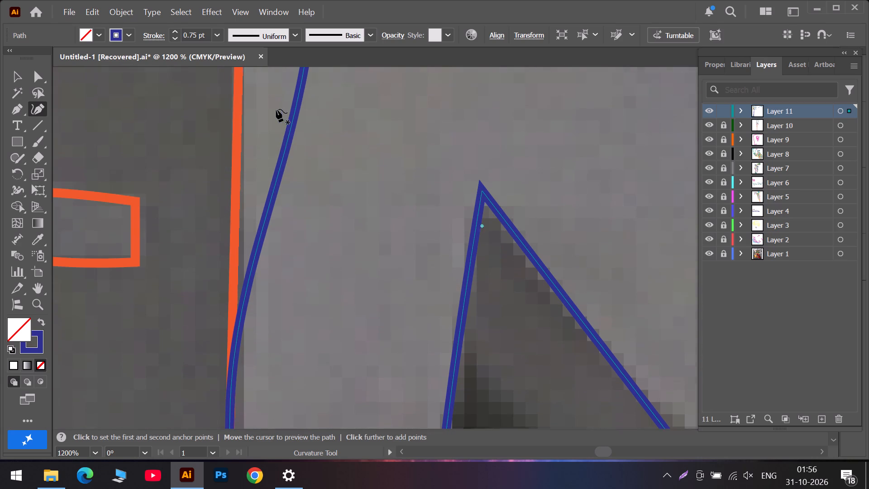
pyautogui.scroll(3, 276, 109)
pyautogui.moveTo(299, 138); pyautogui.dragTo(241, 252)
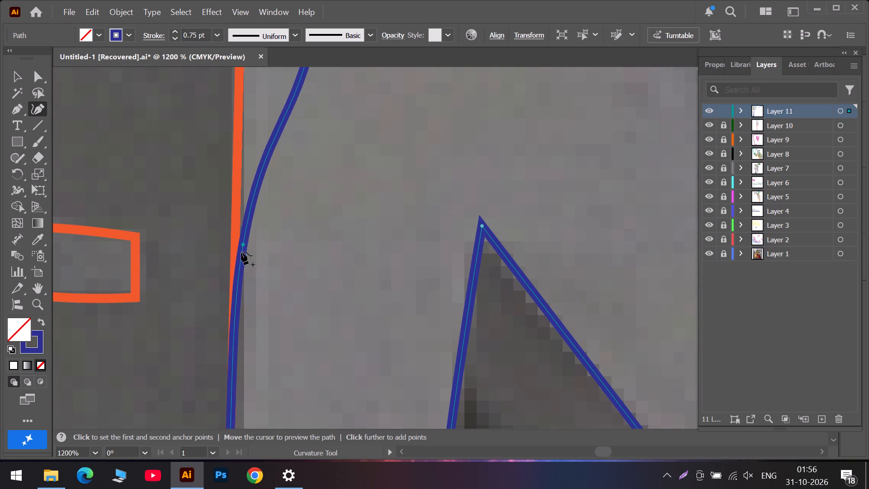
pyautogui.moveTo(241, 252); pyautogui.dragTo(234, 288)
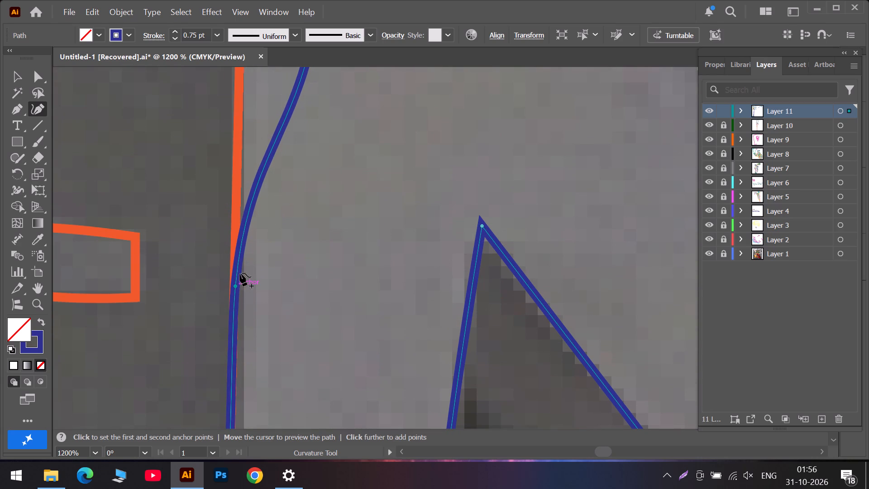
# Add a left-edge anchor point just above the small orange-red rectangle's level and fine-tune it and the point below along the outline.
pyautogui.scroll(-7, 244, 251)
pyautogui.scroll(-6, 253, 211)
pyautogui.scroll(5, 253, 207)
pyautogui.scroll(6, 261, 162)
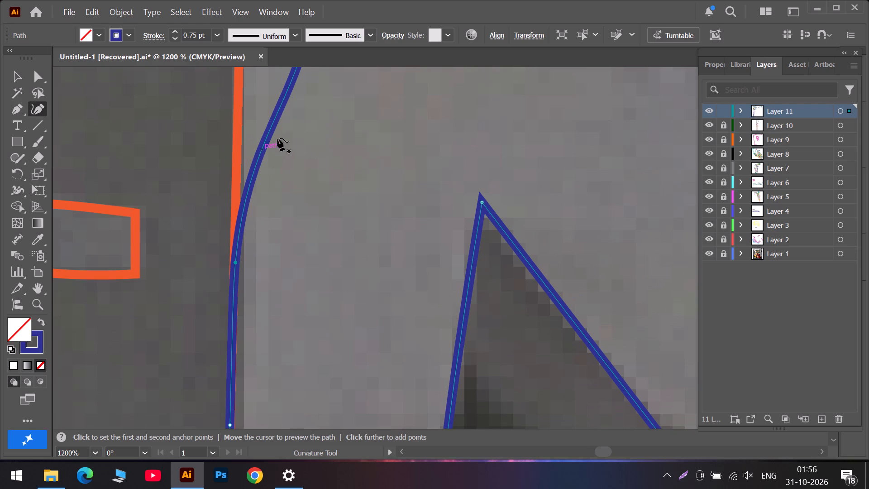
pyautogui.moveTo(282, 104); pyautogui.dragTo(236, 170)
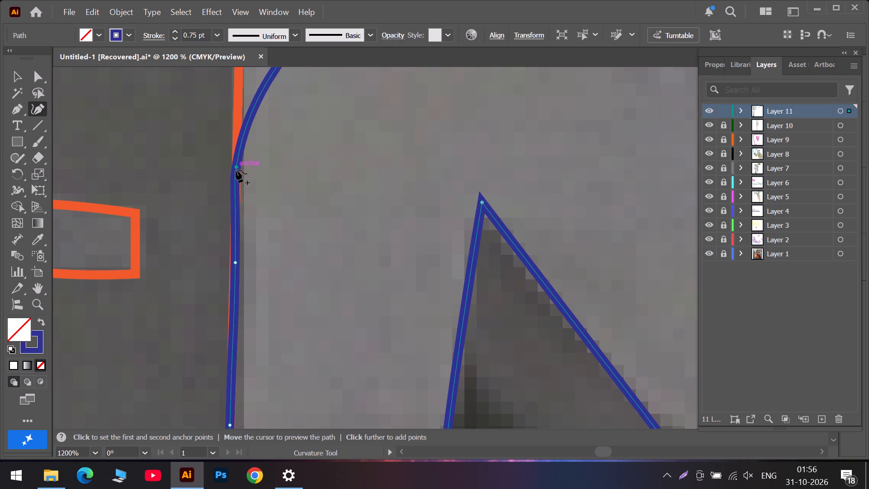
pyautogui.moveTo(236, 170); pyautogui.dragTo(236, 185)
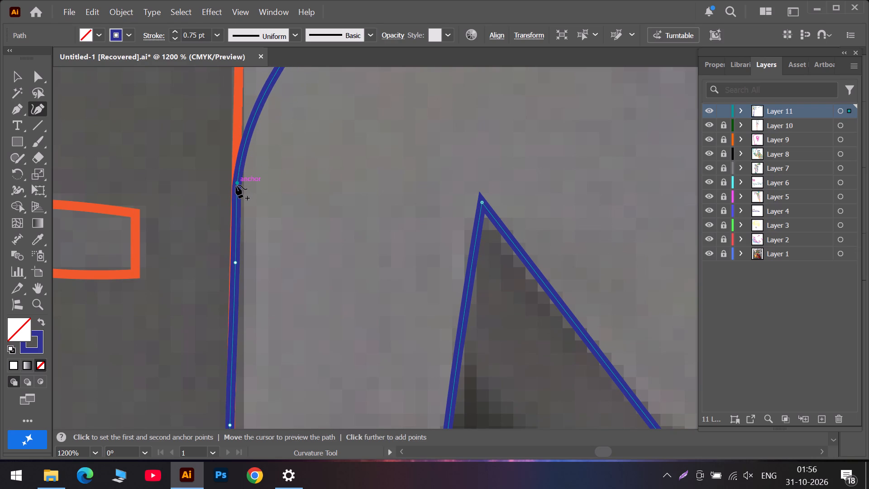
pyautogui.moveTo(236, 185); pyautogui.dragTo(235, 187)
pyautogui.moveTo(237, 263); pyautogui.dragTo(235, 264)
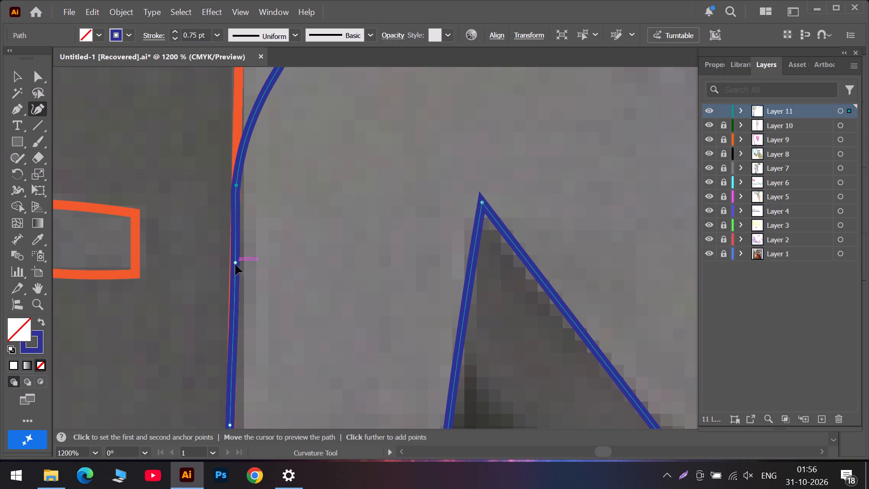
pyautogui.moveTo(235, 264); pyautogui.dragTo(234, 268)
# Pull the bulging left-edge anchor point onto the orange-red outline and add another point above it, below the pointed notch.
pyautogui.scroll(6, 244, 216)
pyautogui.scroll(5, 268, 173)
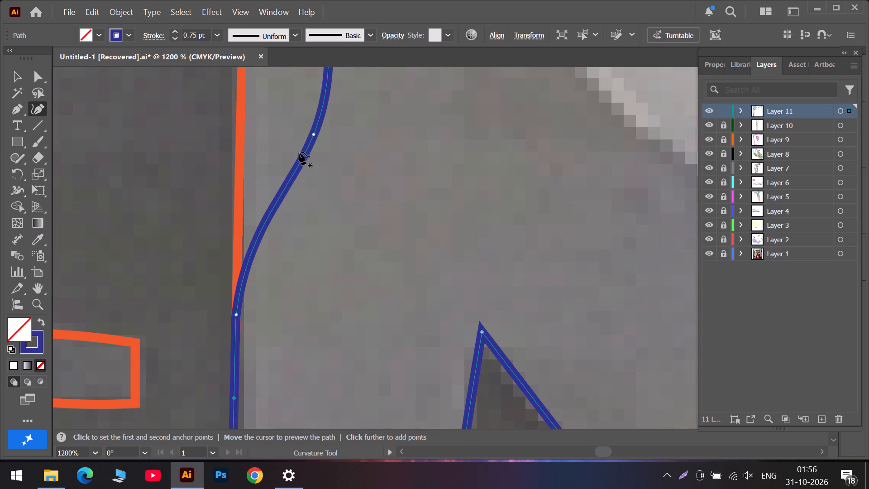
pyautogui.moveTo(315, 133); pyautogui.dragTo(307, 138)
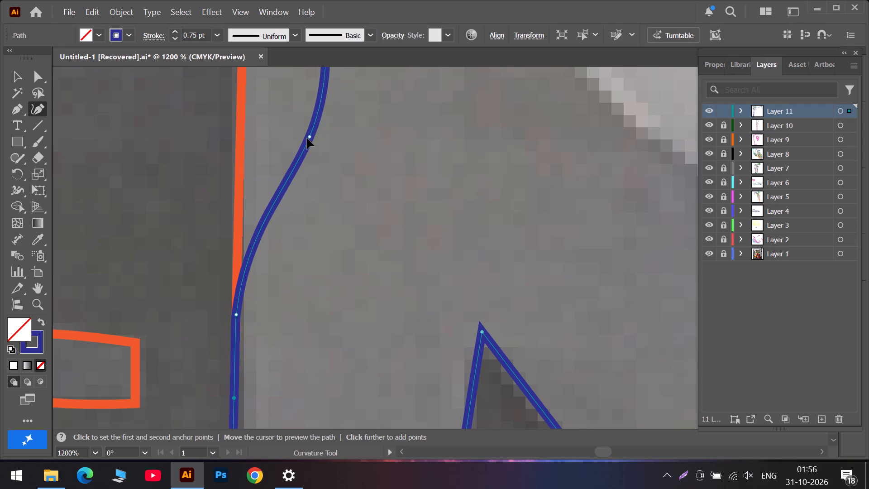
pyautogui.moveTo(307, 138); pyautogui.dragTo(240, 175)
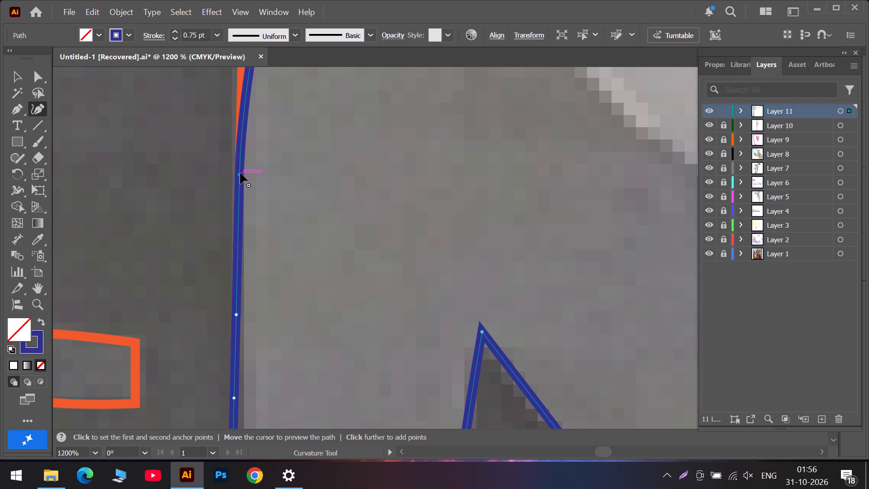
pyautogui.scroll(13, 247, 130)
pyautogui.moveTo(272, 107); pyautogui.dragTo(260, 124)
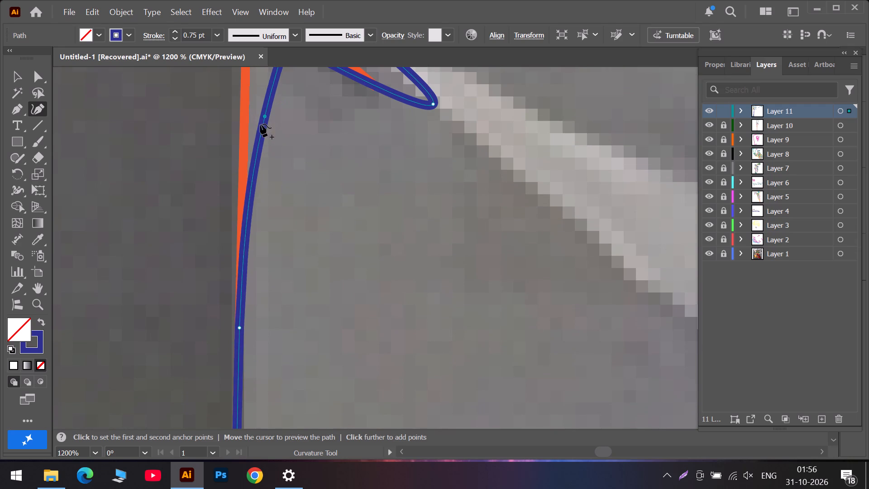
pyautogui.moveTo(260, 124); pyautogui.dragTo(247, 161)
# Move the corner anchor below the pointed notch onto the orange-red outline's corner and realign the edge point beneath it.
pyautogui.scroll(6, 253, 129)
pyautogui.moveTo(286, 111); pyautogui.dragTo(257, 91)
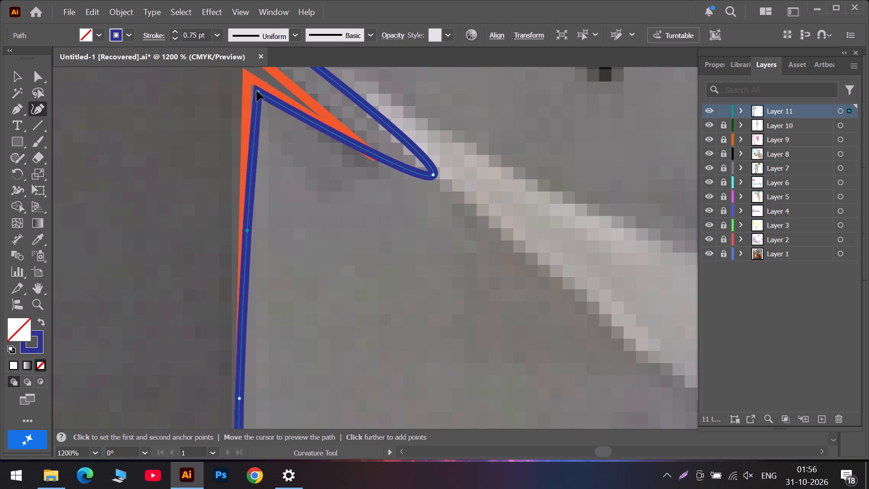
pyautogui.moveTo(257, 91); pyautogui.dragTo(248, 76)
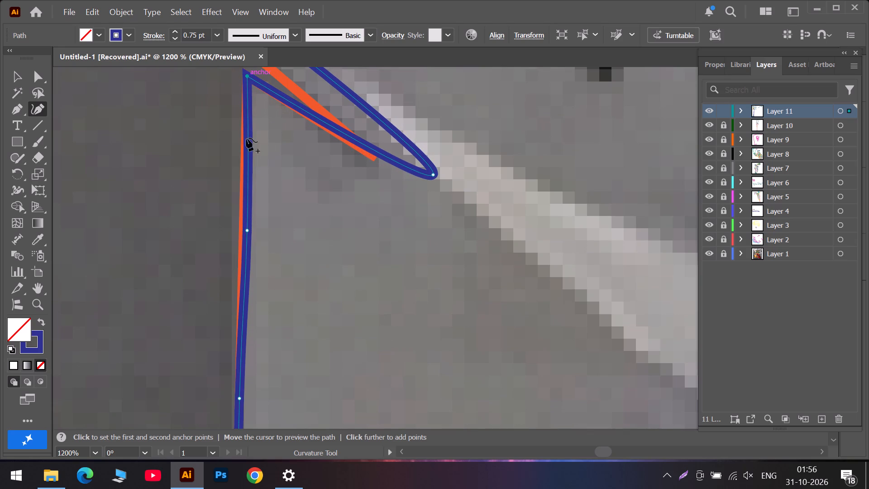
pyautogui.moveTo(248, 231); pyautogui.dragTo(243, 222)
pyautogui.scroll(-7, 243, 221)
pyautogui.scroll(5, 404, 148)
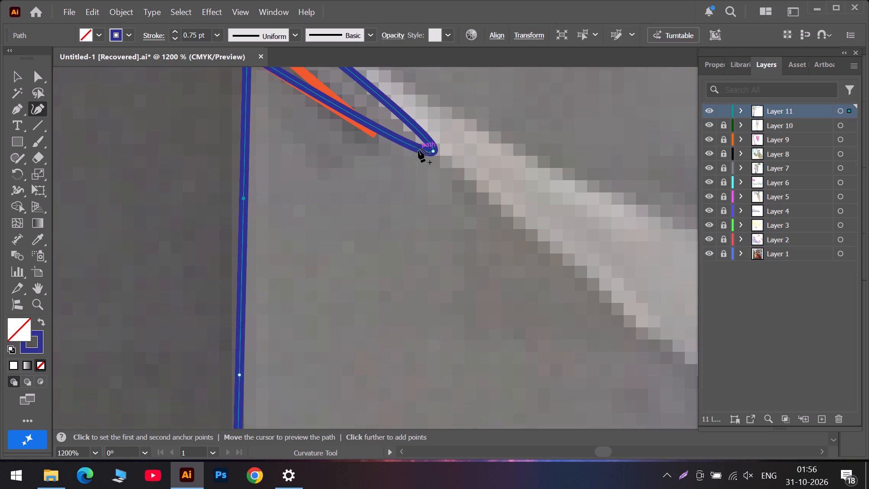
# Convert the notch's rounded tip to a sharp corner and fit the tip and upper corner to the orange-red notch.
pyautogui.scroll(6, 418, 149)
pyautogui.doubleClick(432, 222)
pyautogui.moveTo(432, 222); pyautogui.dragTo(404, 222)
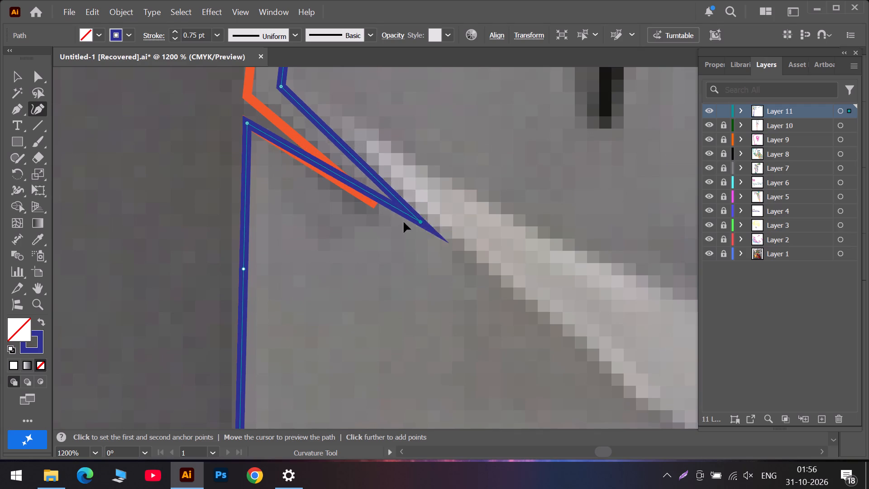
pyautogui.moveTo(404, 222); pyautogui.dragTo(358, 192)
pyautogui.scroll(5, 330, 165)
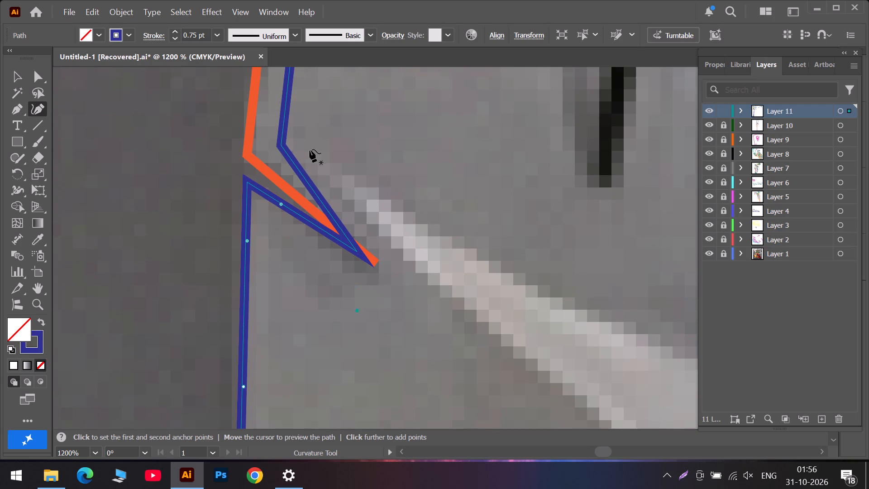
pyautogui.moveTo(282, 144); pyautogui.dragTo(246, 154)
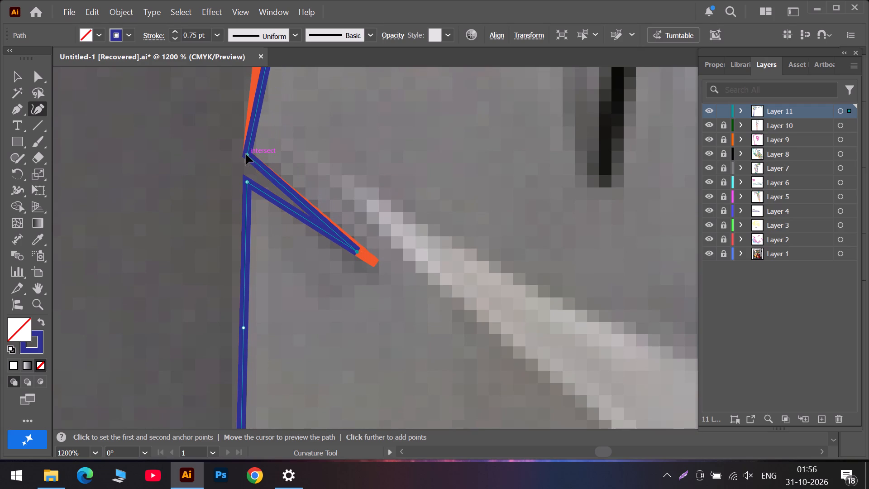
pyautogui.moveTo(246, 154); pyautogui.dragTo(246, 154)
pyautogui.moveTo(357, 251); pyautogui.dragTo(358, 252)
pyautogui.moveTo(358, 252); pyautogui.dragTo(374, 263)
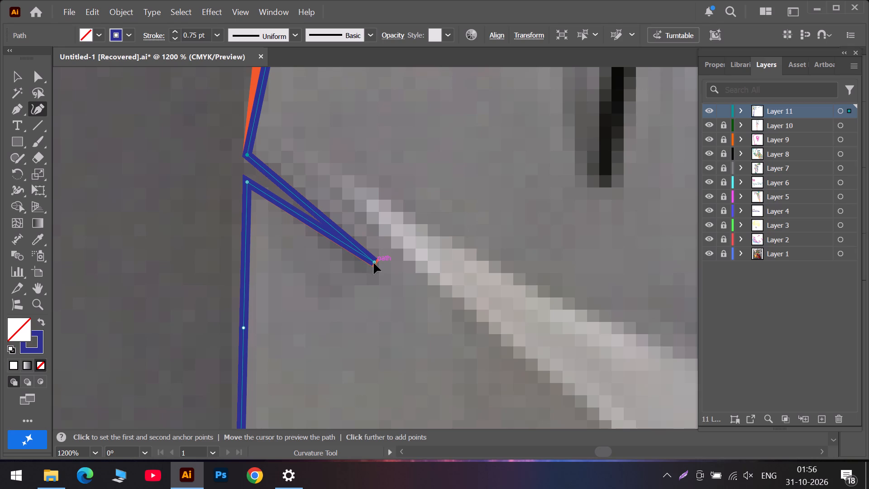
pyautogui.moveTo(374, 263); pyautogui.dragTo(375, 265)
# Add a left-edge anchor point just above the notch and slide it down onto the orange-red outline.
pyautogui.scroll(12, 329, 206)
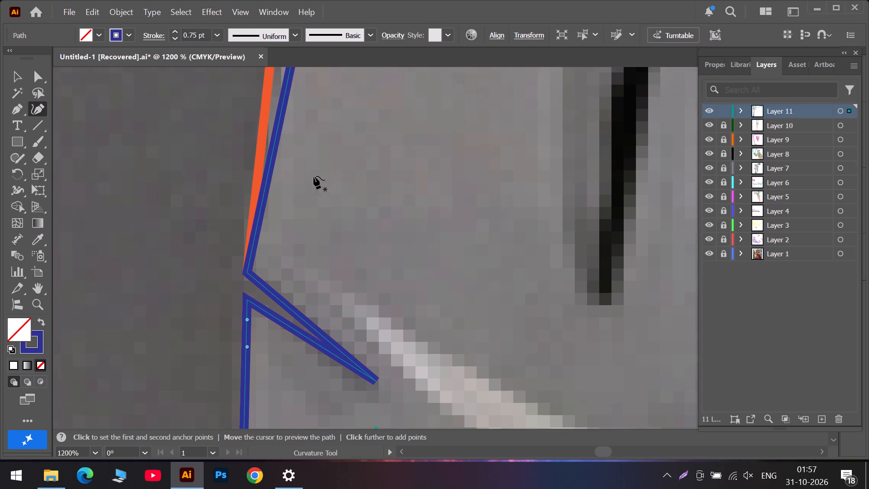
pyautogui.scroll(6, 310, 175)
pyautogui.moveTo(294, 144); pyautogui.dragTo(279, 157)
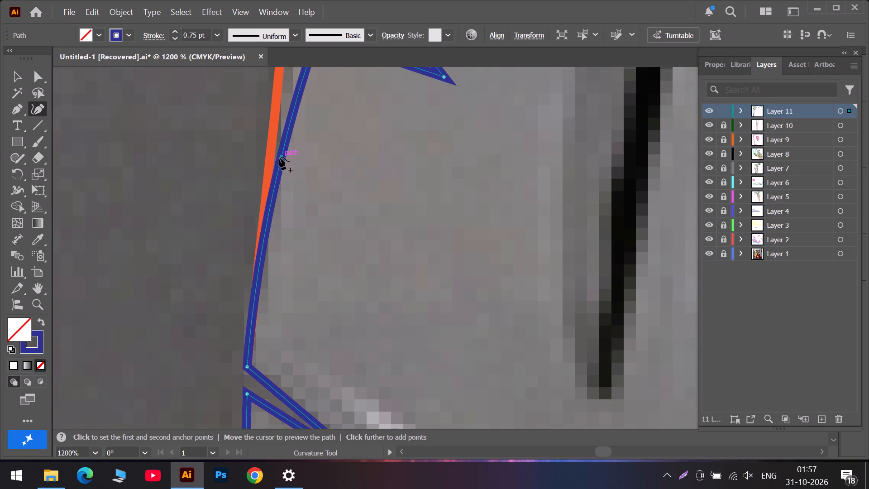
pyautogui.moveTo(279, 157); pyautogui.dragTo(253, 305)
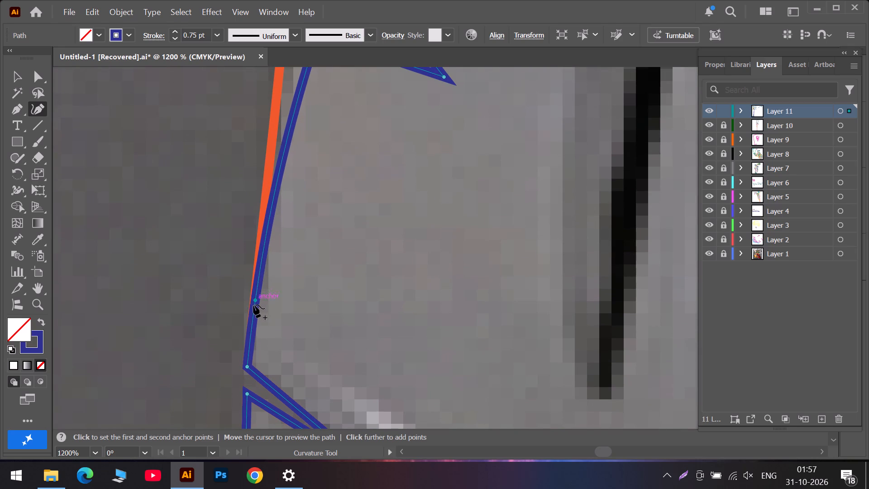
pyautogui.moveTo(253, 305); pyautogui.dragTo(253, 308)
# Move the corner anchor below the next notch up to the orange-red outline's rounded bend and convert it to a smooth point.
pyautogui.scroll(8, 280, 192)
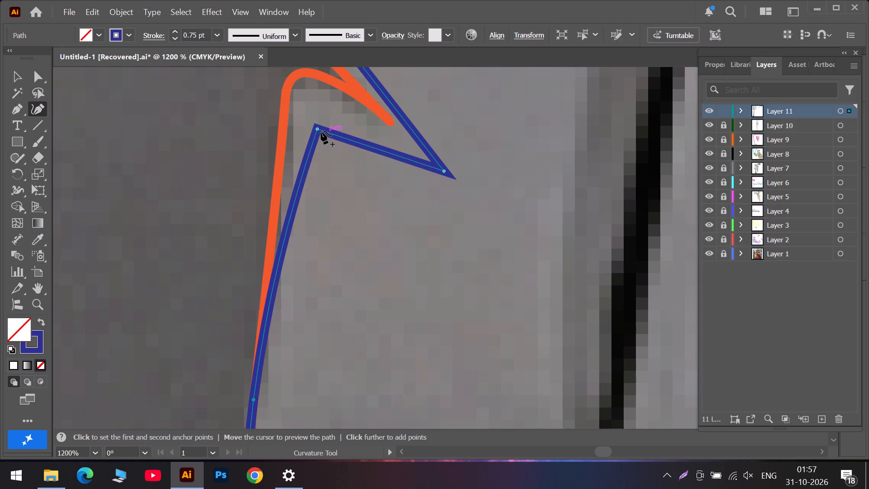
pyautogui.moveTo(319, 129); pyautogui.dragTo(301, 89)
pyautogui.click(301, 89)
pyautogui.doubleClick(301, 89)
pyautogui.moveTo(301, 89); pyautogui.dragTo(301, 86)
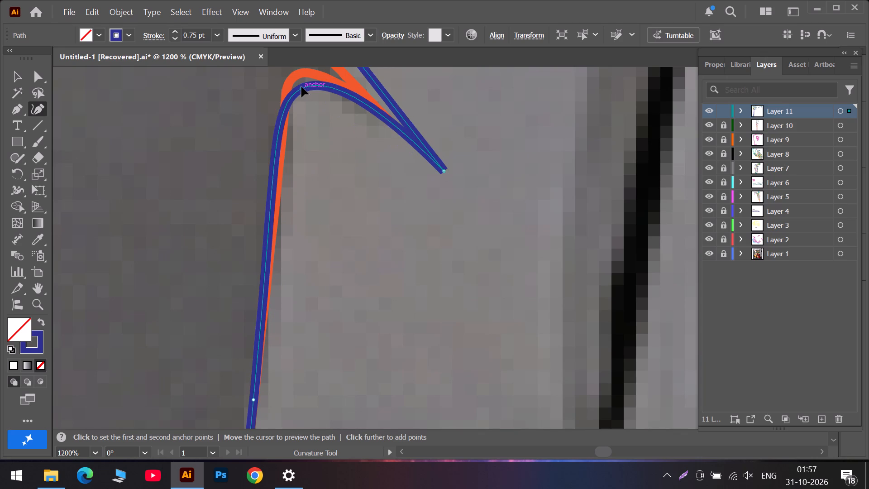
pyautogui.moveTo(301, 86); pyautogui.dragTo(300, 74)
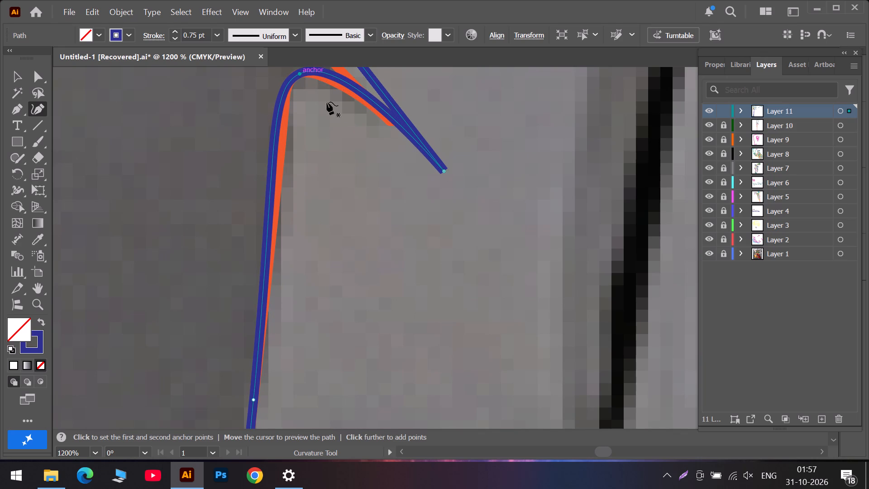
# Move the upper notch's tip onto the orange-red tip and add an anchor point along the notch's lower edge to fit its curve.
pyautogui.moveTo(444, 170); pyautogui.dragTo(392, 125)
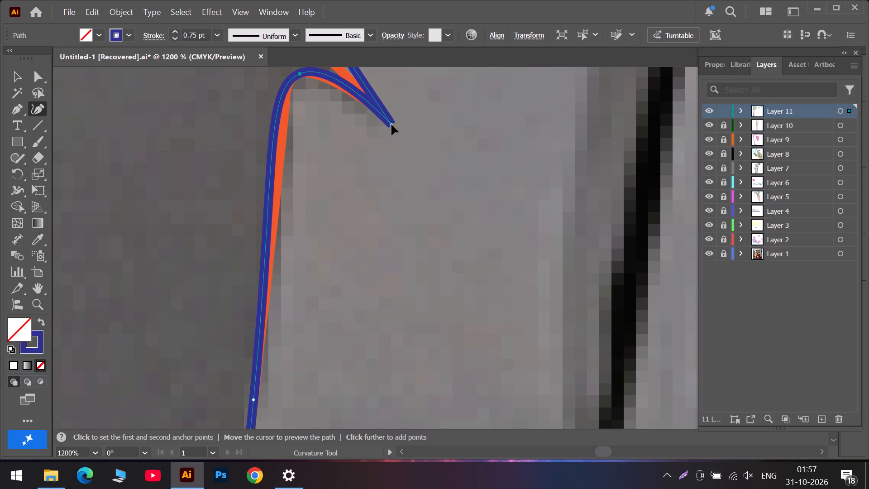
pyautogui.moveTo(392, 125); pyautogui.dragTo(393, 126)
pyautogui.scroll(5, 352, 114)
pyautogui.moveTo(351, 145); pyautogui.dragTo(349, 148)
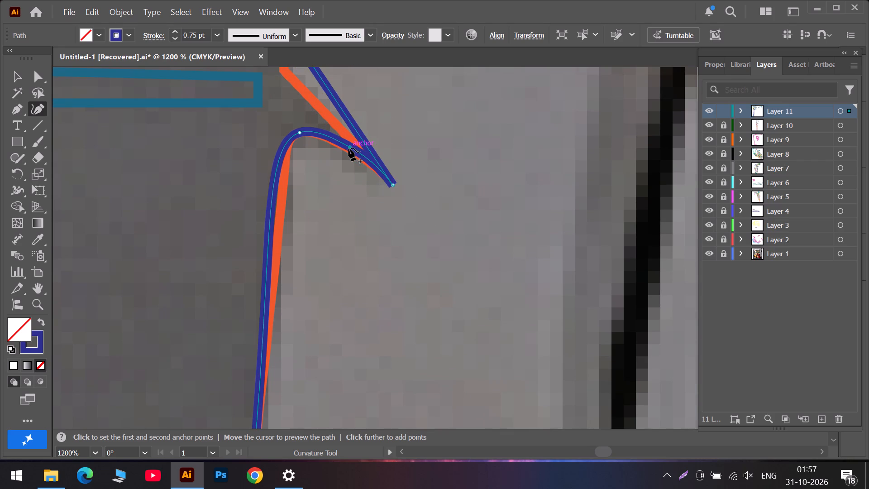
pyautogui.moveTo(349, 148); pyautogui.dragTo(347, 149)
pyautogui.scroll(-6, 318, 194)
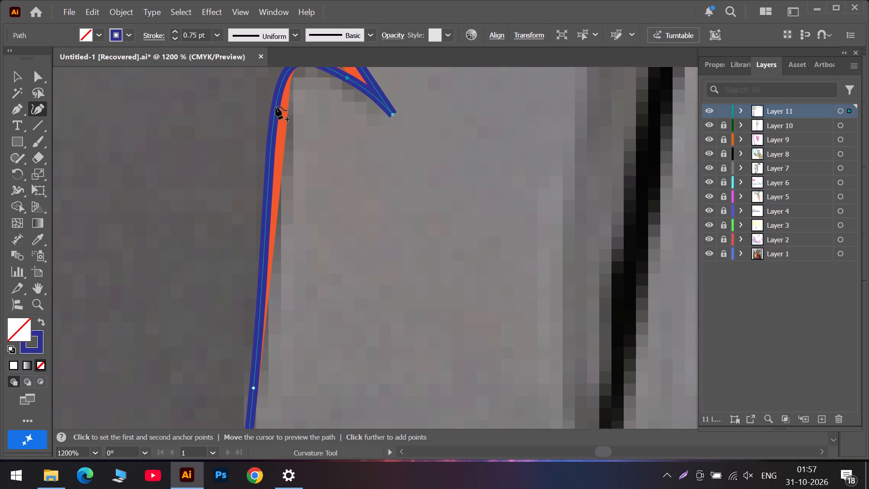
# Move the anchor below the upper notch's rounded bend onto the orange-red outline and add anchor points around the bend to fit its curve.
pyautogui.moveTo(279, 91); pyautogui.dragTo(283, 102)
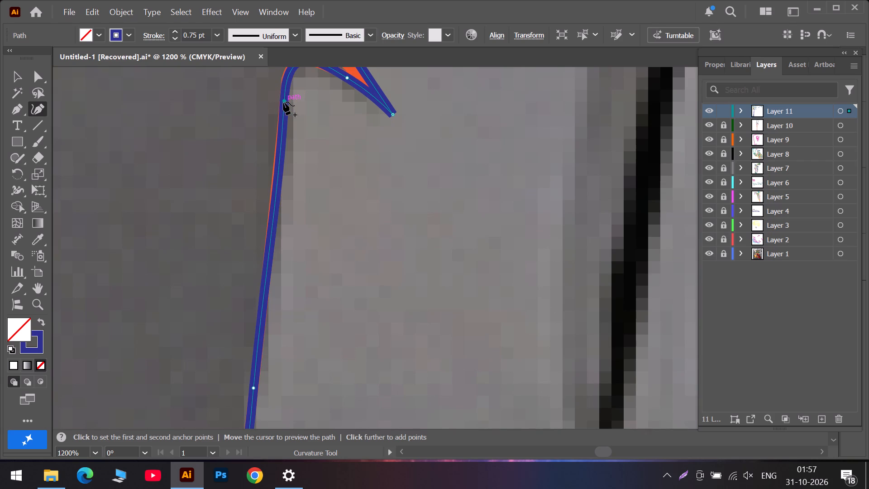
pyautogui.moveTo(283, 102); pyautogui.dragTo(284, 102)
pyautogui.scroll(6, 284, 102)
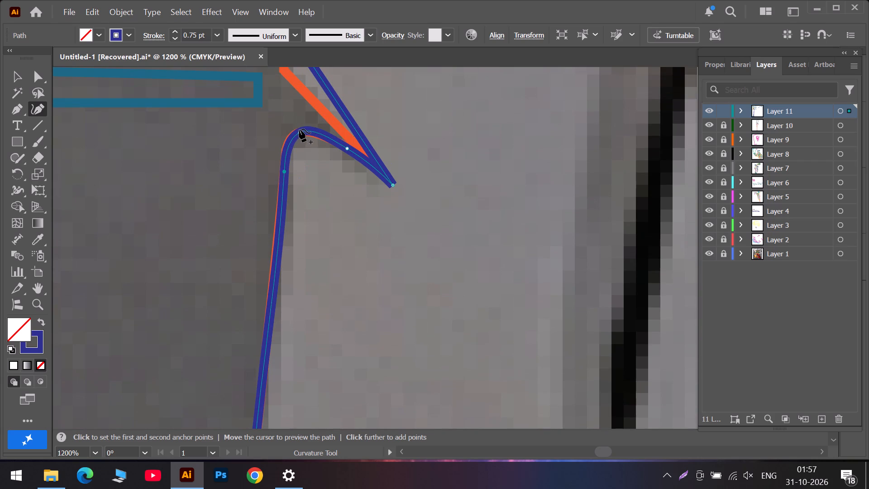
pyautogui.click(299, 134)
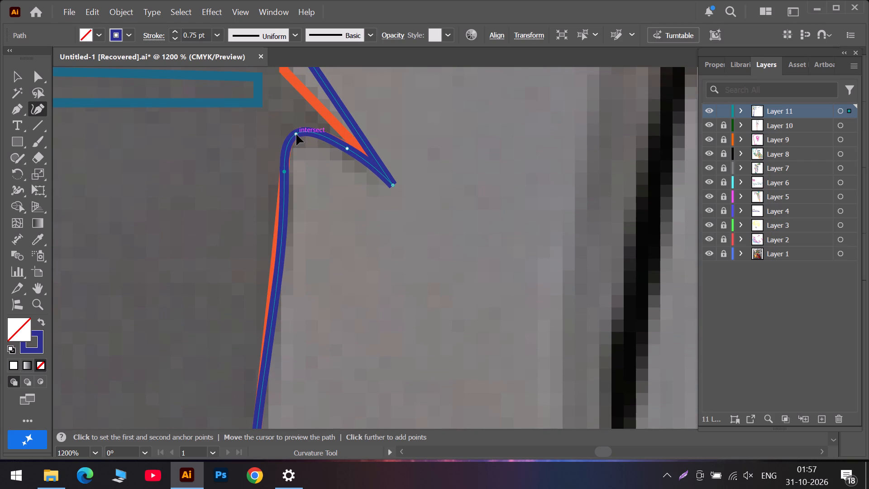
pyautogui.click(288, 146)
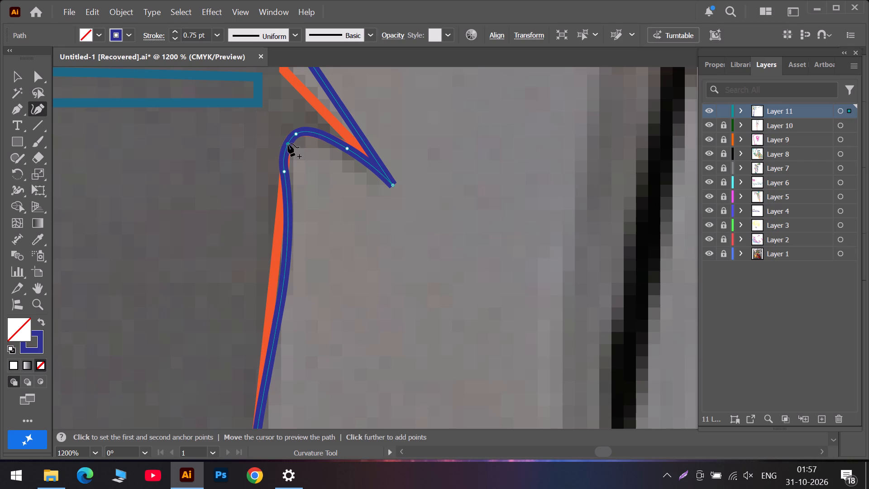
pyautogui.moveTo(286, 170); pyautogui.dragTo(282, 177)
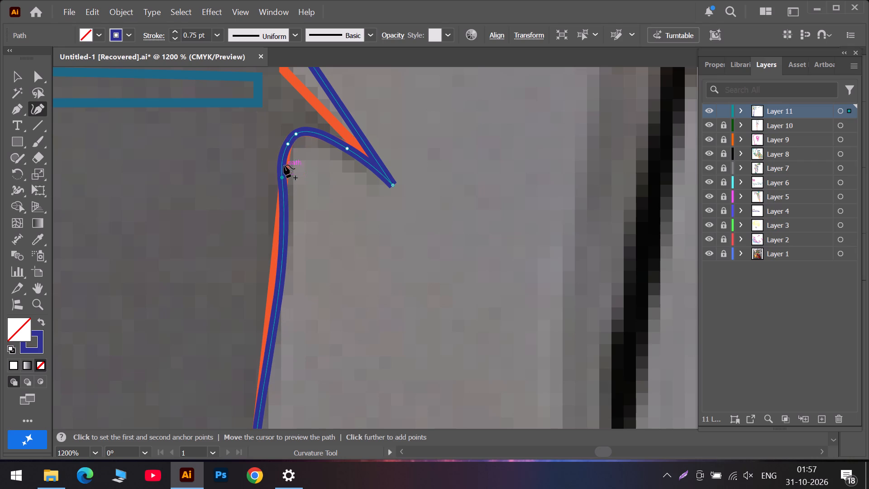
pyautogui.moveTo(283, 159); pyautogui.dragTo(285, 165)
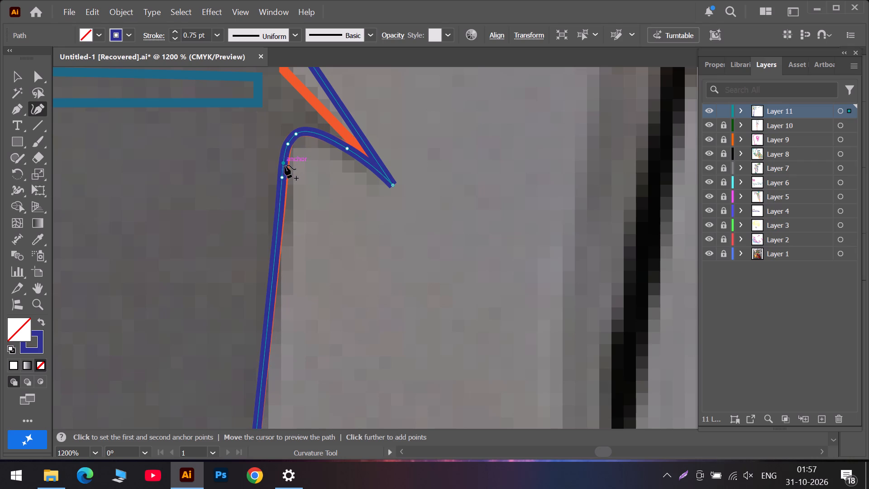
pyautogui.moveTo(285, 165); pyautogui.dragTo(285, 166)
pyautogui.moveTo(283, 177); pyautogui.dragTo(284, 186)
pyautogui.scroll(-13, 285, 175)
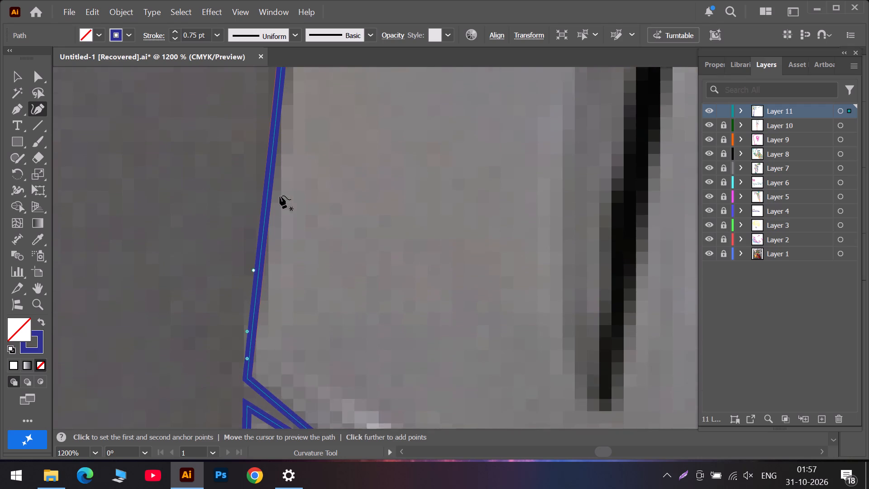
# Move the corner above the upper notch onto the orange-red corner and add an anchor point on the notch's upper edge to fit it.
pyautogui.scroll(7, 282, 182)
pyautogui.scroll(13, 309, 146)
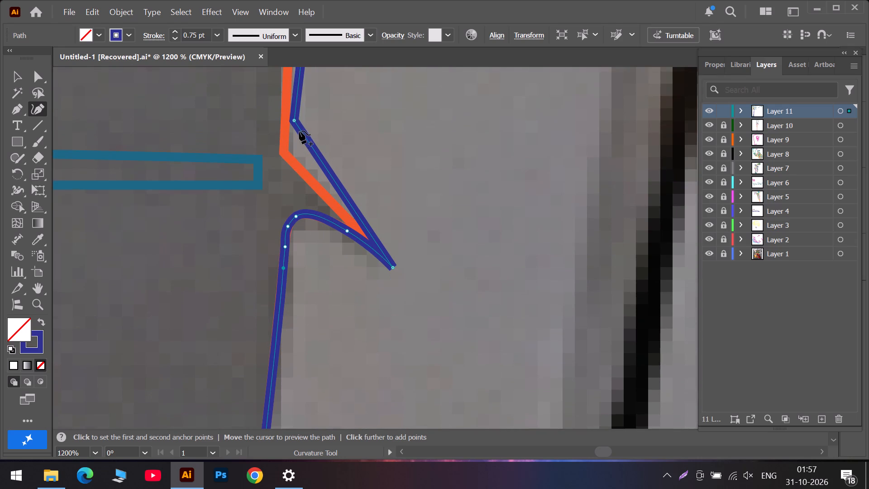
pyautogui.moveTo(294, 121); pyautogui.dragTo(285, 157)
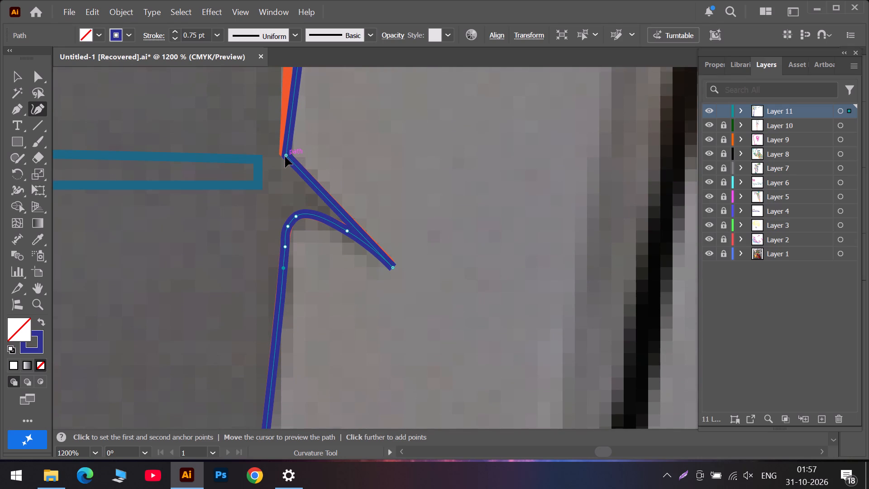
pyautogui.moveTo(285, 157); pyautogui.dragTo(285, 153)
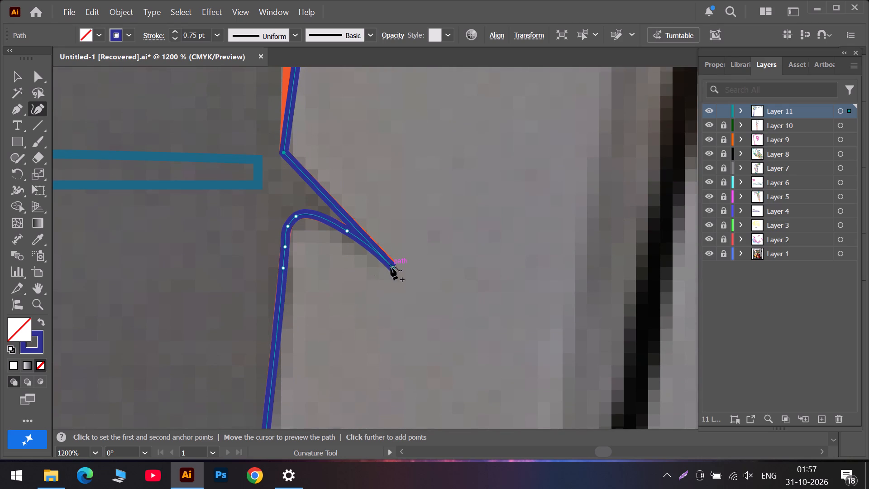
pyautogui.click(392, 268)
pyautogui.scroll(3, 332, 204)
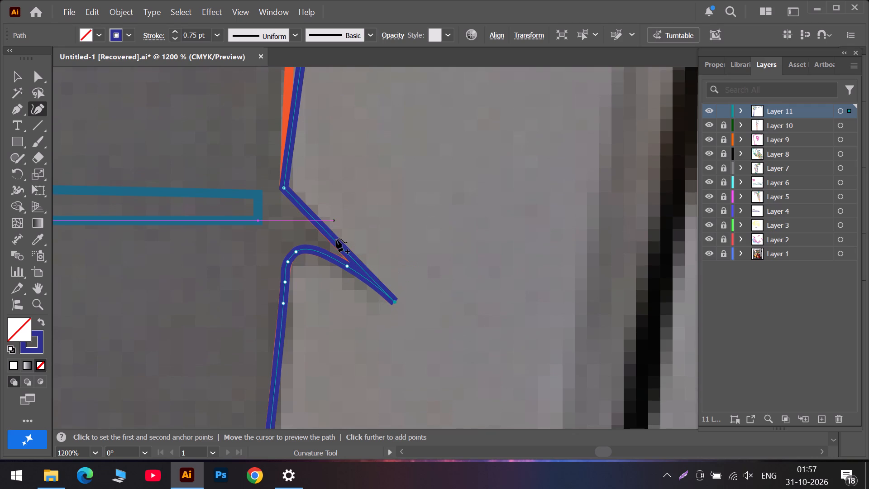
pyautogui.moveTo(336, 240); pyautogui.dragTo(338, 246)
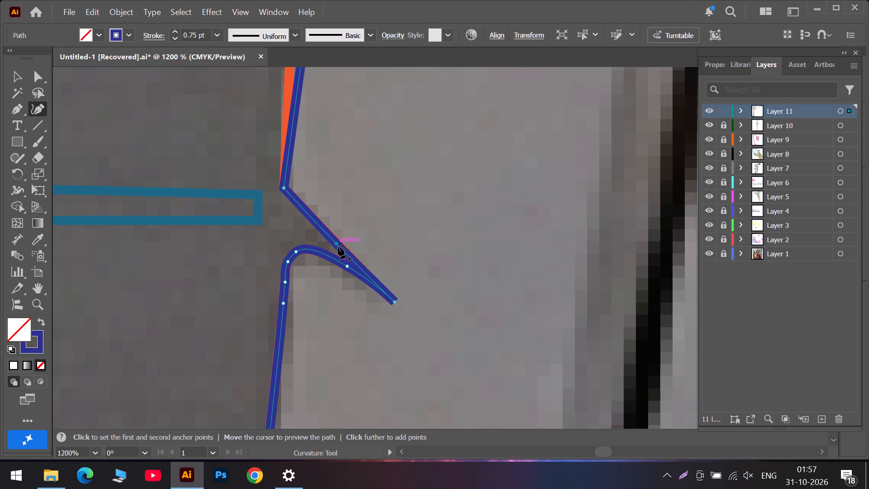
pyautogui.moveTo(338, 246); pyautogui.dragTo(337, 243)
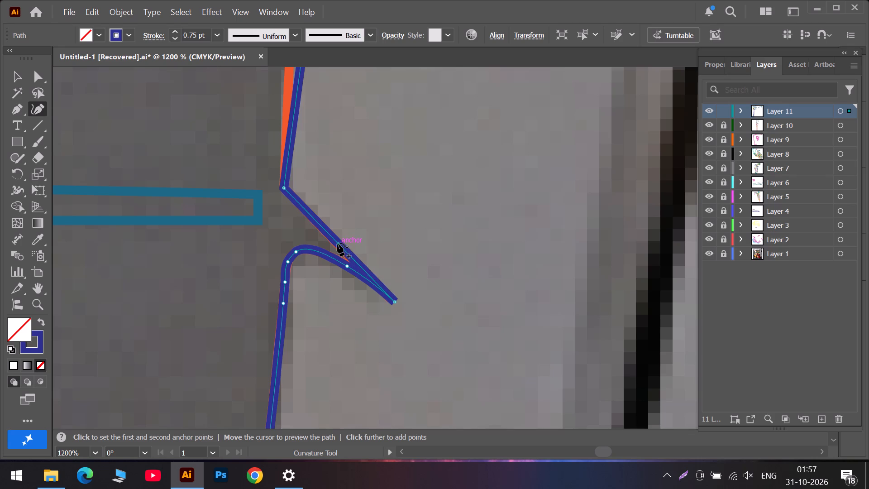
pyautogui.moveTo(337, 243); pyautogui.dragTo(339, 245)
# Add a left-edge anchor point just above the notch corner and move the anchor above it to the base of the orange-red bump.
pyautogui.scroll(11, 318, 222)
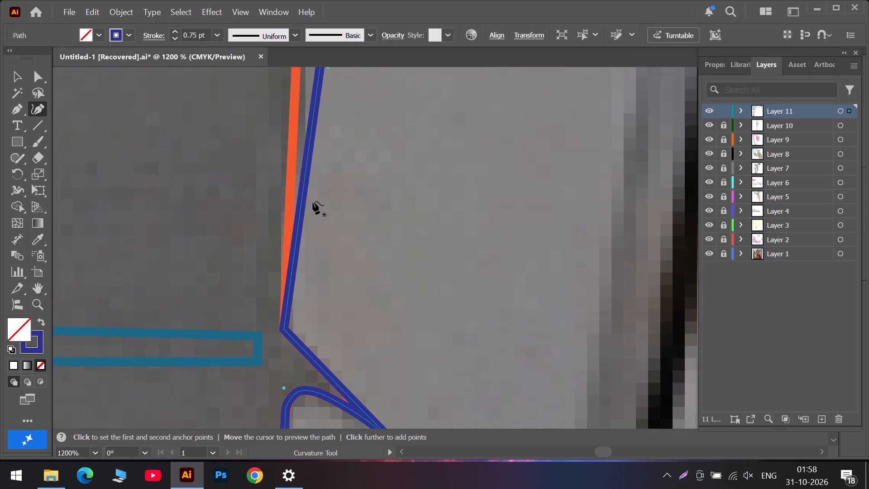
pyautogui.scroll(7, 313, 201)
pyautogui.moveTo(315, 183); pyautogui.dragTo(297, 215)
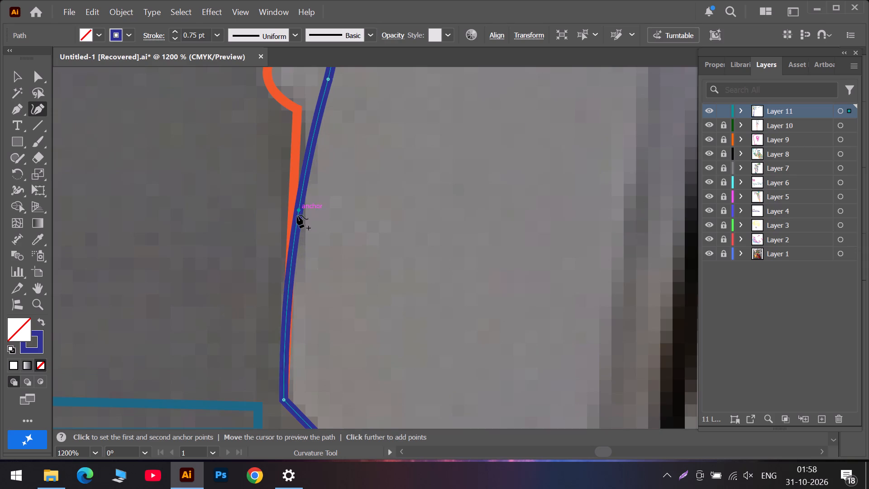
pyautogui.moveTo(297, 215); pyautogui.dragTo(288, 308)
pyautogui.scroll(6, 306, 198)
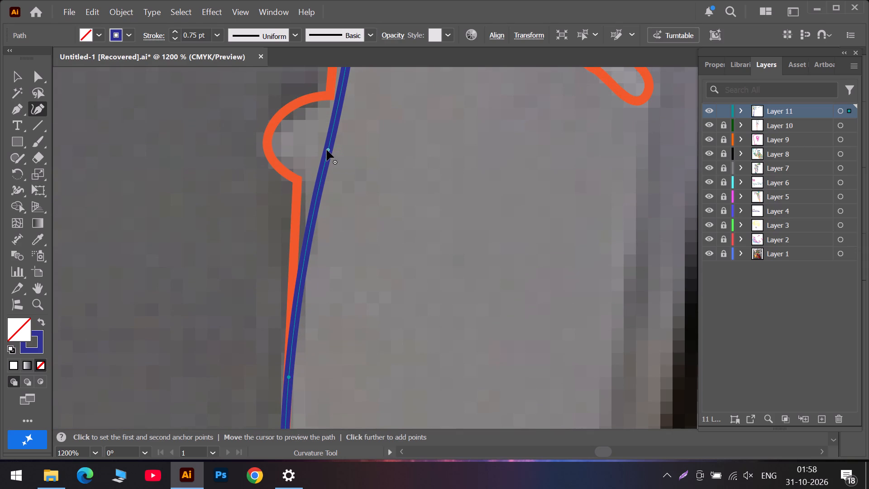
pyautogui.doubleClick(327, 150)
pyautogui.moveTo(327, 149); pyautogui.dragTo(298, 185)
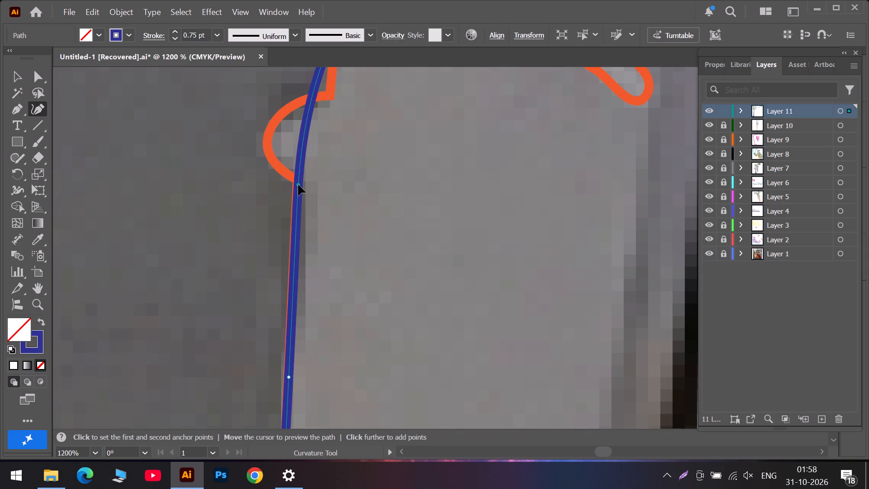
pyautogui.moveTo(298, 185); pyautogui.dragTo(297, 188)
# Pull the path out onto the orange-red bump's lower curve and convert the anchor at the bump's base to a sharp corner.
pyautogui.scroll(6, 298, 185)
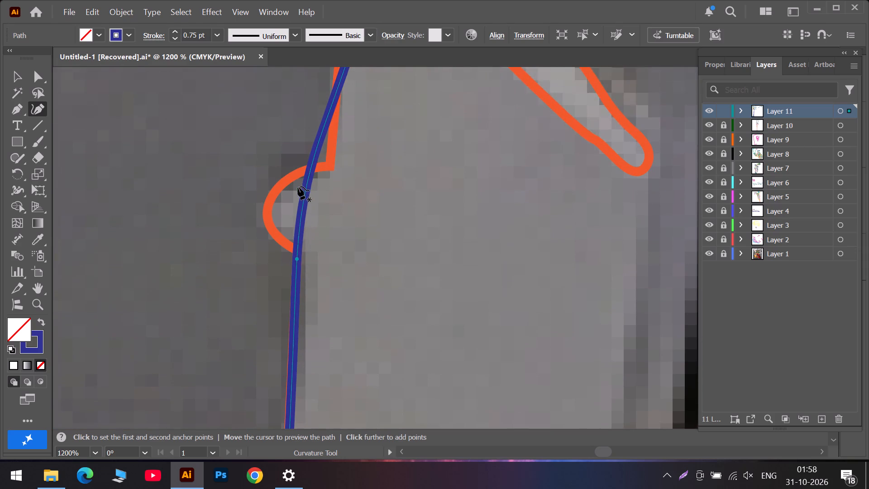
pyautogui.moveTo(302, 197); pyautogui.dragTo(276, 226)
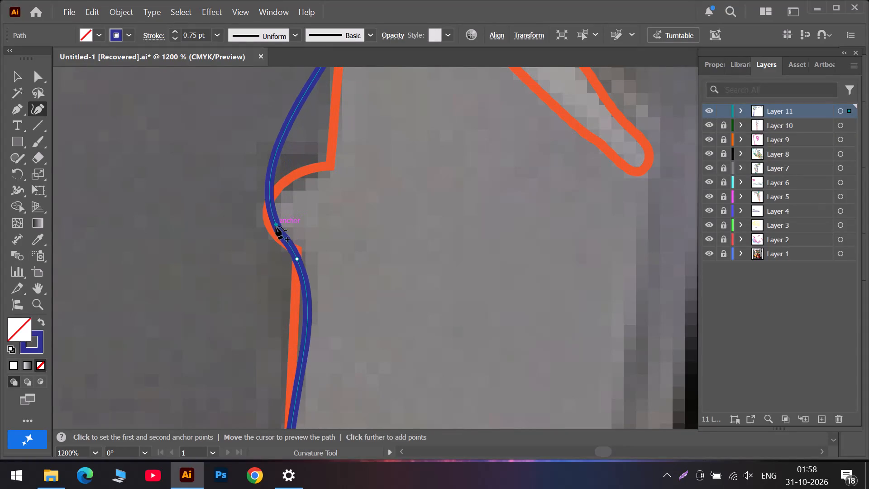
pyautogui.moveTo(276, 226); pyautogui.dragTo(274, 231)
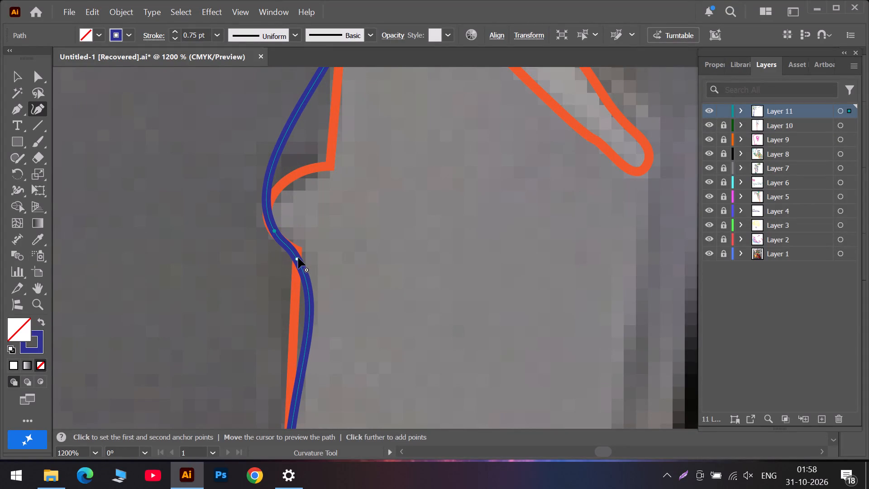
pyautogui.doubleClick(298, 258)
pyautogui.moveTo(298, 258); pyautogui.dragTo(298, 249)
pyautogui.scroll(-12, 298, 249)
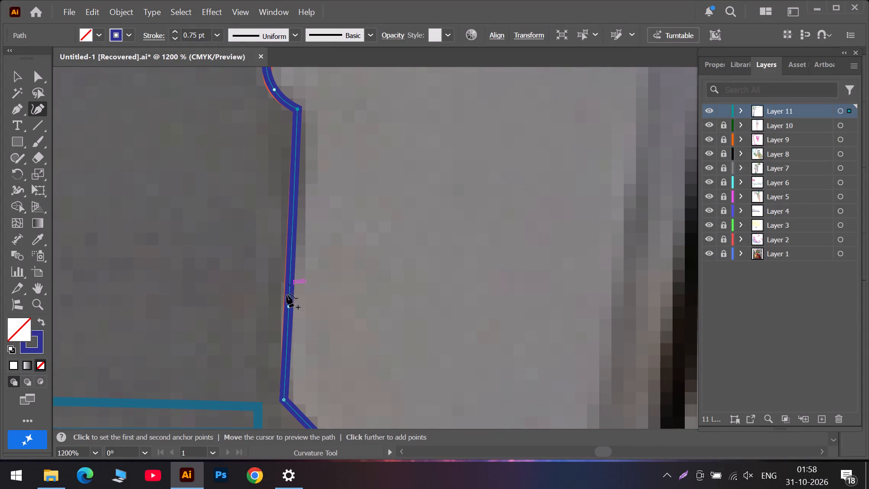
pyautogui.moveTo(289, 307); pyautogui.dragTo(288, 300)
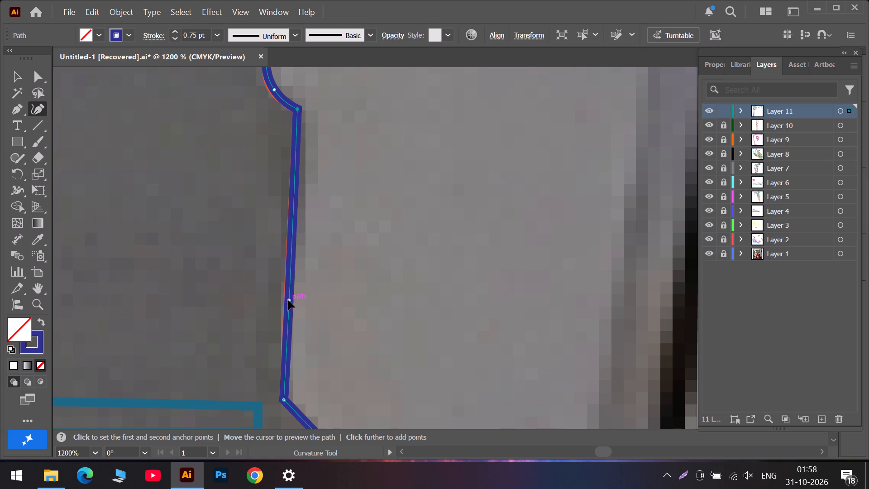
pyautogui.moveTo(288, 300); pyautogui.dragTo(290, 295)
# Fit the rounded bump to the orange-red outline with added anchor points and a sharp corner at its upper end.
pyautogui.scroll(7, 292, 240)
pyautogui.scroll(5, 282, 194)
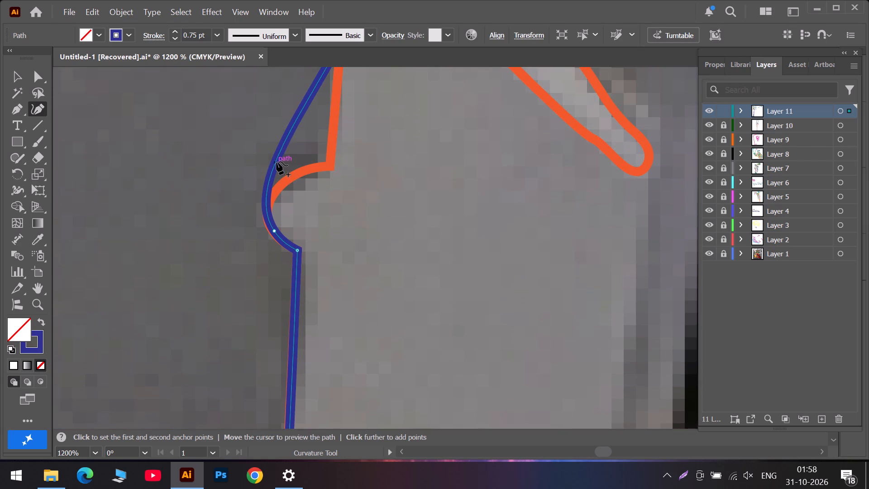
pyautogui.moveTo(277, 160); pyautogui.dragTo(272, 200)
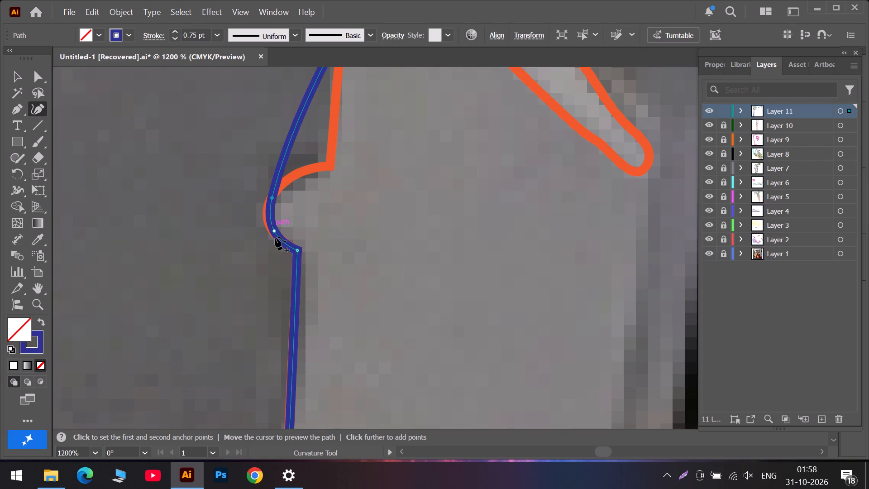
pyautogui.moveTo(275, 232); pyautogui.dragTo(267, 217)
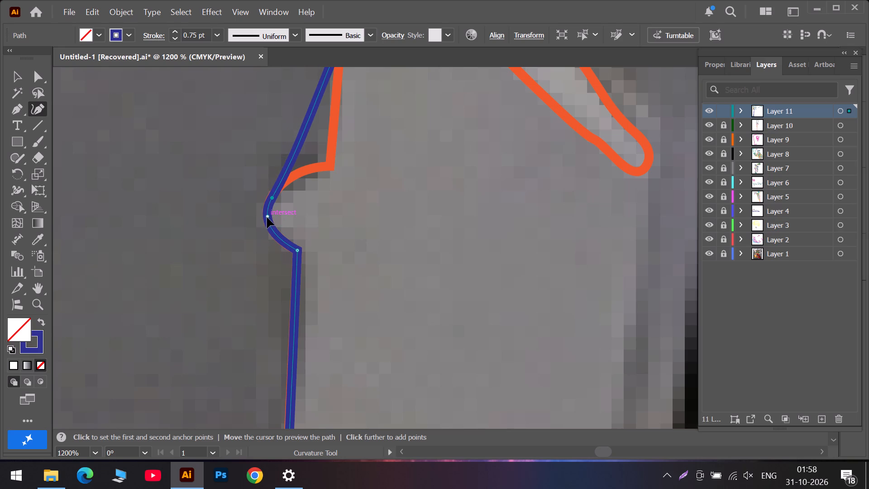
pyautogui.moveTo(267, 217); pyautogui.dragTo(266, 216)
pyautogui.scroll(6, 300, 160)
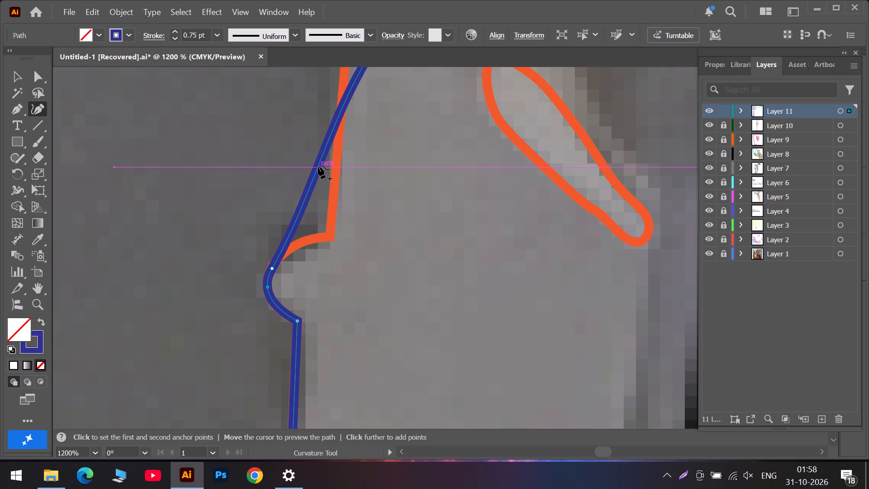
pyautogui.doubleClick(318, 166)
pyautogui.moveTo(318, 166); pyautogui.dragTo(329, 236)
pyautogui.click(271, 269)
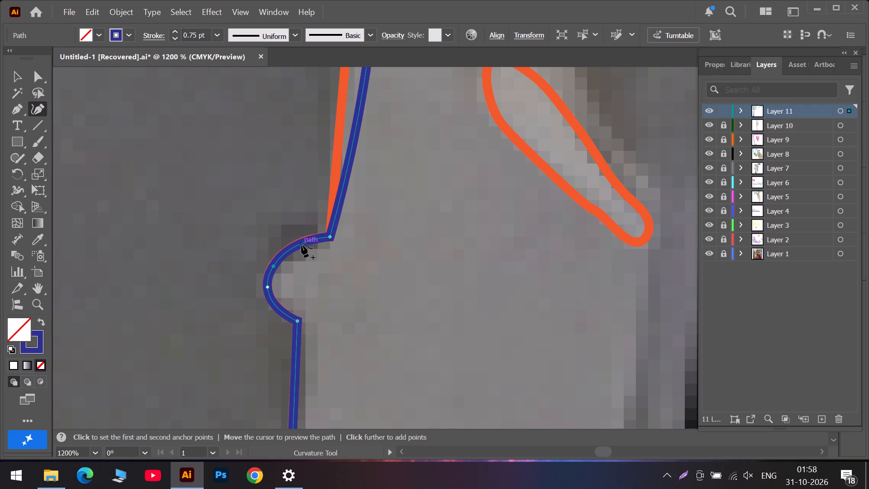
pyautogui.moveTo(301, 244); pyautogui.dragTo(293, 248)
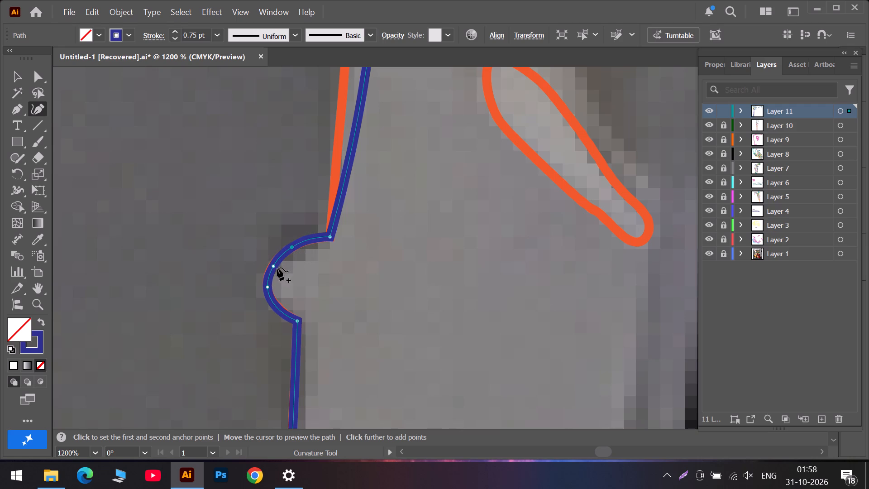
pyautogui.click(274, 266)
pyautogui.click(278, 309)
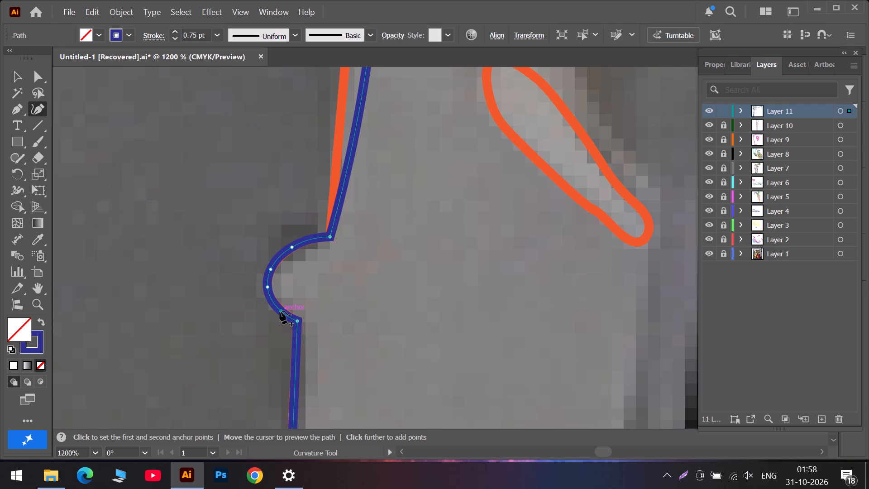
# Fit the strip's straight left edge above the bump to the orange-red outline by moving its anchor and adding two more above it.
pyautogui.scroll(6, 330, 229)
pyautogui.scroll(1, 361, 165)
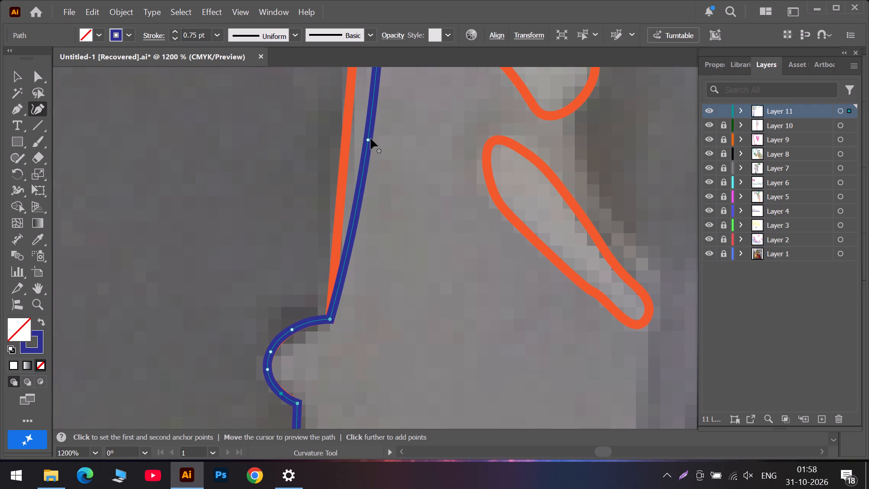
pyautogui.moveTo(369, 140); pyautogui.dragTo(340, 206)
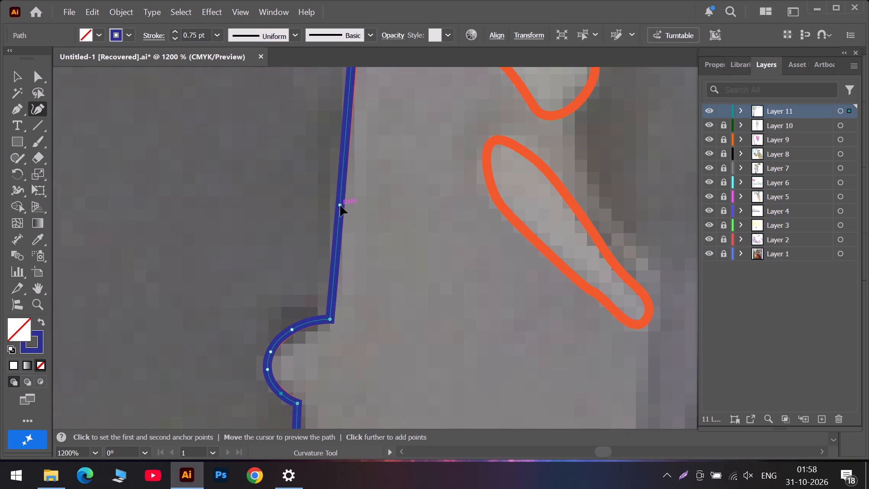
pyautogui.moveTo(340, 206); pyautogui.dragTo(340, 207)
pyautogui.scroll(12, 340, 196)
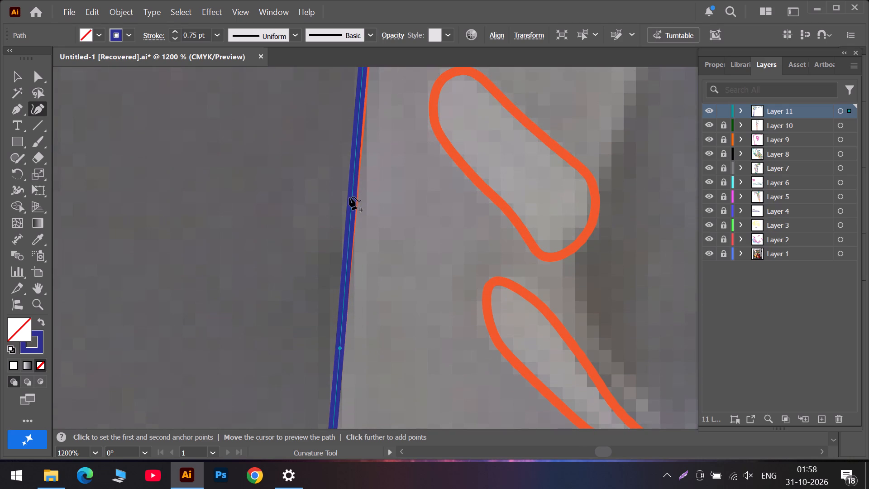
pyautogui.moveTo(351, 202); pyautogui.dragTo(351, 229)
pyautogui.scroll(5, 356, 193)
pyautogui.moveTo(366, 158); pyautogui.dragTo(361, 168)
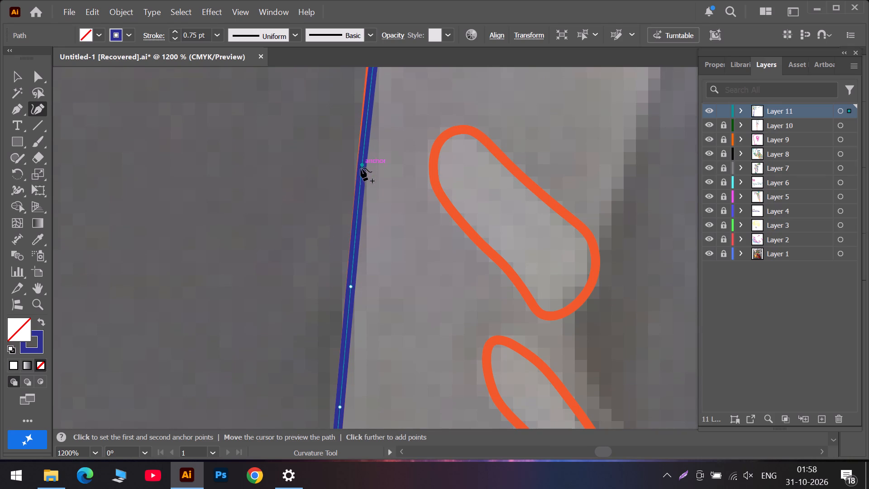
pyautogui.moveTo(361, 168); pyautogui.dragTo(360, 169)
# Raise the strip's top anchor onto the orange-red peak and add an anchor just below it to pull out the left shoulder.
pyautogui.scroll(12, 360, 166)
pyautogui.scroll(5, 387, 128)
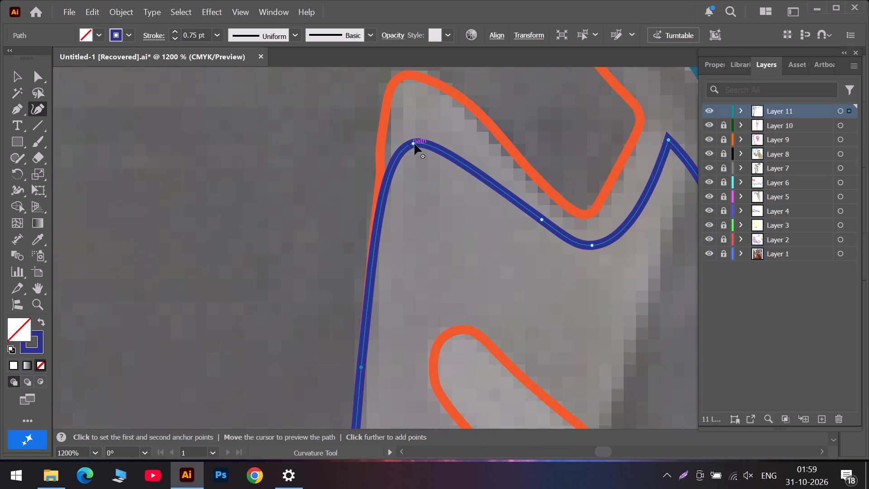
pyautogui.moveTo(415, 143); pyautogui.dragTo(403, 77)
pyautogui.moveTo(395, 93); pyautogui.dragTo(392, 93)
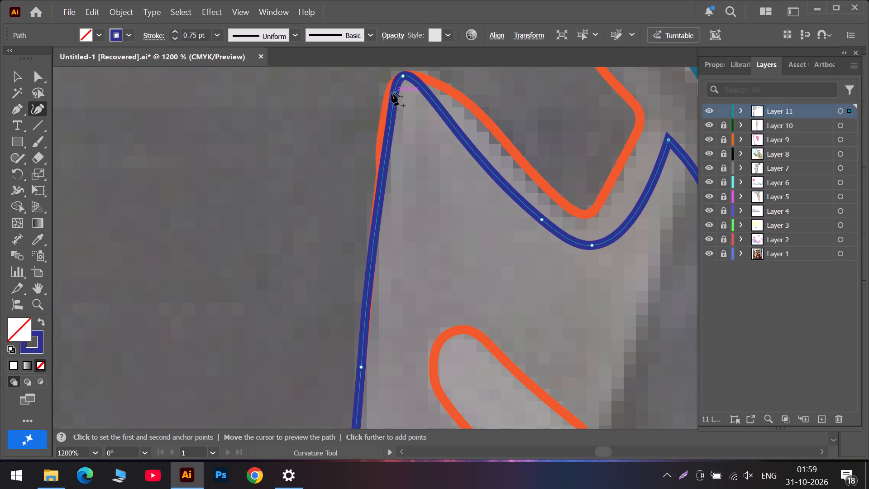
pyautogui.moveTo(392, 93); pyautogui.dragTo(388, 101)
# Add two left-edge anchors below the shoulder, making the upper one a sharp corner at the orange-red bend and aligning the lower one with the outline.
pyautogui.moveTo(377, 161); pyautogui.dragTo(377, 174)
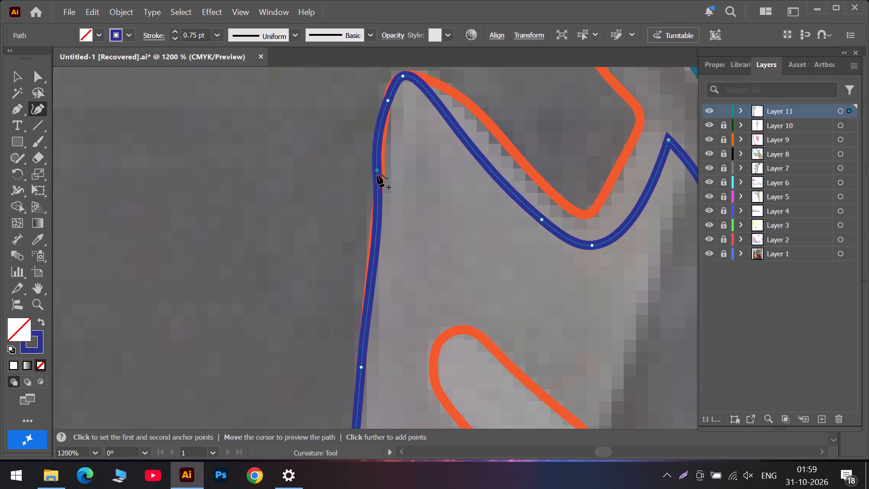
pyautogui.moveTo(377, 174); pyautogui.dragTo(377, 179)
pyautogui.click(380, 174)
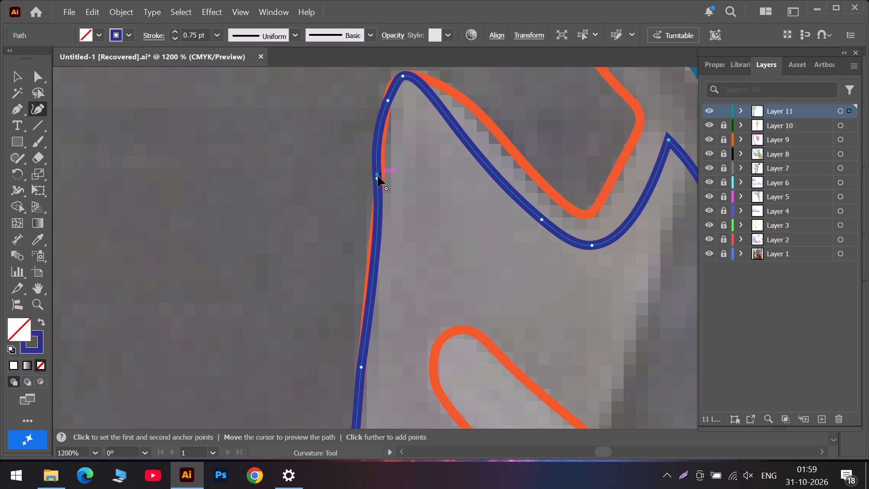
pyautogui.doubleClick(378, 176)
pyautogui.moveTo(378, 176); pyautogui.dragTo(381, 168)
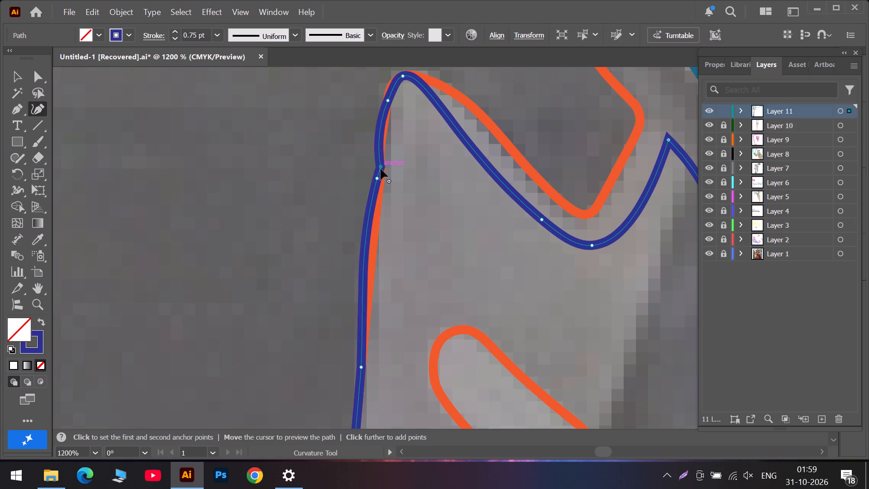
pyautogui.moveTo(377, 178); pyautogui.dragTo(376, 211)
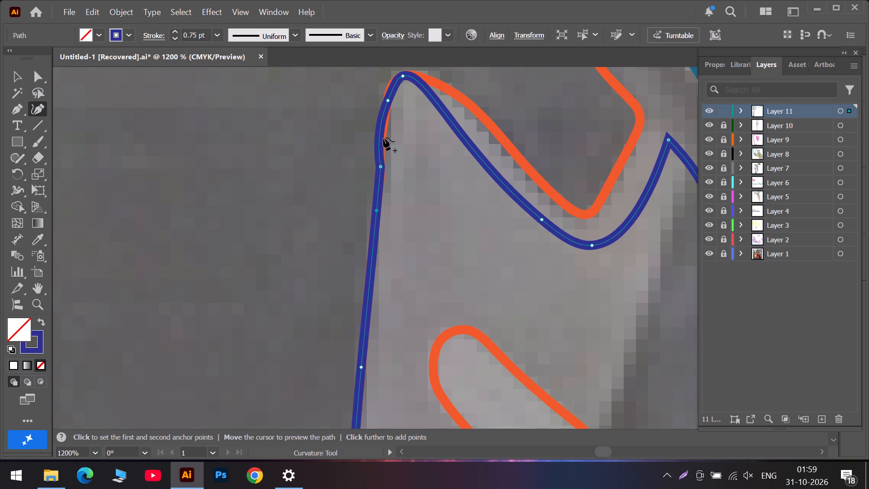
# Refine the curve between the sharp corner and the peak with two added anchors and a lowered shoulder anchor.
pyautogui.moveTo(381, 124); pyautogui.dragTo(382, 134)
pyautogui.moveTo(396, 82); pyautogui.dragTo(392, 84)
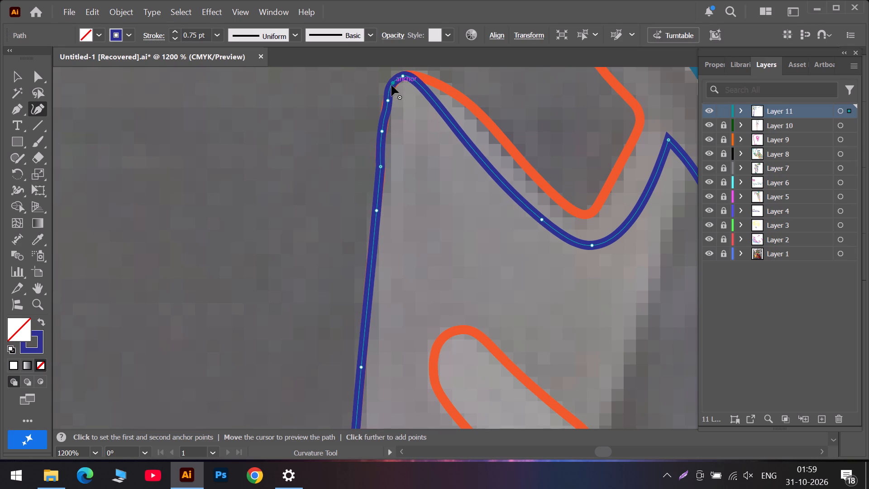
pyautogui.moveTo(389, 100); pyautogui.dragTo(385, 113)
pyautogui.click(393, 84)
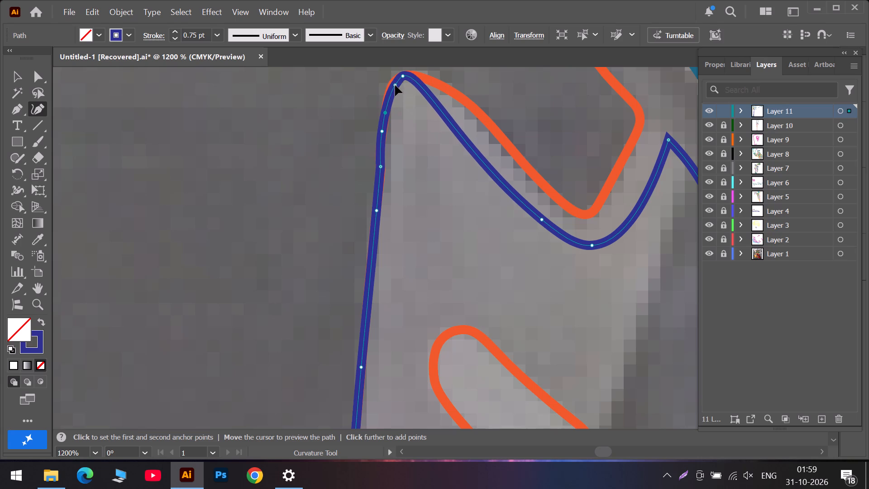
# Fit the peak's descending slope to the orange-red outline with two added anchors, and fine-tune the anchor beside the peak.
pyautogui.moveTo(448, 118); pyautogui.dragTo(453, 114)
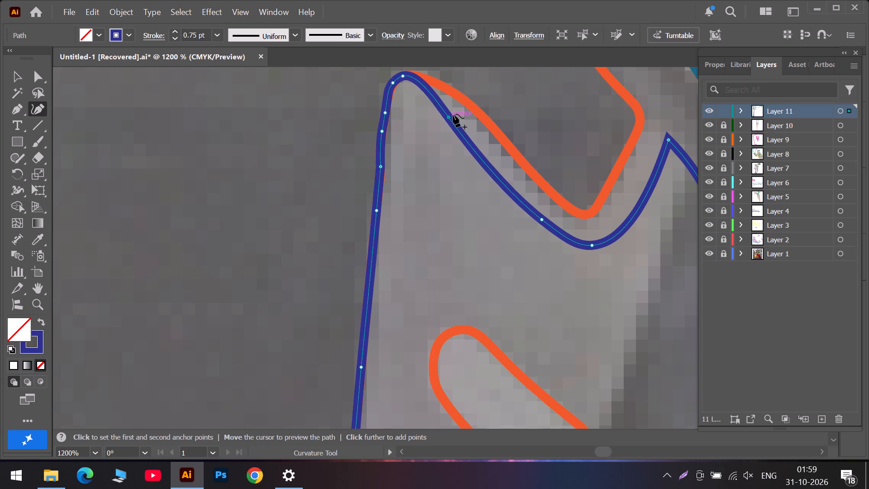
pyautogui.moveTo(453, 114); pyautogui.dragTo(468, 101)
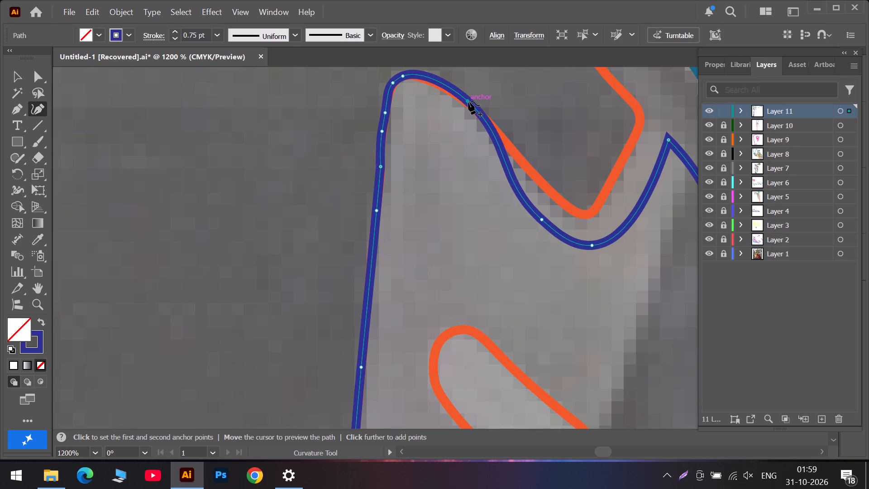
pyautogui.moveTo(468, 101); pyautogui.dragTo(468, 102)
pyautogui.moveTo(437, 81); pyautogui.dragTo(444, 86)
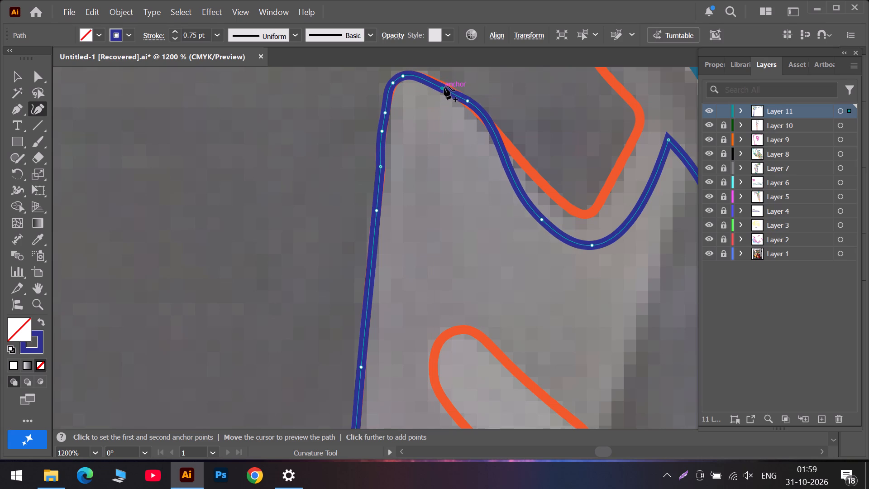
pyautogui.moveTo(444, 86); pyautogui.dragTo(446, 86)
pyautogui.click(393, 83)
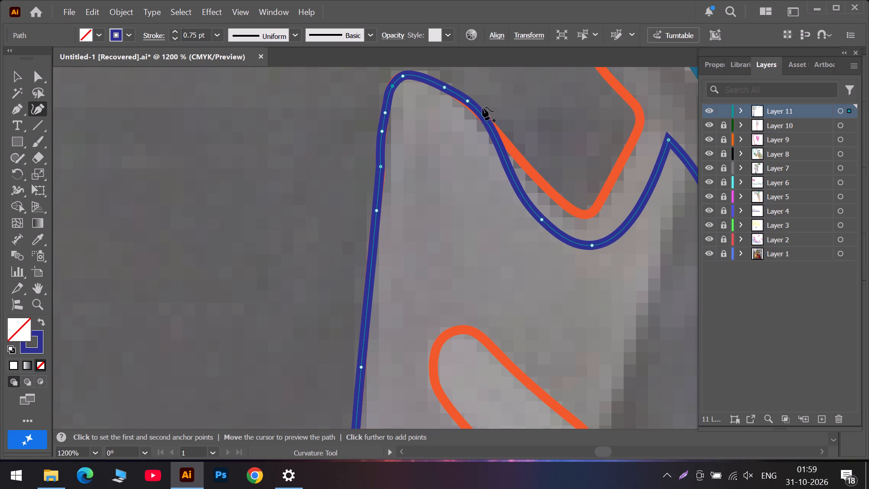
pyautogui.click(468, 101)
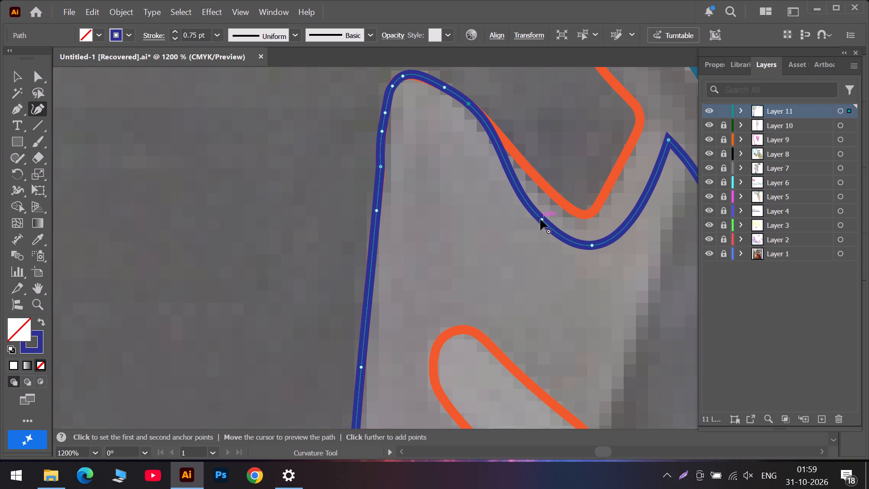
# Move the two valley anchors onto the orange-red dip and its rising side, and add an anchor on the slope before the dip.
pyautogui.moveTo(541, 219); pyautogui.dragTo(574, 213)
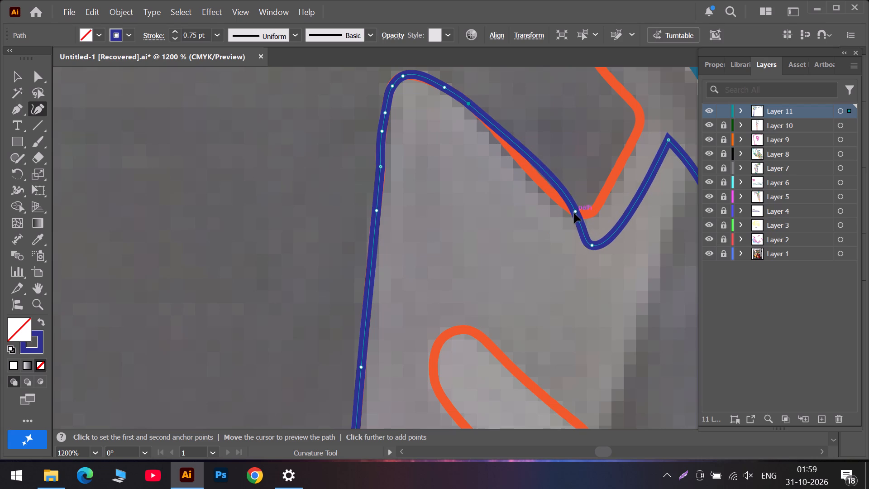
pyautogui.moveTo(574, 213); pyautogui.dragTo(573, 213)
pyautogui.moveTo(593, 244); pyautogui.dragTo(613, 185)
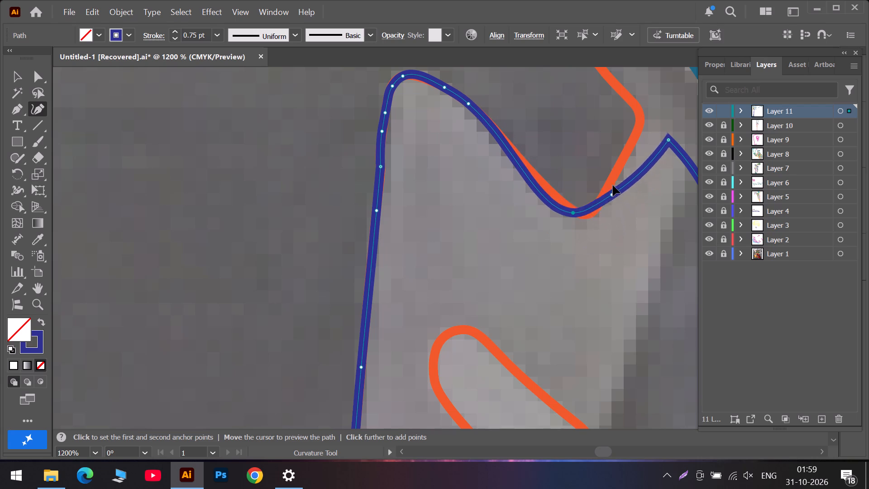
pyautogui.moveTo(613, 185); pyautogui.dragTo(614, 171)
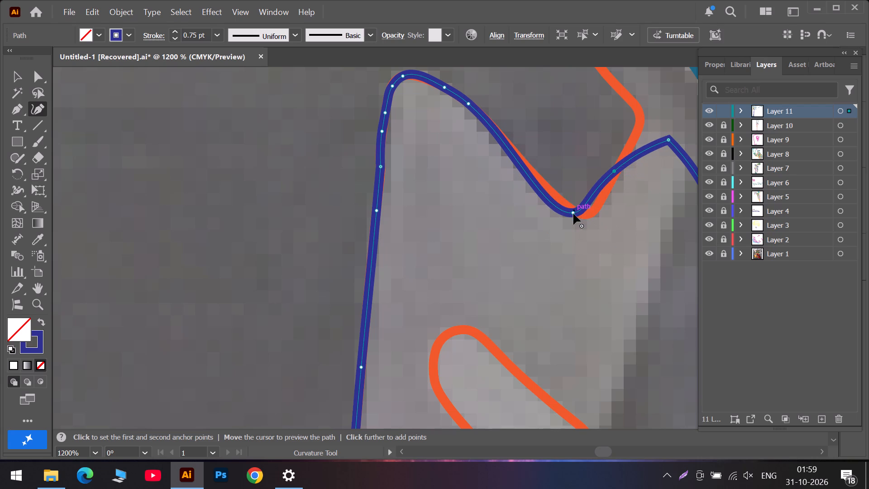
pyautogui.moveTo(573, 214); pyautogui.dragTo(592, 211)
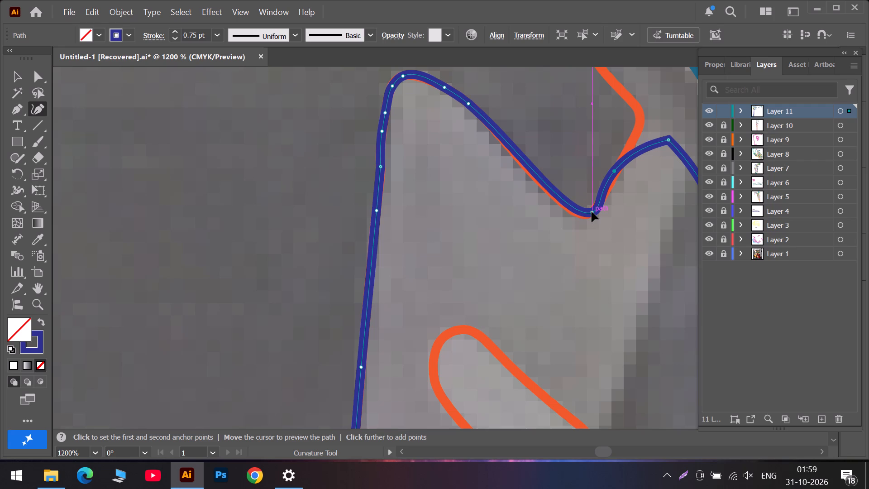
pyautogui.moveTo(592, 211); pyautogui.dragTo(588, 214)
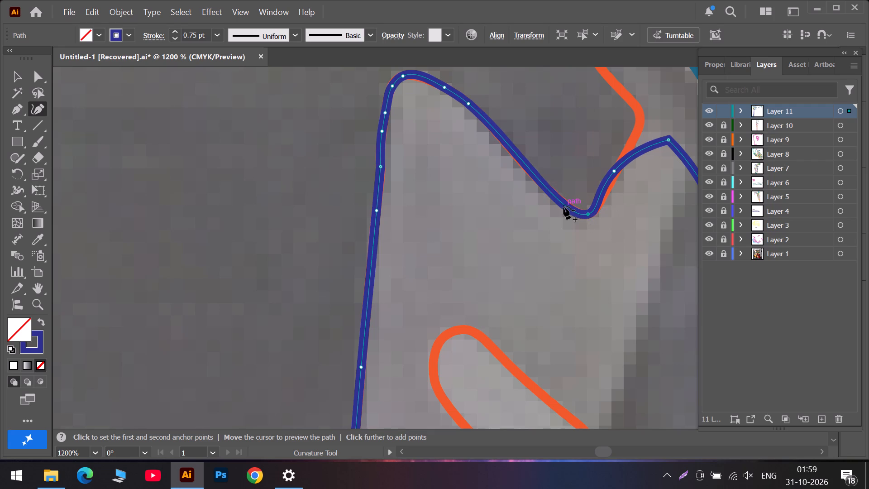
pyautogui.moveTo(563, 206); pyautogui.dragTo(562, 201)
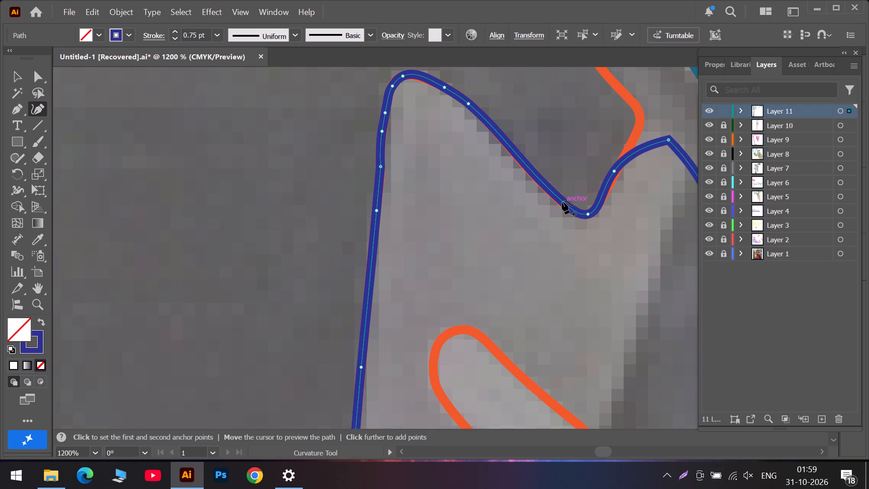
pyautogui.moveTo(562, 201); pyautogui.dragTo(558, 200)
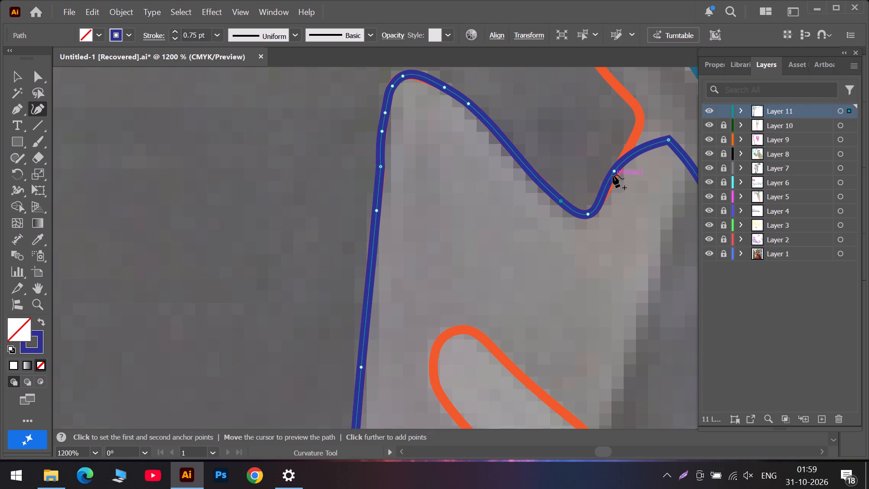
# Add an anchor on the valley's rising side and shift the anchor above it onto the orange-red line.
pyautogui.moveTo(611, 177); pyautogui.dragTo(604, 193)
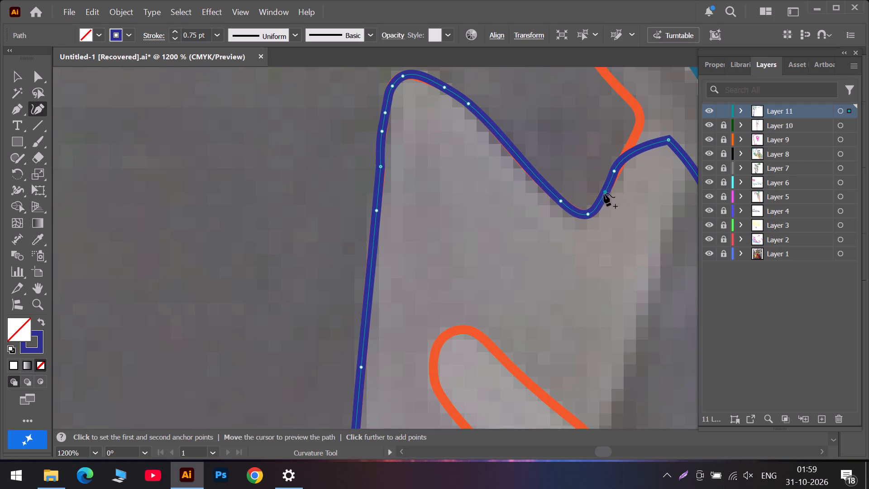
pyautogui.moveTo(604, 193); pyautogui.dragTo(603, 194)
pyautogui.moveTo(615, 172); pyautogui.dragTo(621, 168)
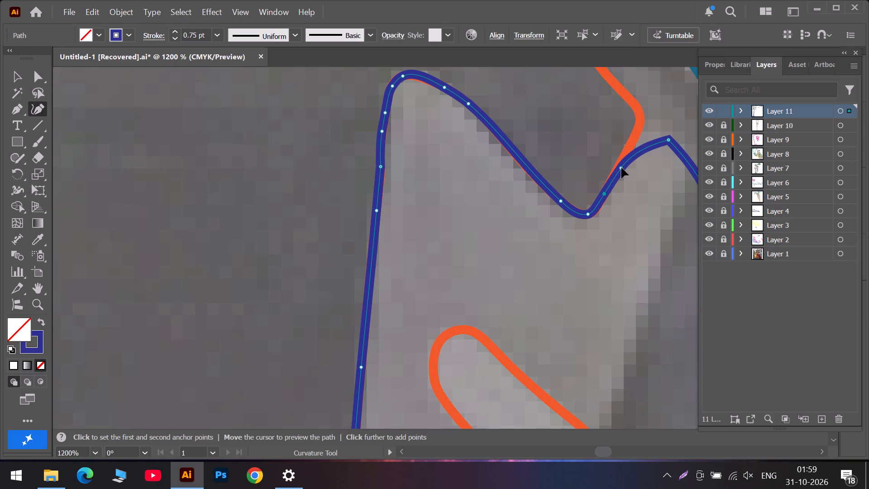
pyautogui.moveTo(621, 168); pyautogui.dragTo(619, 166)
# Convert the second peak's sharp corner to a smooth point, move it up beside the orange-red corner, and add an anchor on its rising side.
pyautogui.scroll(6, 643, 174)
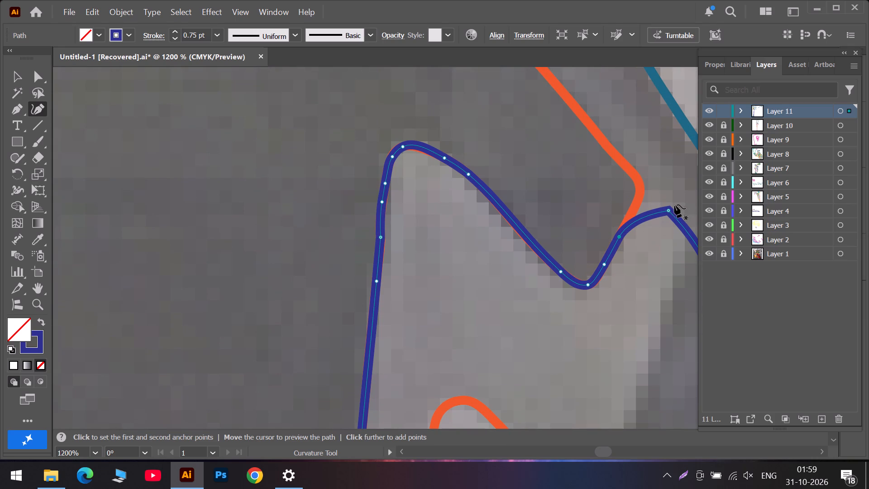
pyautogui.doubleClick(668, 209)
pyautogui.moveTo(668, 209); pyautogui.dragTo(658, 183)
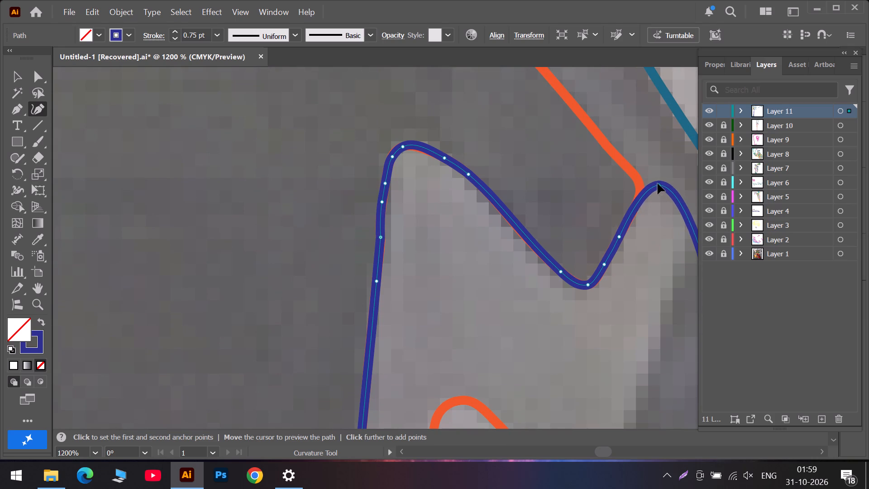
pyautogui.moveTo(658, 183); pyautogui.dragTo(654, 180)
pyautogui.moveTo(636, 201); pyautogui.dragTo(637, 206)
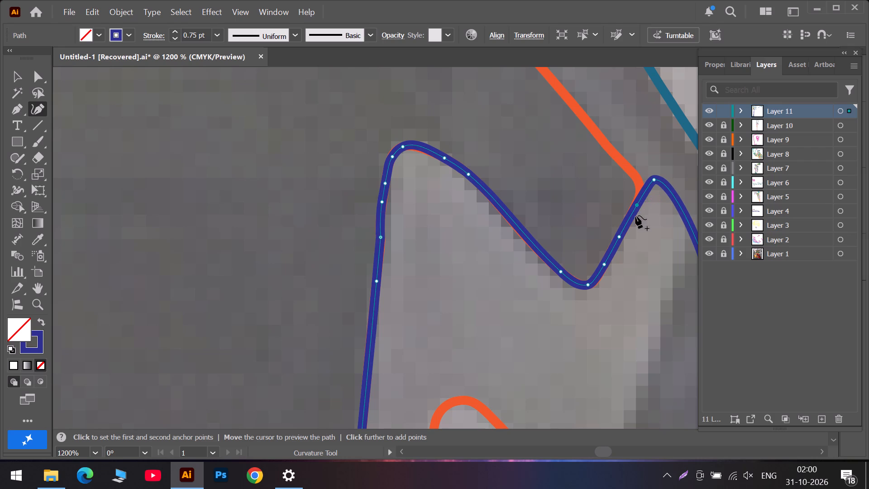
# Examine the strip's fitted top edge and second peak against the neighbouring outlines and the whole artwork.
pyautogui.scroll(-3, 624, 236)
pyautogui.scroll(7, 624, 241)
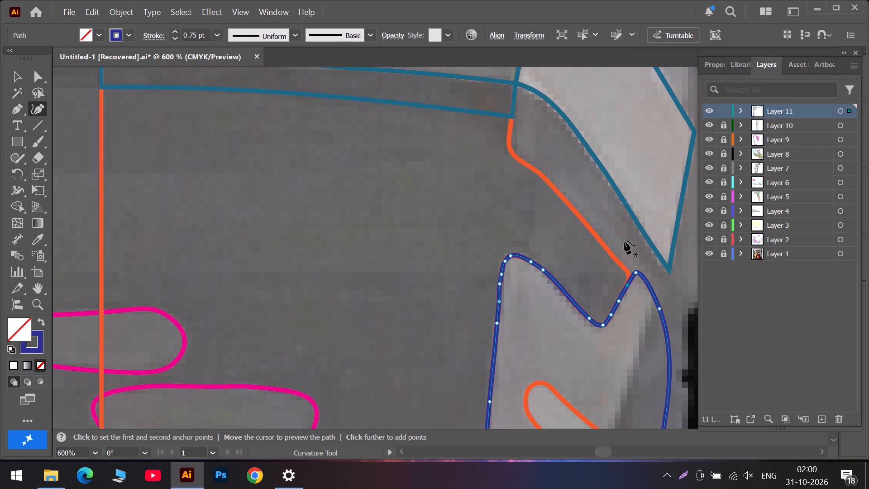
pyautogui.scroll(6, 624, 241)
pyautogui.scroll(-3, 579, 223)
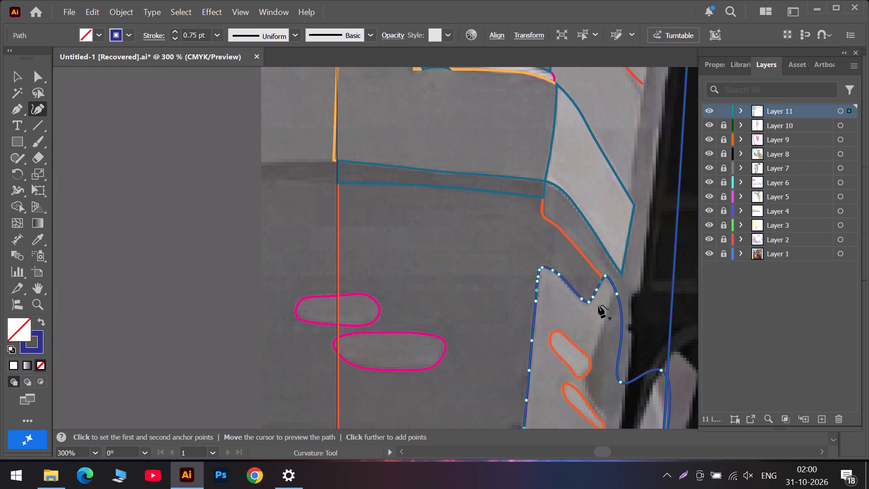
pyautogui.scroll(10, 598, 306)
pyautogui.keyDown('alt'); pyautogui.scroll(-3, 600, 266); pyautogui.keyUp('alt')
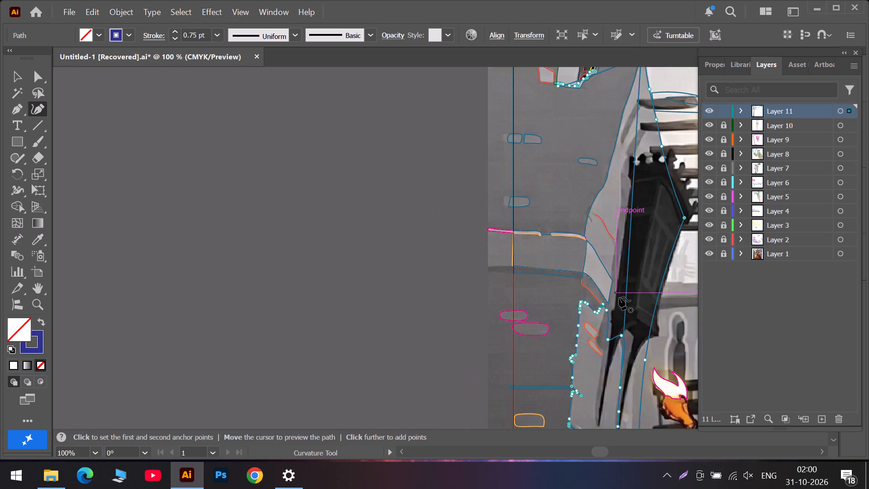
pyautogui.keyDown('alt'); pyautogui.scroll(-4, 619, 298); pyautogui.keyUp('alt')
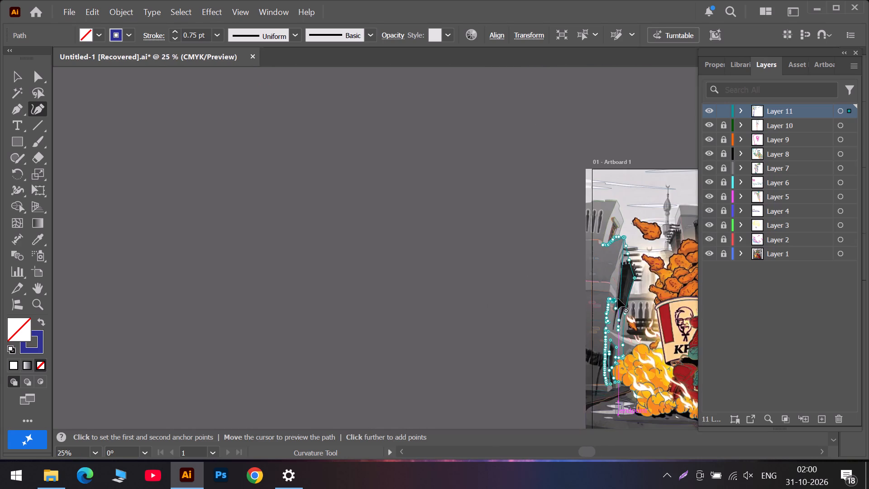
pyautogui.scroll(4, 618, 298)
pyautogui.keyDown('alt'); pyautogui.scroll(6, 616, 298); pyautogui.keyUp('alt')
pyautogui.scroll(-15, 602, 319)
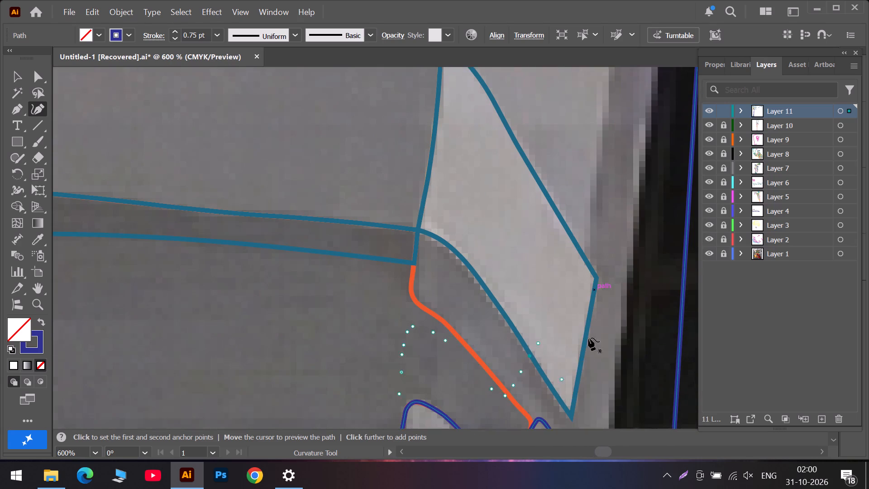
pyautogui.scroll(-14, 588, 338)
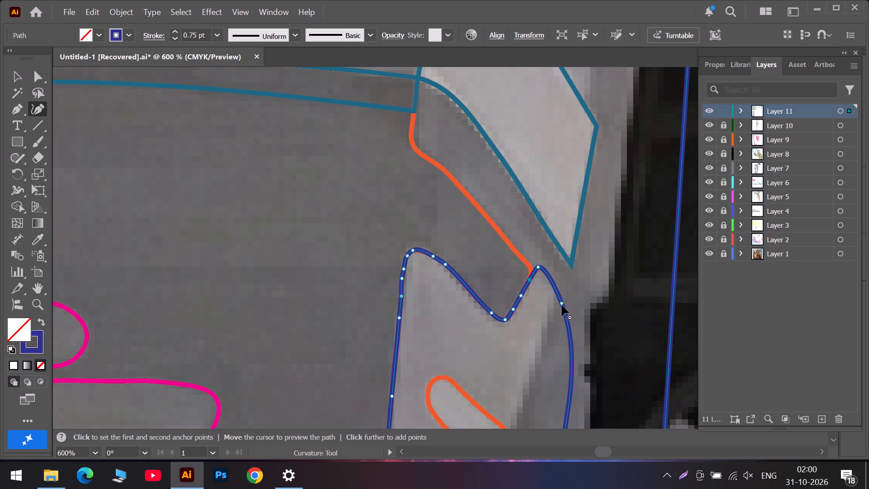
# Turn the anchor beyond the second peak into a corner, shift it inward, and run the edge to the upper orange-red oval's right tip.
pyautogui.doubleClick(562, 304)
pyautogui.moveTo(562, 304); pyautogui.dragTo(558, 296)
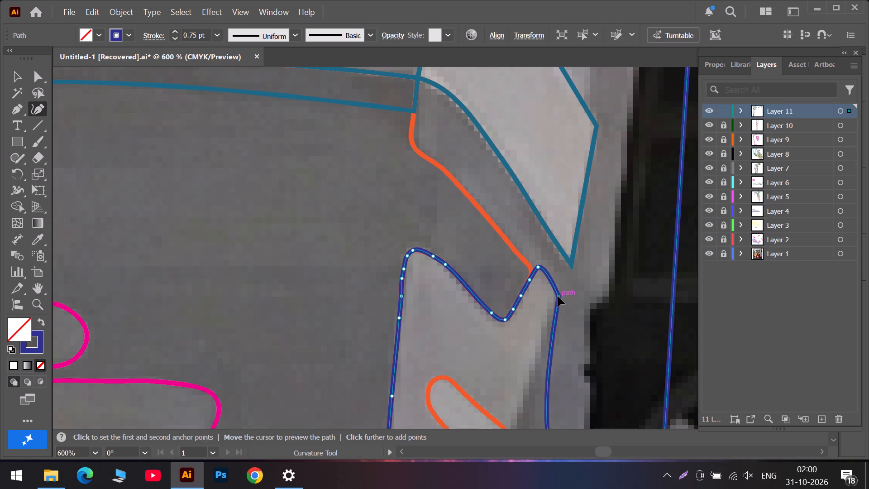
pyautogui.moveTo(558, 296); pyautogui.dragTo(558, 295)
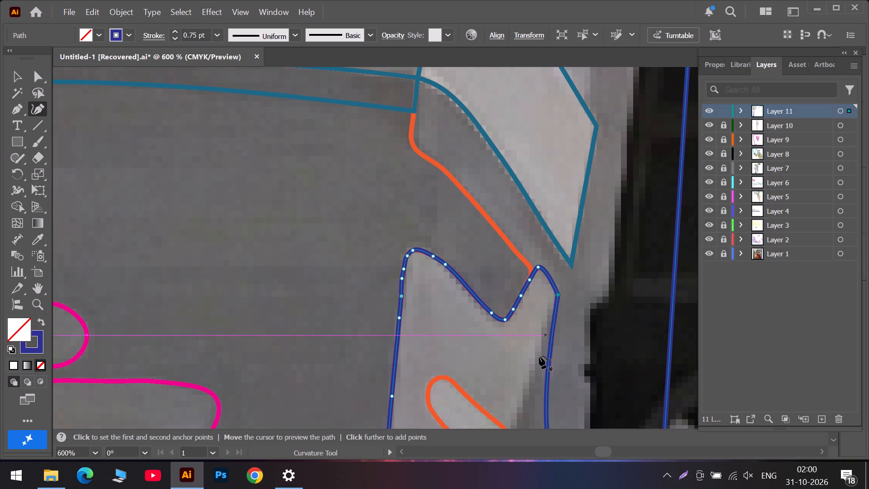
pyautogui.scroll(-6, 539, 357)
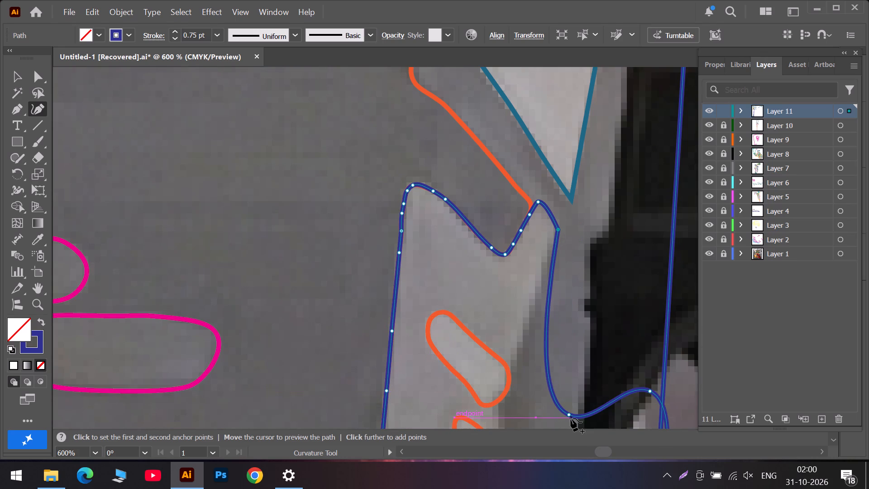
pyautogui.moveTo(568, 415); pyautogui.dragTo(531, 360)
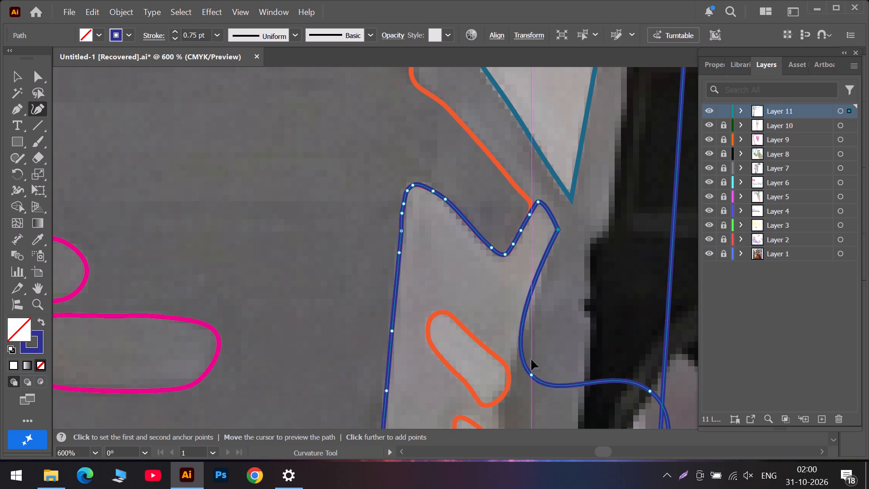
pyautogui.moveTo(531, 360); pyautogui.dragTo(509, 380)
pyautogui.moveTo(512, 314); pyautogui.dragTo(520, 339)
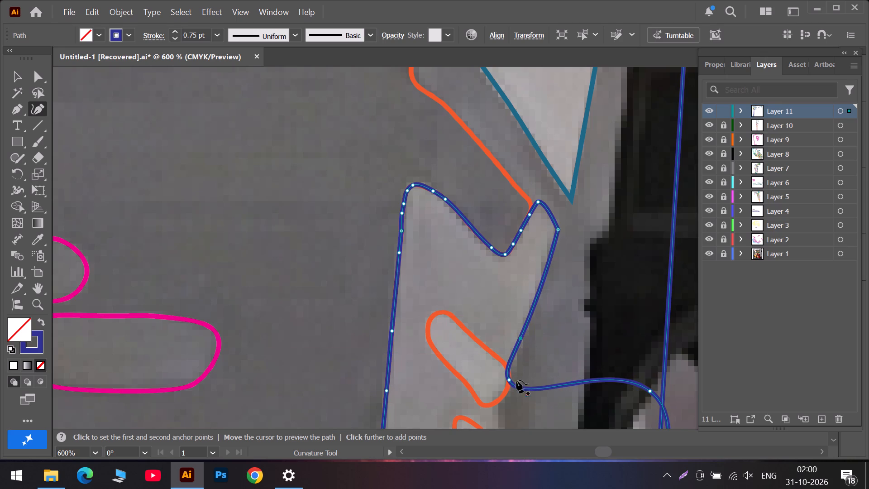
# Continue the strip's right edge with a sharp notch beside the lower orange-red oval and a corner anchor just outside its lower tip.
pyautogui.scroll(-7, 646, 403)
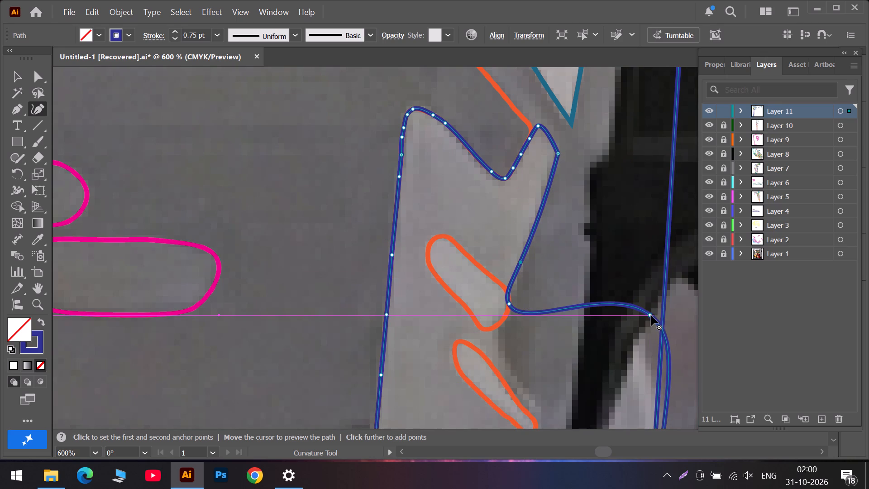
pyautogui.moveTo(650, 316); pyautogui.dragTo(504, 385)
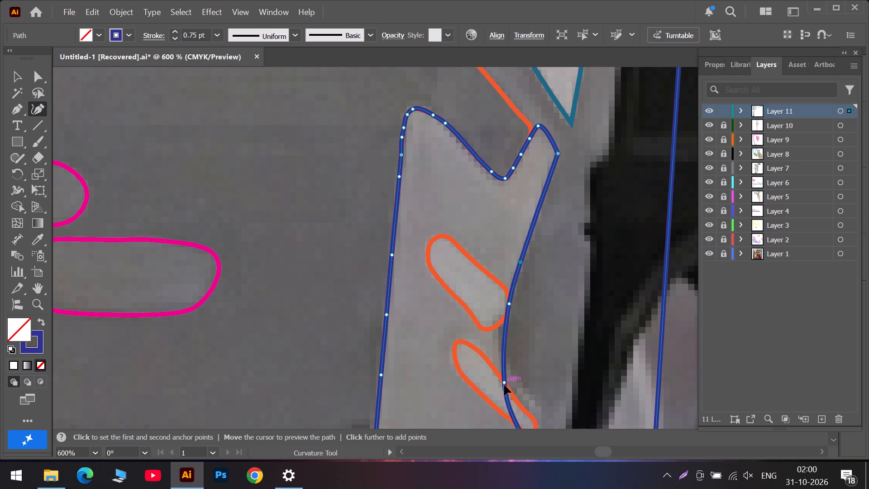
pyautogui.moveTo(504, 385); pyautogui.dragTo(499, 392)
pyautogui.scroll(-14, 502, 383)
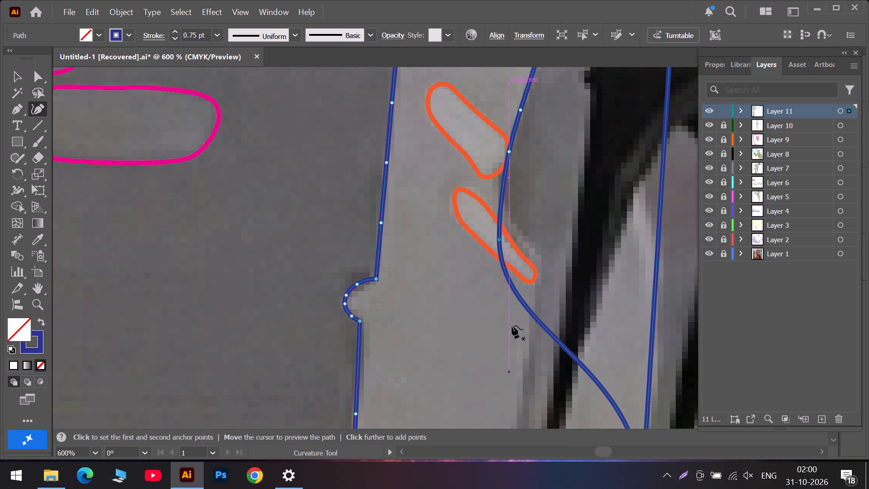
pyautogui.doubleClick(500, 237)
pyautogui.moveTo(500, 237); pyautogui.dragTo(502, 209)
pyautogui.doubleClick(544, 254)
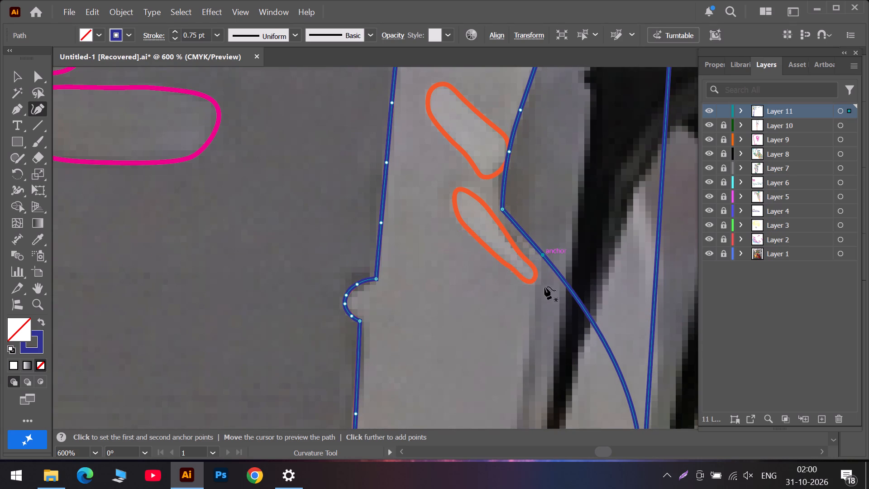
# Reposition the next two right-edge anchors below the oval so the line follows the boundary alongside the first black spike.
pyautogui.scroll(-6, 547, 311)
pyautogui.moveTo(636, 356); pyautogui.dragTo(547, 363)
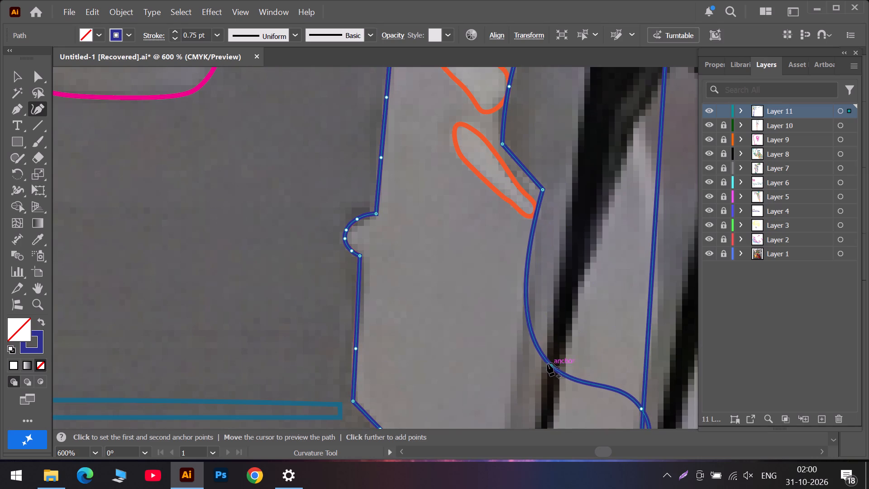
pyautogui.moveTo(547, 363); pyautogui.dragTo(551, 361)
pyautogui.scroll(-6, 630, 400)
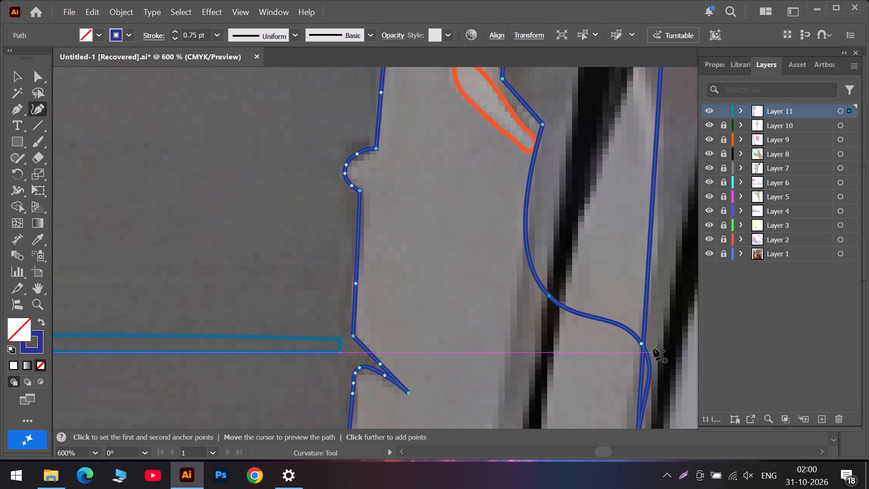
pyautogui.moveTo(641, 343); pyautogui.dragTo(523, 379)
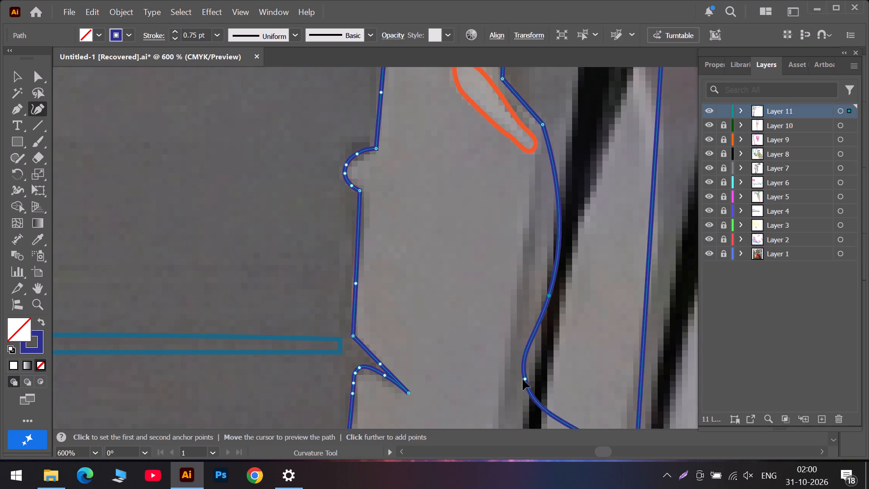
pyautogui.moveTo(523, 379); pyautogui.dragTo(514, 386)
pyautogui.moveTo(549, 300); pyautogui.dragTo(528, 304)
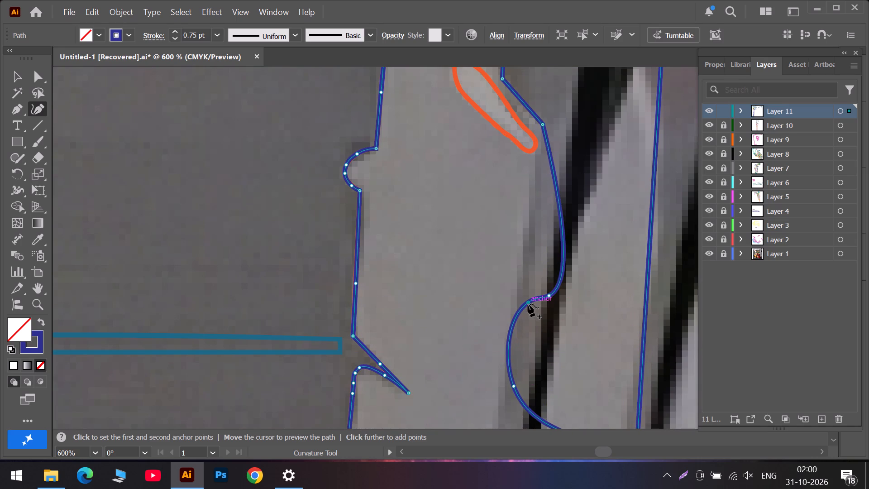
pyautogui.moveTo(528, 304); pyautogui.dragTo(528, 305)
pyautogui.hotkey('ctrl', 'z')
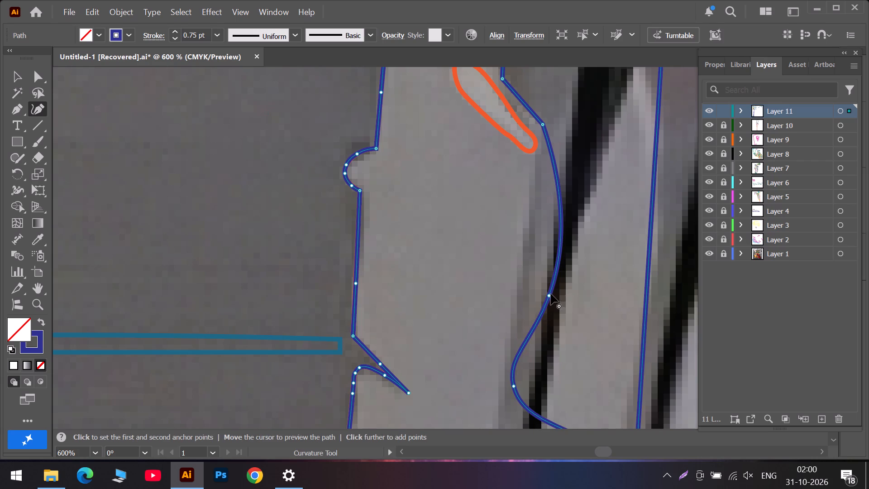
pyautogui.moveTo(550, 295); pyautogui.dragTo(520, 292)
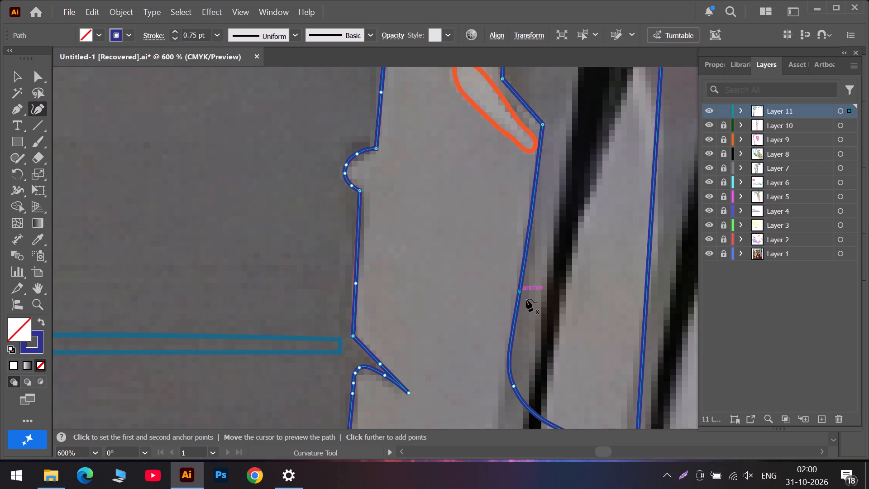
# Move the next right-edge anchor to just beside the lower tip of the first black spike.
pyautogui.scroll(-10, 525, 311)
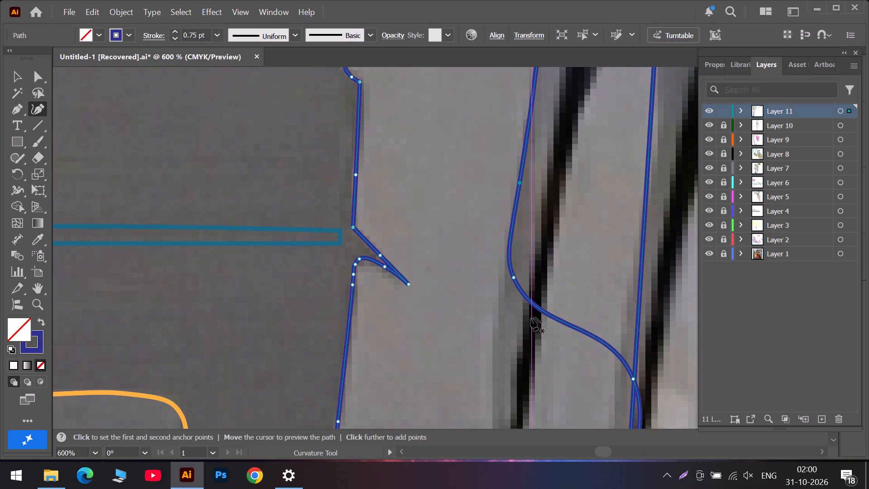
pyautogui.scroll(-8, 531, 318)
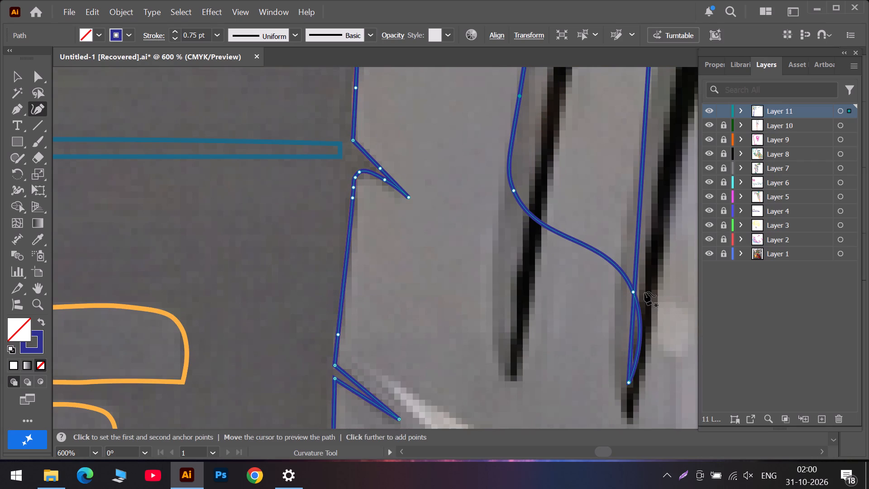
pyautogui.moveTo(633, 291); pyautogui.dragTo(495, 358)
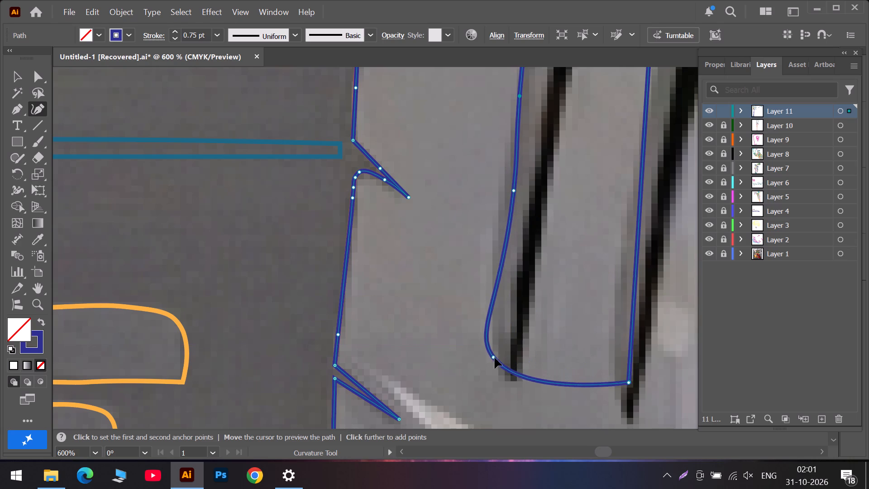
pyautogui.moveTo(495, 358); pyautogui.dragTo(500, 371)
# Examine the strip's refitted right edge against the black spikes, the tower and the whole artwork.
pyautogui.keyDown('alt'); pyautogui.scroll(-3, 501, 372); pyautogui.keyUp('alt')
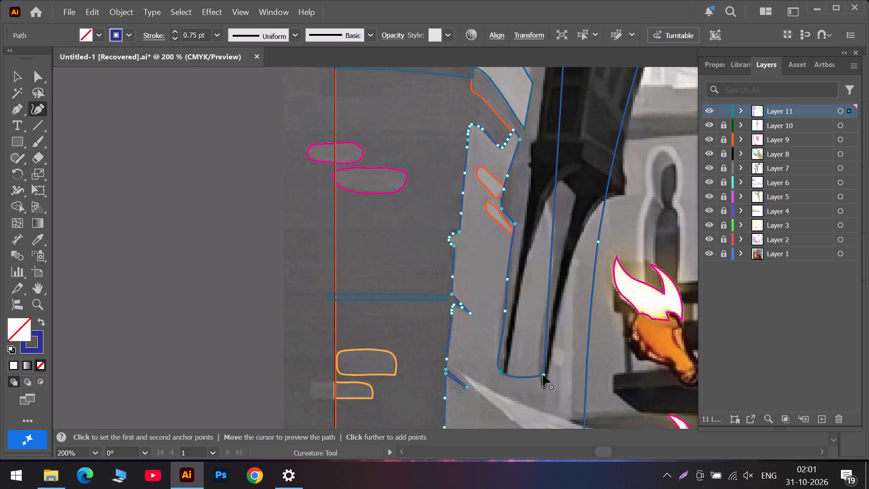
pyautogui.scroll(-7, 538, 365)
pyautogui.keyDown('alt'); pyautogui.scroll(-4, 535, 368); pyautogui.keyUp('alt')
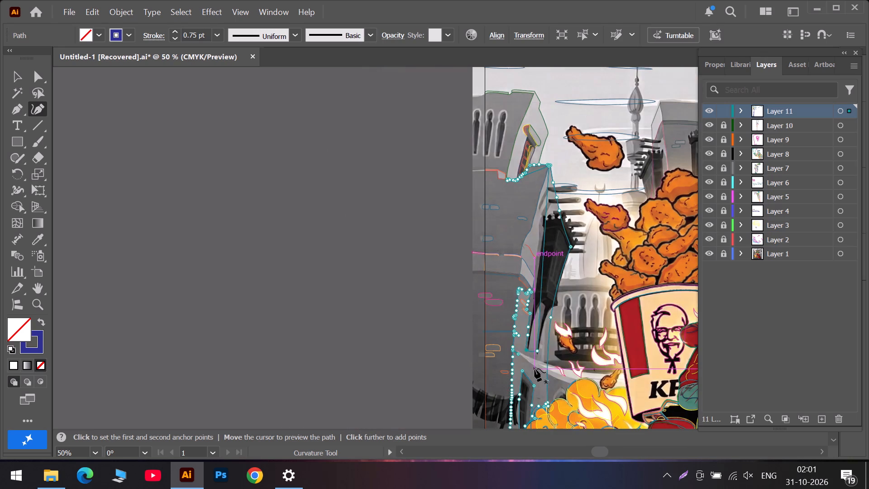
pyautogui.scroll(-6, 533, 369)
pyautogui.keyDown('alt'); pyautogui.scroll(4, 534, 324); pyautogui.keyUp('alt')
pyautogui.scroll(4, 544, 201)
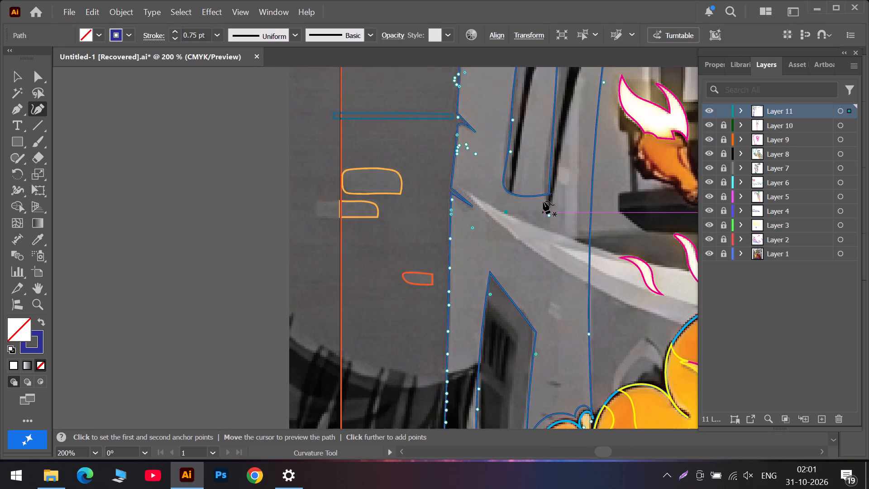
pyautogui.scroll(2, 543, 201)
pyautogui.scroll(14, 547, 244)
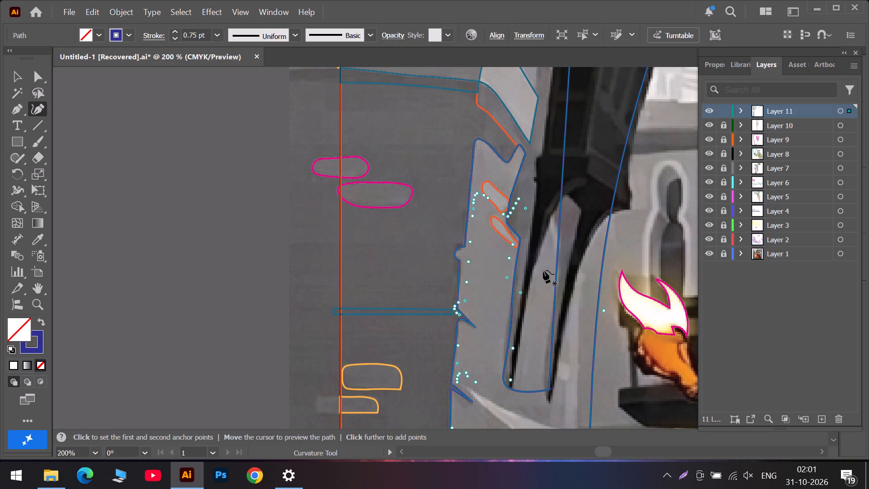
pyautogui.scroll(7, 543, 270)
pyautogui.scroll(-6, 542, 271)
pyautogui.scroll(-2, 540, 334)
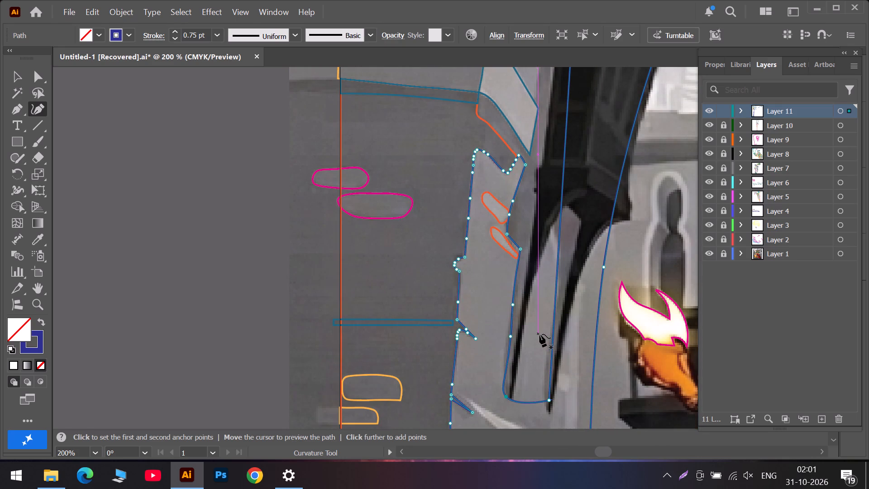
pyautogui.scroll(-4, 540, 334)
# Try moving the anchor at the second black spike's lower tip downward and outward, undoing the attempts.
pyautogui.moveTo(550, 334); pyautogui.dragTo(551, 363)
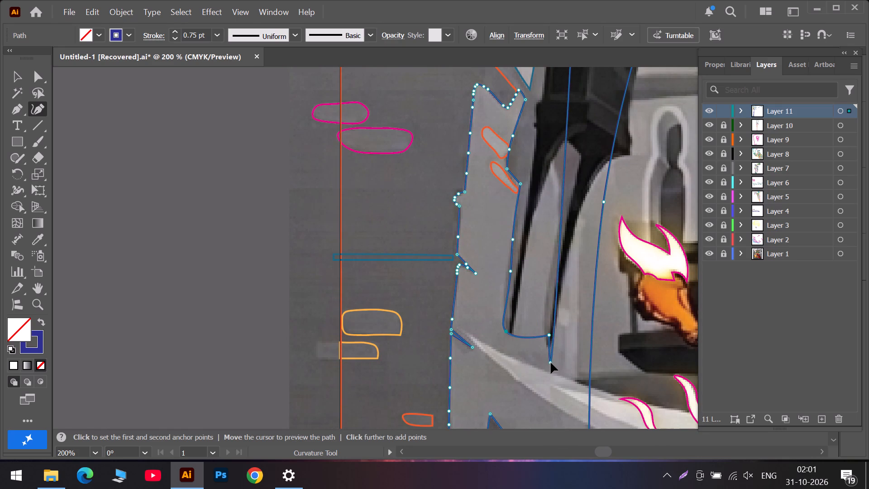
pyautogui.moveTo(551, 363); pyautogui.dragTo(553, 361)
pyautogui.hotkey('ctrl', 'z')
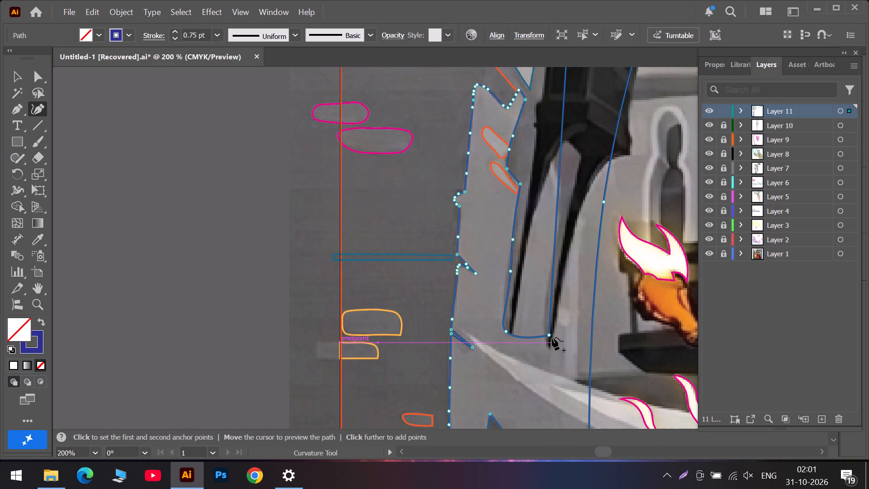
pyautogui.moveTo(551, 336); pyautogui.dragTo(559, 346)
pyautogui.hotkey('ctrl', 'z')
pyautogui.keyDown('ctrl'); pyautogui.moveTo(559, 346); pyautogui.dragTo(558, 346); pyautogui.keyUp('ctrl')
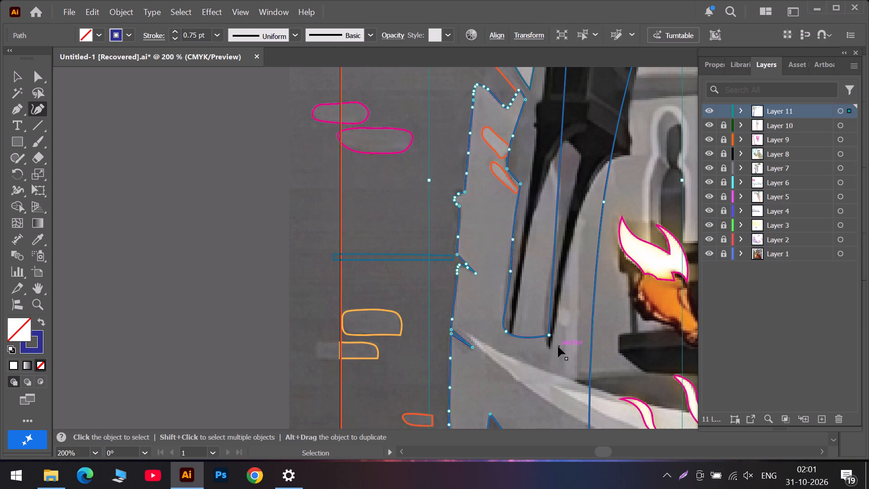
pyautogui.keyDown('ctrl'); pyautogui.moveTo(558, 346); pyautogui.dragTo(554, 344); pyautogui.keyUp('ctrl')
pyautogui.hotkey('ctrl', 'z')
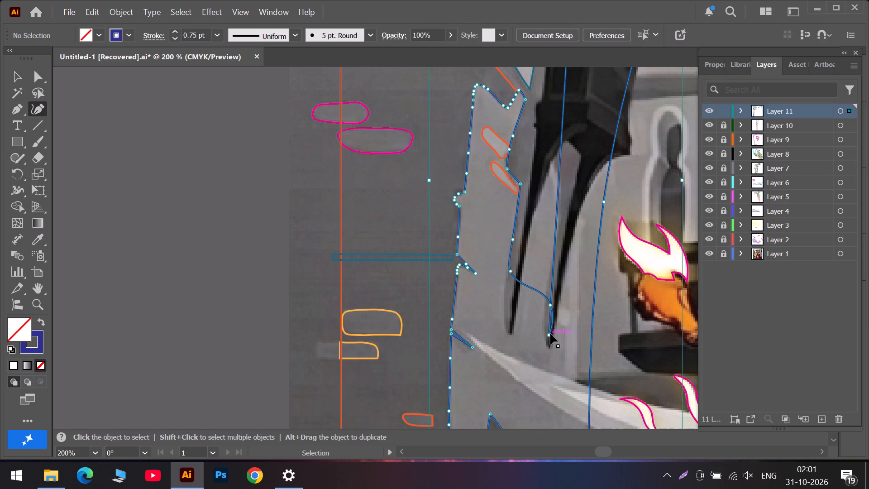
# Move the displaced right-edge anchor back beside the lower tip of the first black spike.
pyautogui.moveTo(550, 305); pyautogui.dragTo(507, 326)
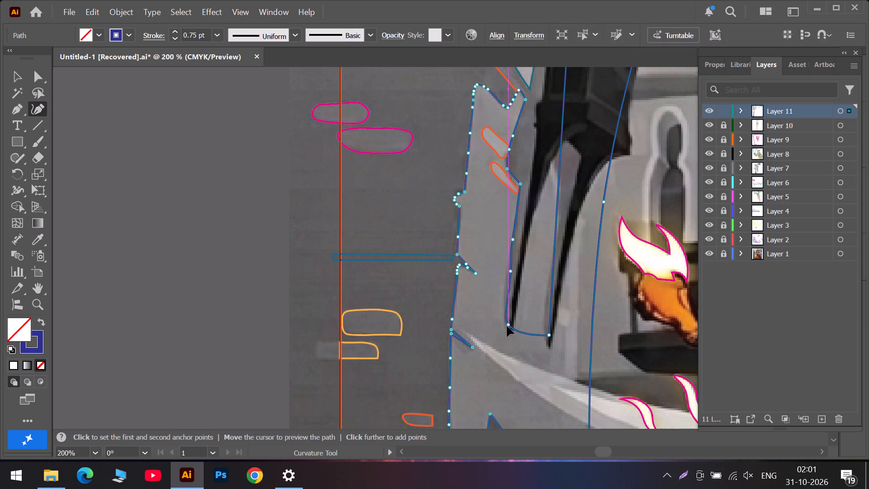
pyautogui.moveTo(507, 326); pyautogui.dragTo(507, 330)
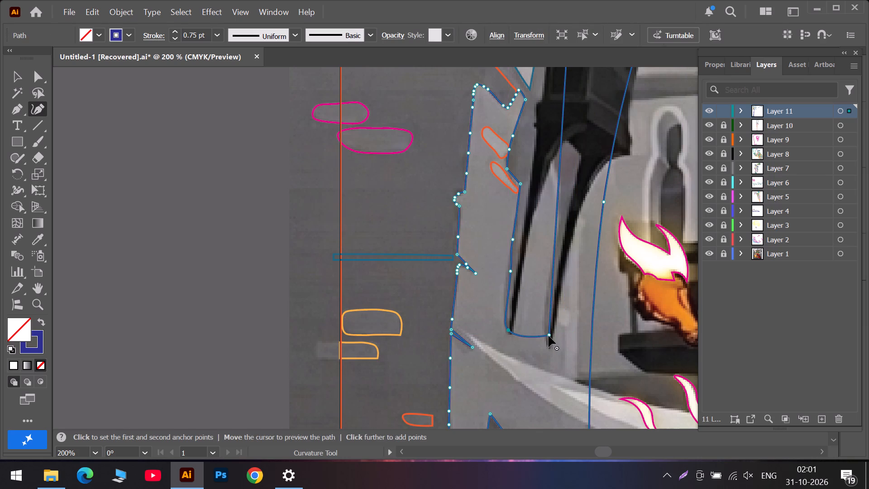
# Pull the bottom edge outward past the second black spike and delete the leftover anchor at the spike's tip.
pyautogui.moveTo(549, 336); pyautogui.dragTo(573, 338)
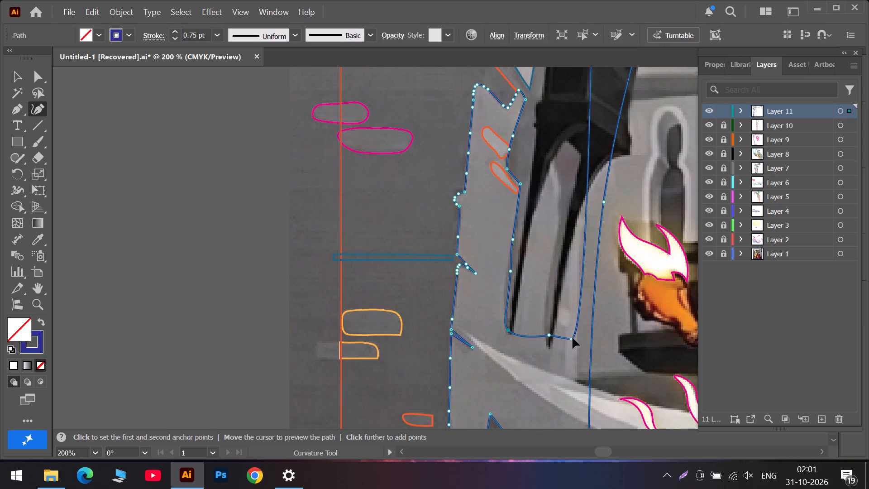
pyautogui.moveTo(573, 338); pyautogui.dragTo(573, 337)
pyautogui.click(549, 335)
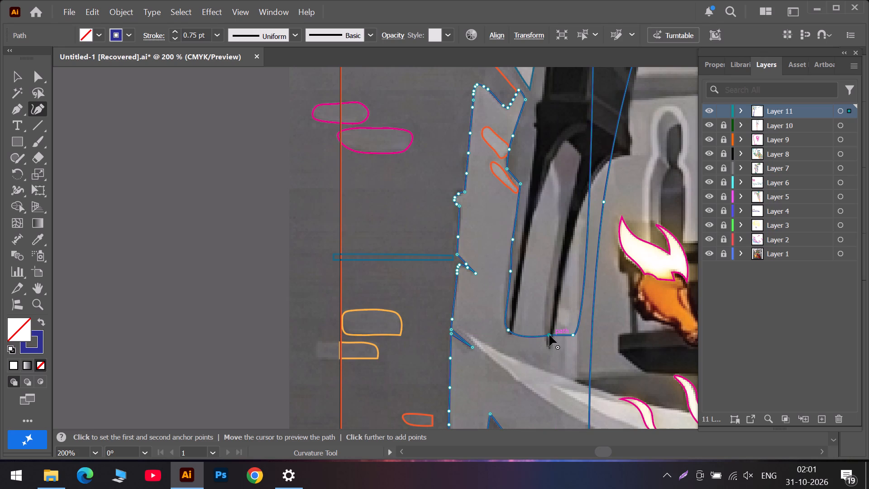
pyautogui.press('Delete')
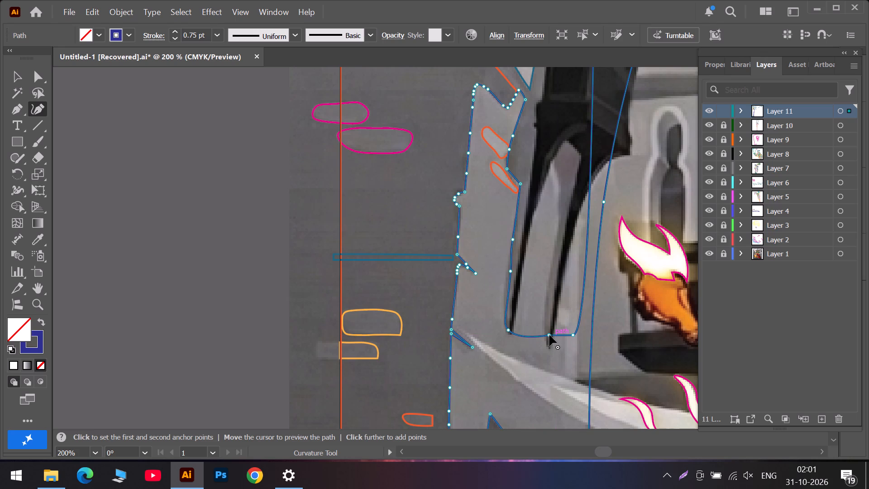
pyautogui.click(549, 335)
pyautogui.press('Delete')
pyautogui.click(550, 335)
pyautogui.press('Delete')
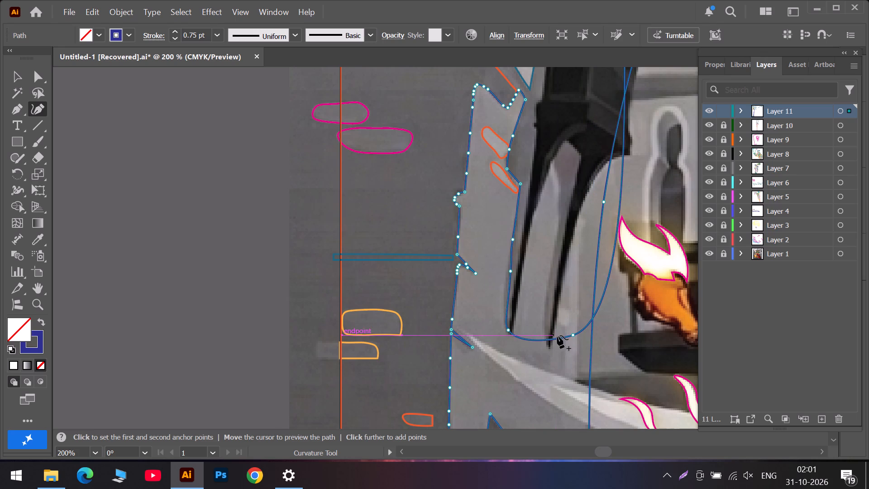
# Convert the bottom edge's outer anchor to a sharp corner and move it down just beyond the second spike's tip.
pyautogui.doubleClick(574, 336)
pyautogui.moveTo(574, 336); pyautogui.dragTo(573, 336)
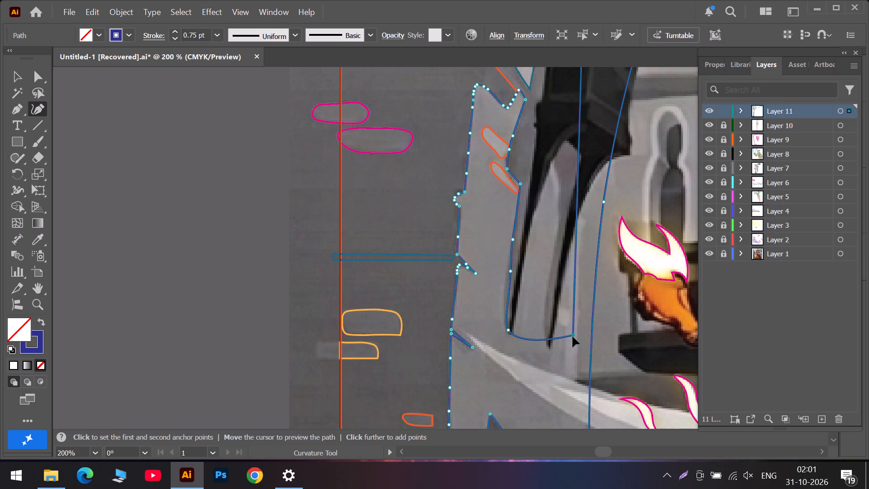
pyautogui.moveTo(573, 336); pyautogui.dragTo(565, 358)
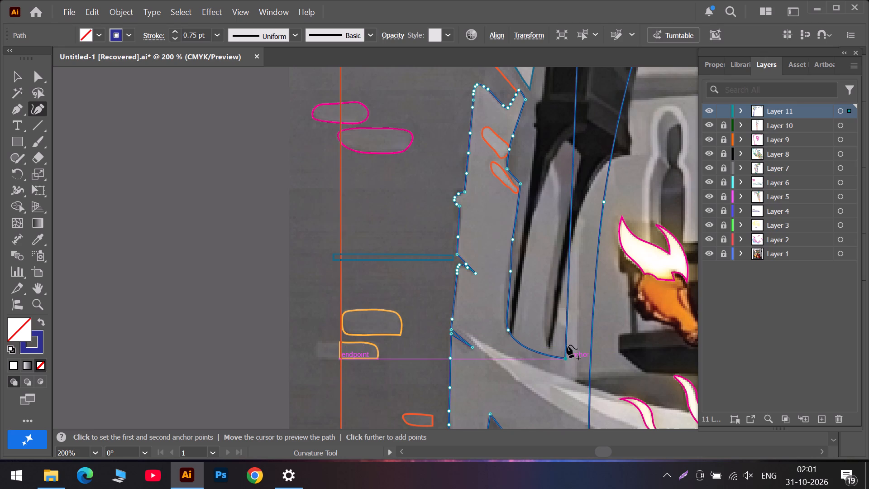
# Move the dark blue path's lower-left anchor near the tower top onto the green and teal outlines' junction and convert it to a corner.
pyautogui.scroll(13, 568, 288)
pyautogui.scroll(14, 557, 231)
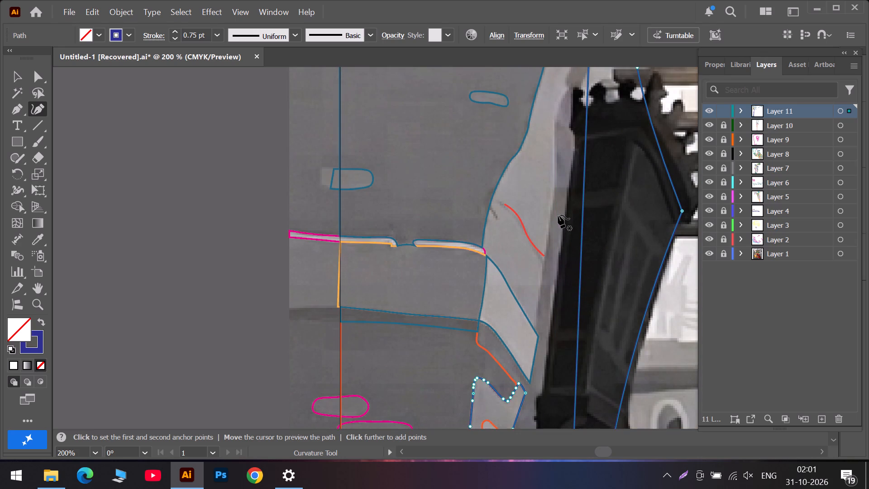
pyautogui.scroll(14, 566, 184)
pyautogui.scroll(6, 579, 135)
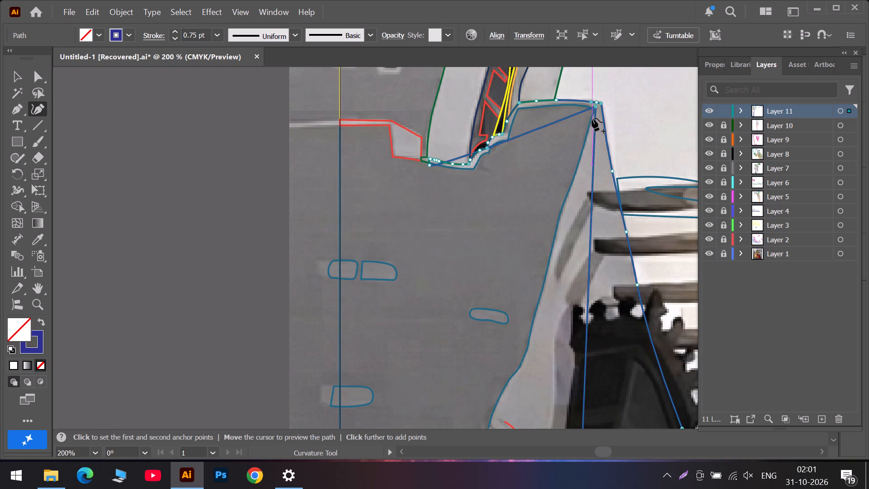
pyautogui.scroll(4, 544, 144)
pyautogui.scroll(4, 456, 211)
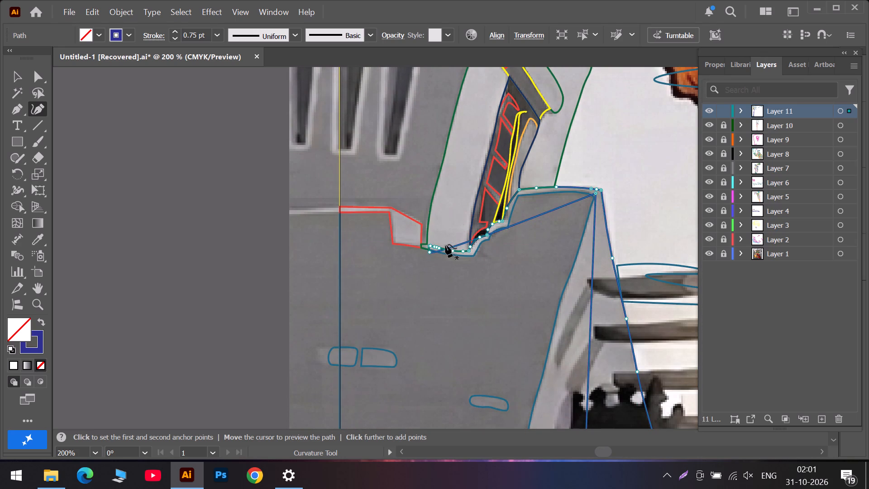
pyautogui.keyDown('alt'); pyautogui.scroll(5, 439, 253); pyautogui.keyUp('alt')
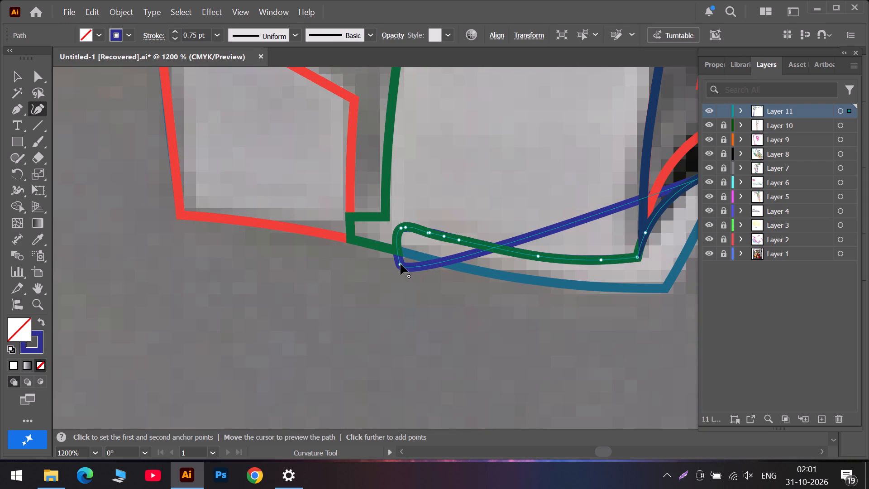
pyautogui.moveTo(401, 264); pyautogui.dragTo(398, 252)
pyautogui.doubleClick(398, 252)
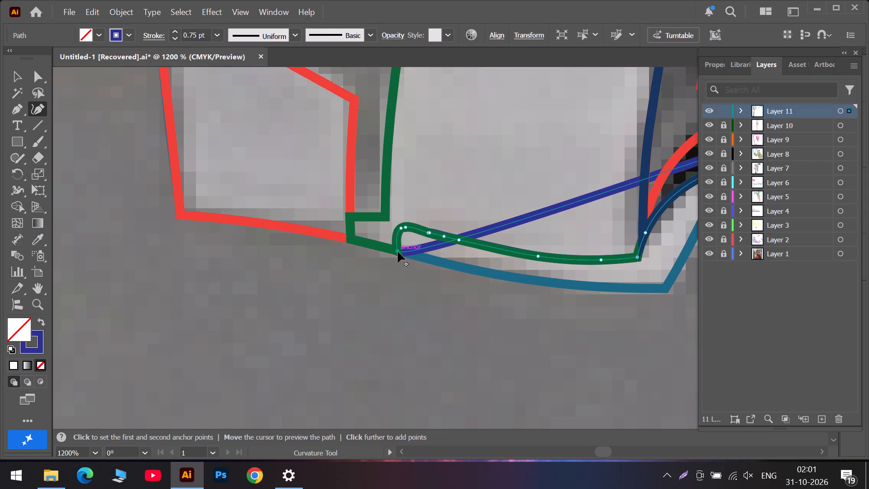
# Bend the adjoining diagonal segment down along the teal curve and set a sharp corner at the teal outline's lowest point.
pyautogui.moveTo(512, 210); pyautogui.dragTo(494, 268)
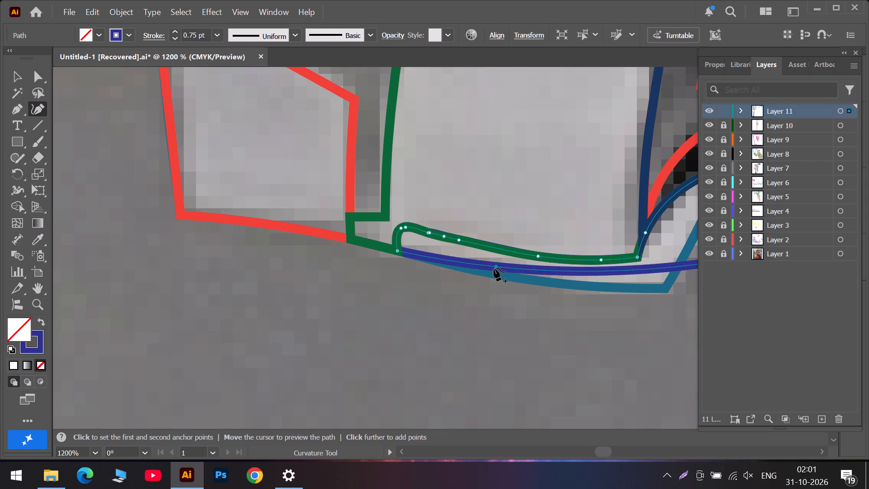
pyautogui.moveTo(494, 268); pyautogui.dragTo(478, 272)
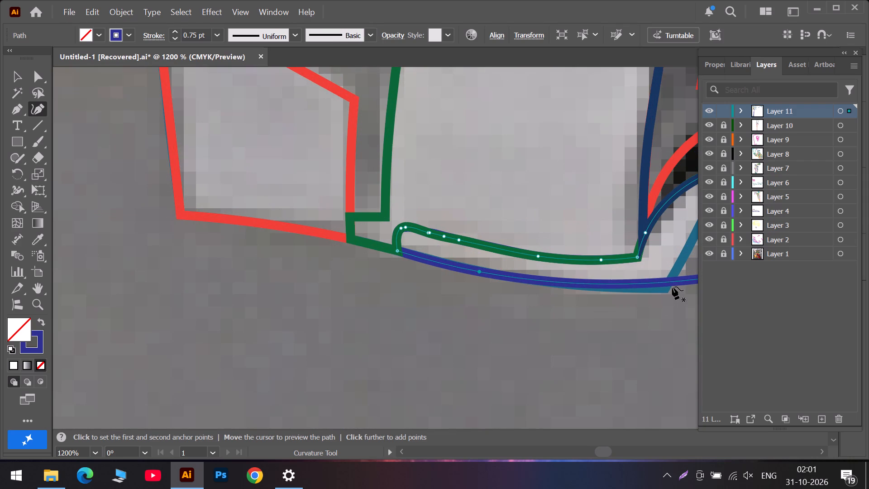
pyautogui.moveTo(668, 284); pyautogui.dragTo(661, 290)
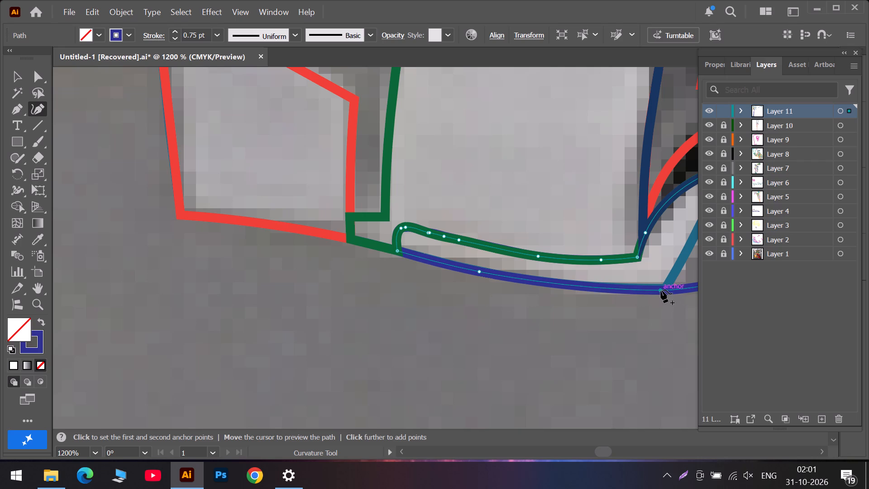
pyautogui.moveTo(661, 290); pyautogui.dragTo(665, 288)
pyautogui.doubleClick(665, 288)
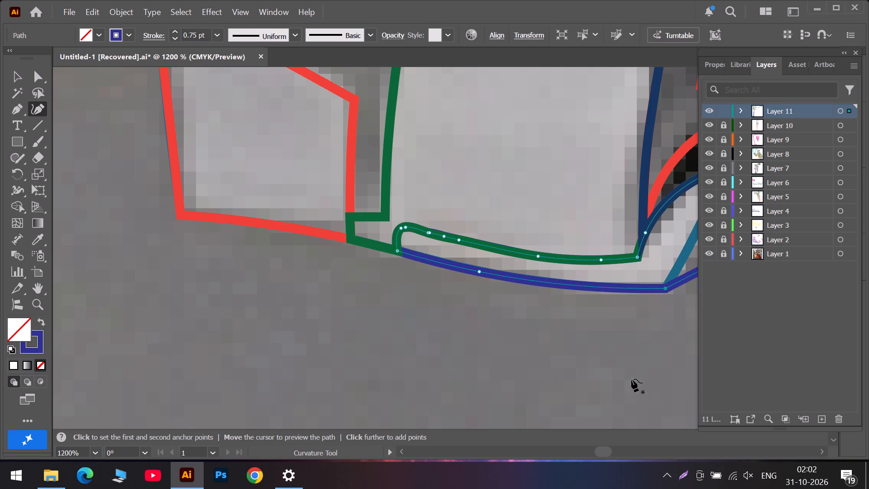
# Shape the path along the first small teal scallop, ending in a sharp corner at the notch beyond it.
pyautogui.click(623, 449)
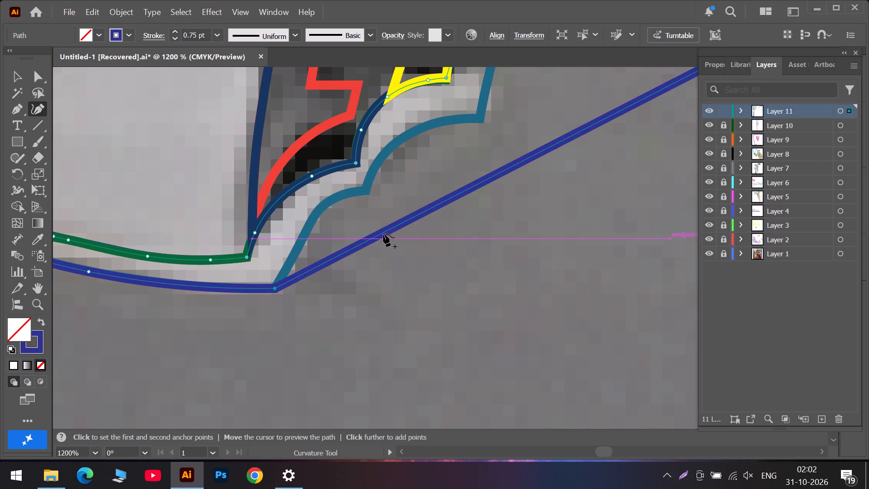
pyautogui.moveTo(383, 234); pyautogui.dragTo(309, 225)
pyautogui.doubleClick(386, 132)
pyautogui.moveTo(386, 132); pyautogui.dragTo(364, 192)
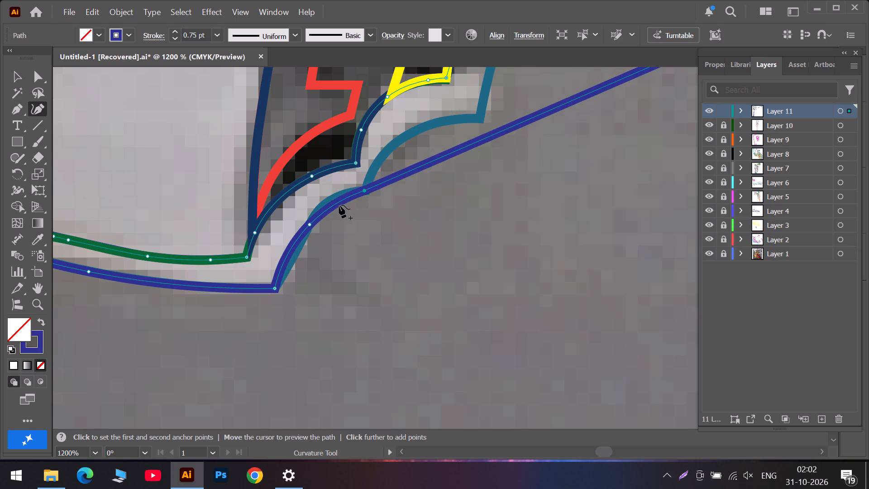
pyautogui.moveTo(339, 205); pyautogui.dragTo(328, 203)
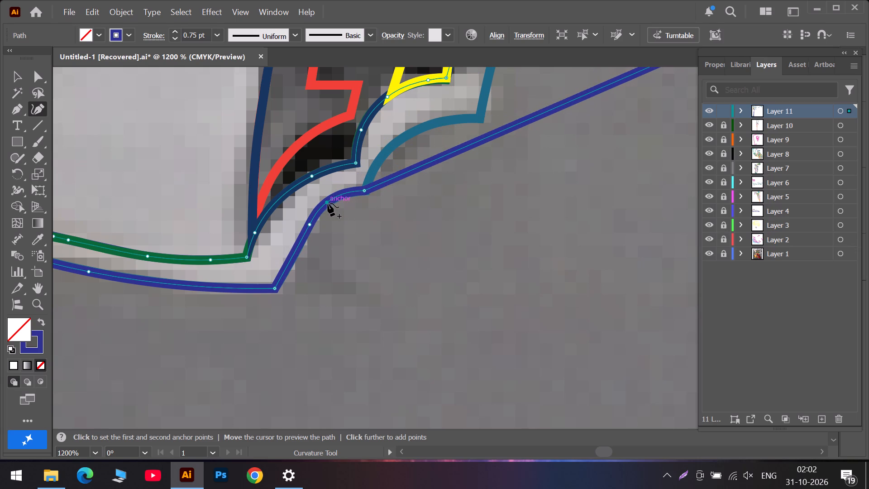
pyautogui.moveTo(328, 203); pyautogui.dragTo(328, 203)
# Curve the path along the second teal scallop and place a sharp corner anchor at its outer end.
pyautogui.moveTo(468, 143); pyautogui.dragTo(393, 149)
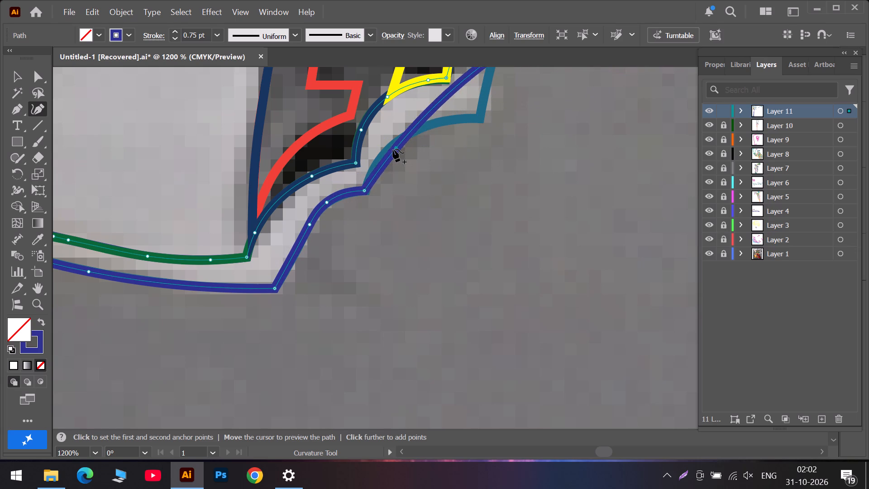
pyautogui.moveTo(393, 149); pyautogui.dragTo(382, 154)
pyautogui.scroll(5, 463, 122)
pyautogui.click(463, 120)
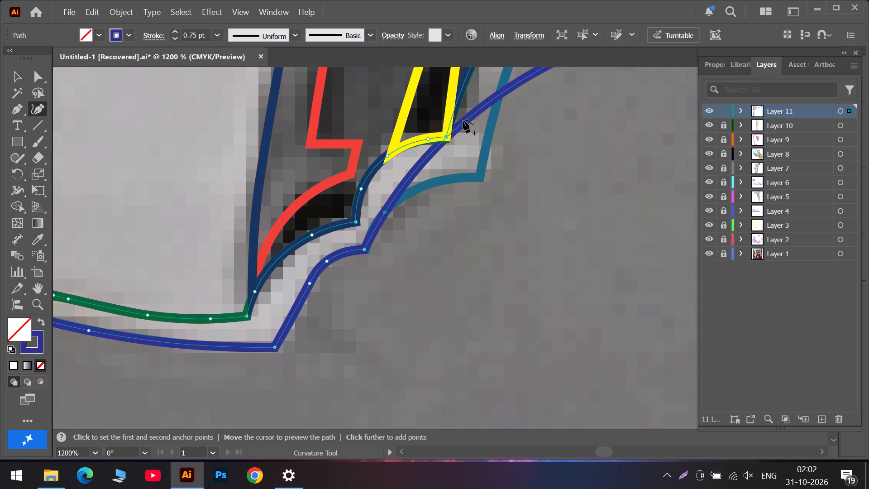
pyautogui.doubleClick(463, 121)
pyautogui.moveTo(463, 121); pyautogui.dragTo(469, 169)
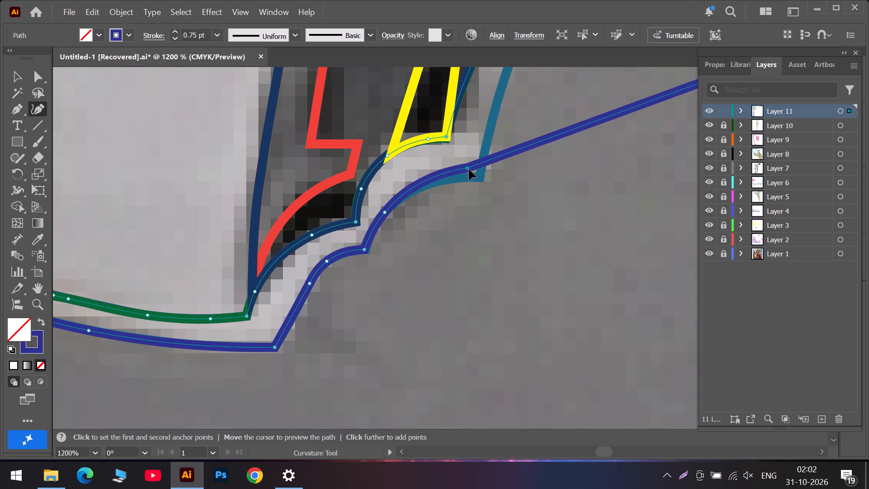
pyautogui.moveTo(469, 169); pyautogui.dragTo(480, 179)
# Fit the path to the rising teal edge beyond the scallops, with a sharp corner where the top edge begins.
pyautogui.scroll(3, 486, 173)
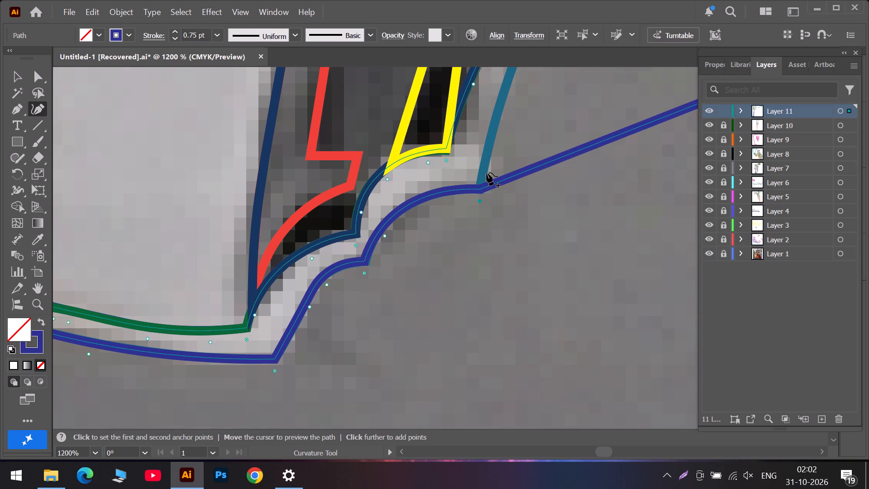
pyautogui.scroll(3, 487, 173)
pyautogui.moveTo(597, 200); pyautogui.dragTo(516, 139)
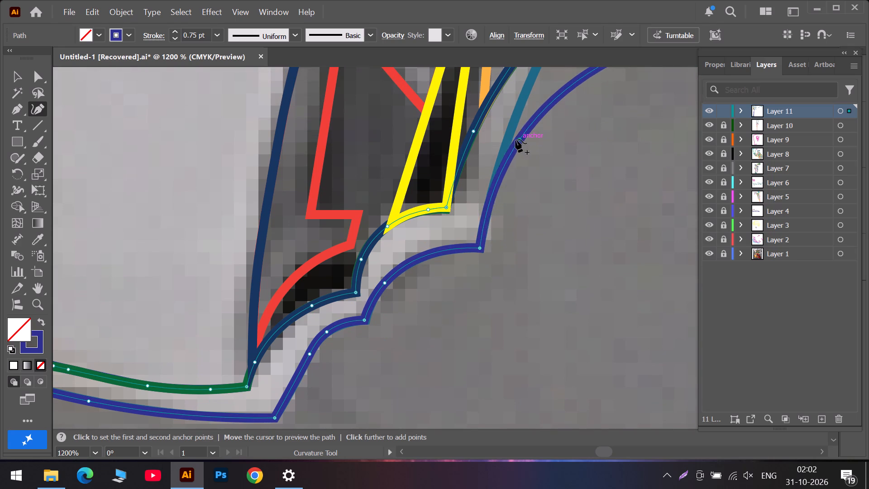
pyautogui.moveTo(516, 139); pyautogui.dragTo(490, 199)
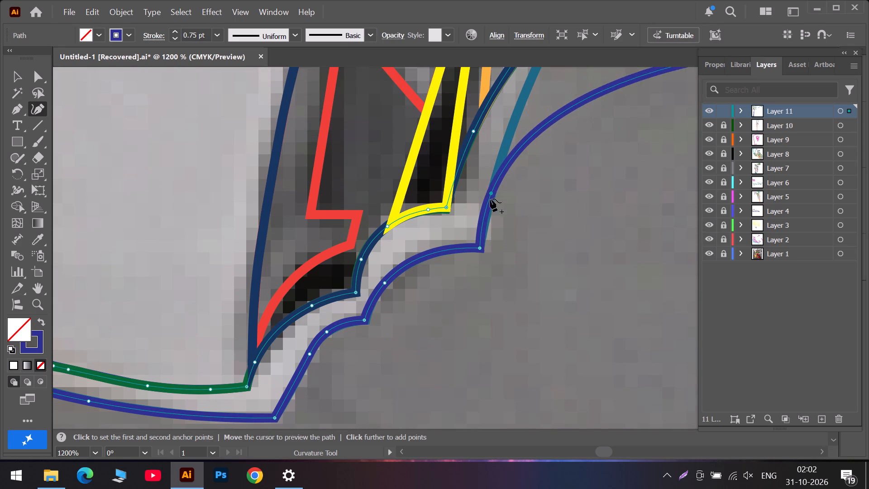
pyautogui.moveTo(490, 199); pyautogui.dragTo(488, 213)
pyautogui.scroll(6, 543, 177)
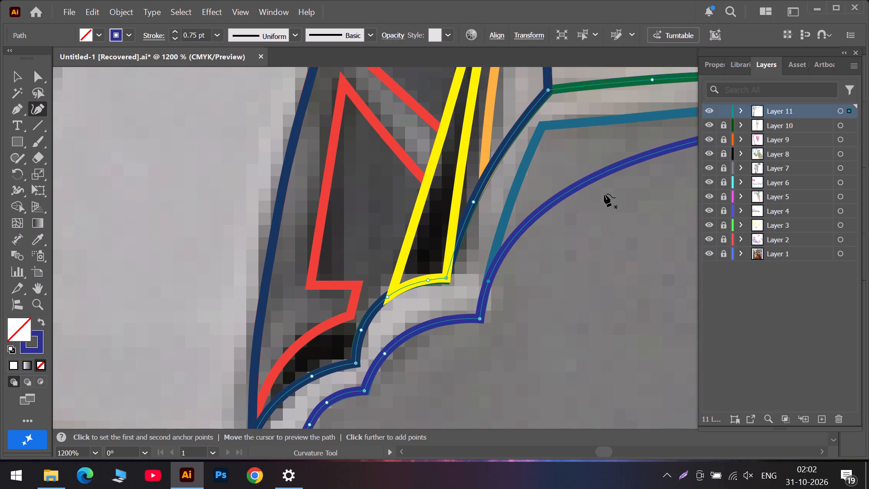
pyautogui.moveTo(632, 159); pyautogui.dragTo(557, 148)
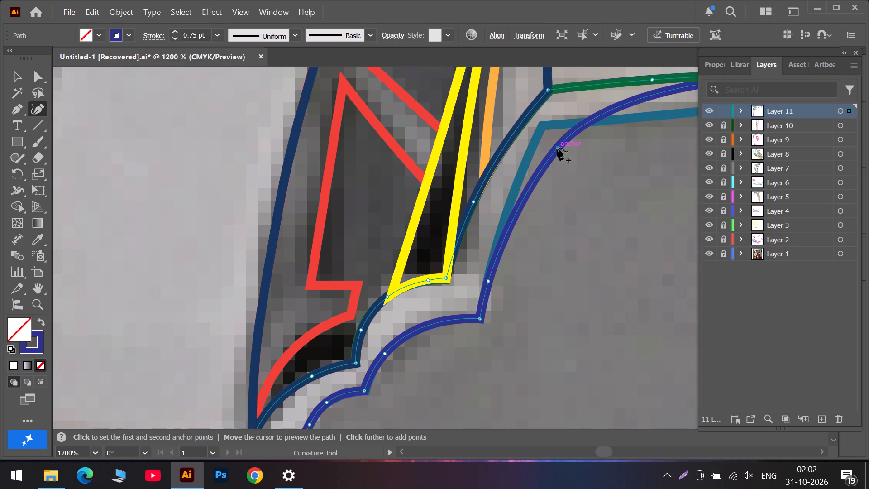
pyautogui.doubleClick(557, 148)
pyautogui.moveTo(557, 148); pyautogui.dragTo(542, 127)
pyautogui.moveTo(488, 282); pyautogui.dragTo(494, 264)
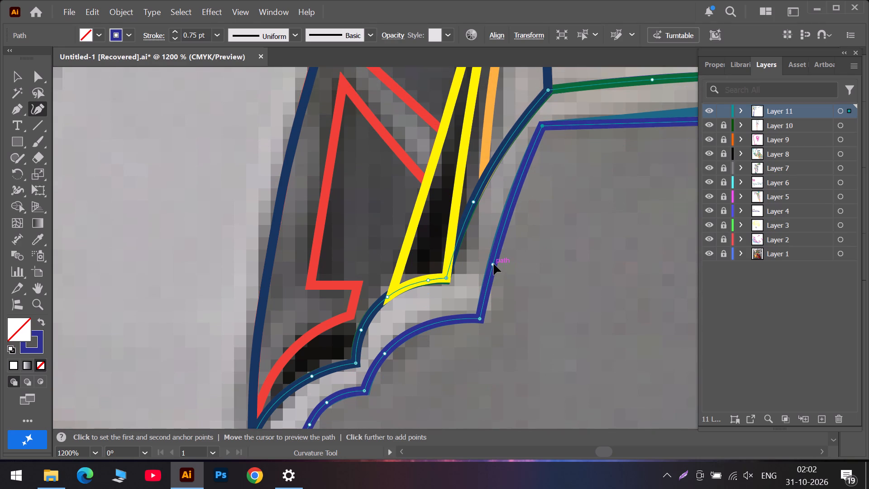
pyautogui.moveTo(494, 264); pyautogui.dragTo(493, 259)
# Bend the start of the top edge along the teal outline and move the far corner anchor, made smooth, to the edge's crest.
pyautogui.click(631, 454)
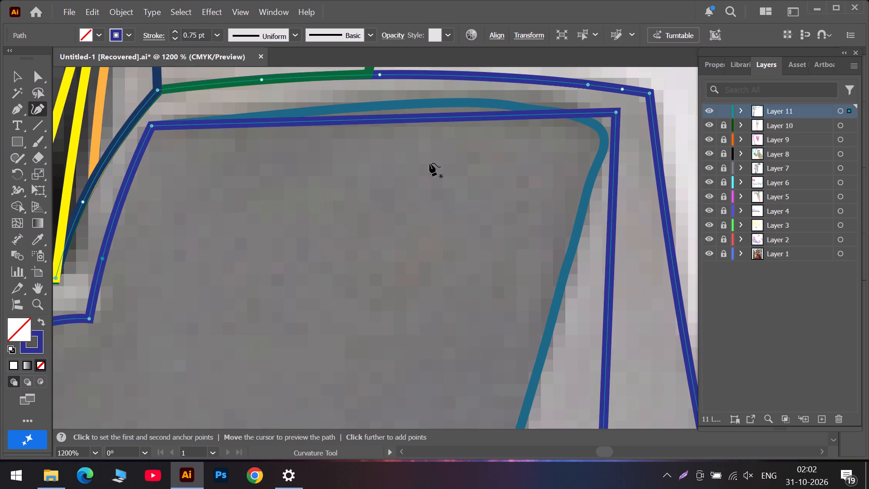
pyautogui.moveTo(310, 122); pyautogui.dragTo(243, 117)
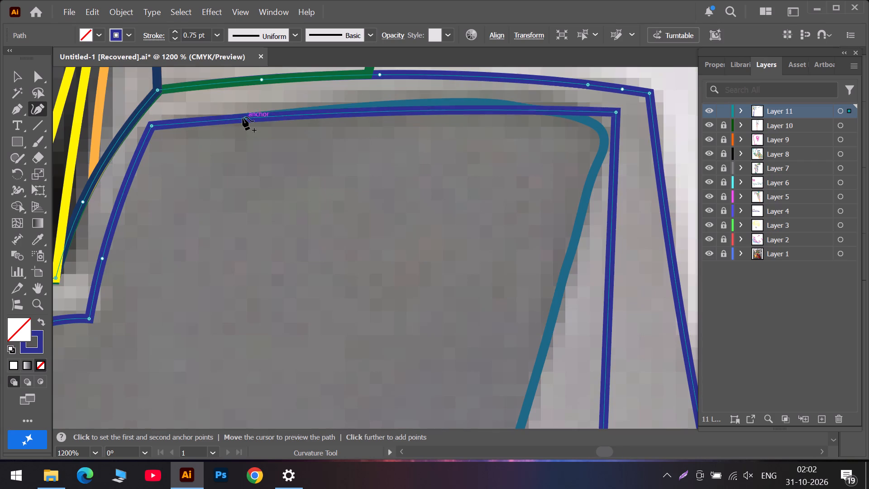
pyautogui.moveTo(243, 117); pyautogui.dragTo(240, 117)
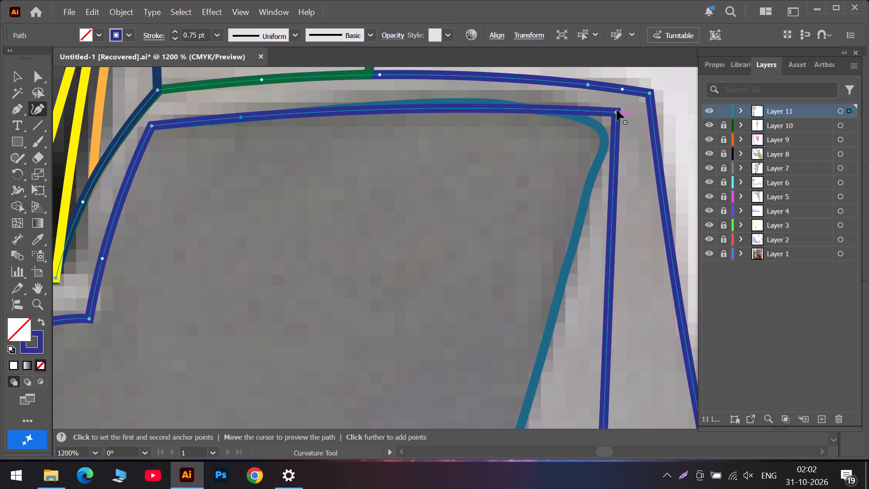
pyautogui.doubleClick(617, 110)
pyautogui.moveTo(617, 110); pyautogui.dragTo(483, 97)
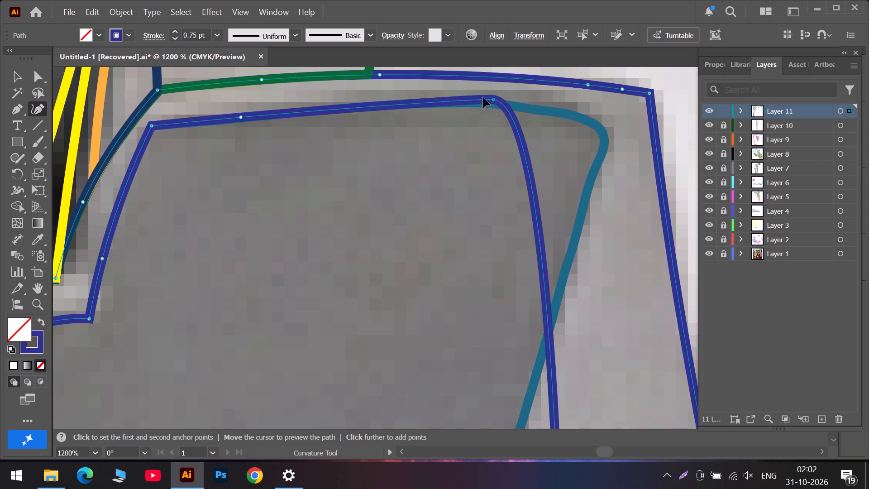
pyautogui.moveTo(483, 97); pyautogui.dragTo(453, 104)
# Add two anchors beyond the crest so the top edge follows the teal outline to the start of the rounded corner.
pyautogui.moveTo(482, 165); pyautogui.dragTo(516, 158)
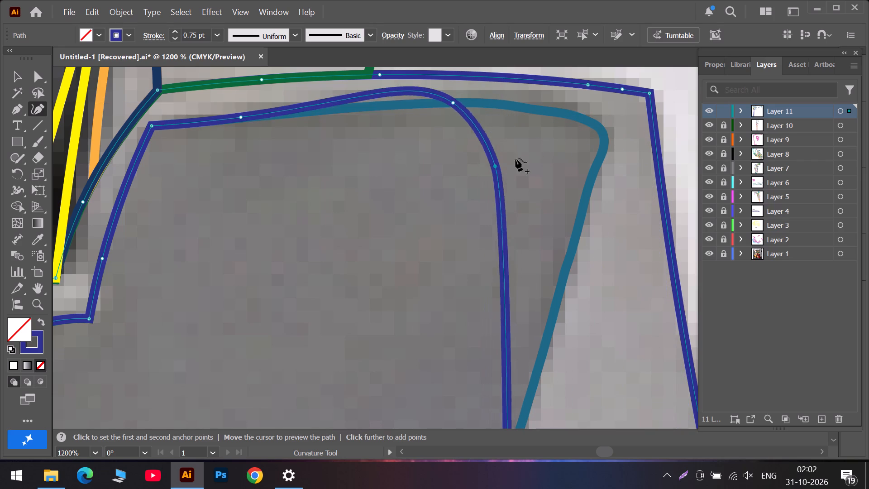
pyautogui.moveTo(516, 158); pyautogui.dragTo(574, 114)
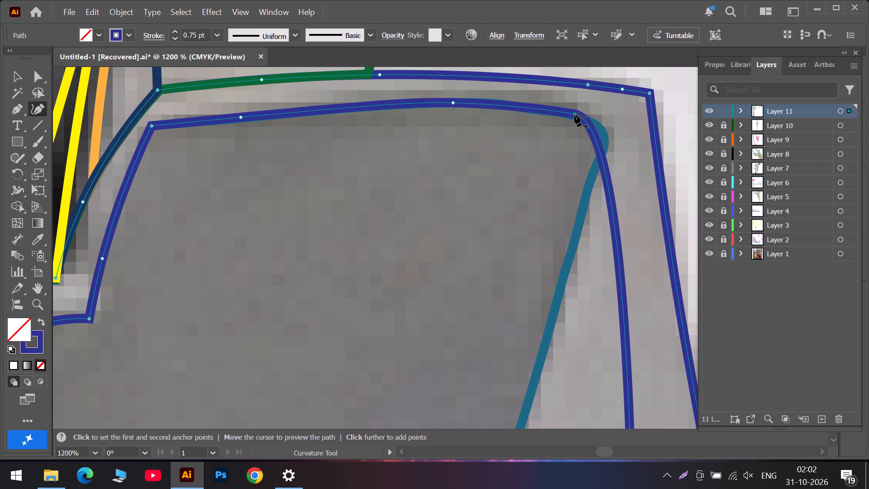
pyautogui.moveTo(574, 114); pyautogui.dragTo(516, 103)
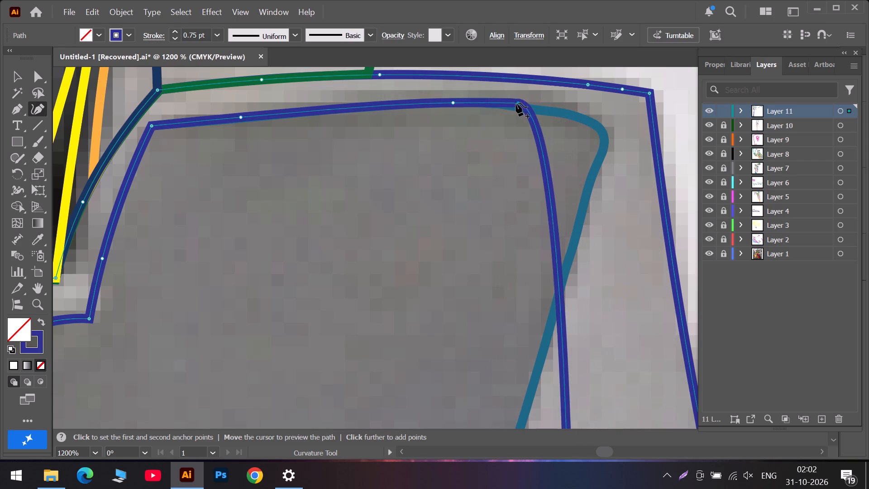
pyautogui.moveTo(516, 103); pyautogui.dragTo(511, 106)
pyautogui.moveTo(538, 179); pyautogui.dragTo(558, 168)
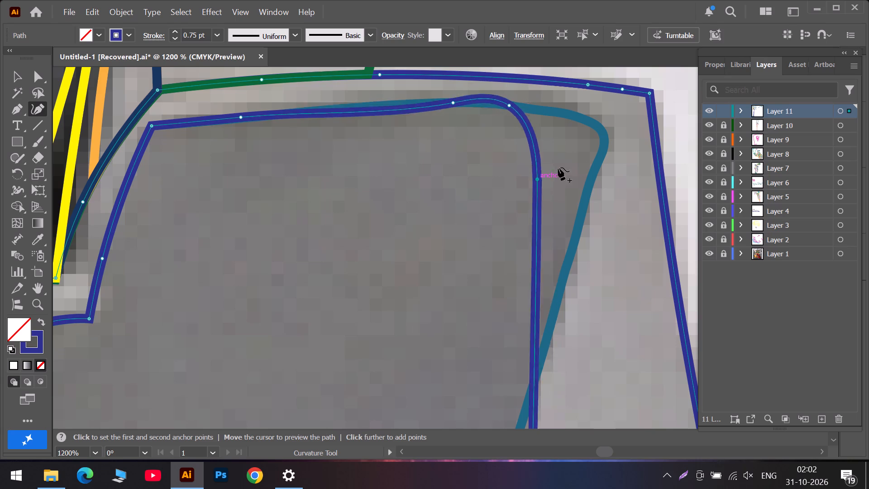
pyautogui.moveTo(558, 168); pyautogui.dragTo(578, 116)
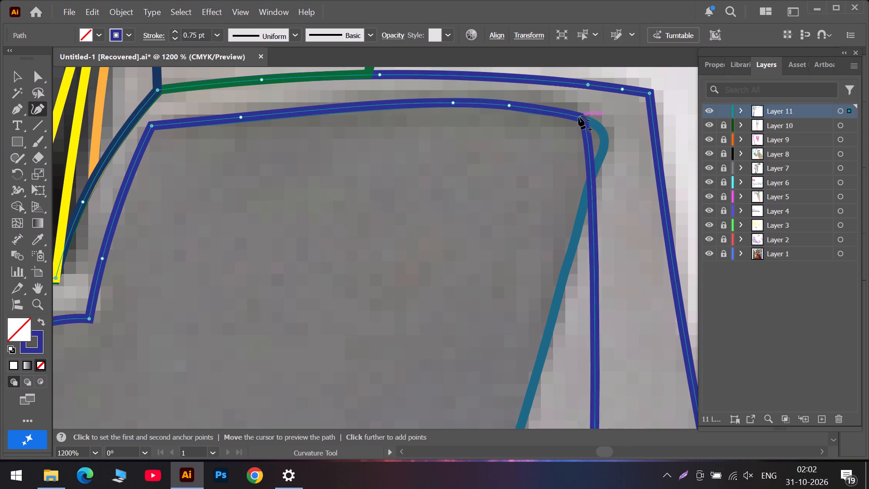
pyautogui.moveTo(578, 116); pyautogui.dragTo(575, 115)
# Round the path around the teal outline's corner with three added anchors, plus one on the top edge just before the bend.
pyautogui.moveTo(586, 145); pyautogui.dragTo(600, 139)
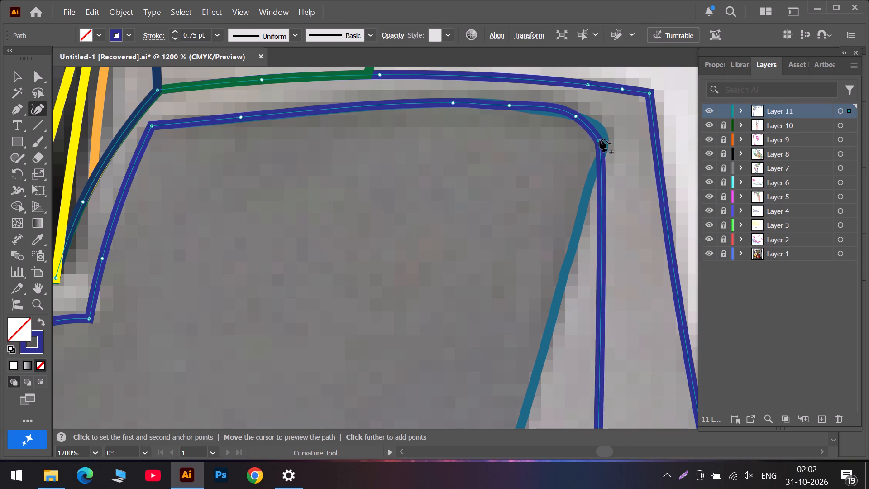
pyautogui.moveTo(600, 139); pyautogui.dragTo(602, 127)
pyautogui.moveTo(608, 170); pyautogui.dragTo(587, 193)
pyautogui.moveTo(601, 160); pyautogui.dragTo(593, 171)
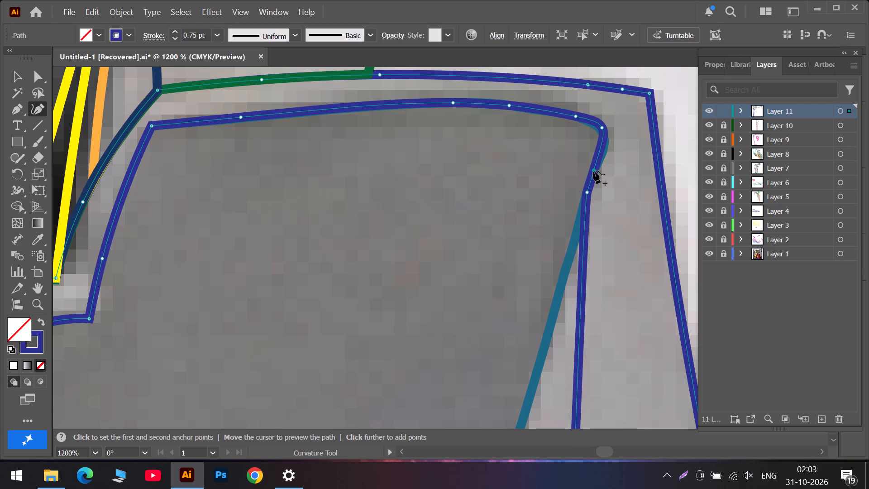
pyautogui.moveTo(593, 171); pyautogui.dragTo(603, 153)
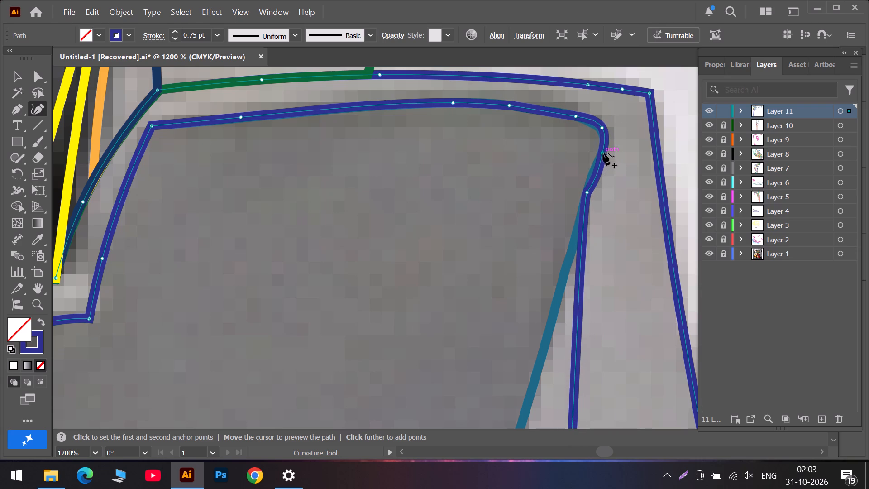
pyautogui.moveTo(603, 153); pyautogui.dragTo(603, 152)
pyautogui.moveTo(602, 128); pyautogui.dragTo(601, 135)
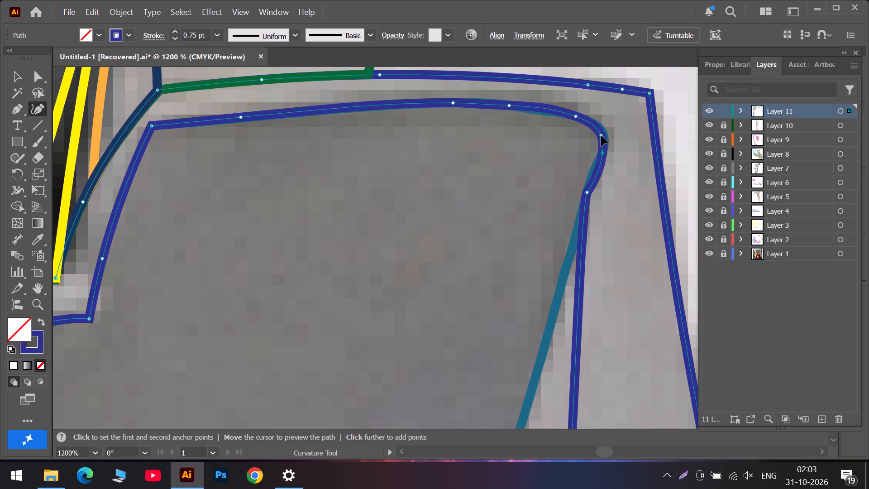
pyautogui.moveTo(601, 135); pyautogui.dragTo(602, 134)
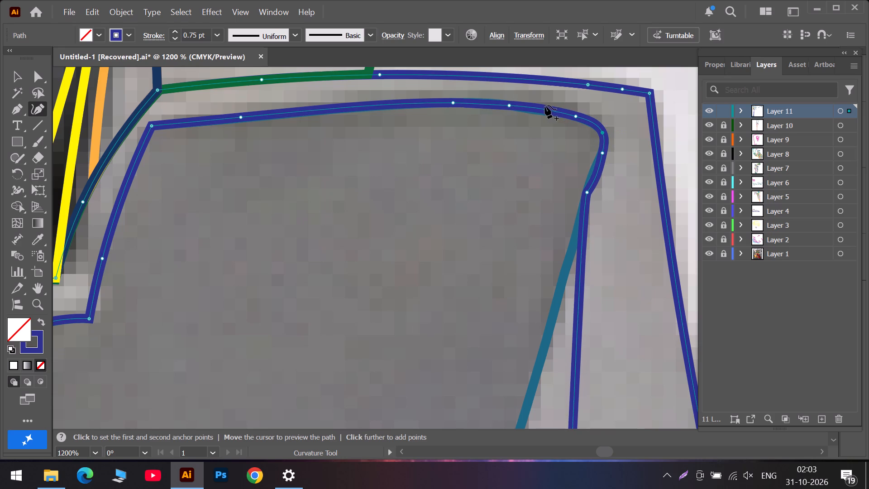
pyautogui.click(540, 110)
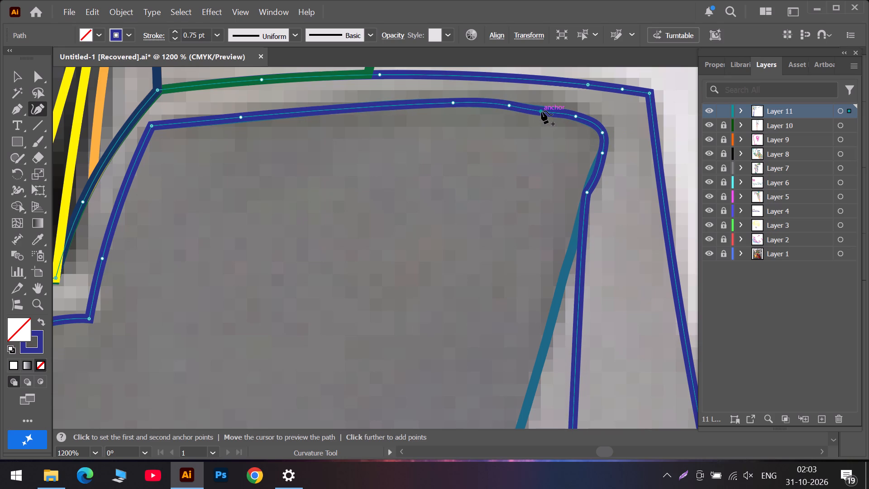
# Add three anchors just below the rounded corner so the start of the descending side edge follows the teal outline.
pyautogui.scroll(-3, 578, 180)
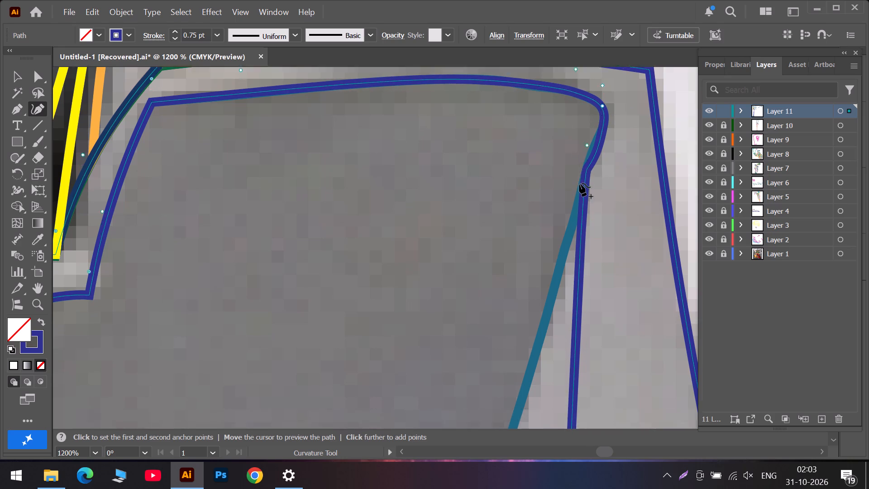
pyautogui.scroll(-2, 579, 183)
pyautogui.moveTo(578, 225); pyautogui.dragTo(556, 266)
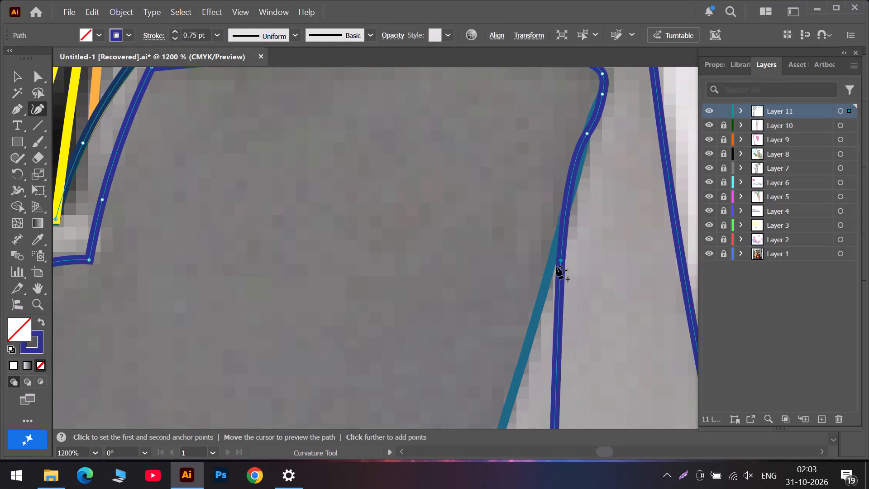
pyautogui.moveTo(556, 266); pyautogui.dragTo(536, 309)
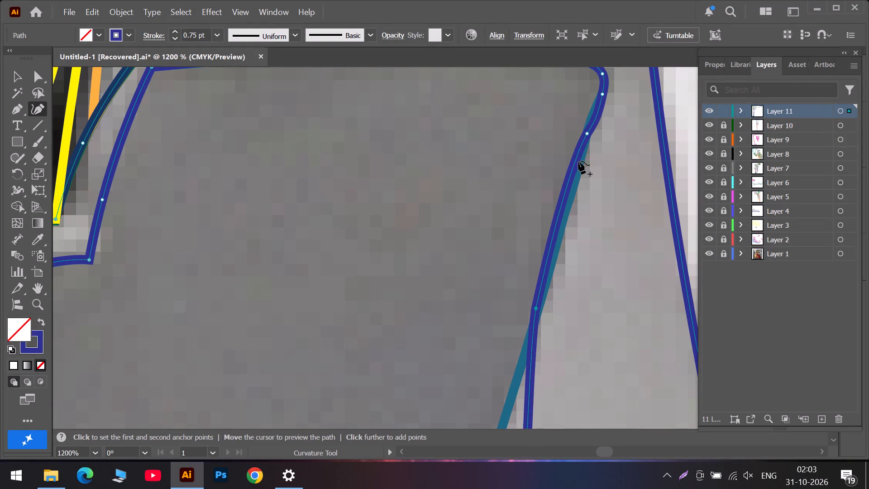
pyautogui.moveTo(577, 158); pyautogui.dragTo(574, 185)
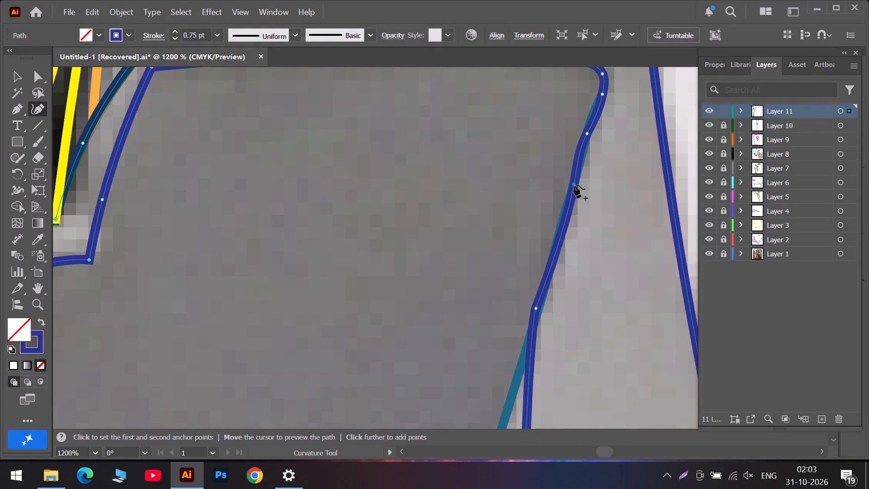
pyautogui.moveTo(574, 185); pyautogui.dragTo(571, 189)
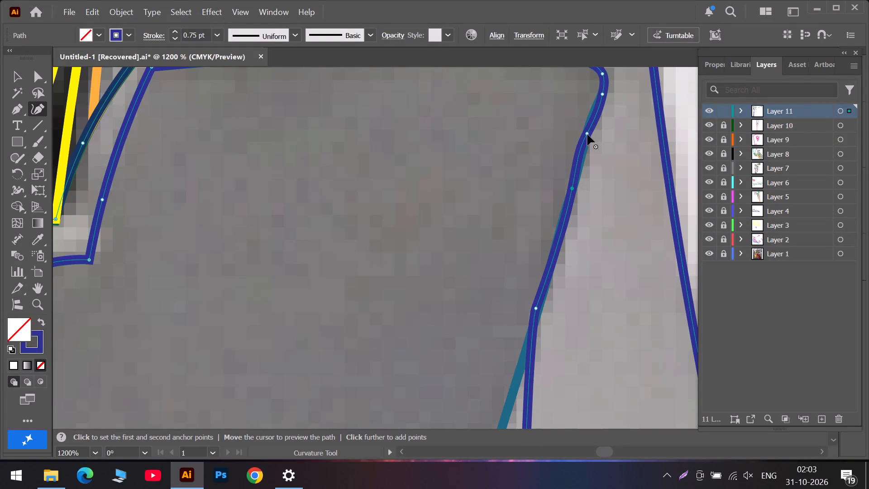
pyautogui.moveTo(596, 115); pyautogui.dragTo(592, 117)
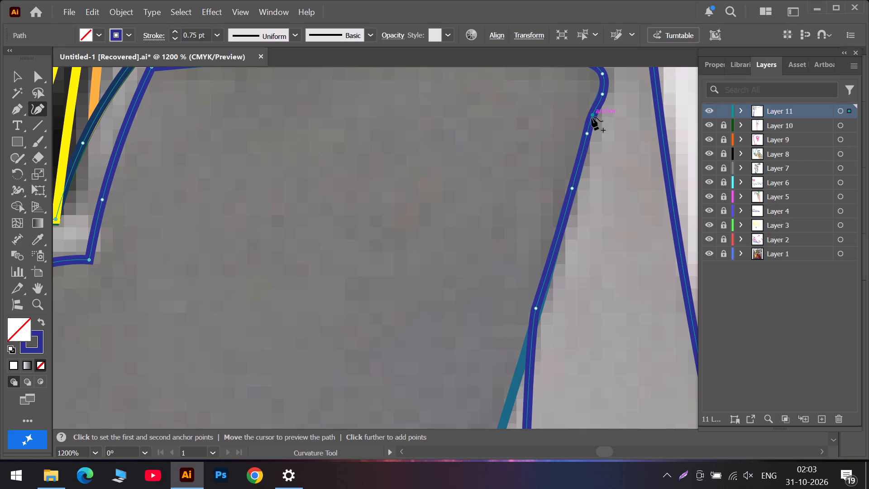
pyautogui.moveTo(592, 117); pyautogui.dragTo(592, 118)
# Extend the side-edge fit with an anchor farther down the teal outline and nudge the previous anchor onto the line.
pyautogui.scroll(-7, 578, 176)
pyautogui.scroll(-5, 540, 240)
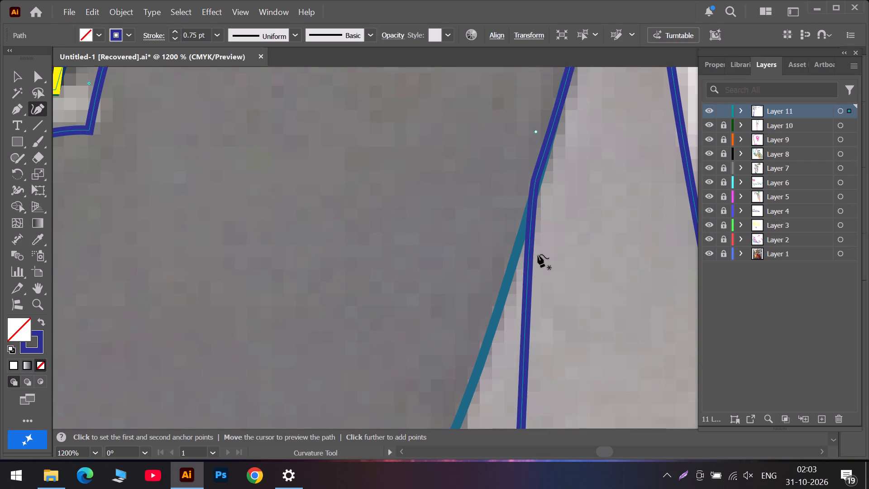
pyautogui.scroll(-1, 538, 254)
pyautogui.moveTo(527, 280); pyautogui.dragTo(524, 284)
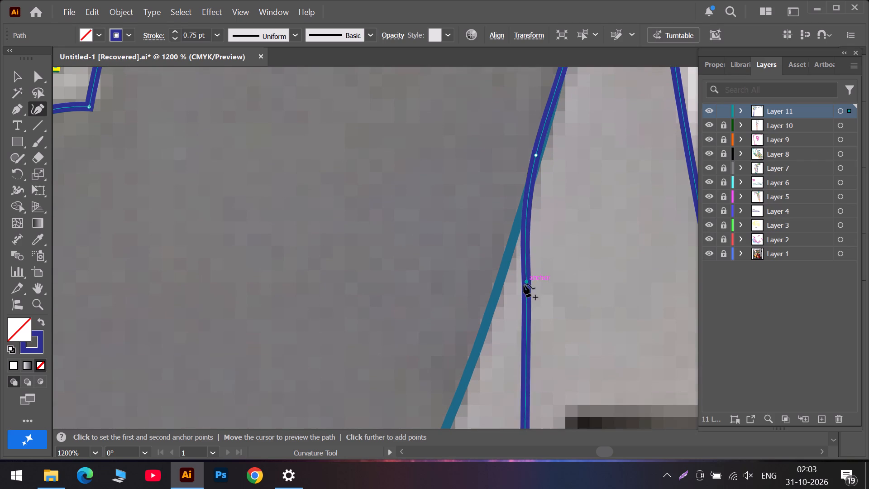
pyautogui.moveTo(524, 284); pyautogui.dragTo(492, 302)
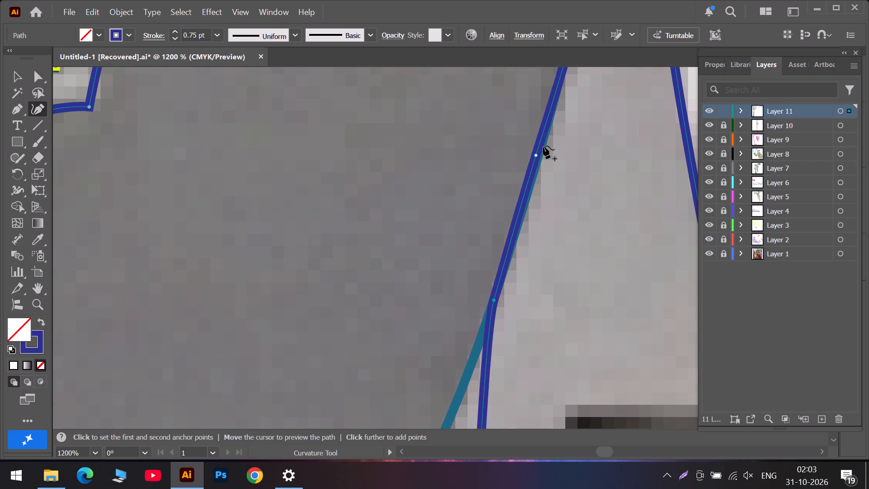
pyautogui.moveTo(536, 158); pyautogui.dragTo(536, 163)
pyautogui.scroll(6, 539, 164)
# Add three anchors along the side edge beside the dark wedge shape so the path follows the teal outline's gentle bend.
pyautogui.scroll(-13, 549, 169)
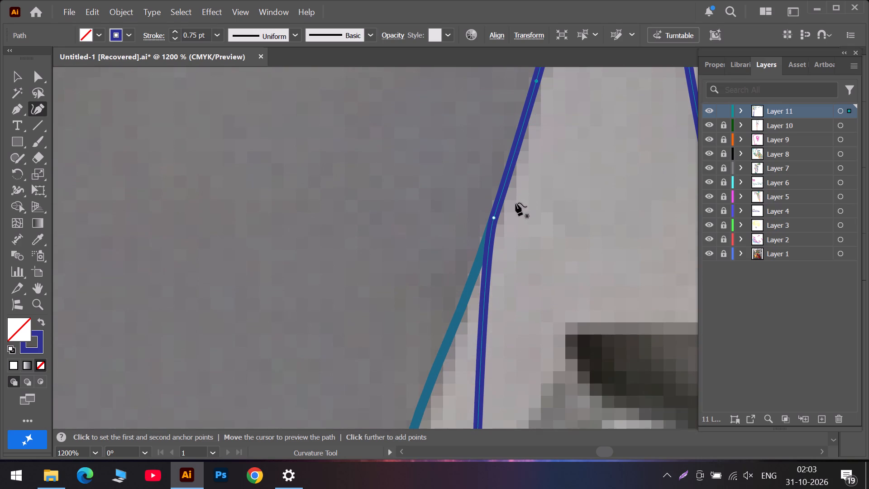
pyautogui.scroll(-12, 512, 203)
pyautogui.scroll(-2, 635, 295)
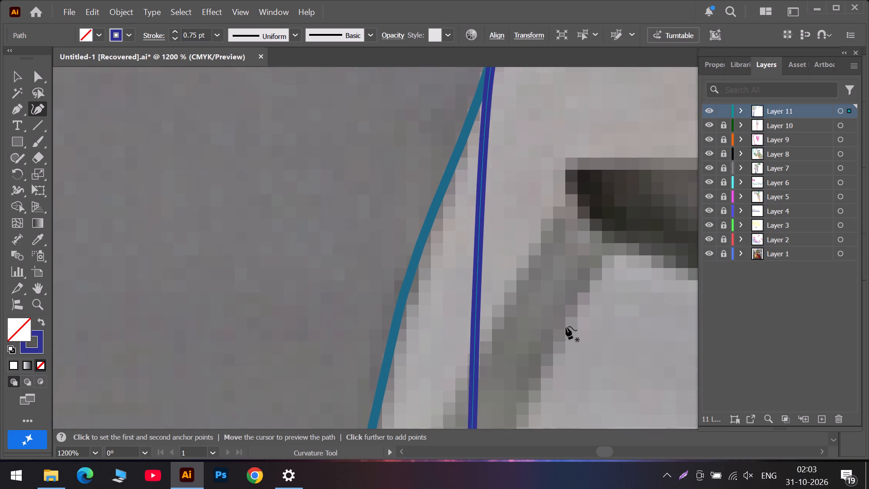
pyautogui.scroll(-1, 566, 326)
pyautogui.moveTo(474, 304); pyautogui.dragTo(394, 304)
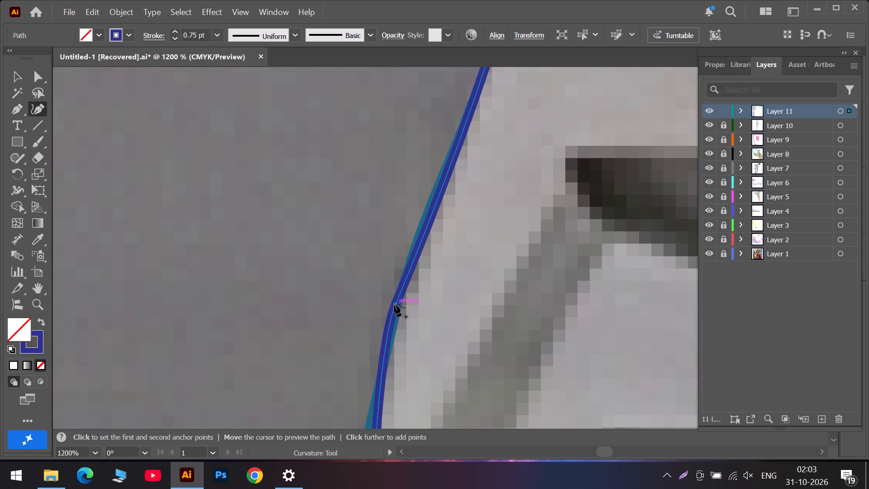
pyautogui.moveTo(394, 304); pyautogui.dragTo(400, 297)
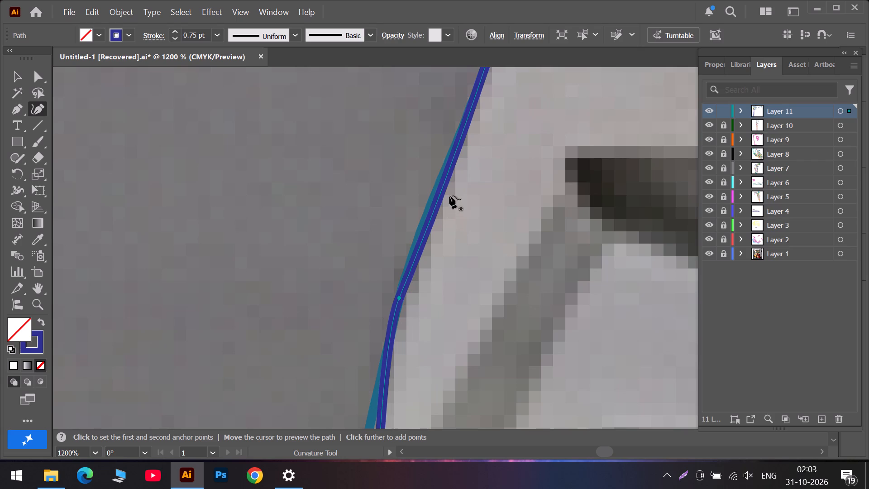
pyautogui.moveTo(445, 184); pyautogui.dragTo(431, 201)
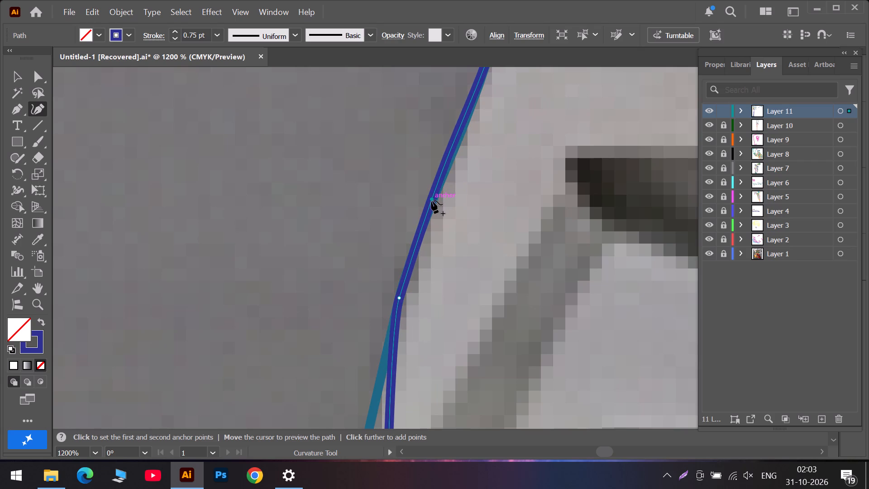
pyautogui.moveTo(431, 201); pyautogui.dragTo(429, 206)
pyautogui.scroll(4, 458, 170)
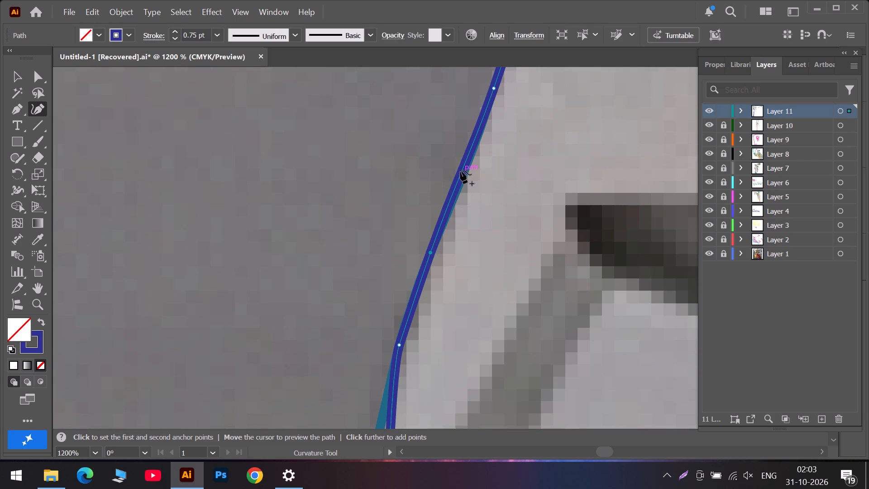
pyautogui.moveTo(460, 171); pyautogui.dragTo(460, 182)
# Add three anchors down the side edge below the bend, level with the dark rectangle, to match the teal outline.
pyautogui.scroll(-8, 445, 206)
pyautogui.scroll(-7, 425, 244)
pyautogui.scroll(-5, 394, 289)
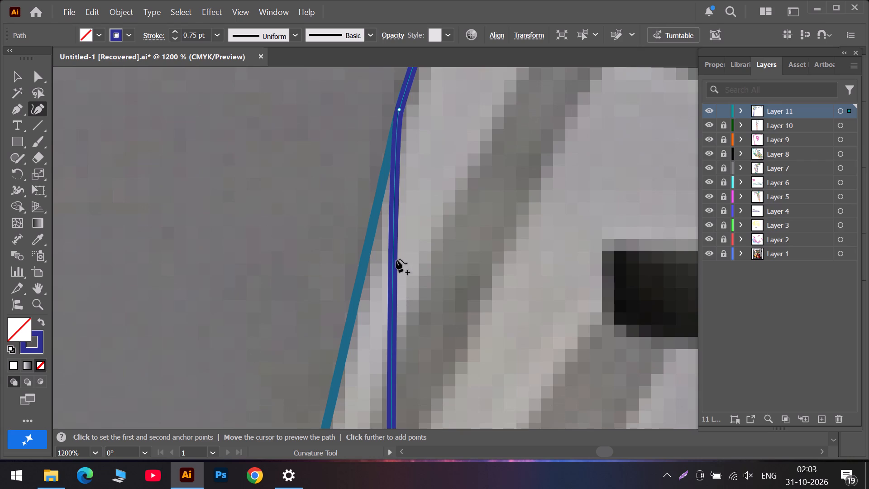
pyautogui.moveTo(396, 249); pyautogui.dragTo(364, 267)
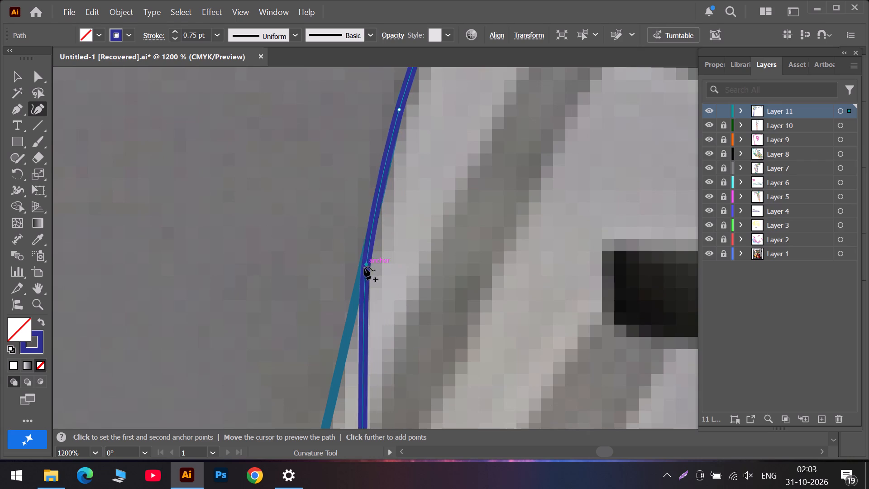
pyautogui.moveTo(364, 267); pyautogui.dragTo(361, 272)
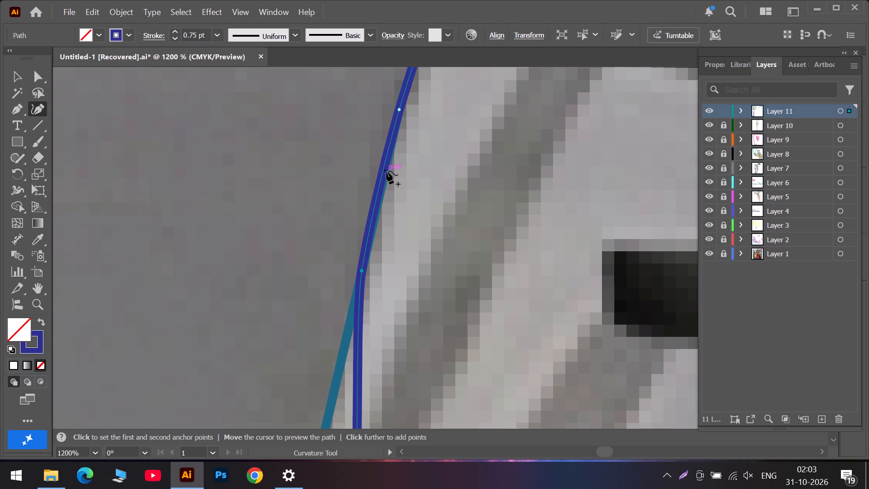
pyautogui.moveTo(384, 171); pyautogui.dragTo(380, 192)
pyautogui.scroll(-7, 375, 202)
pyautogui.scroll(-6, 352, 264)
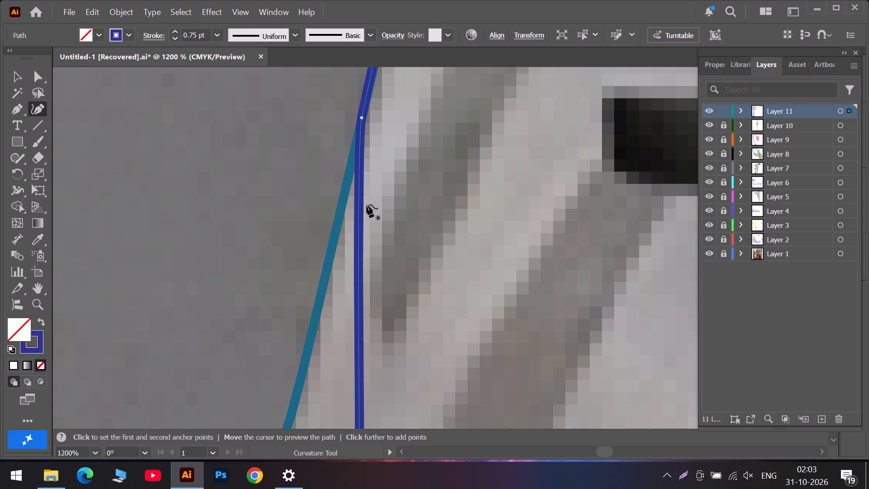
pyautogui.moveTo(359, 198); pyautogui.dragTo(337, 222)
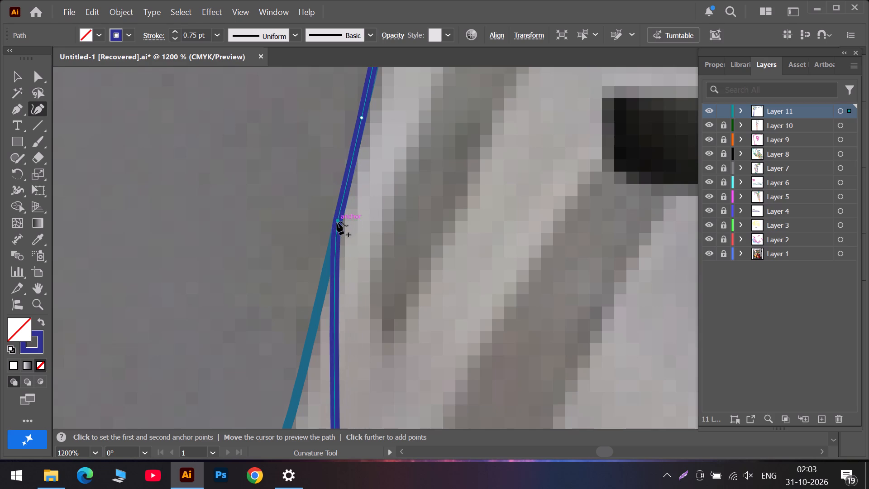
pyautogui.moveTo(337, 222); pyautogui.dragTo(336, 224)
# Add two anchors farther down the side edge, ending level with the top of the black shapes, to follow the teal outline.
pyautogui.scroll(-7, 336, 225)
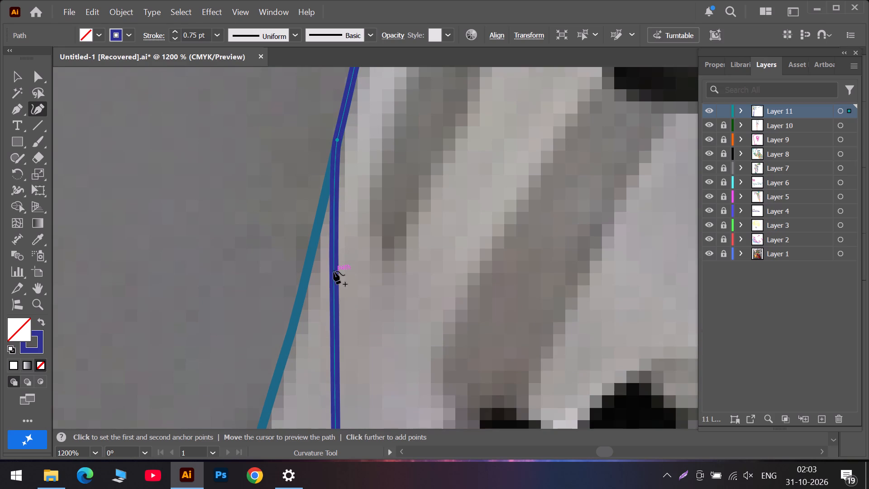
pyautogui.moveTo(335, 249); pyautogui.dragTo(331, 258)
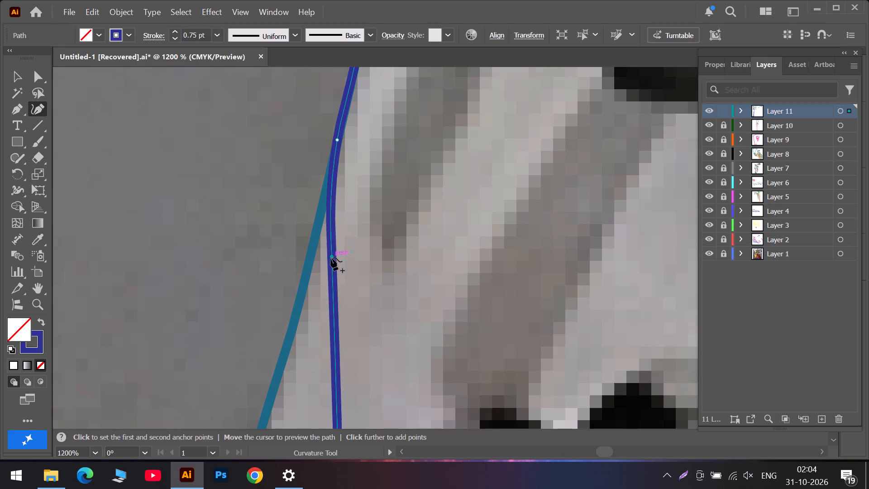
pyautogui.moveTo(331, 258); pyautogui.dragTo(326, 230)
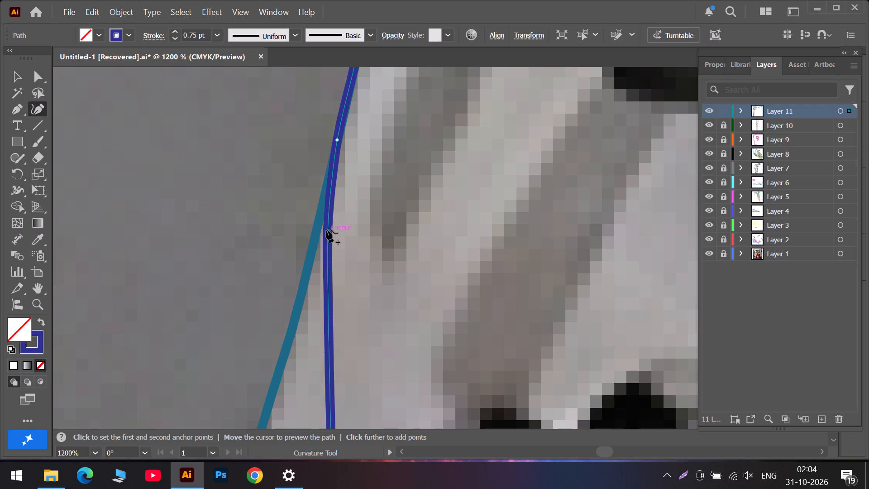
pyautogui.moveTo(326, 230); pyautogui.dragTo(326, 230)
pyautogui.moveTo(329, 232); pyautogui.dragTo(316, 232)
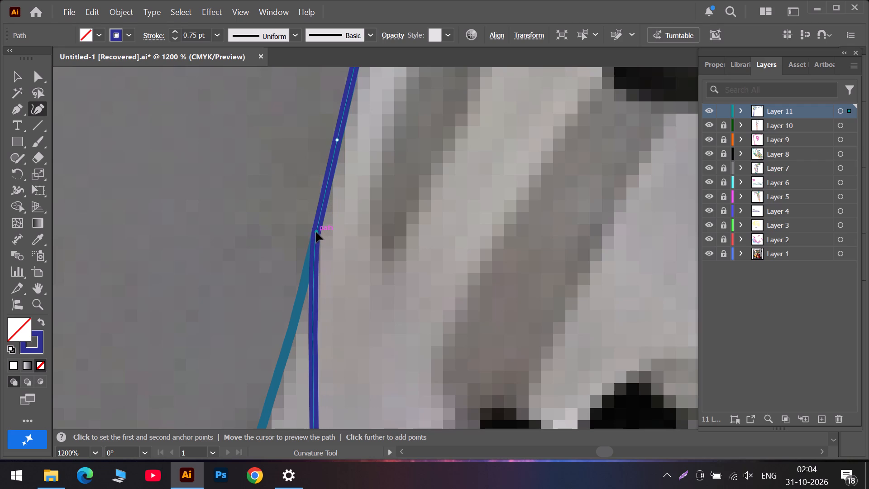
pyautogui.moveTo(316, 232); pyautogui.dragTo(315, 232)
pyautogui.scroll(-7, 315, 238)
pyautogui.moveTo(314, 286); pyautogui.dragTo(290, 305)
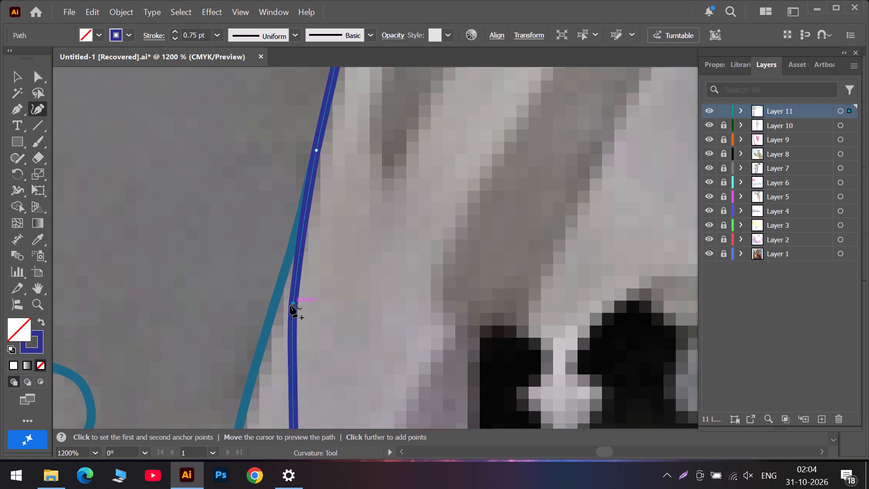
pyautogui.moveTo(290, 305); pyautogui.dragTo(270, 309)
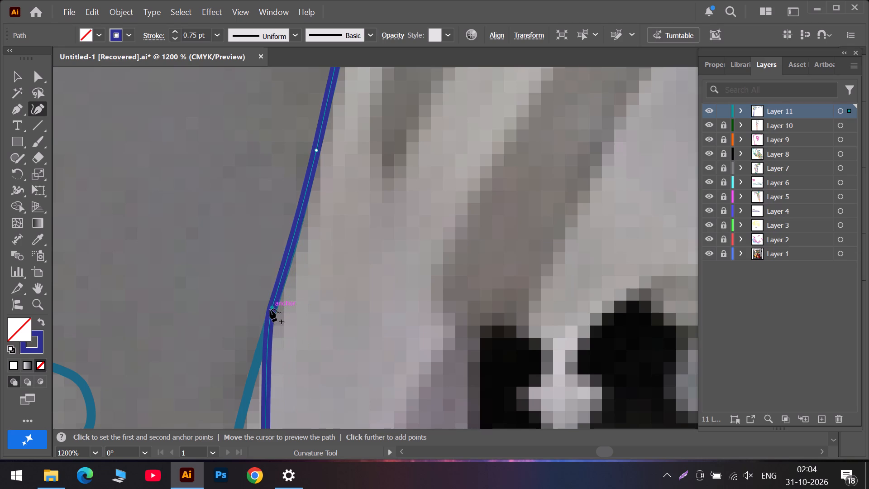
pyautogui.moveTo(270, 309); pyautogui.dragTo(272, 311)
pyautogui.scroll(-13, 272, 311)
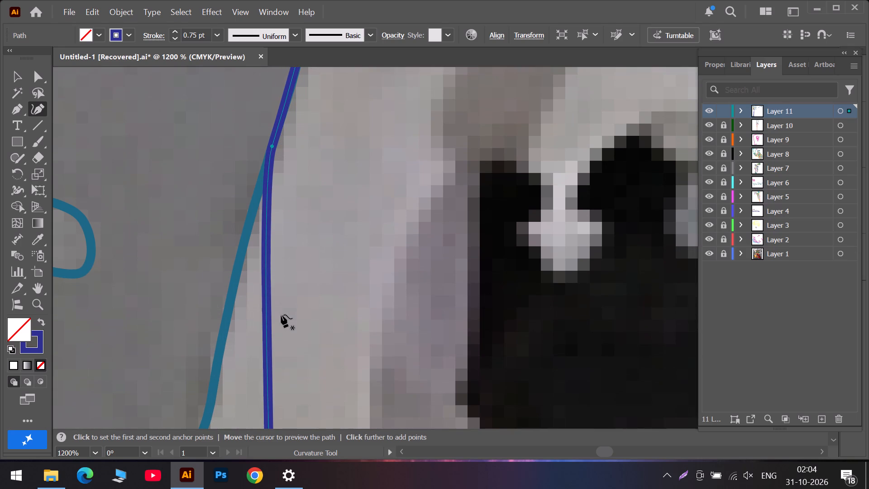
# Add four anchors down the dark blue side edge beside the black shapes so it follows the slanting teal outline.
pyautogui.scroll(-6, 281, 315)
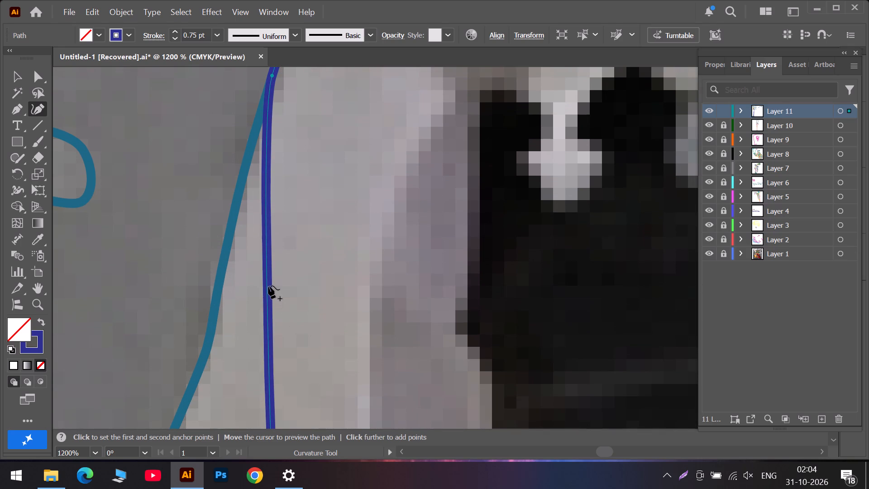
pyautogui.moveTo(268, 284); pyautogui.dragTo(255, 283)
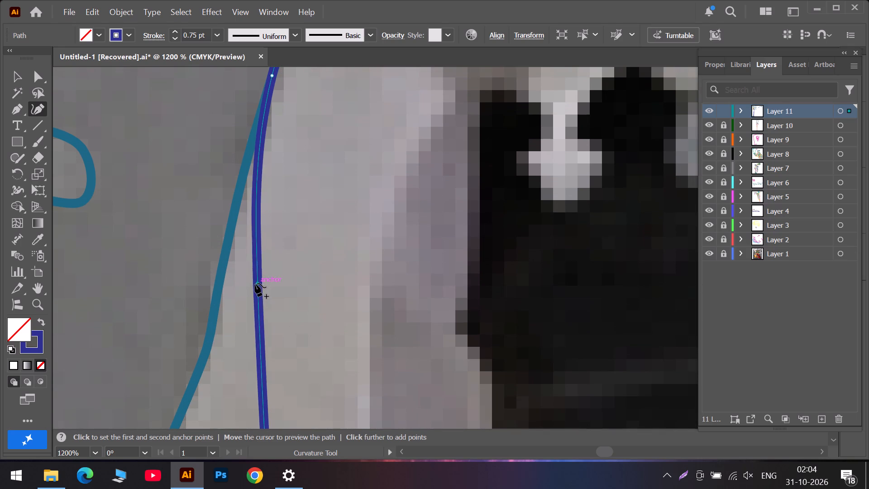
pyautogui.moveTo(255, 283); pyautogui.dragTo(215, 269)
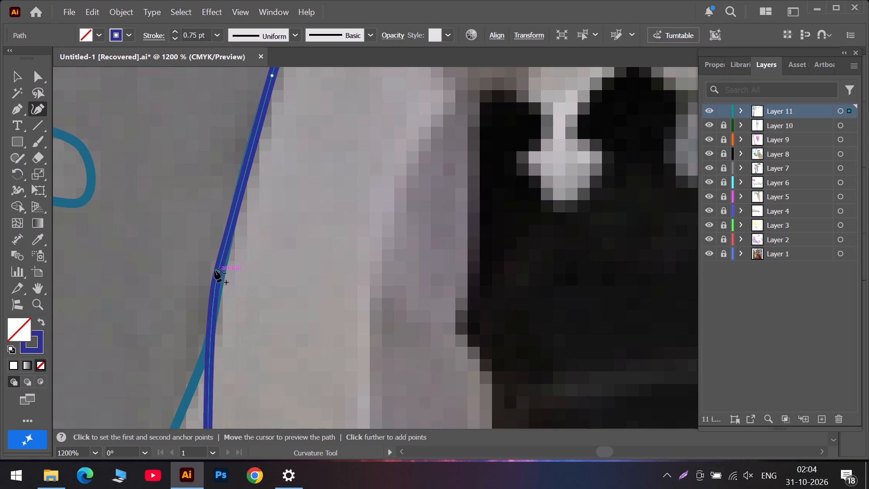
pyautogui.moveTo(215, 269); pyautogui.dragTo(221, 271)
pyautogui.scroll(4, 235, 205)
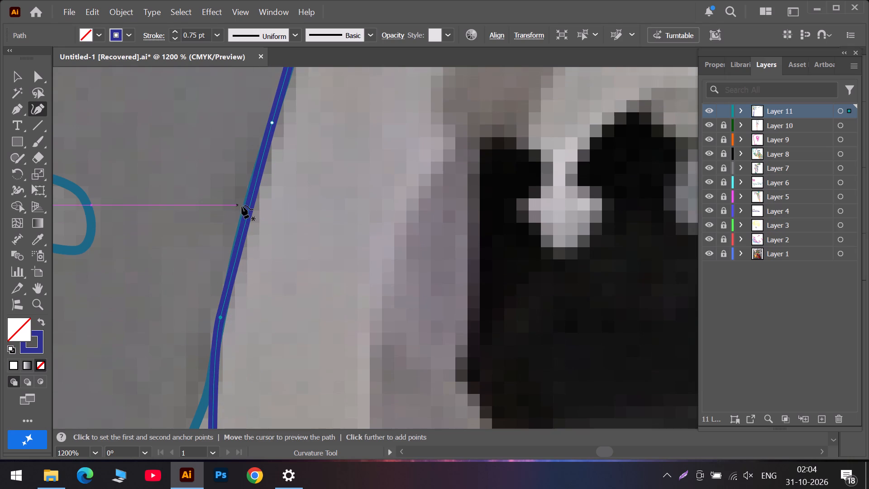
pyautogui.moveTo(249, 210); pyautogui.dragTo(245, 216)
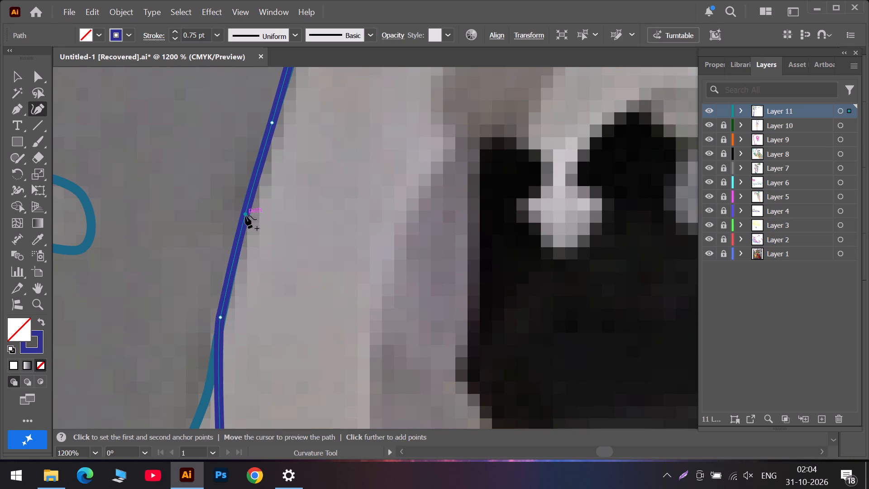
pyautogui.moveTo(245, 216); pyautogui.dragTo(244, 218)
pyautogui.scroll(-7, 244, 220)
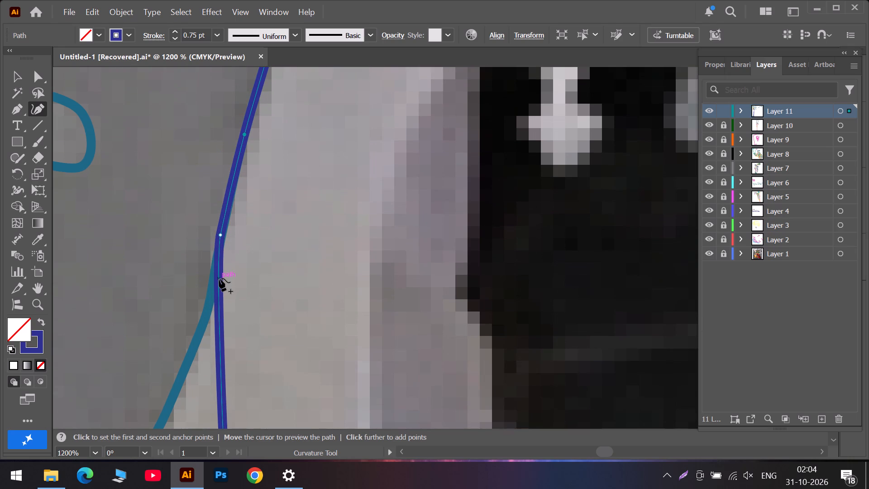
pyautogui.moveTo(219, 279); pyautogui.dragTo(210, 290)
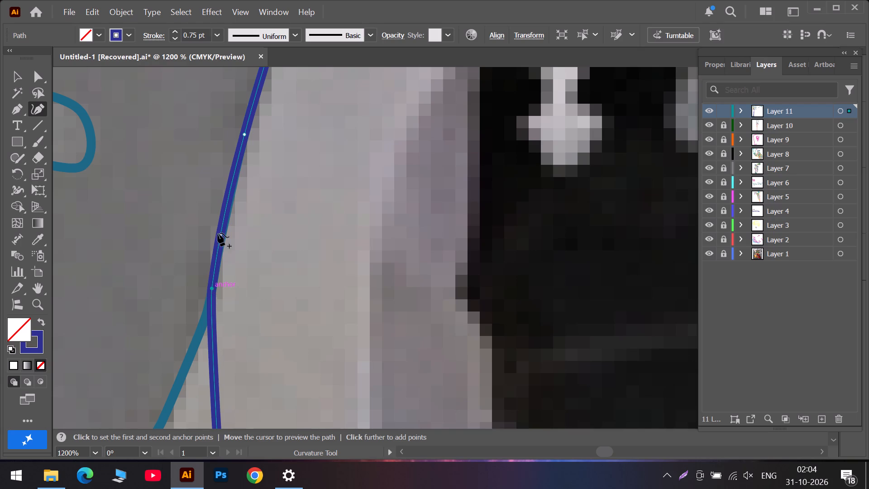
pyautogui.click(229, 192)
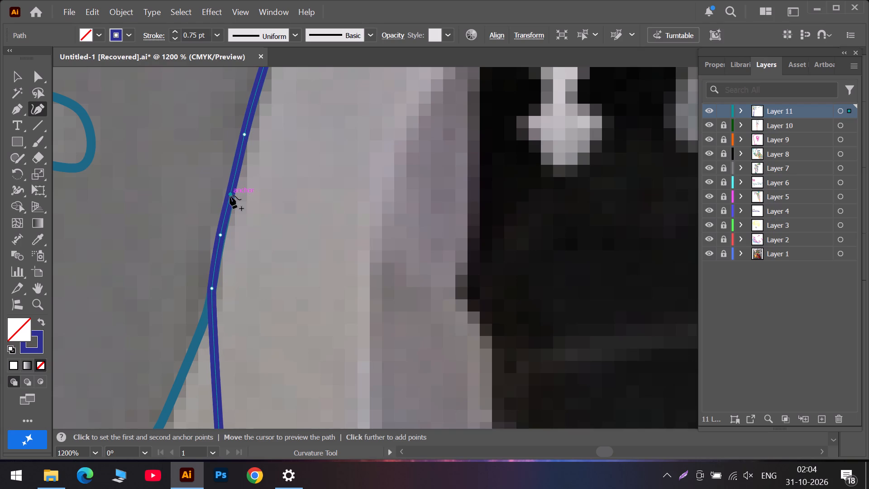
# Add four anchors farther down the side edge to follow the teal outline as it bends outward below the slant.
pyautogui.scroll(-6, 211, 278)
pyautogui.moveTo(213, 281); pyautogui.dragTo(203, 283)
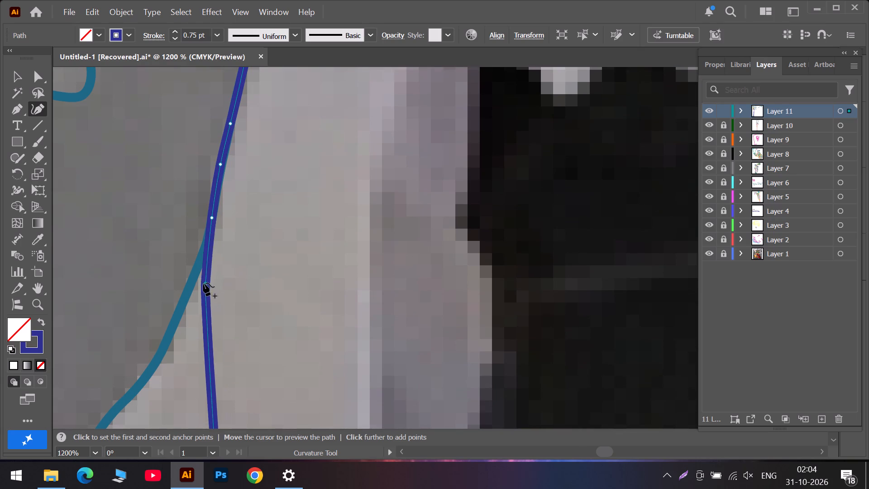
pyautogui.moveTo(203, 283); pyautogui.dragTo(192, 278)
pyautogui.scroll(-7, 193, 284)
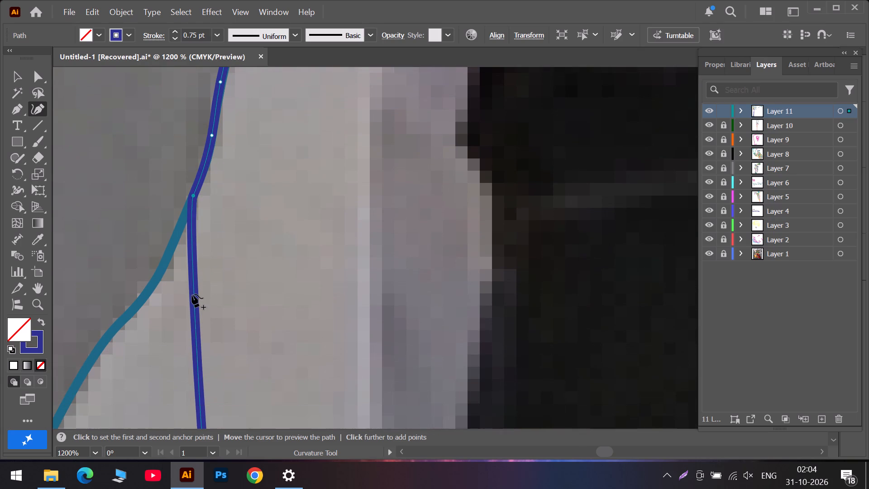
pyautogui.moveTo(194, 294); pyautogui.dragTo(164, 264)
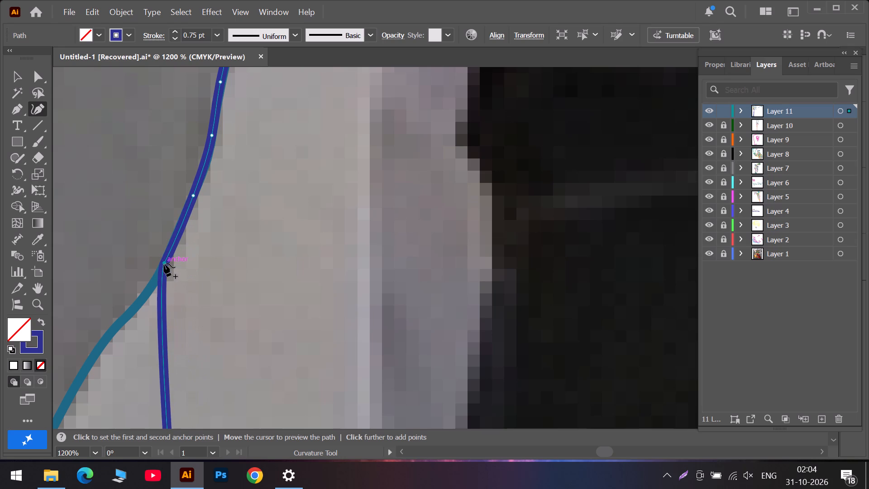
pyautogui.moveTo(164, 264); pyautogui.dragTo(163, 264)
pyautogui.scroll(-6, 158, 287)
pyautogui.moveTo(162, 249); pyautogui.dragTo(148, 247)
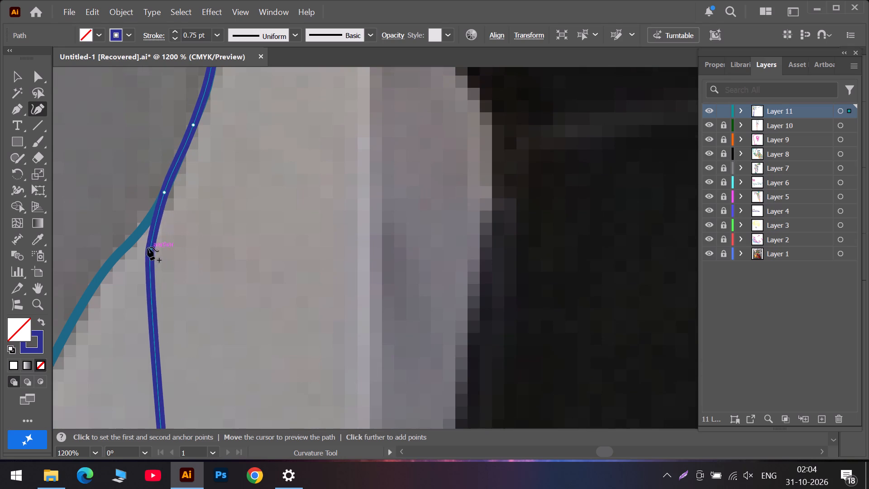
pyautogui.moveTo(148, 247); pyautogui.dragTo(134, 238)
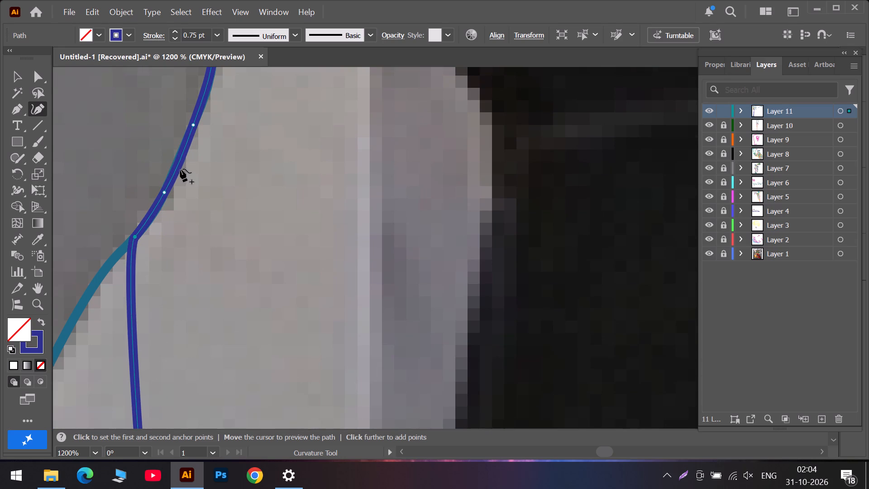
pyautogui.click(177, 166)
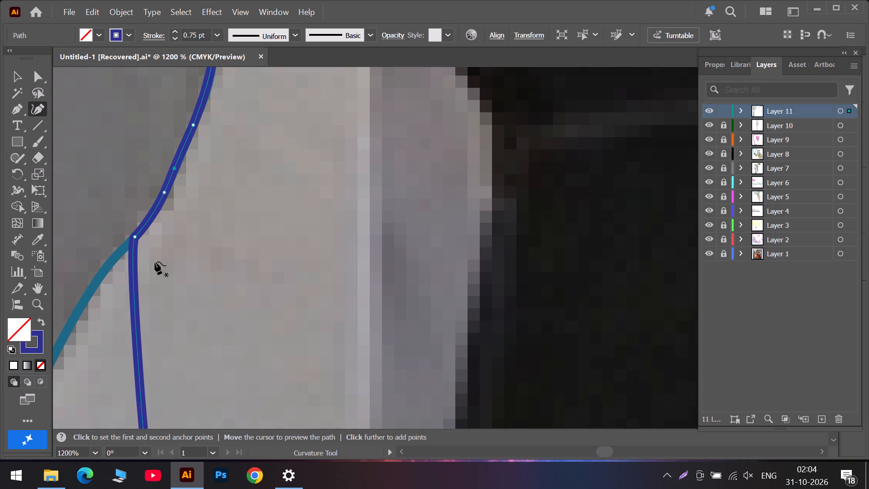
# Add two anchors just past the outward bend and nudge the lower one onto the teal outline.
pyautogui.scroll(-6, 154, 264)
pyautogui.click(581, 448)
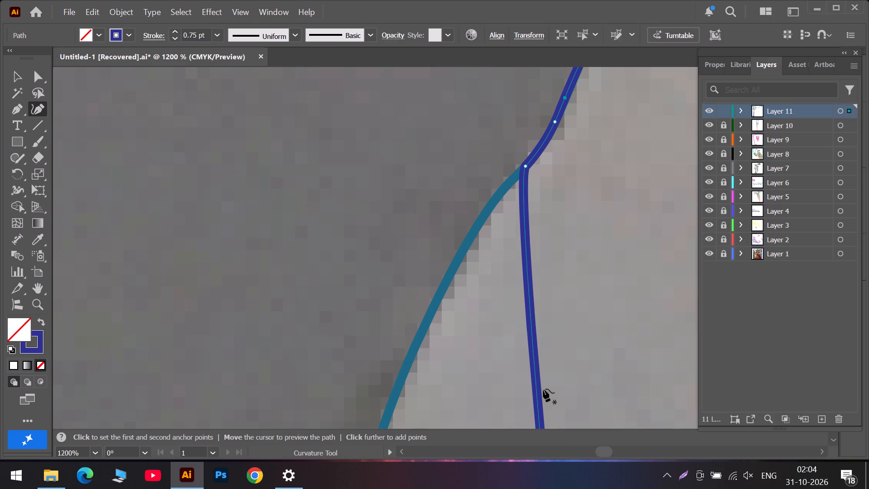
pyautogui.moveTo(523, 192); pyautogui.dragTo(490, 208)
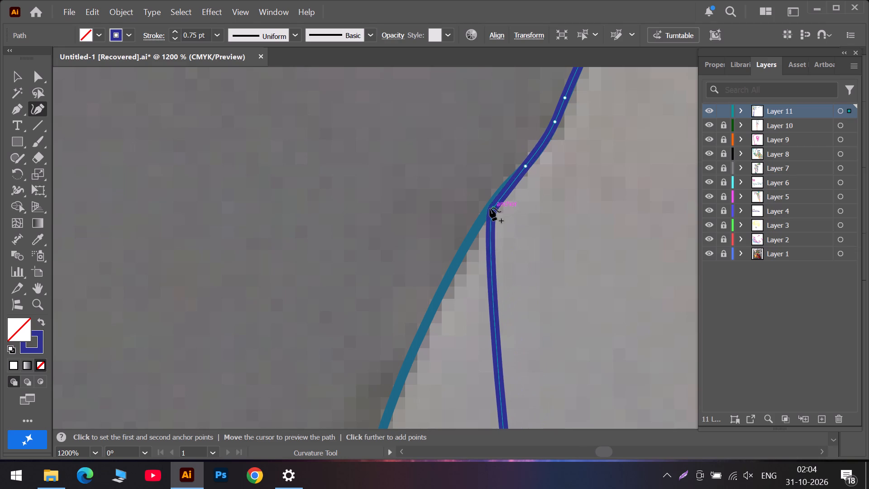
pyautogui.moveTo(490, 208); pyautogui.dragTo(481, 215)
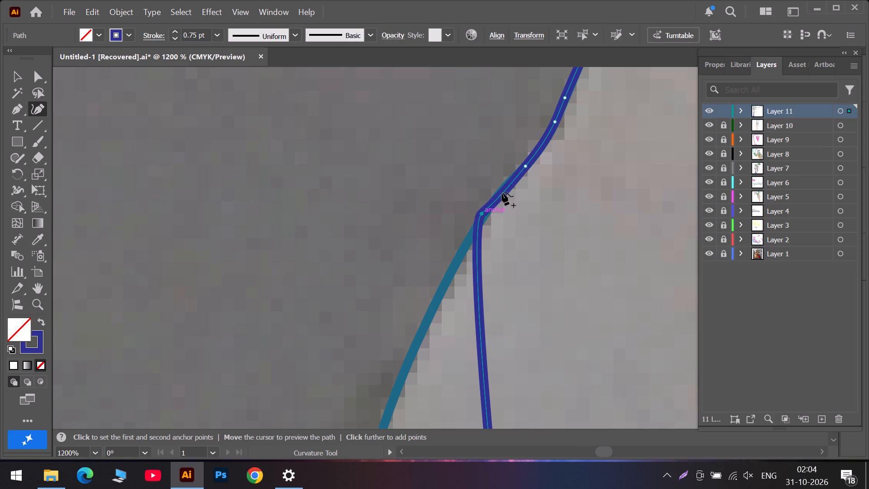
pyautogui.moveTo(509, 185); pyautogui.dragTo(498, 196)
pyautogui.click(482, 213)
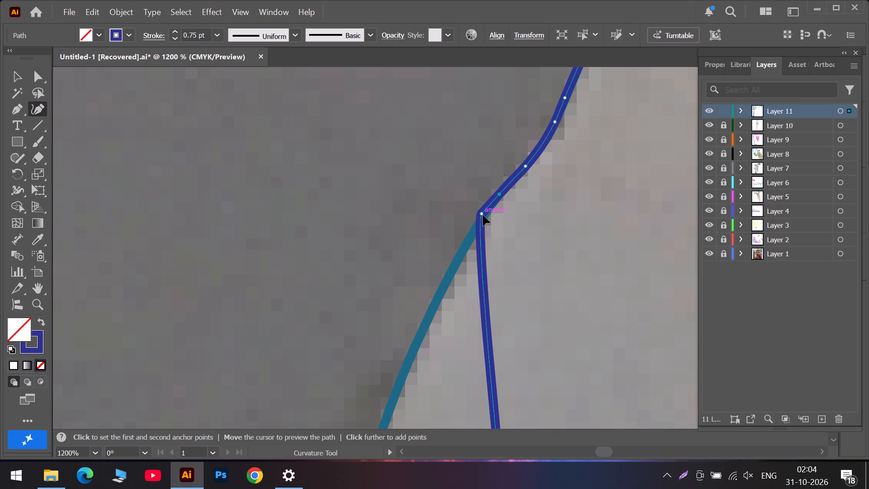
# Add an anchor near the red curve's upper end and a corner anchor where the teal outline meets the pink curve.
pyautogui.scroll(-8, 487, 220)
pyautogui.moveTo(503, 340); pyautogui.dragTo(500, 343)
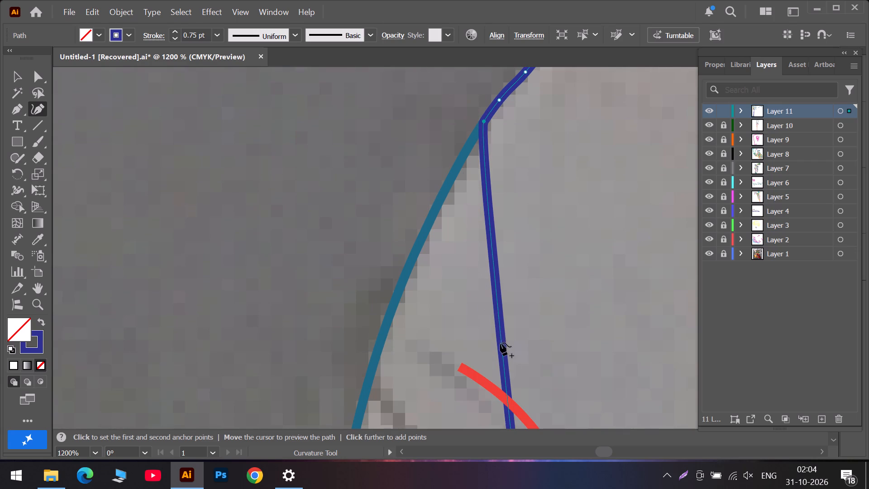
pyautogui.moveTo(500, 343); pyautogui.dragTo(376, 378)
pyautogui.scroll(-6, 381, 374)
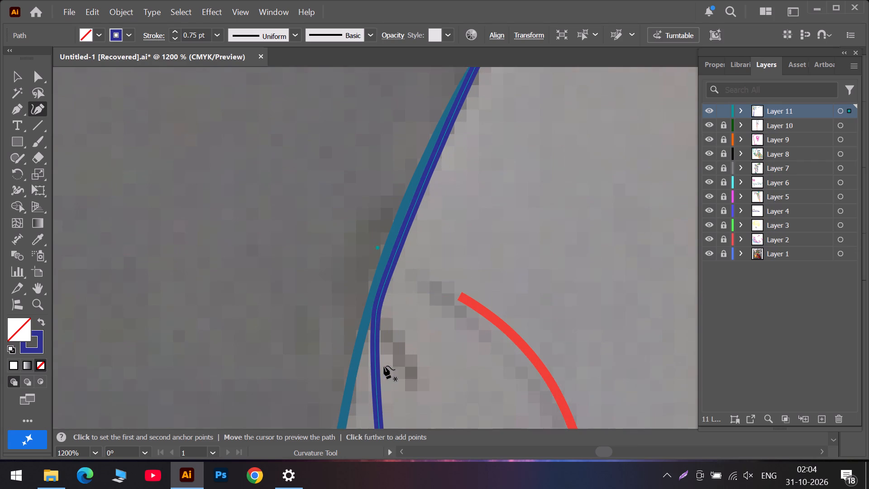
pyautogui.scroll(-12, 385, 359)
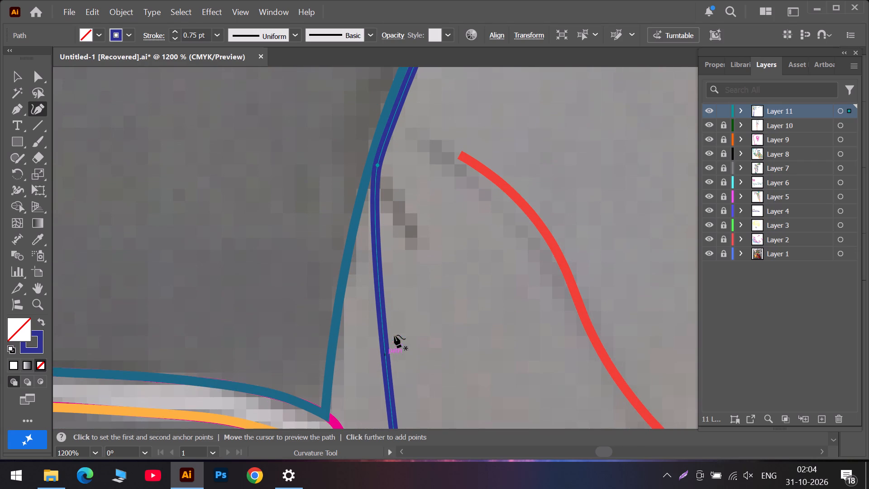
pyautogui.moveTo(385, 328); pyautogui.dragTo(350, 374)
pyautogui.doubleClick(350, 374)
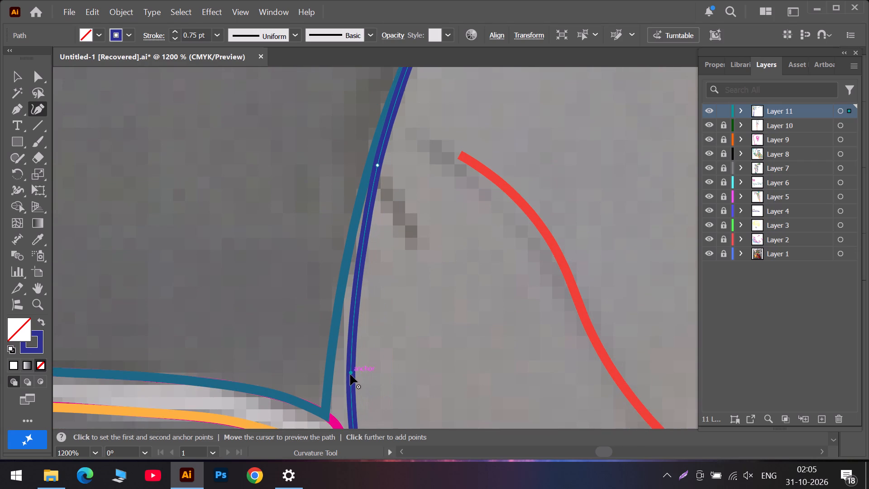
pyautogui.moveTo(350, 374); pyautogui.dragTo(326, 412)
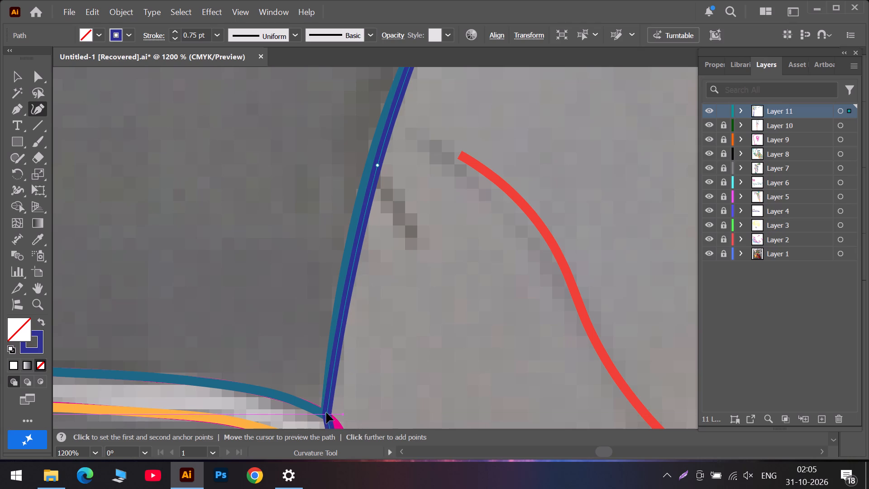
pyautogui.moveTo(326, 412); pyautogui.dragTo(326, 412)
# Refine the long curve above the new corner with two more anchors, moving the existing anchors onto the teal outline.
pyautogui.moveTo(348, 284); pyautogui.dragTo(337, 307)
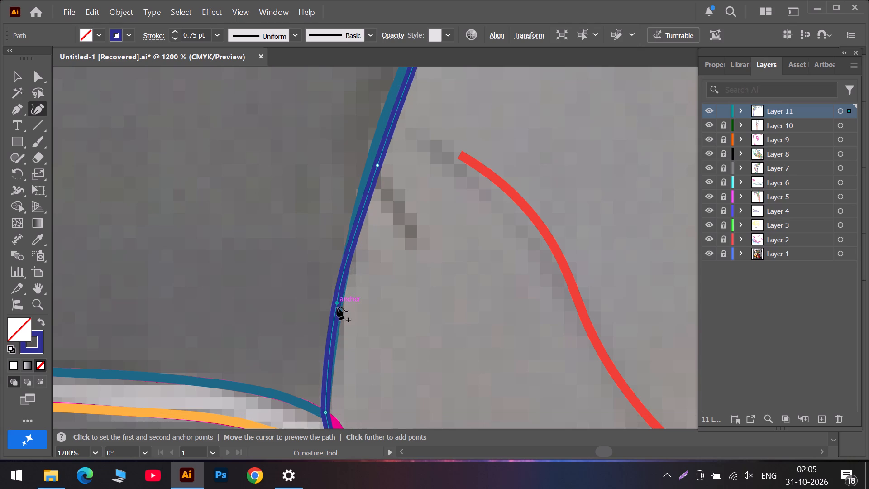
pyautogui.moveTo(337, 307); pyautogui.dragTo(339, 318)
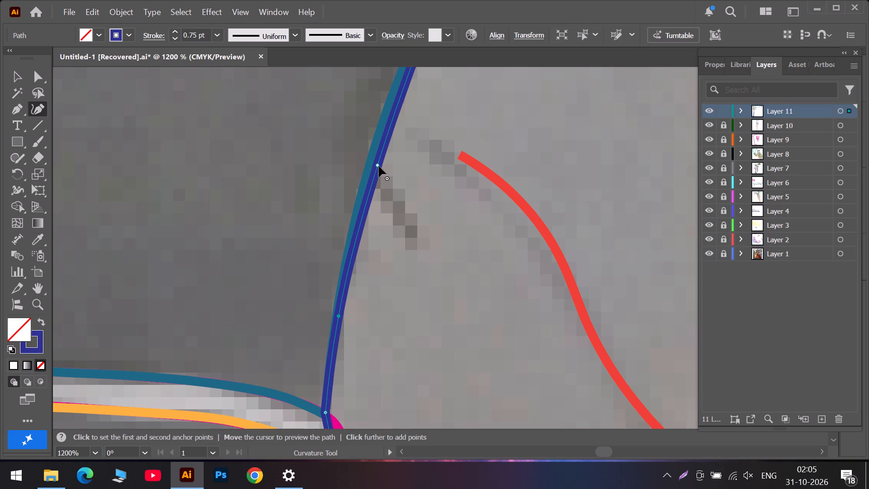
pyautogui.moveTo(379, 166); pyautogui.dragTo(365, 180)
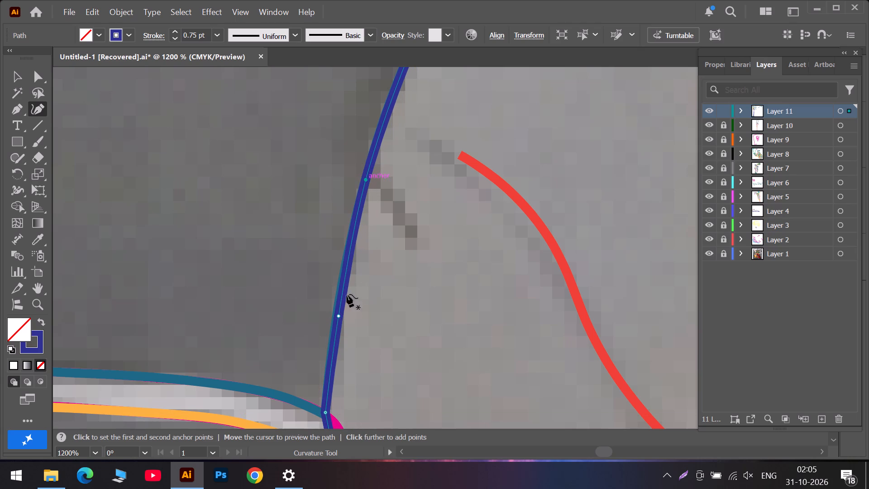
pyautogui.click(339, 316)
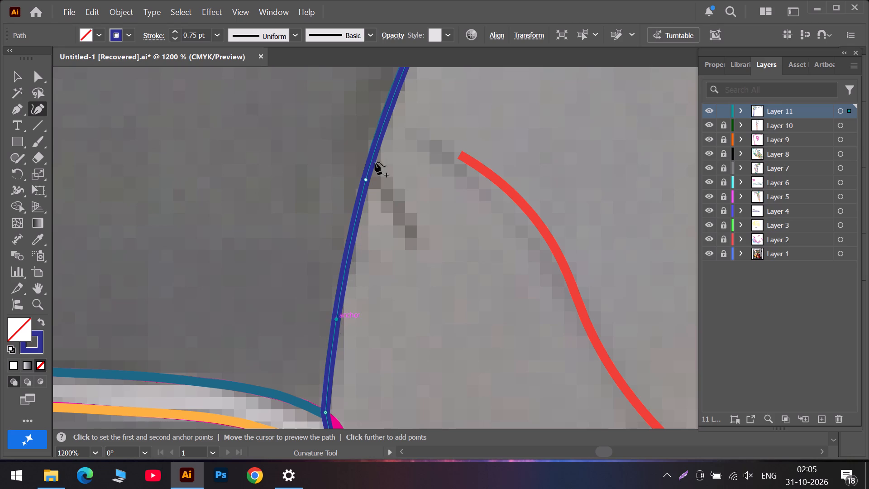
pyautogui.scroll(6, 379, 142)
pyautogui.moveTo(405, 137); pyautogui.dragTo(391, 166)
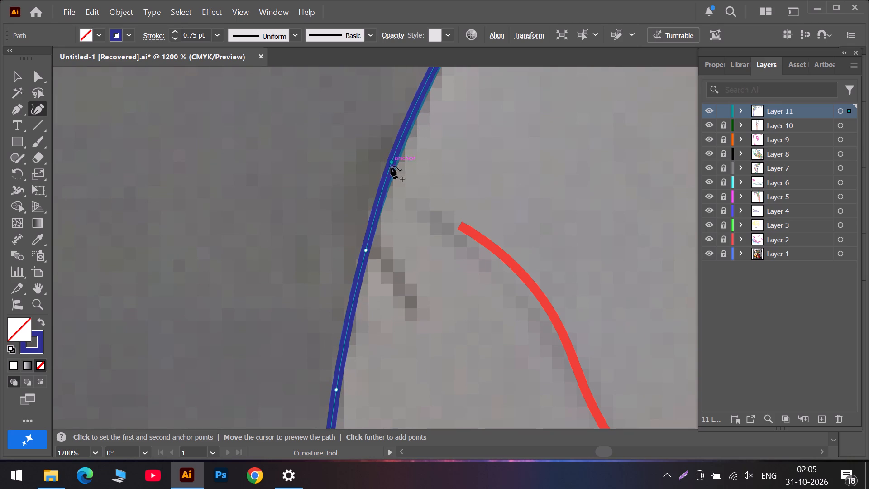
pyautogui.moveTo(391, 166); pyautogui.dragTo(391, 171)
# Fit the path around the short pink curve with a smooth anchor and a corner anchor at the orange line's end.
pyautogui.scroll(6, 426, 133)
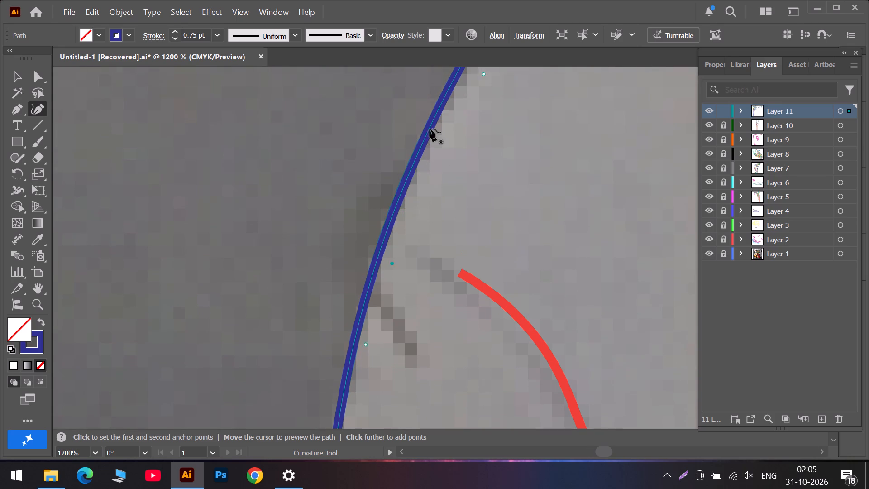
pyautogui.scroll(6, 465, 127)
pyautogui.scroll(5, 574, 129)
pyautogui.scroll(-7, 560, 159)
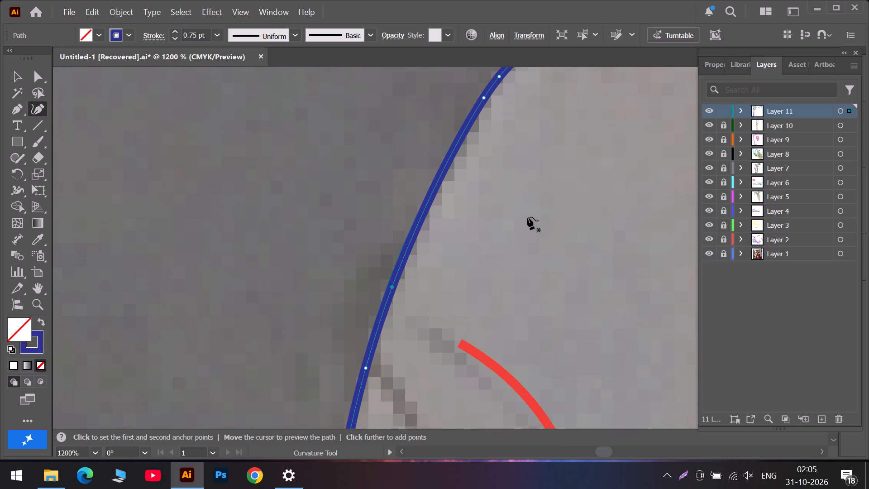
pyautogui.scroll(-8, 527, 217)
pyautogui.scroll(-17, 468, 234)
pyautogui.scroll(-8, 417, 246)
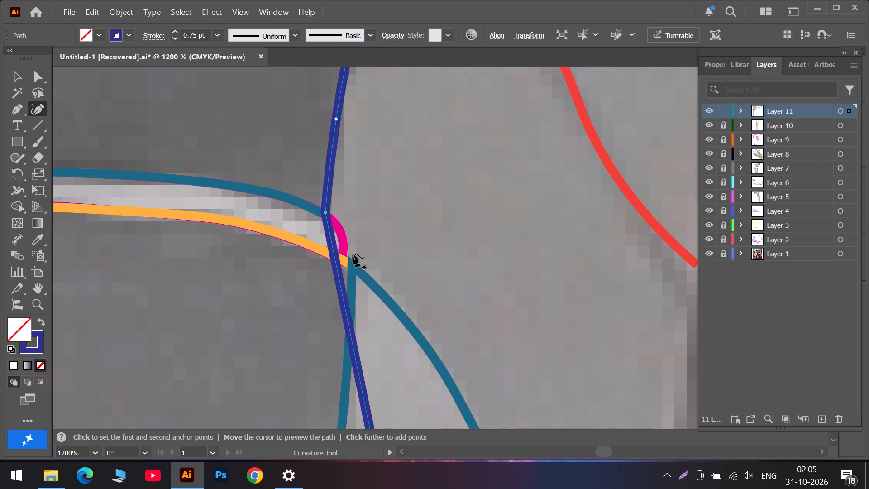
pyautogui.moveTo(330, 232); pyautogui.dragTo(336, 229)
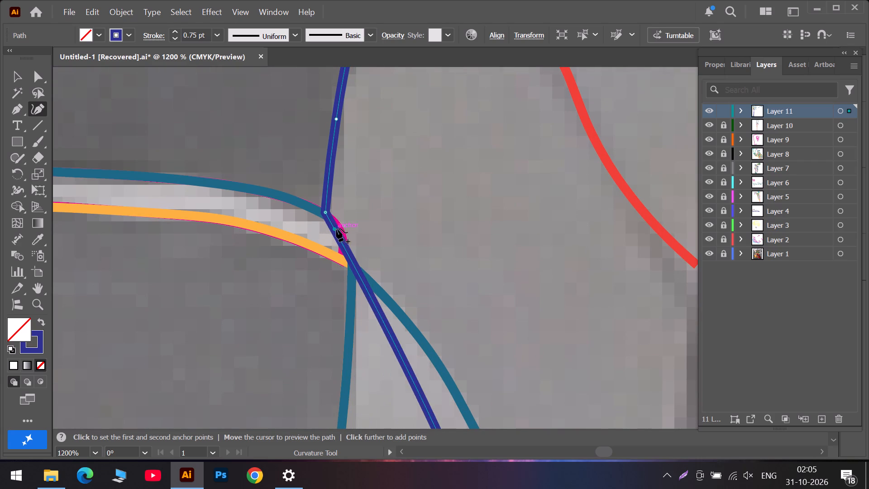
pyautogui.moveTo(336, 229); pyautogui.dragTo(337, 225)
pyautogui.doubleClick(356, 249)
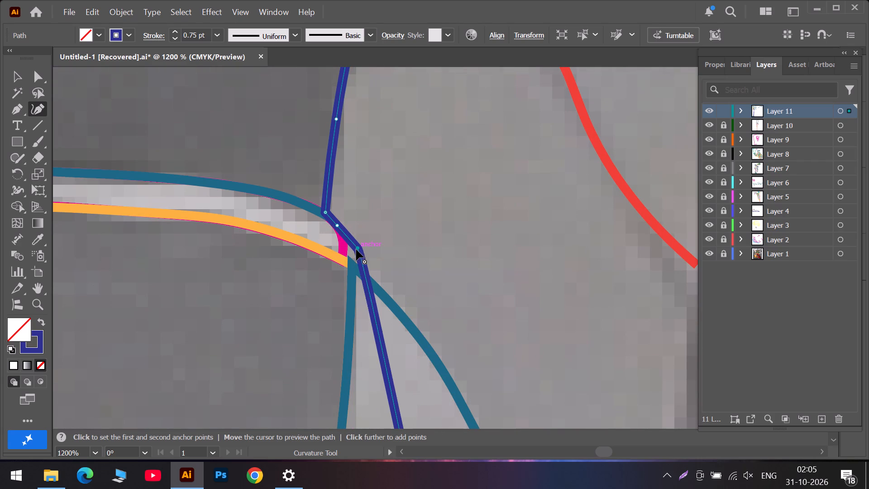
pyautogui.moveTo(356, 250); pyautogui.dragTo(342, 255)
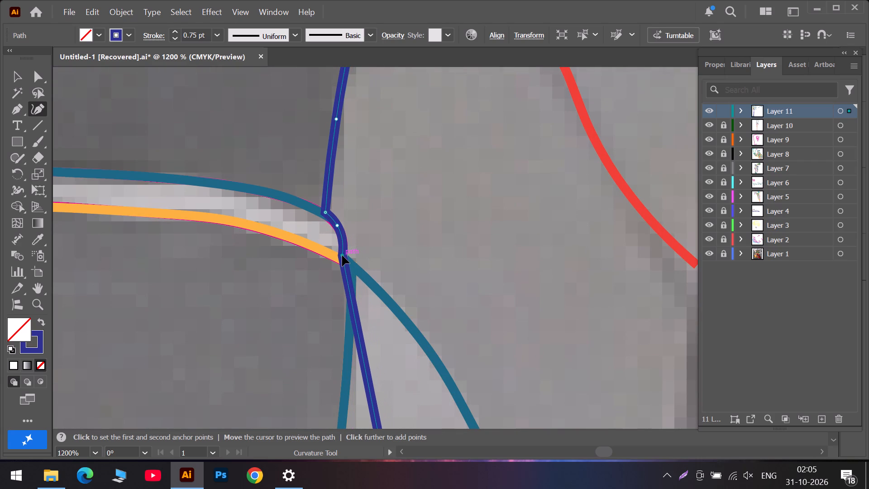
pyautogui.moveTo(342, 255); pyautogui.dragTo(343, 259)
pyautogui.click(326, 211)
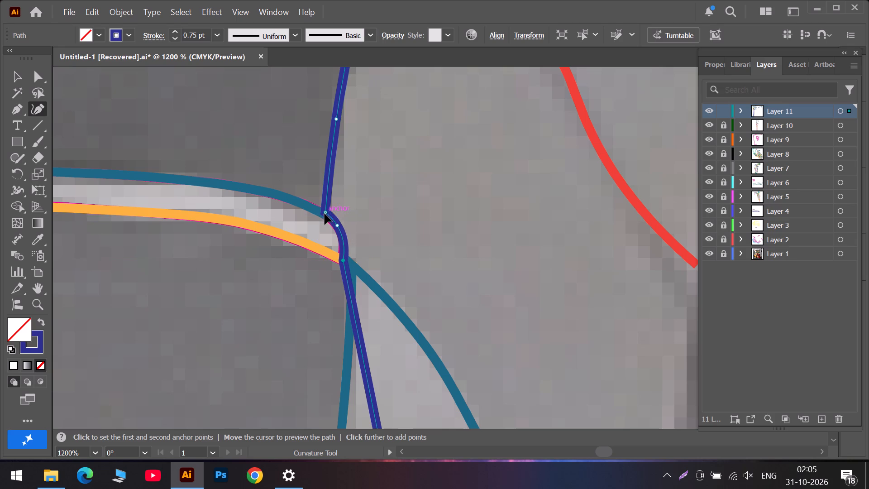
# Refit the smooth anchor on the short pink curve and shift the corner anchor onto the orange line's end.
pyautogui.moveTo(339, 224); pyautogui.dragTo(337, 231)
pyautogui.moveTo(337, 231); pyautogui.dragTo(340, 231)
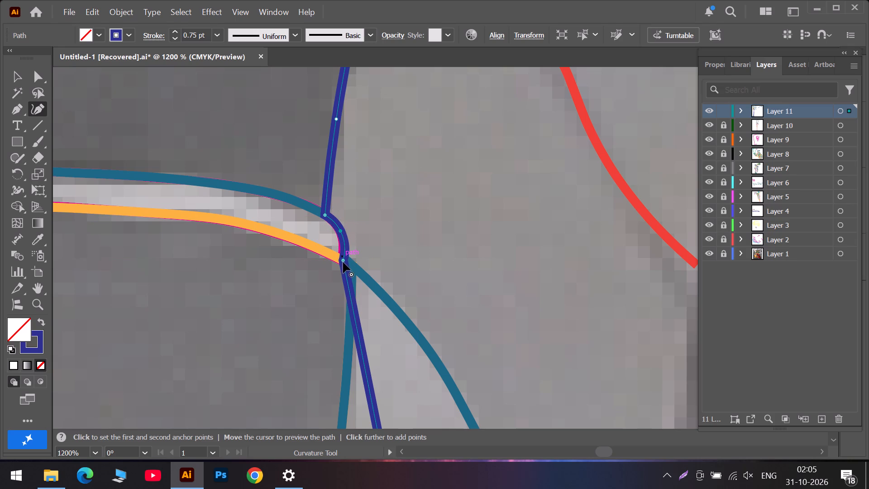
pyautogui.click(344, 261)
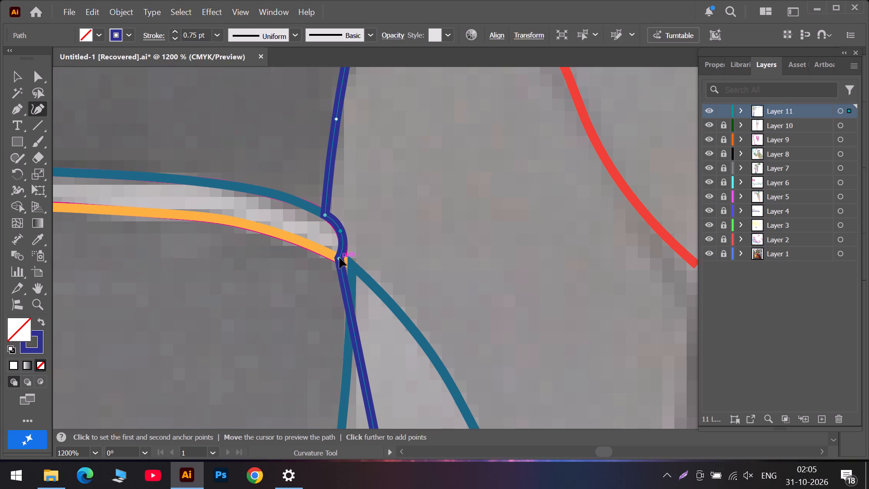
# Add an anchor just past the orange line's end and another on the upper bend of the teal diagonal outline.
pyautogui.scroll(-6, 341, 259)
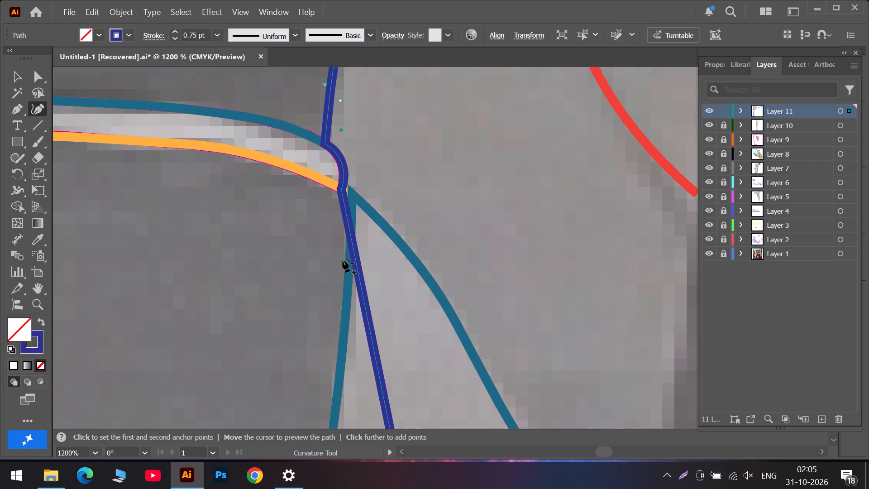
pyautogui.scroll(-2, 343, 259)
pyautogui.moveTo(360, 258); pyautogui.dragTo(367, 202)
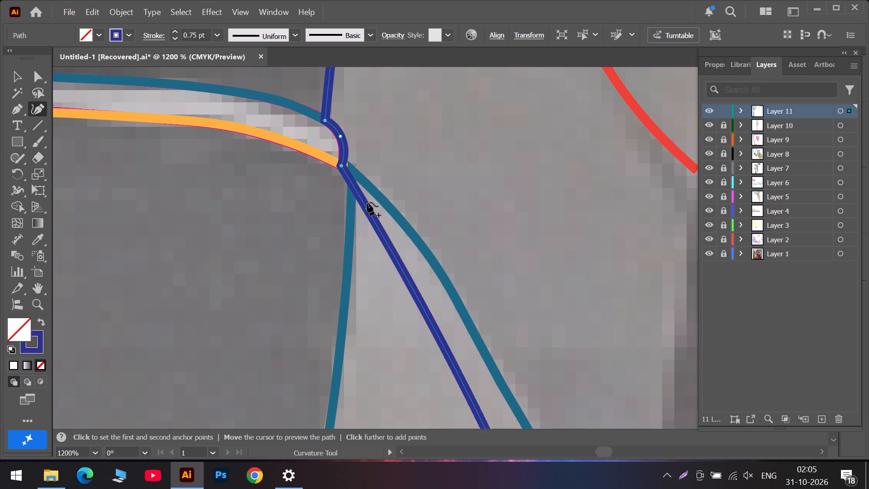
pyautogui.moveTo(367, 202); pyautogui.dragTo(349, 169)
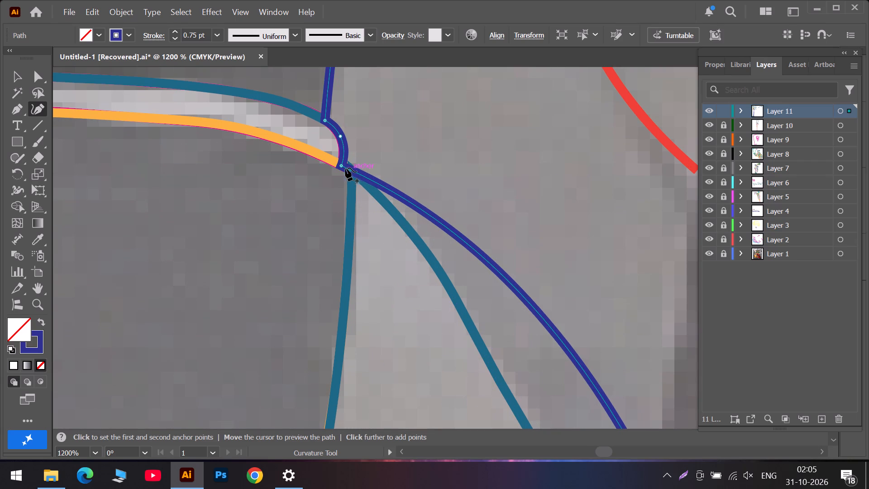
pyautogui.moveTo(343, 167); pyautogui.dragTo(342, 163)
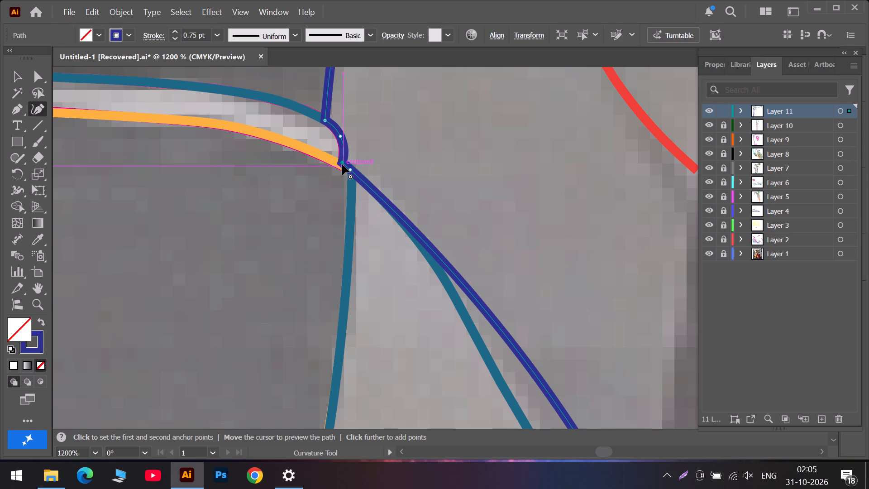
pyautogui.click(341, 163)
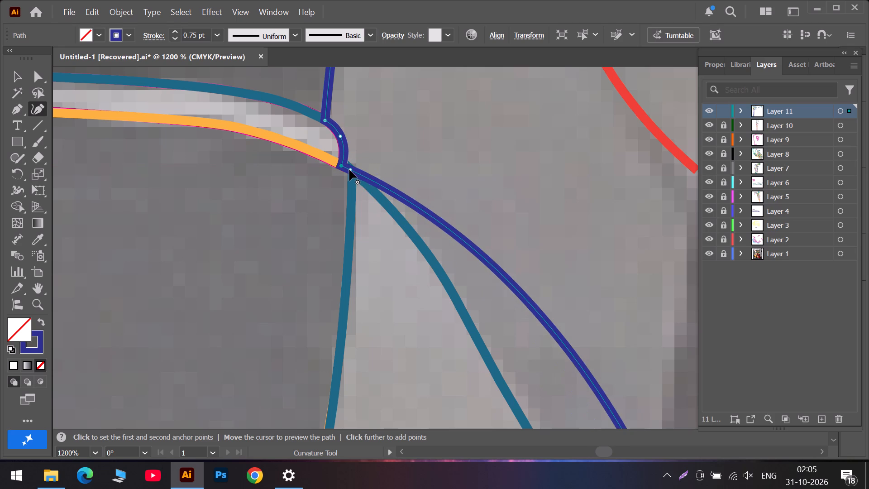
pyautogui.moveTo(349, 169); pyautogui.dragTo(352, 174)
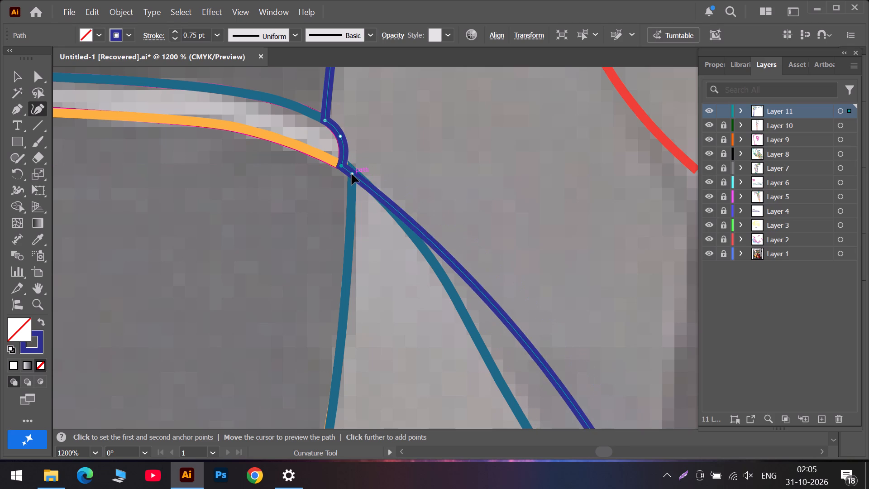
pyautogui.moveTo(352, 174); pyautogui.dragTo(356, 176)
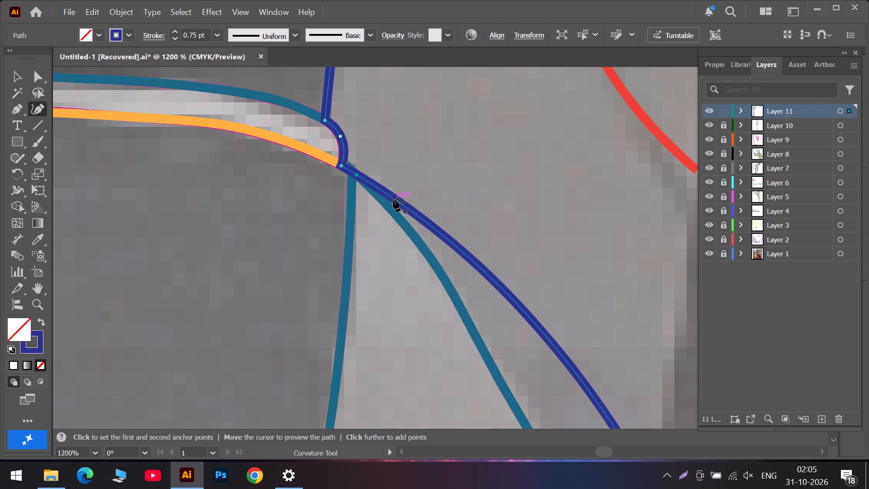
pyautogui.moveTo(393, 199); pyautogui.dragTo(394, 212)
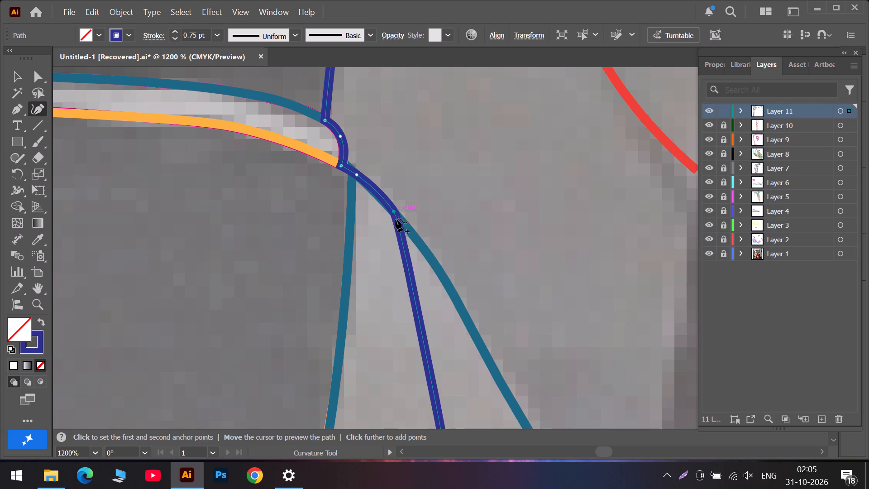
# Fit the path along the teal diagonal with further anchors on its middle and lower stretch and one near its upper bend.
pyautogui.scroll(-7, 395, 216)
pyautogui.moveTo(424, 259); pyautogui.dragTo(514, 320)
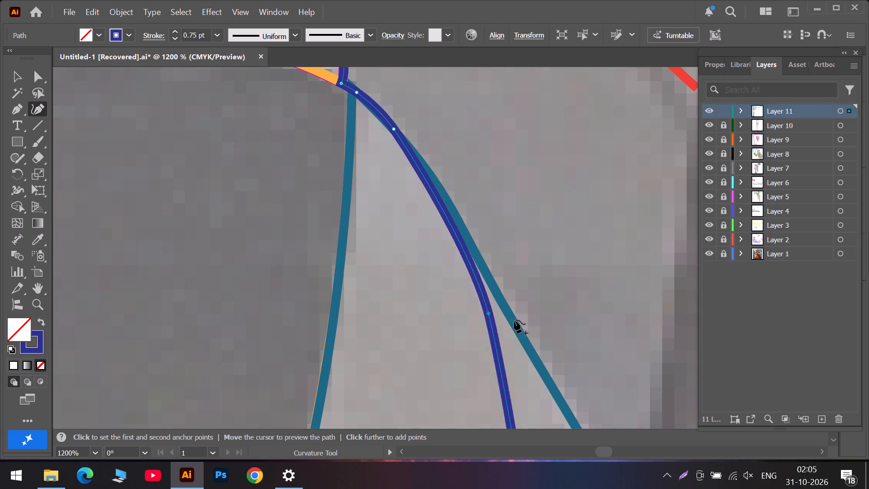
pyautogui.moveTo(514, 320); pyautogui.dragTo(518, 332)
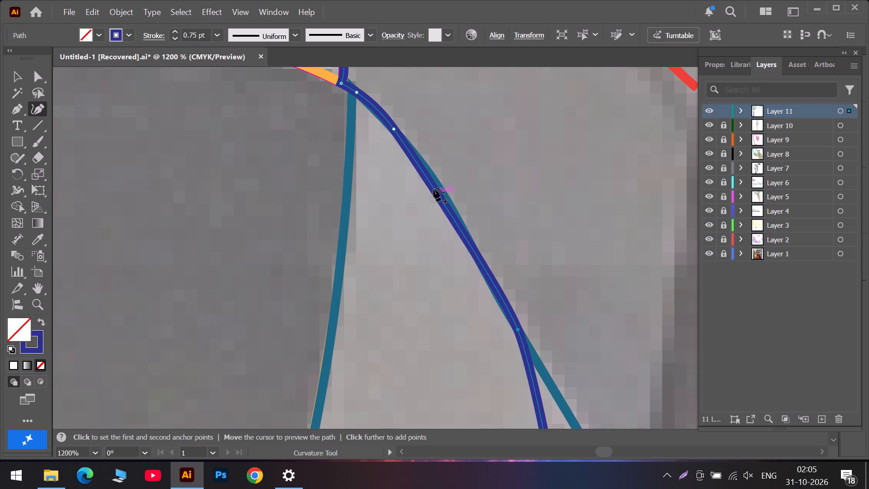
pyautogui.click(434, 188)
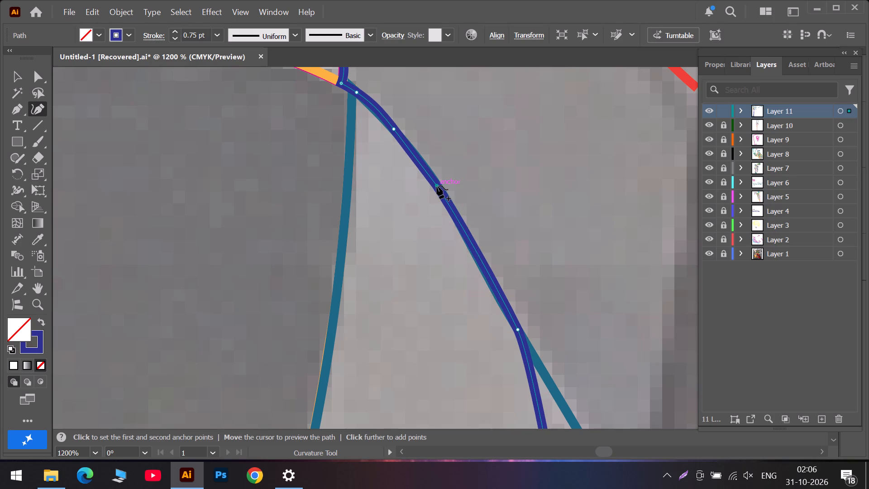
pyautogui.moveTo(487, 274); pyautogui.dragTo(486, 278)
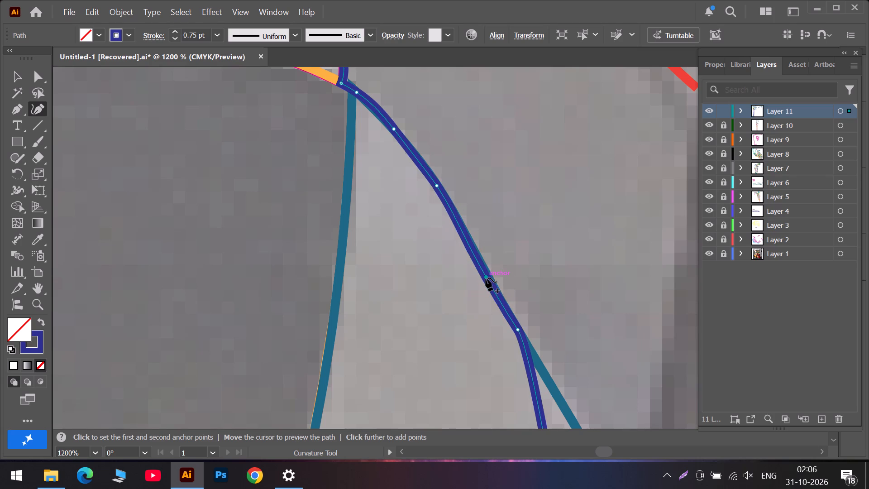
pyautogui.moveTo(486, 278); pyautogui.dragTo(490, 278)
pyautogui.scroll(-7, 490, 278)
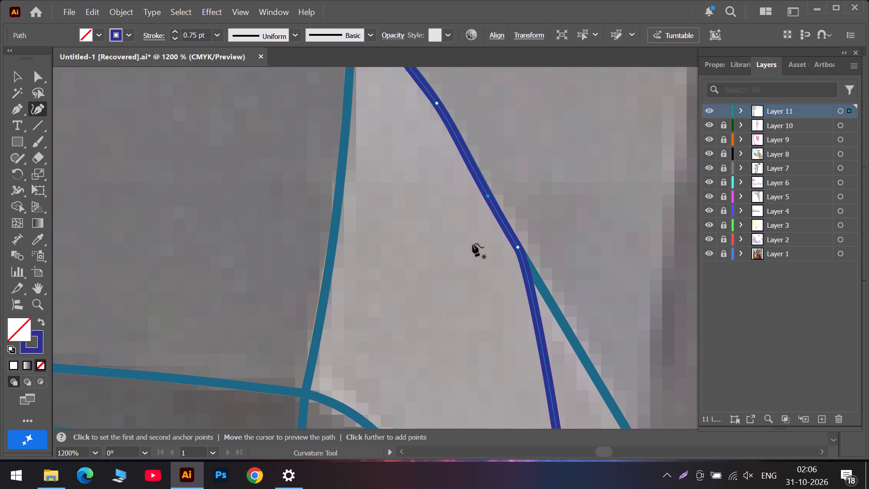
pyautogui.scroll(6, 427, 183)
pyautogui.scroll(4, 379, 107)
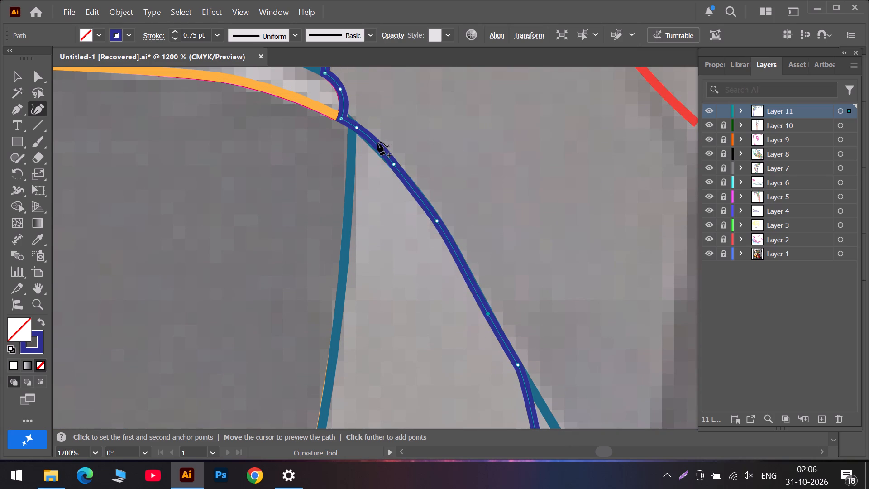
pyautogui.moveTo(377, 142); pyautogui.dragTo(377, 147)
# Add a corner anchor on the path below the diagonal and place it at the teal outline's outermost corner.
pyautogui.scroll(-7, 409, 227)
pyautogui.scroll(-6, 513, 277)
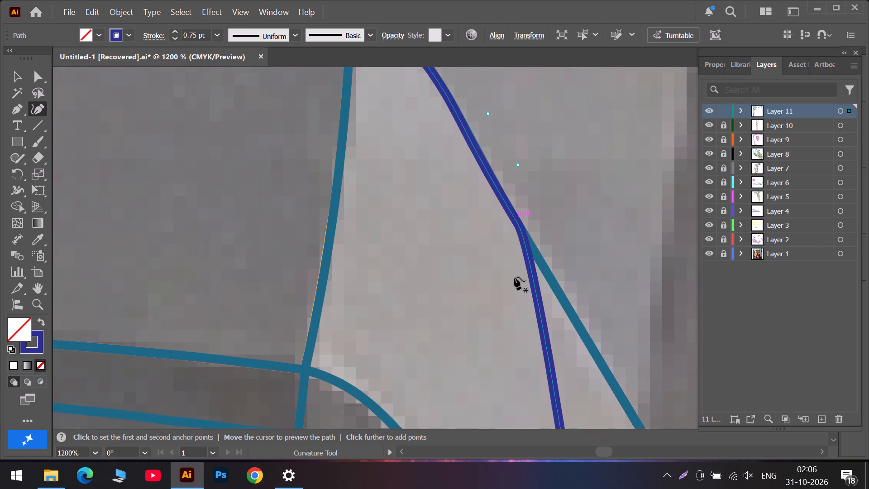
pyautogui.scroll(-12, 595, 365)
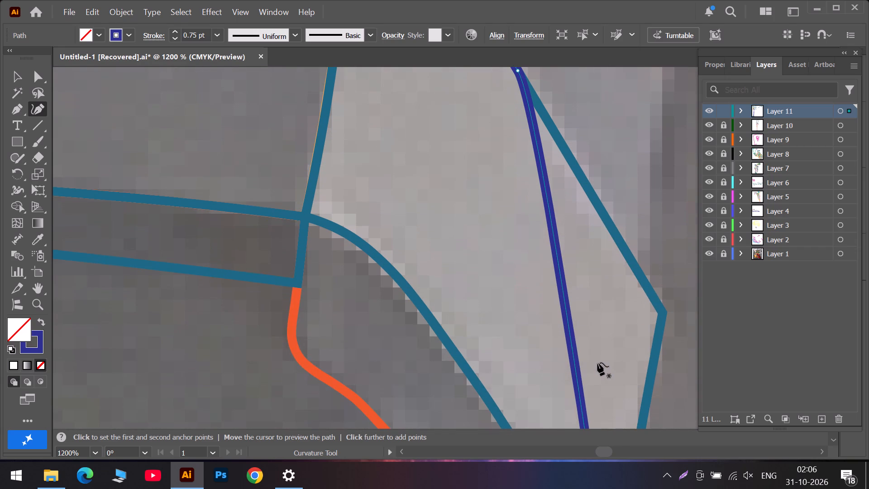
pyautogui.doubleClick(570, 345)
pyautogui.moveTo(571, 345); pyautogui.dragTo(639, 340)
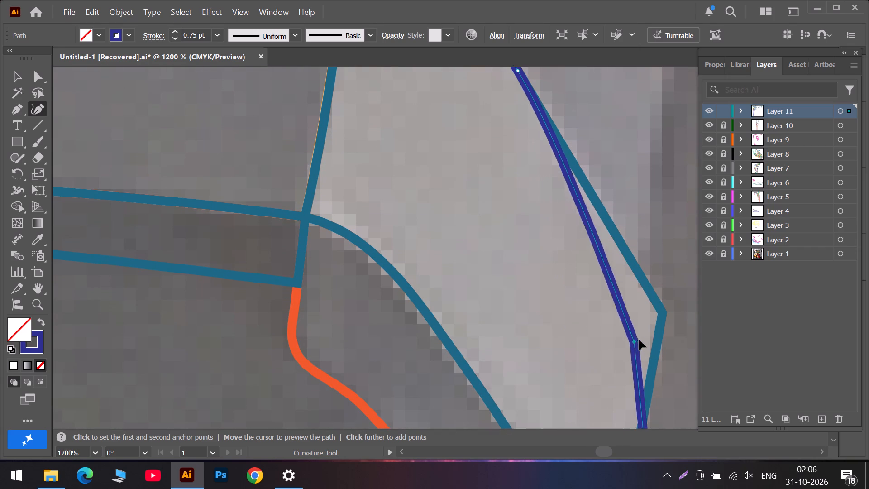
pyautogui.moveTo(639, 340); pyautogui.dragTo(663, 311)
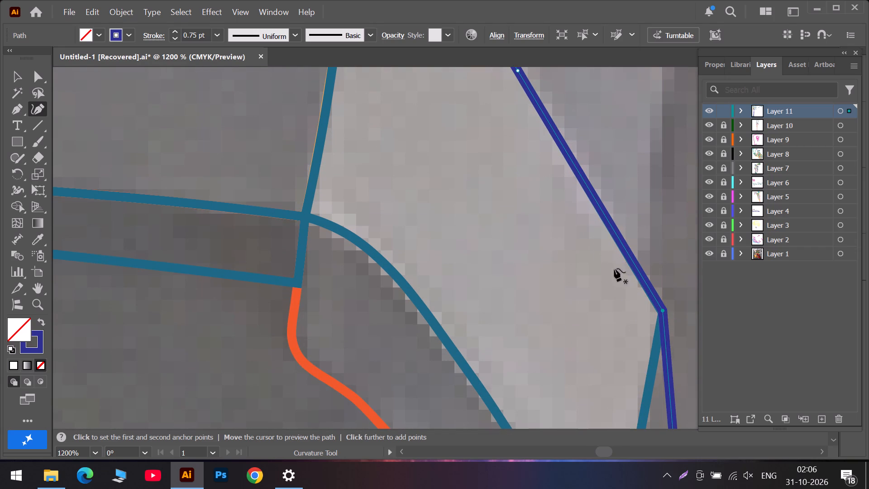
# Add an anchor below that corner, place it on the teal outline's pointed lower tip and make it a corner.
pyautogui.scroll(-13, 649, 320)
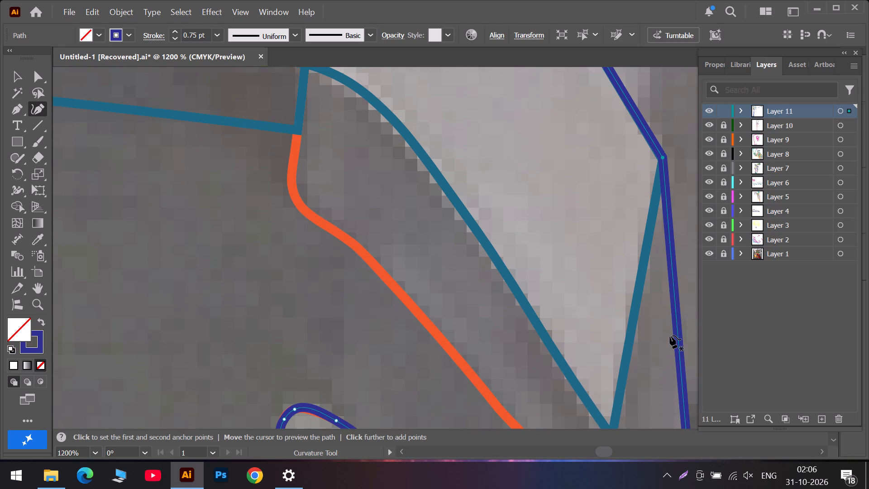
pyautogui.scroll(-6, 669, 335)
pyautogui.moveTo(683, 332); pyautogui.dragTo(665, 337)
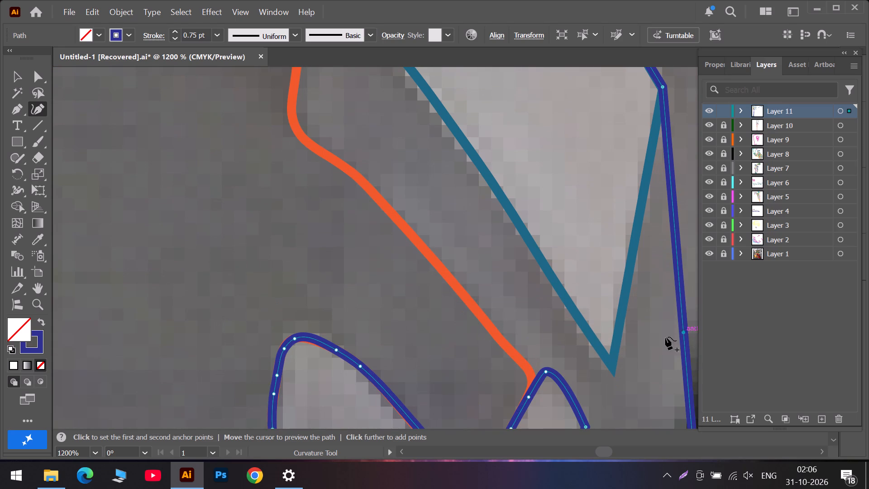
pyautogui.moveTo(665, 337); pyautogui.dragTo(611, 363)
pyautogui.doubleClick(611, 363)
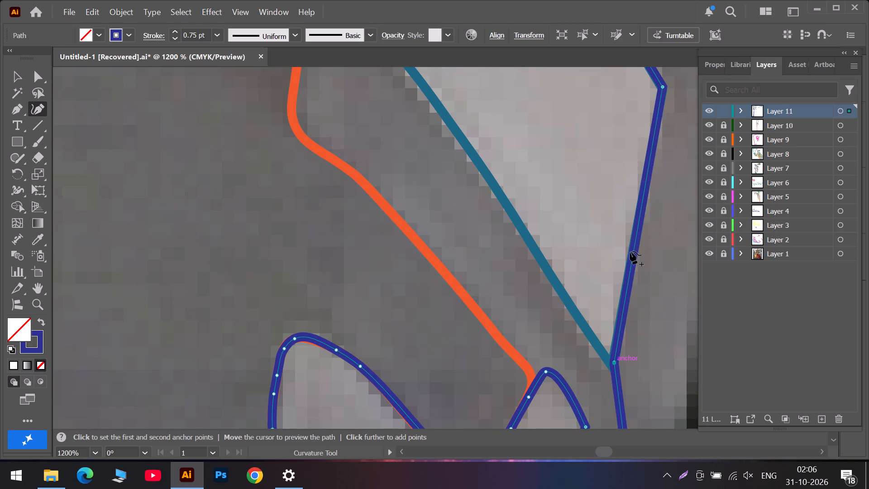
# Add a corner anchor on the segment below the teal tip and place it beside the top of the light strip between the black stripes.
pyautogui.scroll(-7, 635, 229)
pyautogui.scroll(-15, 621, 276)
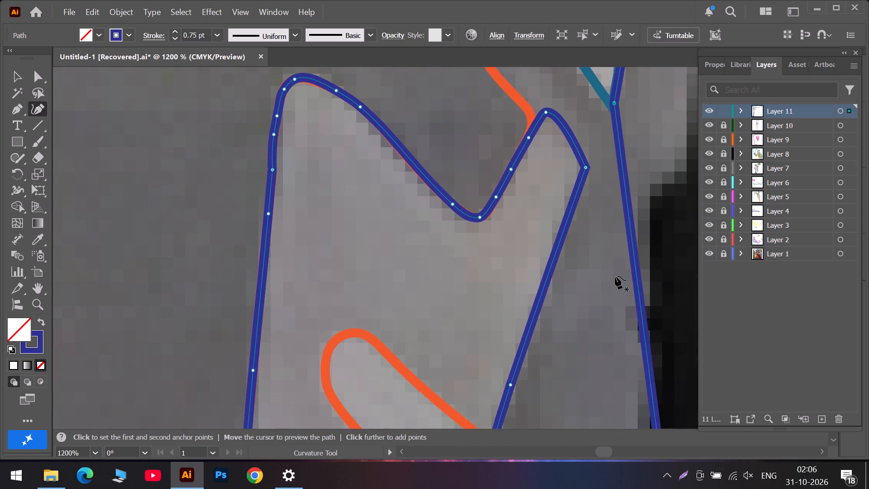
pyautogui.scroll(-10, 615, 276)
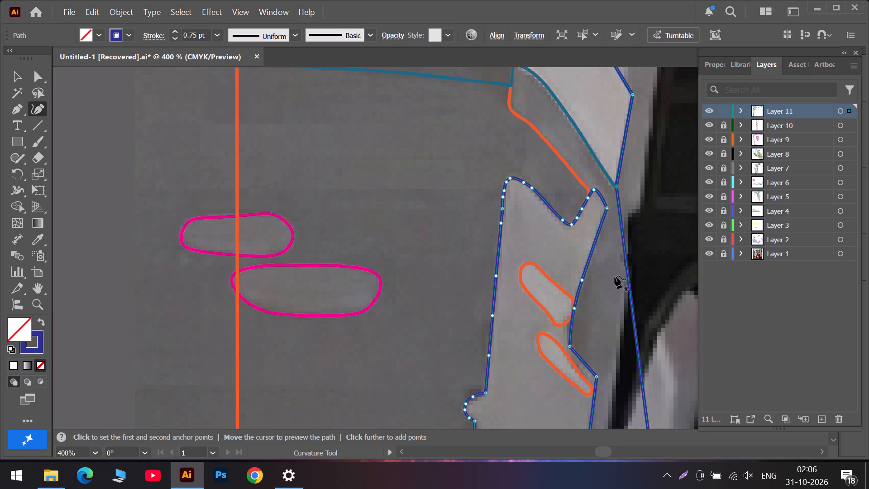
pyautogui.keyDown('alt'); pyautogui.scroll(-2, 615, 276); pyautogui.keyUp('alt')
pyautogui.scroll(-13, 615, 276)
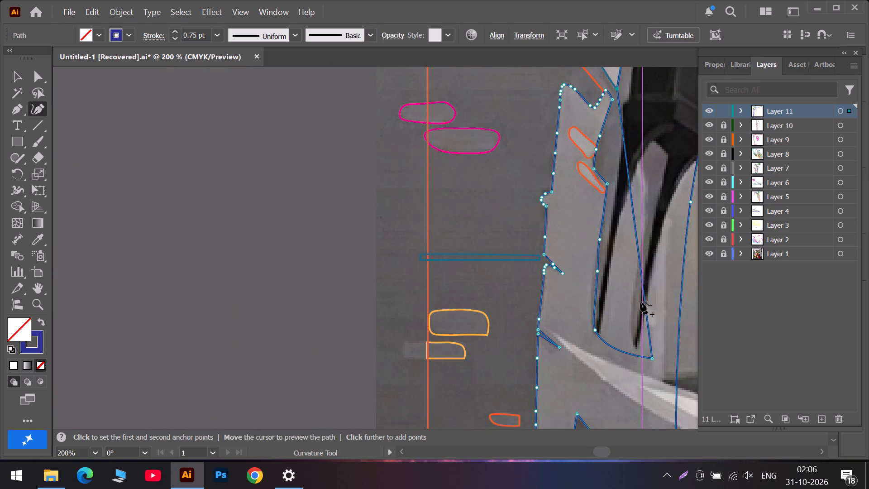
pyautogui.scroll(4, 615, 190)
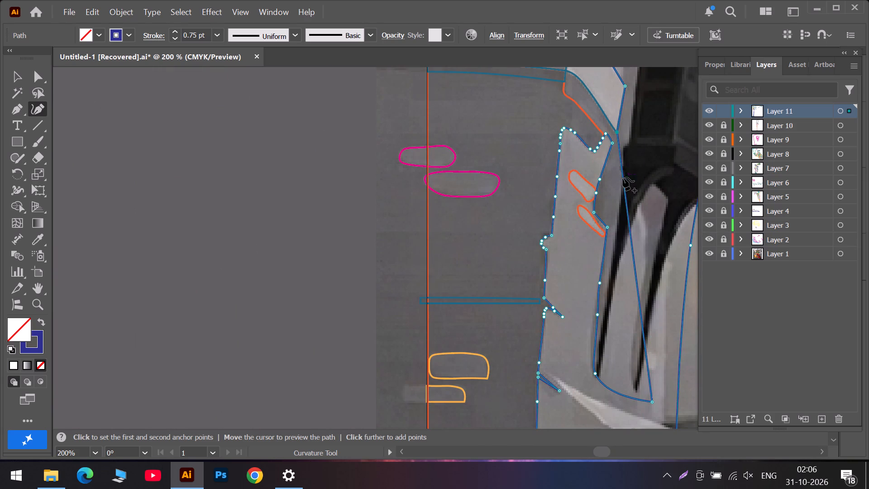
pyautogui.moveTo(623, 177); pyautogui.dragTo(662, 158)
pyautogui.moveTo(663, 158); pyautogui.dragTo(672, 163)
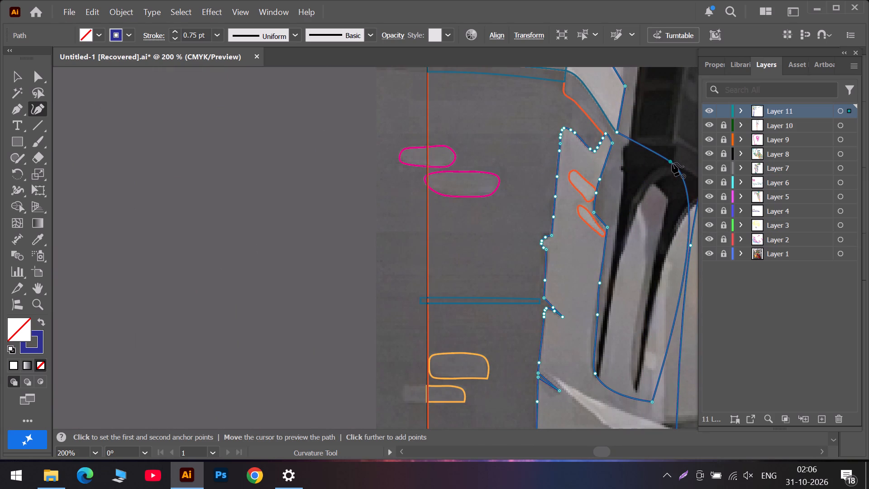
pyautogui.moveTo(672, 163); pyautogui.dragTo(673, 164)
pyautogui.doubleClick(673, 164)
pyautogui.moveTo(673, 164); pyautogui.dragTo(675, 193)
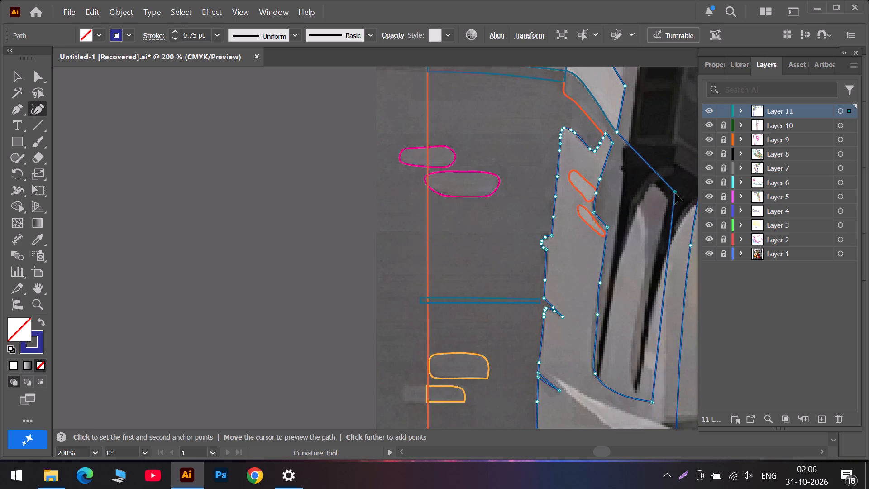
pyautogui.moveTo(675, 193); pyautogui.dragTo(675, 195)
# Delete the two lowest anchors of the dark blue path's loop below the light strip between the black stripes.
pyautogui.scroll(-2, 675, 195)
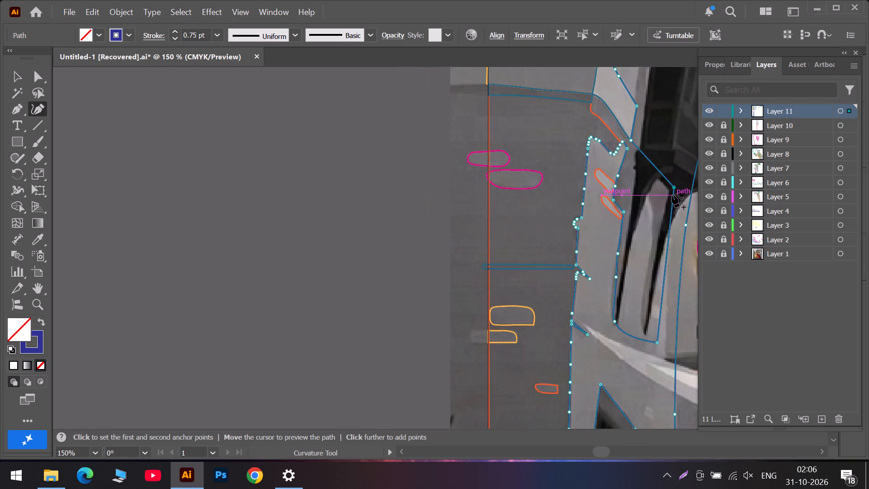
pyautogui.keyDown('alt'); pyautogui.scroll(-2, 672, 194); pyautogui.keyUp('alt')
pyautogui.scroll(-5, 671, 194)
pyautogui.keyDown('alt'); pyautogui.scroll(4, 670, 194); pyautogui.keyUp('alt')
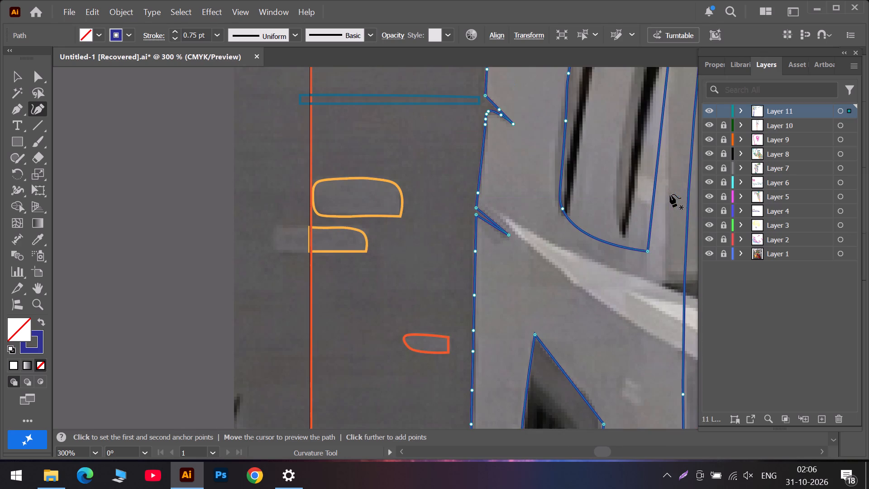
pyautogui.scroll(12, 645, 198)
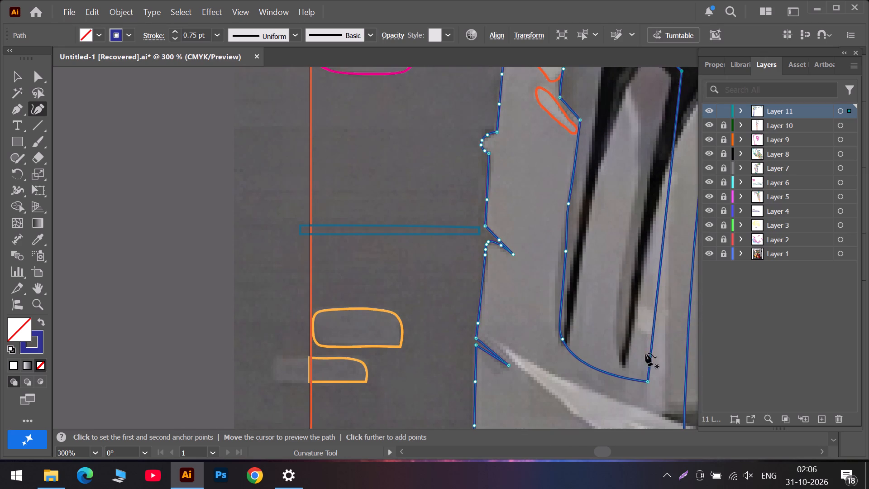
pyautogui.moveTo(647, 381); pyautogui.dragTo(635, 240)
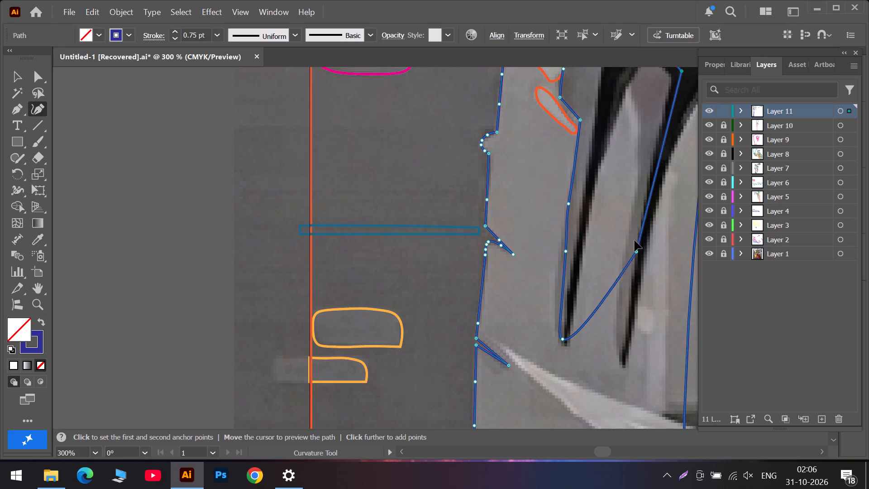
pyautogui.moveTo(635, 240); pyautogui.dragTo(633, 231)
pyautogui.moveTo(563, 338); pyautogui.dragTo(591, 255)
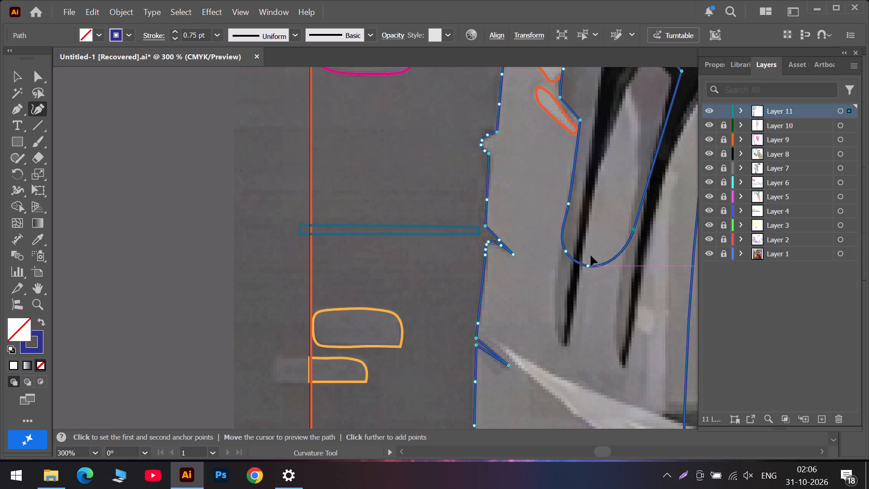
pyautogui.moveTo(591, 255); pyautogui.dragTo(602, 203)
pyautogui.press('Delete')
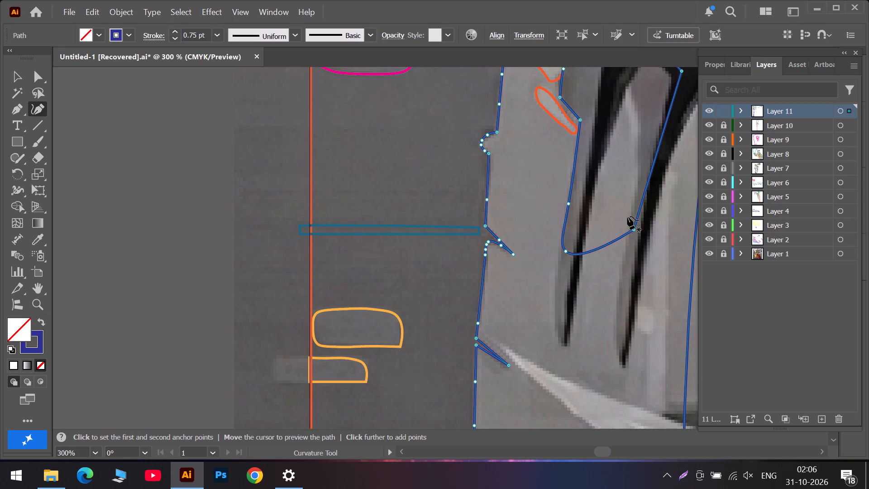
pyautogui.click(632, 231)
pyautogui.press('Delete')
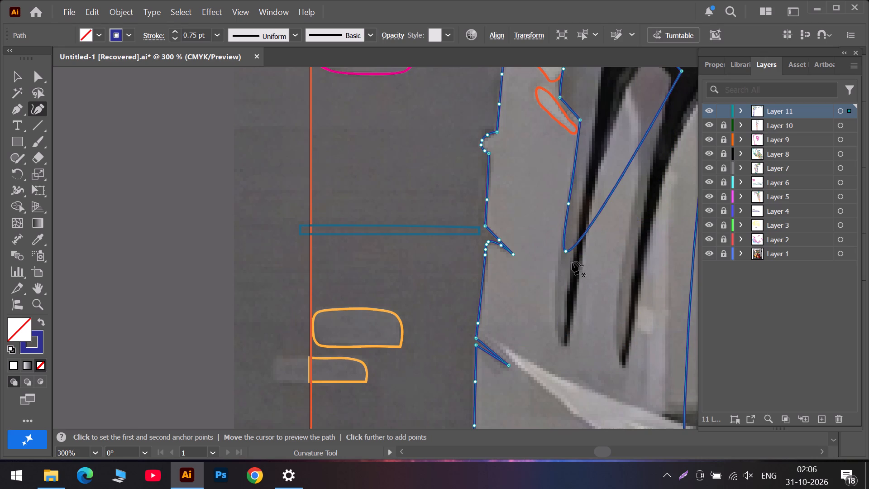
# Delete the two remaining anchors on the path's long edge beside the first black stripe, below the lower orange outline.
pyautogui.click(566, 250)
pyautogui.press('Delete')
pyautogui.scroll(6, 622, 131)
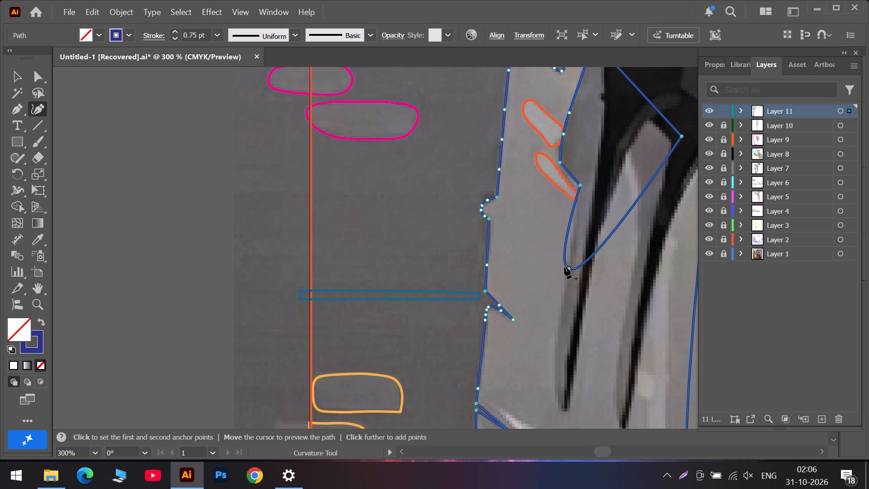
pyautogui.click(570, 270)
pyautogui.press('Delete')
# Delete the path's corner anchor beside the top of the light strip and the corner anchor near the lower orange outline's tip.
pyautogui.scroll(6, 652, 147)
pyautogui.scroll(5, 617, 183)
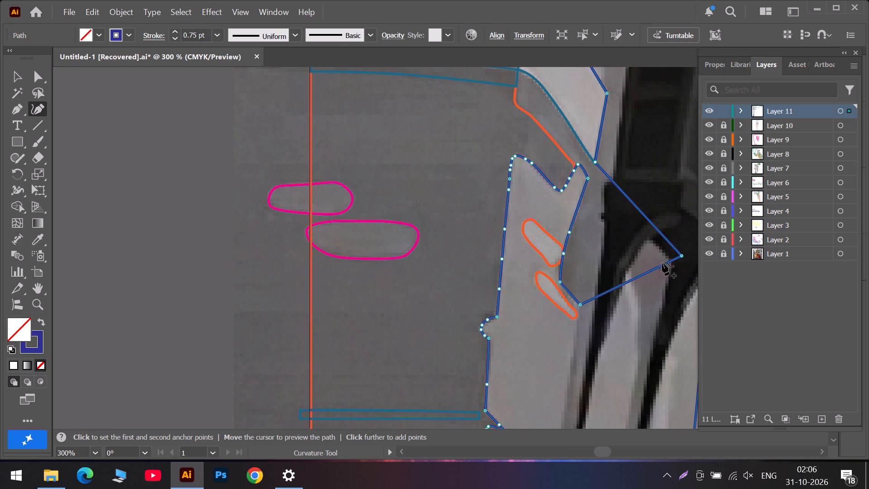
pyautogui.moveTo(682, 258); pyautogui.dragTo(598, 187)
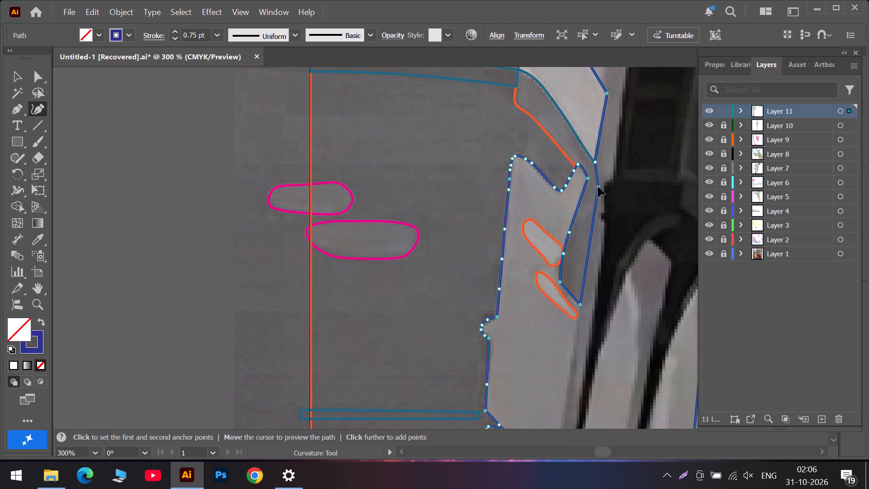
pyautogui.moveTo(598, 187); pyautogui.dragTo(588, 179)
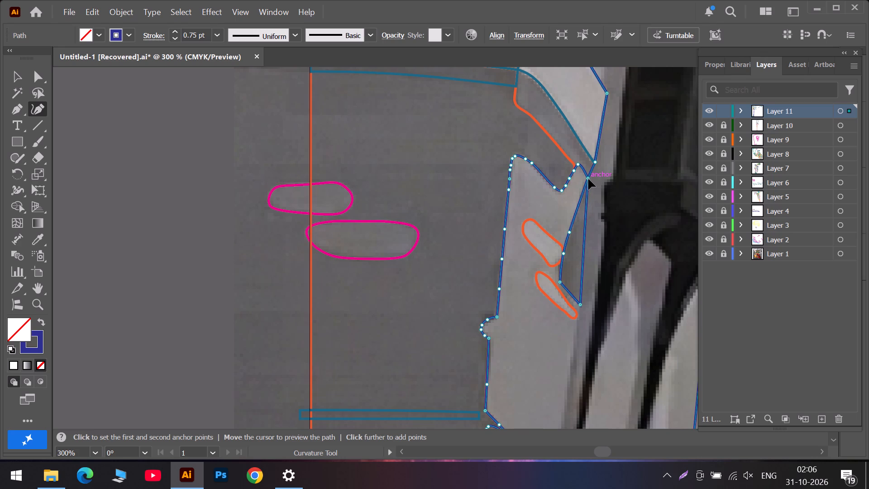
pyautogui.moveTo(588, 179); pyautogui.dragTo(592, 187)
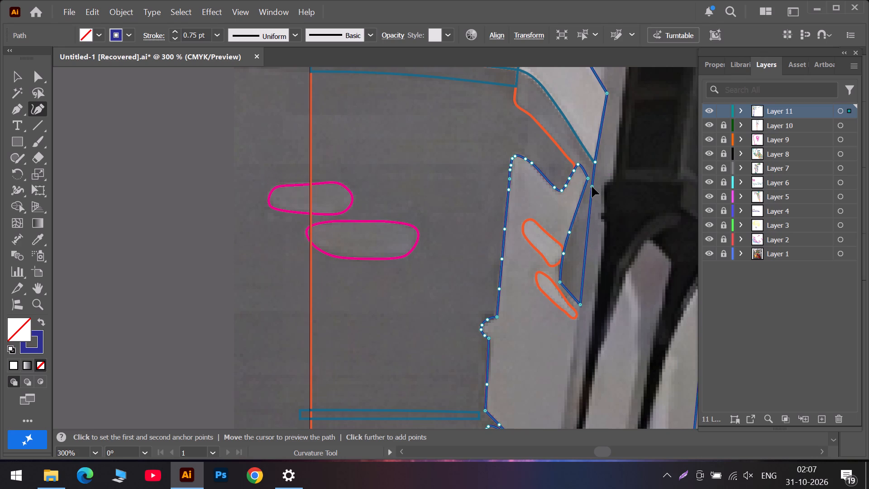
pyautogui.moveTo(592, 187); pyautogui.dragTo(584, 187)
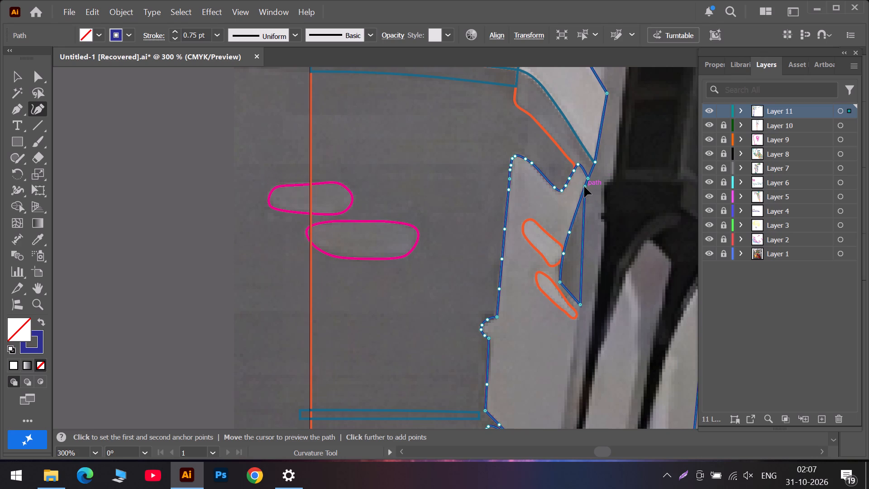
pyautogui.moveTo(584, 187); pyautogui.dragTo(591, 190)
pyautogui.press('Delete')
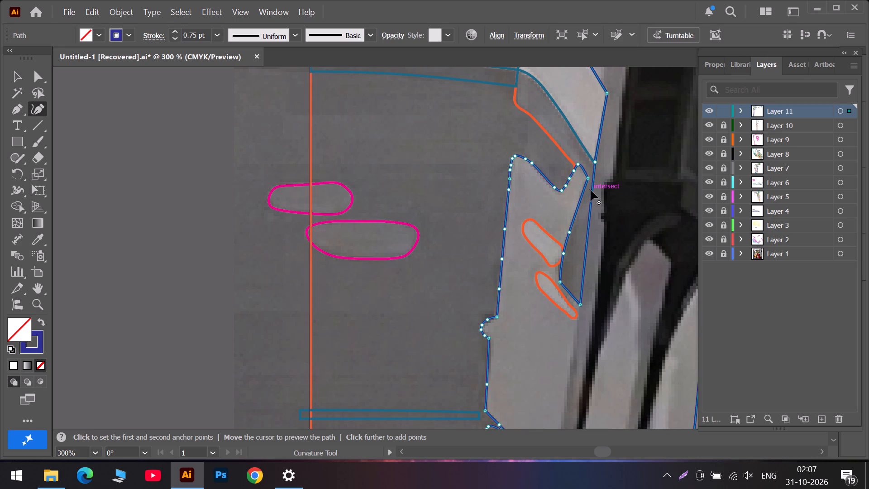
pyautogui.click(582, 303)
pyautogui.press('Delete')
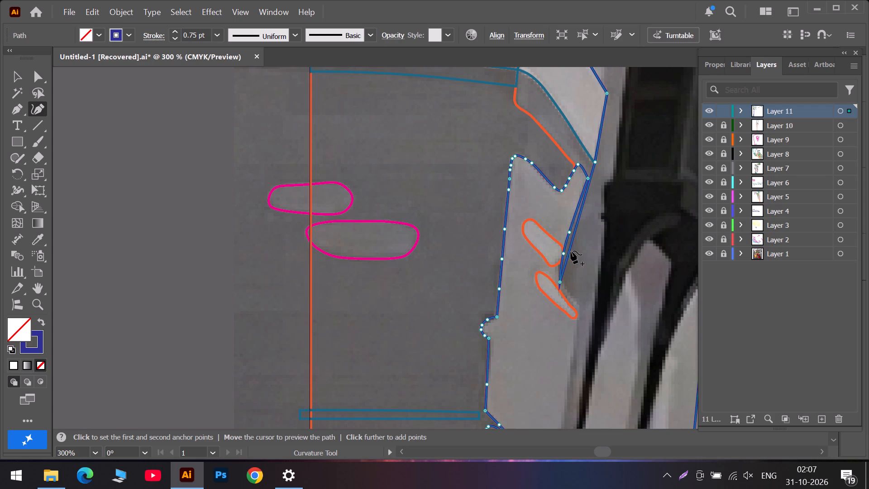
# Move the path's lowest turning anchor up the slanted edge to just below the upper orange outline's end.
pyautogui.moveTo(560, 283); pyautogui.dragTo(560, 283)
pyautogui.moveTo(560, 283); pyautogui.dragTo(560, 269)
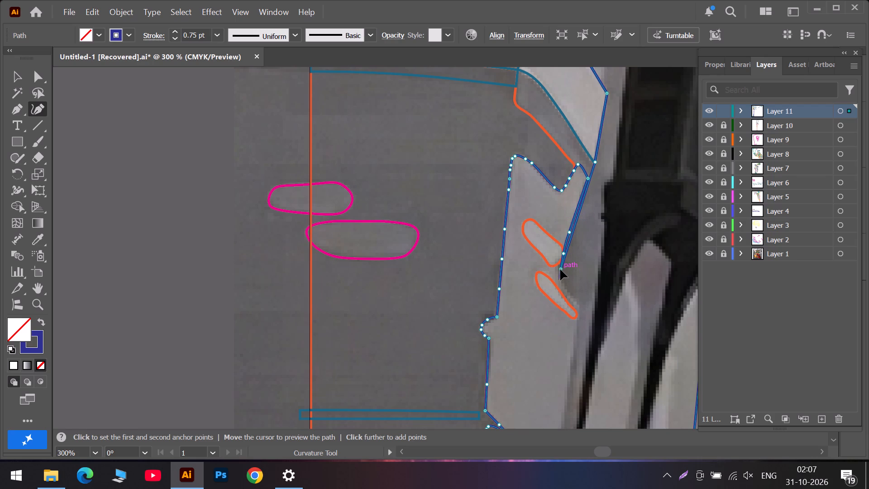
pyautogui.moveTo(560, 269); pyautogui.dragTo(560, 270)
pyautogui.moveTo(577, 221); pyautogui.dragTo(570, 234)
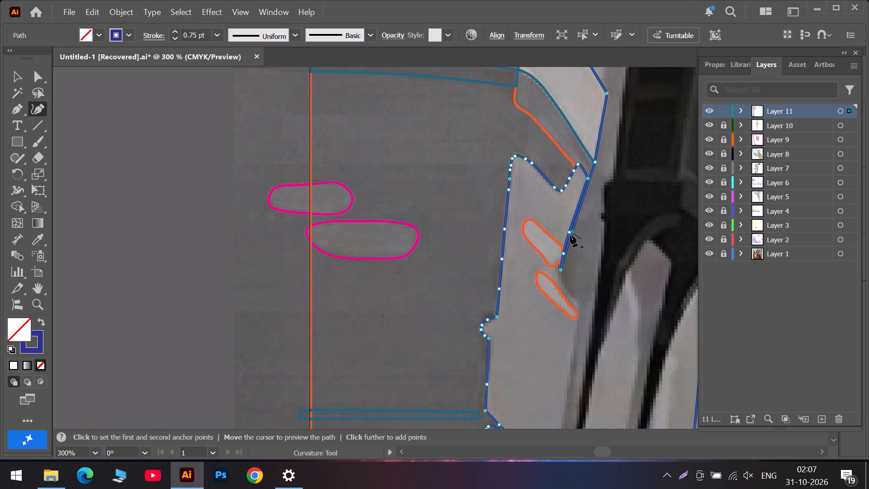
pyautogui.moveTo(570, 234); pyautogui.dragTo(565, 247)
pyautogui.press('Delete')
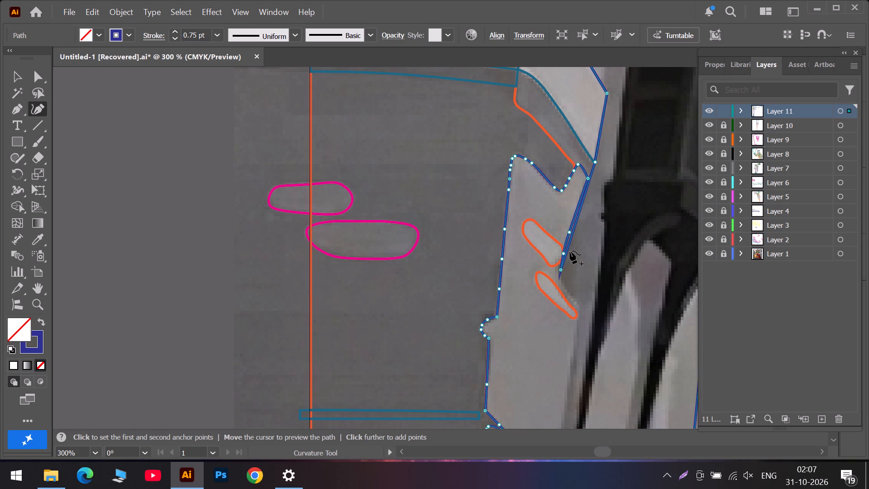
# Add an anchor on the path's returning segment and place it on the slanted edge just above the lower turning point.
pyautogui.scroll(4, 573, 231)
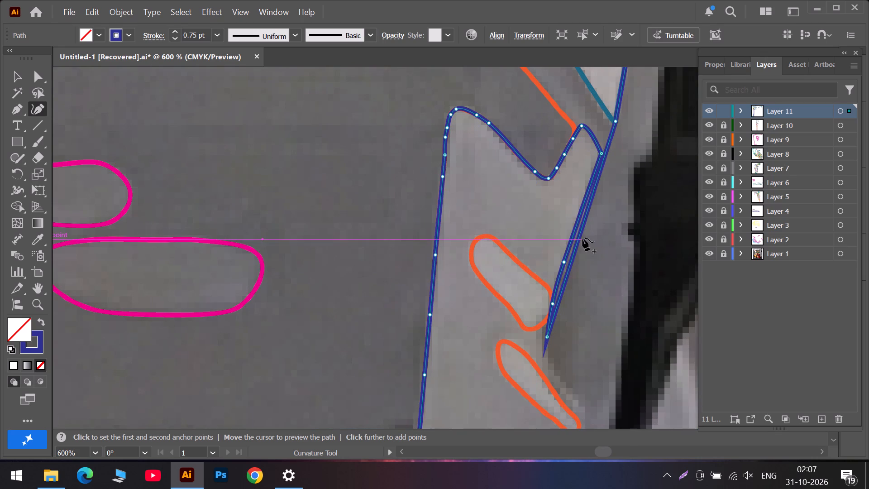
pyautogui.moveTo(577, 242); pyautogui.dragTo(553, 301)
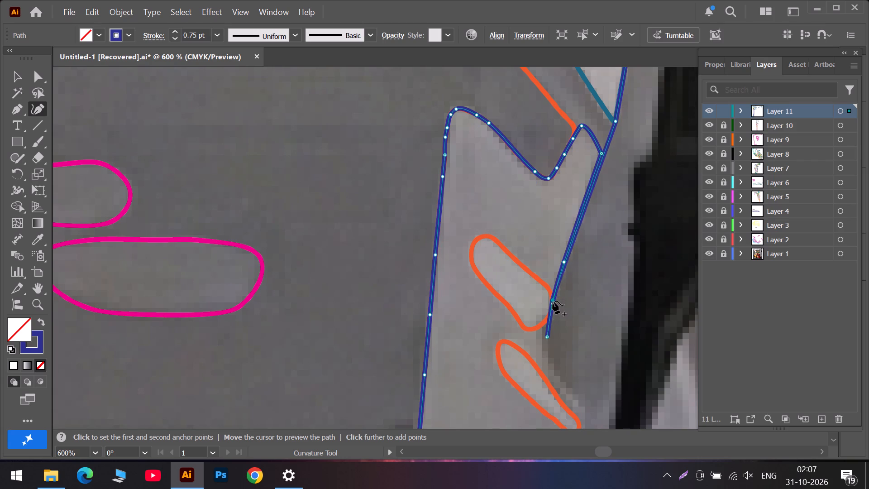
pyautogui.moveTo(553, 301); pyautogui.dragTo(551, 315)
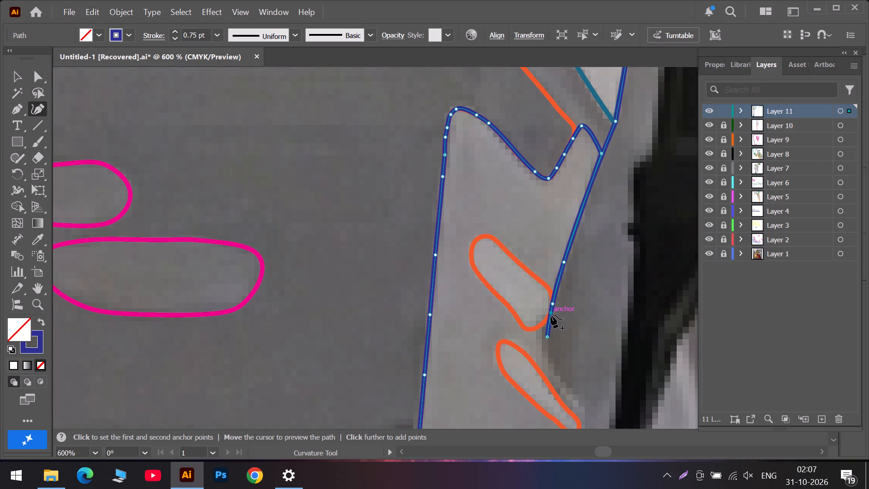
pyautogui.moveTo(551, 315); pyautogui.dragTo(551, 316)
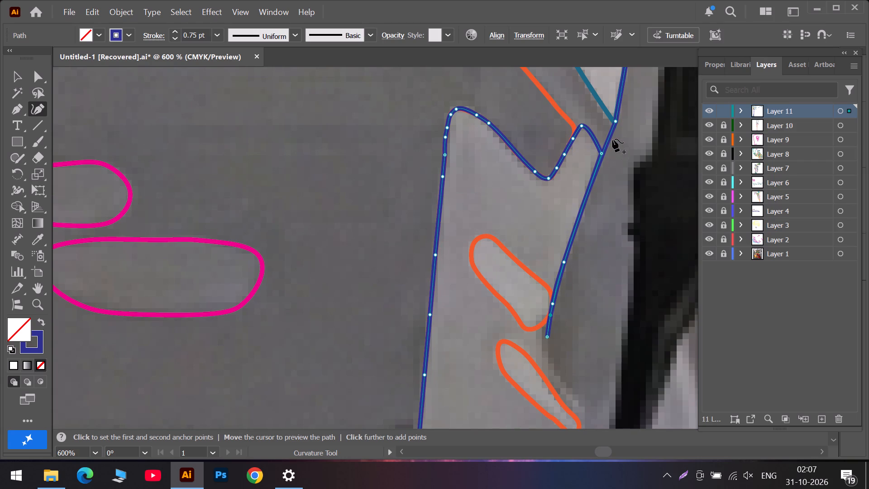
pyautogui.moveTo(616, 121); pyautogui.dragTo(612, 126)
pyautogui.hotkey('ctrl', 'z')
# Add three anchors on the returning segment, overlaying it on the slanted edge from the outer corner below the teal tip down to mid-edge.
pyautogui.keyDown('alt'); pyautogui.scroll(4, 602, 162); pyautogui.keyUp('alt')
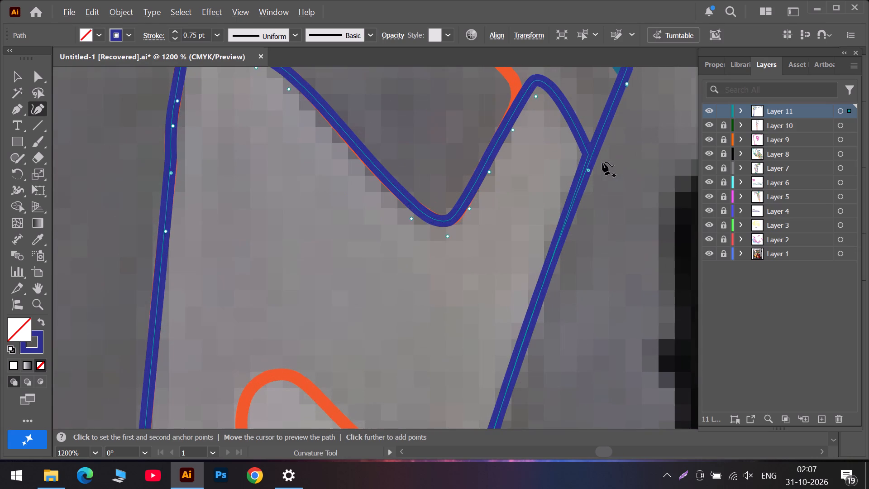
pyautogui.moveTo(596, 146); pyautogui.dragTo(587, 155)
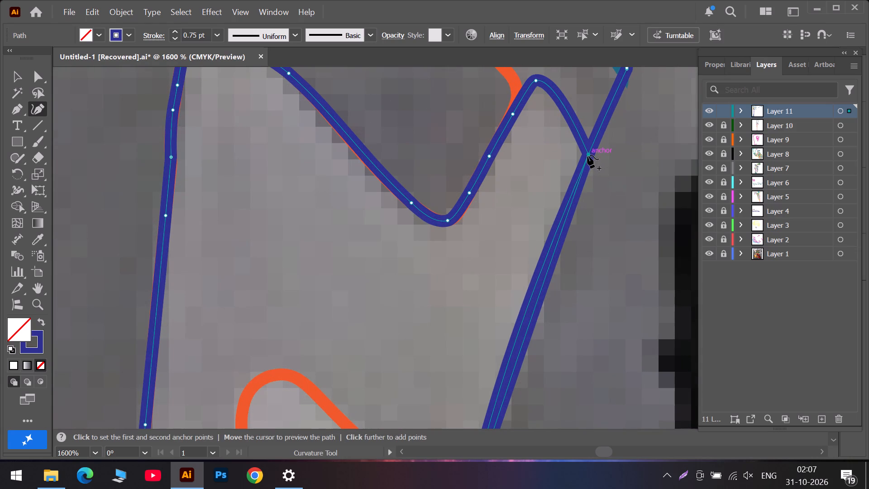
pyautogui.moveTo(587, 155); pyautogui.dragTo(587, 156)
pyautogui.scroll(-6, 555, 233)
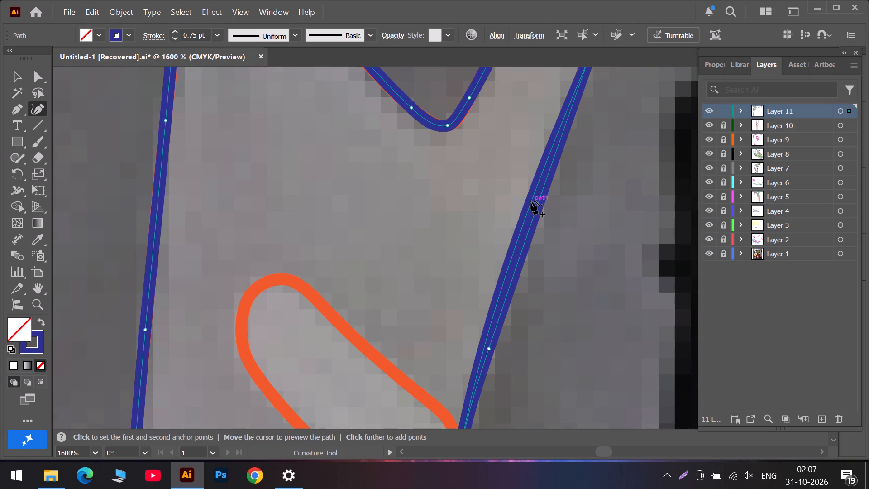
pyautogui.moveTo(531, 201); pyautogui.dragTo(535, 216)
pyautogui.scroll(-6, 501, 331)
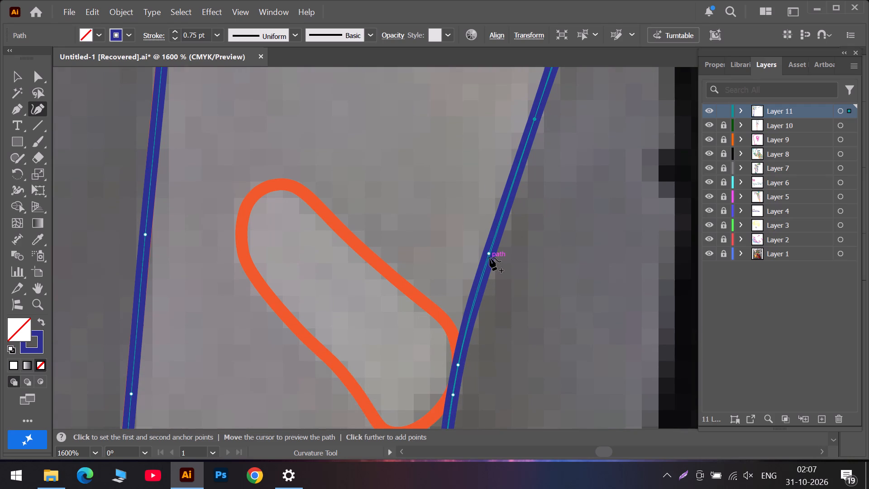
pyautogui.scroll(6, 492, 256)
pyautogui.scroll(5, 569, 163)
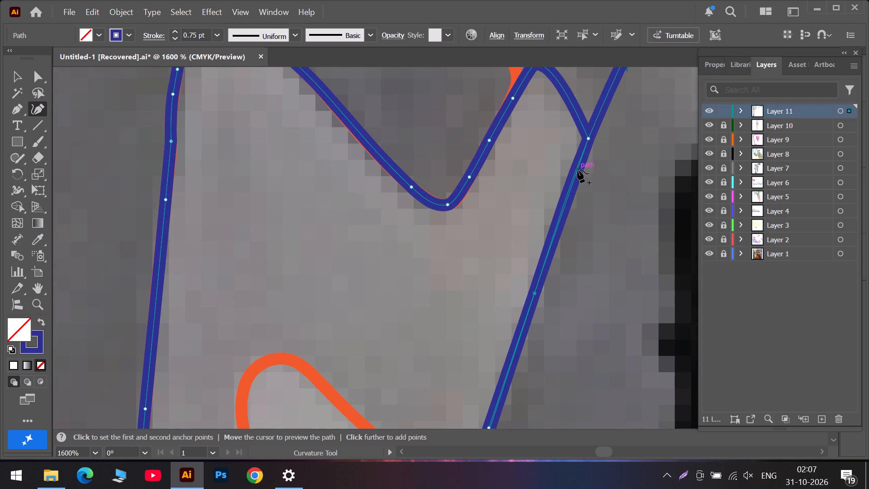
pyautogui.moveTo(573, 176); pyautogui.dragTo(568, 196)
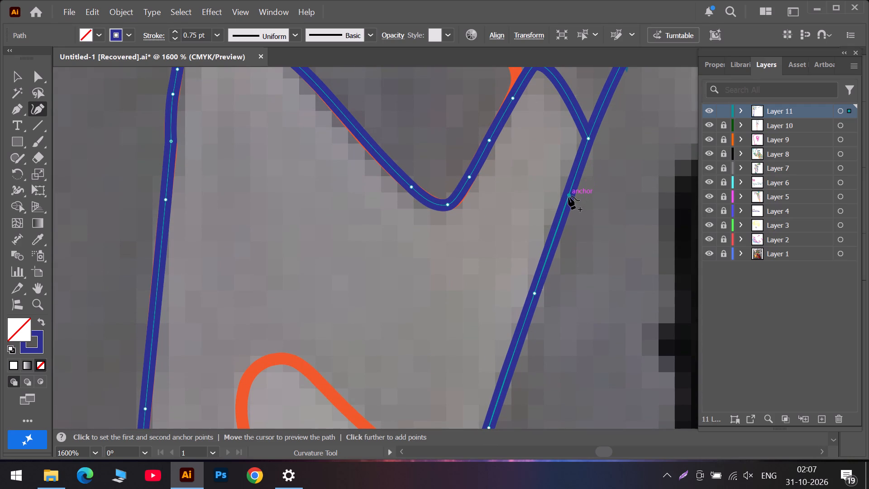
# Extend the path's lower turning end downward beside the upper orange outline, respacing the nearby anchors and adding one above them to follow the edge.
pyautogui.scroll(-7, 521, 273)
pyautogui.scroll(-12, 505, 310)
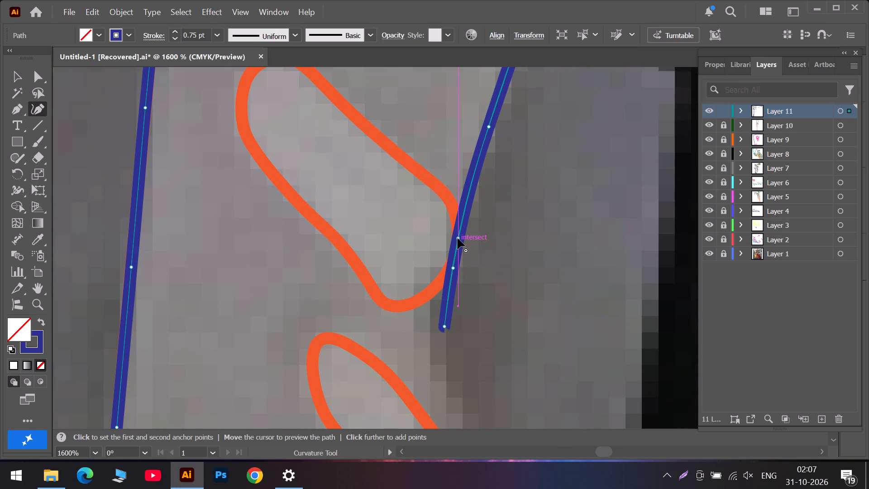
pyautogui.moveTo(458, 238); pyautogui.dragTo(464, 254)
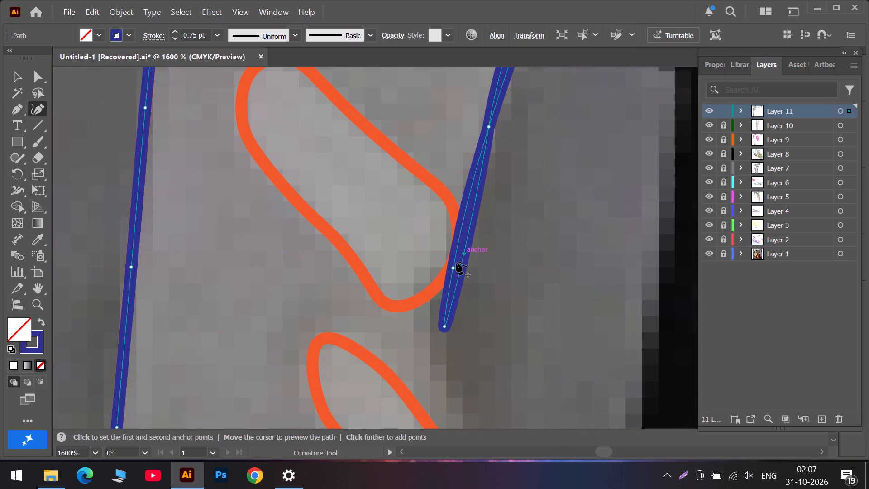
pyautogui.moveTo(454, 266); pyautogui.dragTo(463, 273)
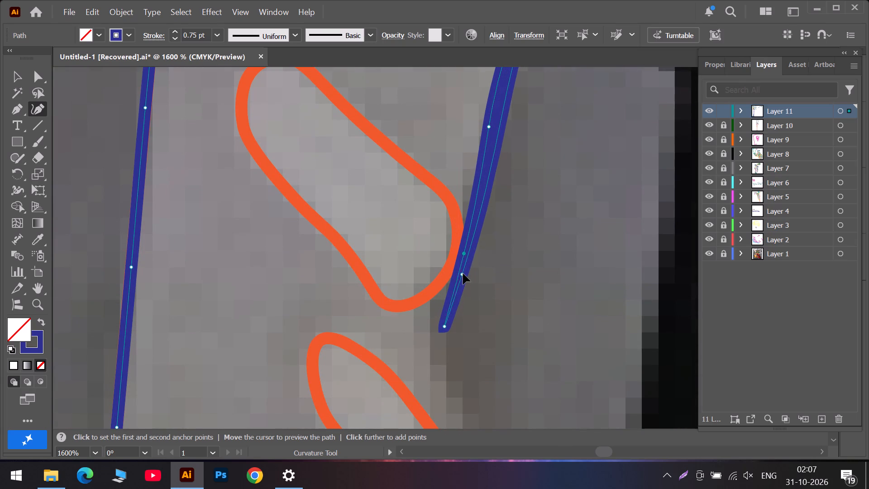
pyautogui.moveTo(463, 273); pyautogui.dragTo(466, 300)
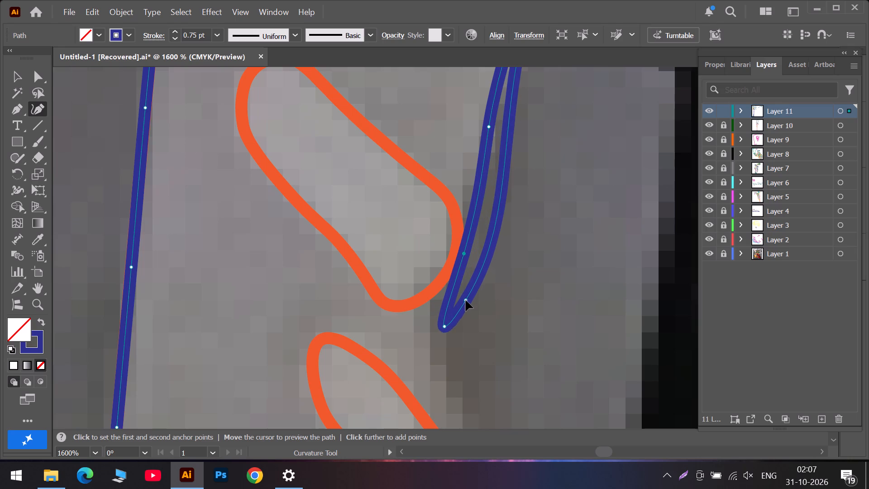
pyautogui.moveTo(466, 300); pyautogui.dragTo(466, 301)
pyautogui.moveTo(445, 328); pyautogui.dragTo(467, 351)
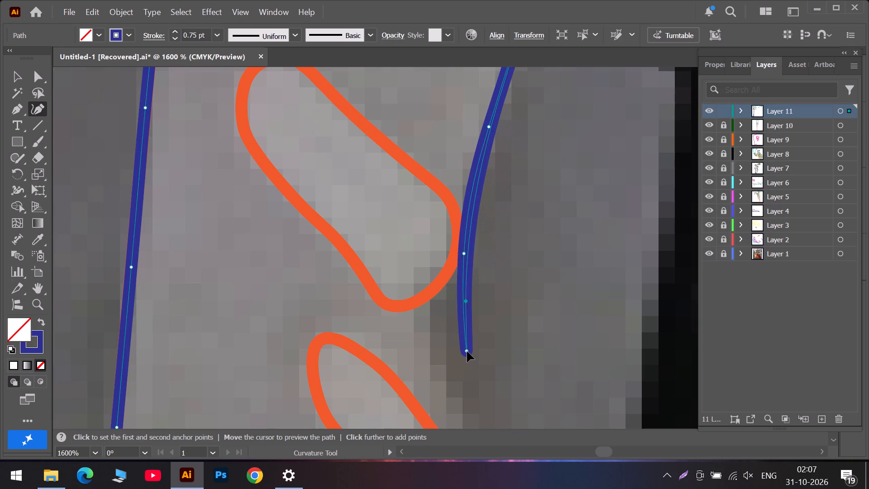
pyautogui.moveTo(467, 351); pyautogui.dragTo(475, 368)
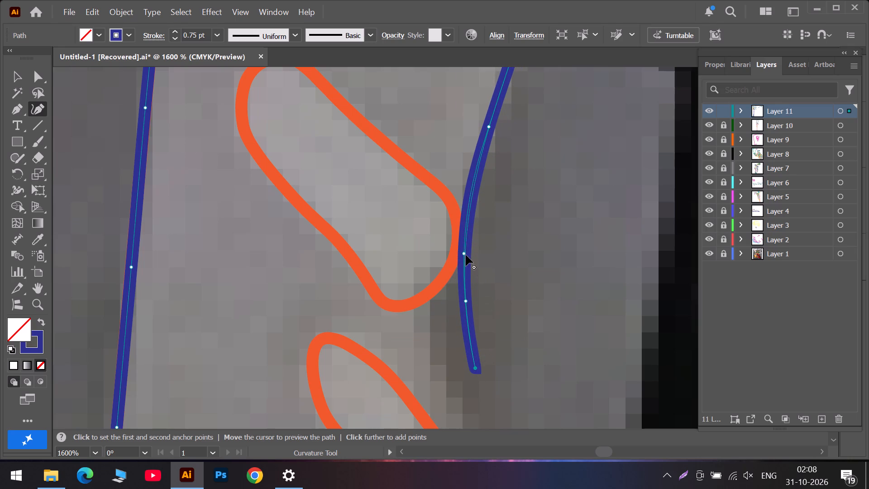
pyautogui.moveTo(465, 254); pyautogui.dragTo(469, 300)
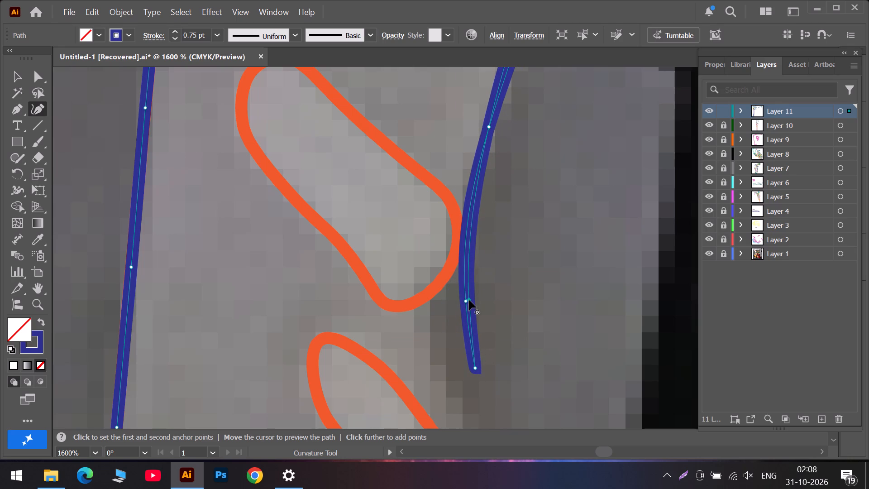
pyautogui.moveTo(466, 302); pyautogui.dragTo(472, 324)
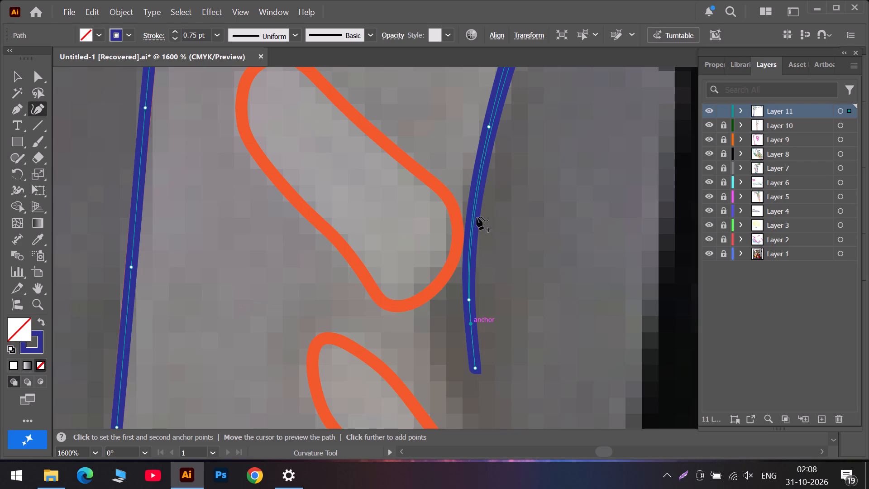
pyautogui.click(489, 127)
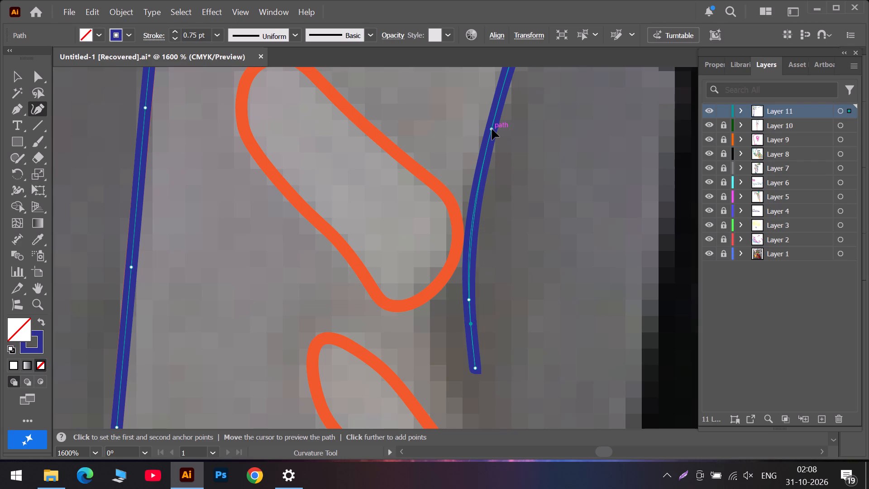
pyautogui.moveTo(473, 214); pyautogui.dragTo(474, 225)
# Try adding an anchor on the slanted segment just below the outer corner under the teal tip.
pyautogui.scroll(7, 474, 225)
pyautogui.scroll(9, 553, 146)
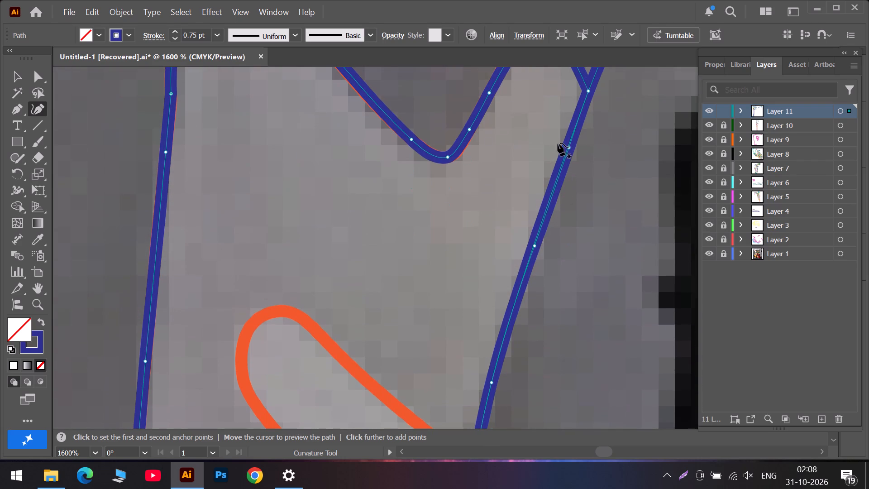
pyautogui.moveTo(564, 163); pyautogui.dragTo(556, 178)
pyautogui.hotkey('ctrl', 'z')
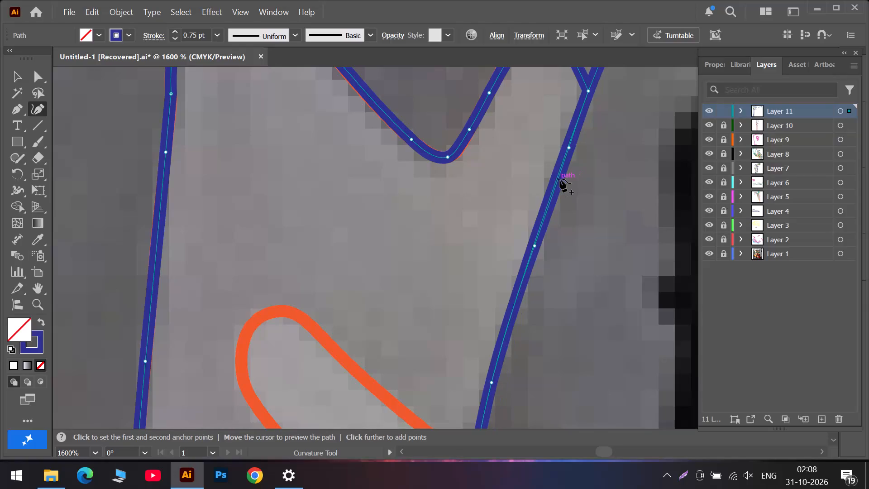
# Refine the slanted edge by nudging the anchor below the outer corner and adding another anchor above the upper orange outline's end.
pyautogui.keyDown('alt'); pyautogui.scroll(-2, 561, 179); pyautogui.keyUp('alt')
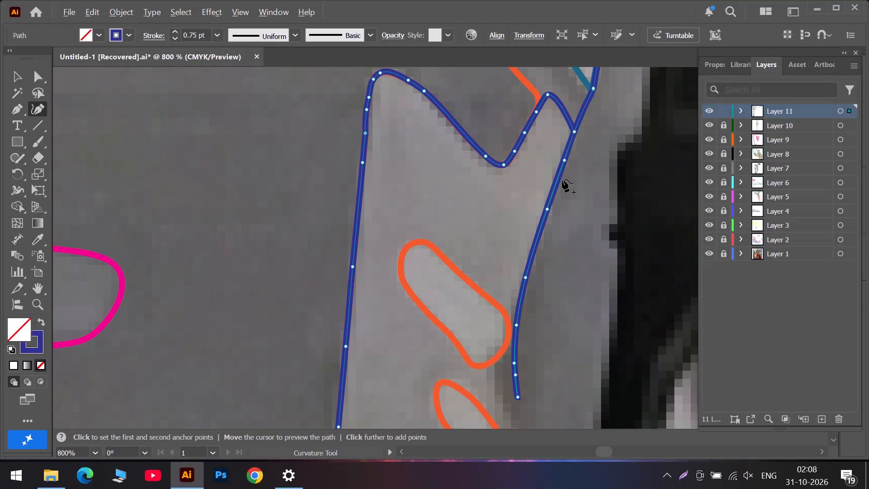
pyautogui.keyDown('alt'); pyautogui.scroll(3, 562, 179); pyautogui.keyUp('alt')
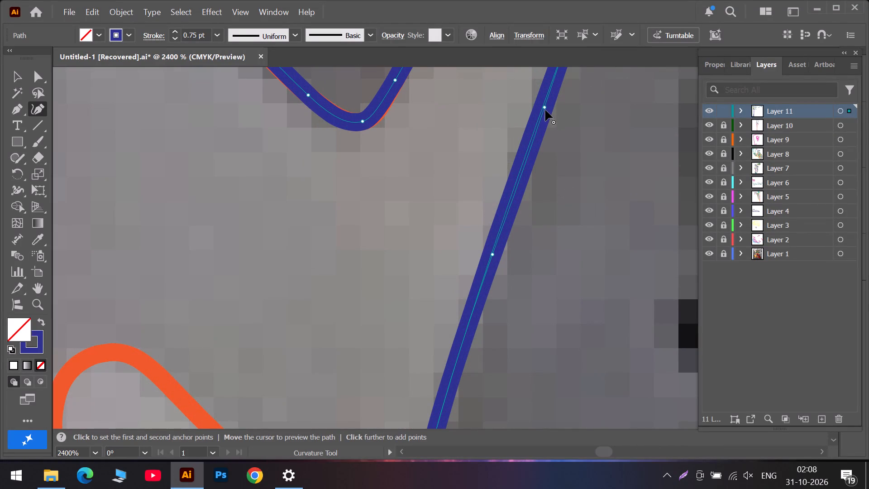
pyautogui.moveTo(545, 109); pyautogui.dragTo(540, 115)
pyautogui.scroll(-6, 482, 271)
pyautogui.moveTo(468, 195); pyautogui.dragTo(467, 195)
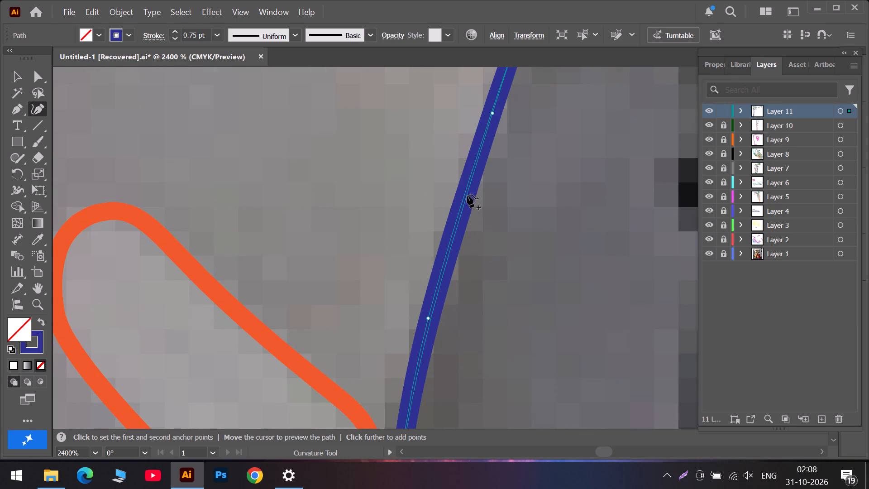
pyautogui.moveTo(467, 195); pyautogui.dragTo(462, 206)
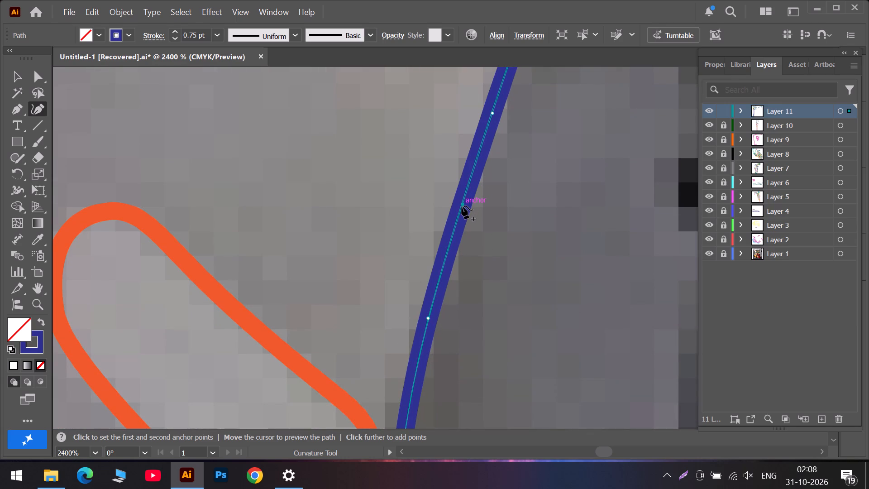
pyautogui.moveTo(462, 206); pyautogui.dragTo(456, 221)
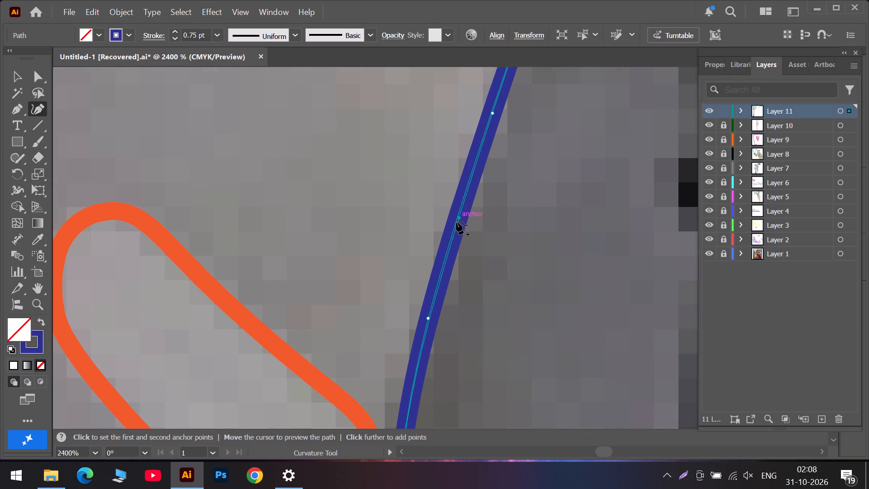
pyautogui.moveTo(456, 221); pyautogui.dragTo(456, 222)
# Add a corner anchor on the path's segment under the green-outlined light strip and place it on the green outline's bottom corner, along the teal line.
pyautogui.scroll(-7, 456, 236)
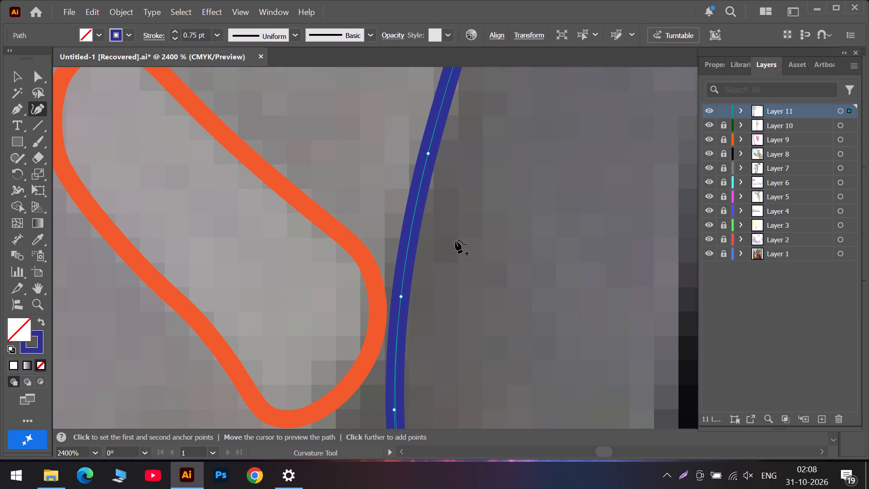
pyautogui.scroll(-6, 455, 240)
pyautogui.keyDown('alt'); pyautogui.scroll(-5, 450, 247); pyautogui.keyUp('alt')
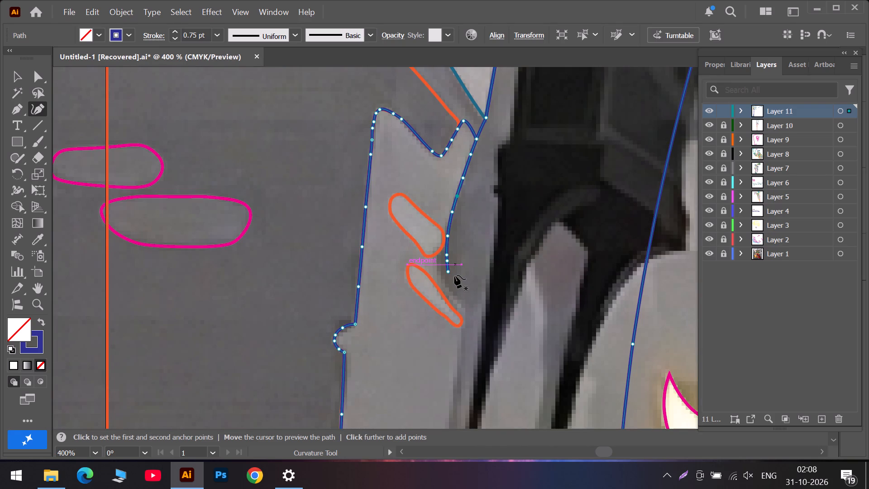
pyautogui.keyDown('alt'); pyautogui.scroll(-2, 454, 275); pyautogui.keyUp('alt')
pyautogui.scroll(13, 457, 266)
pyautogui.scroll(6, 462, 229)
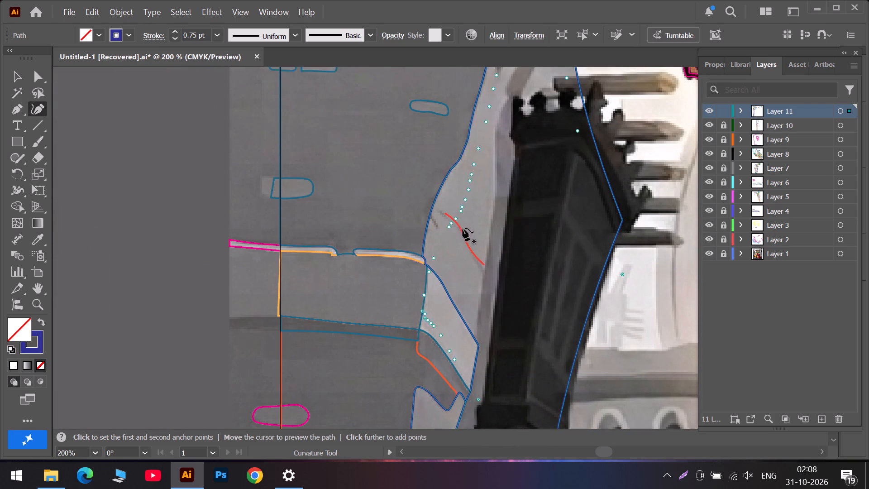
pyautogui.scroll(18, 494, 218)
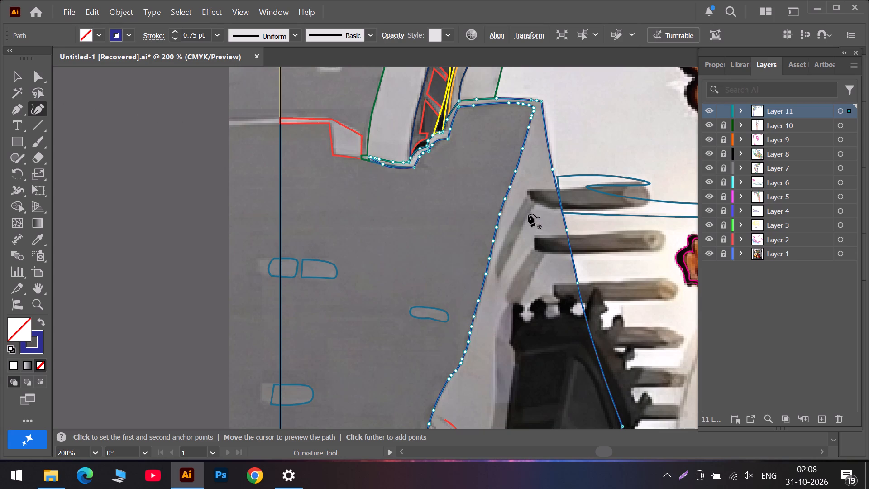
pyautogui.keyDown('alt'); pyautogui.scroll(5, 363, 161); pyautogui.keyUp('alt')
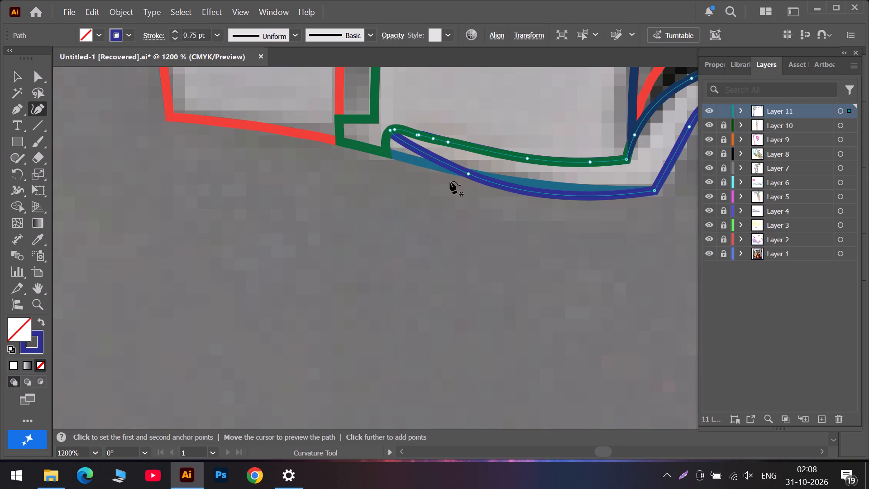
pyautogui.doubleClick(404, 144)
pyautogui.moveTo(404, 144); pyautogui.dragTo(389, 152)
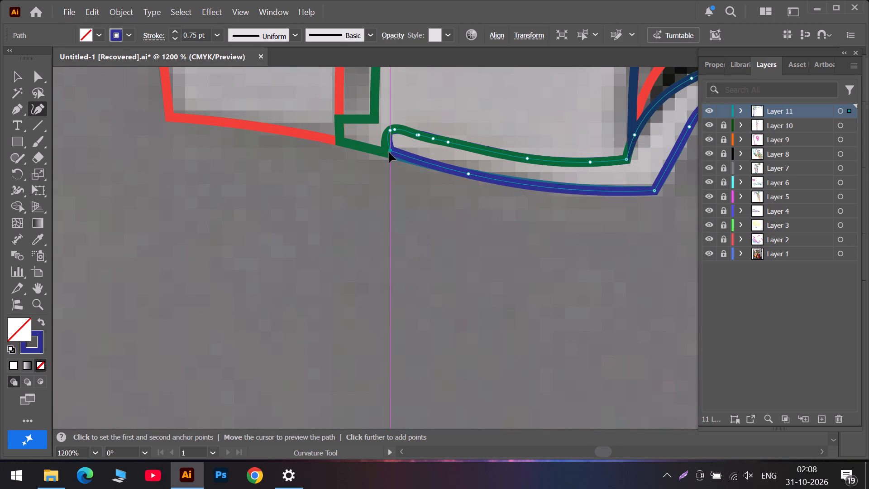
pyautogui.moveTo(389, 152); pyautogui.dragTo(388, 152)
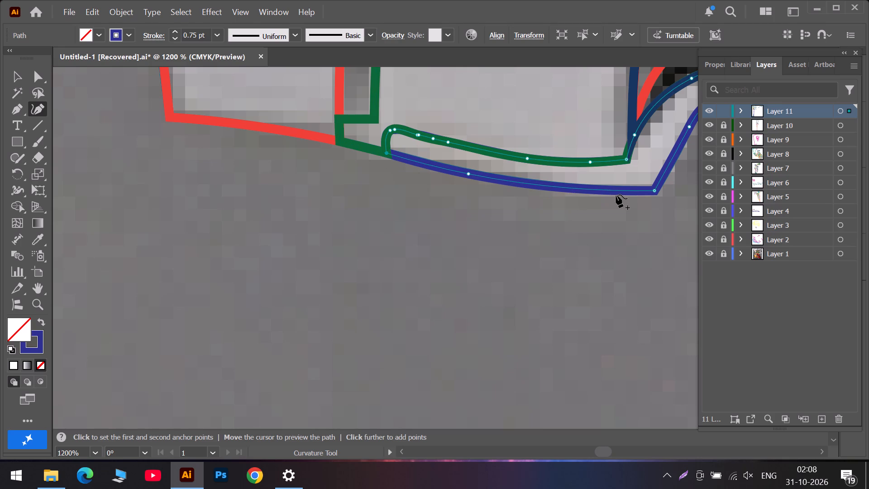
# Draw a closed outline around the slender slanted shadow descending from the inner end of the topmost log, using curved sides and a cornered top.
pyautogui.keyDown('alt'); pyautogui.scroll(-6, 616, 195); pyautogui.keyUp('alt')
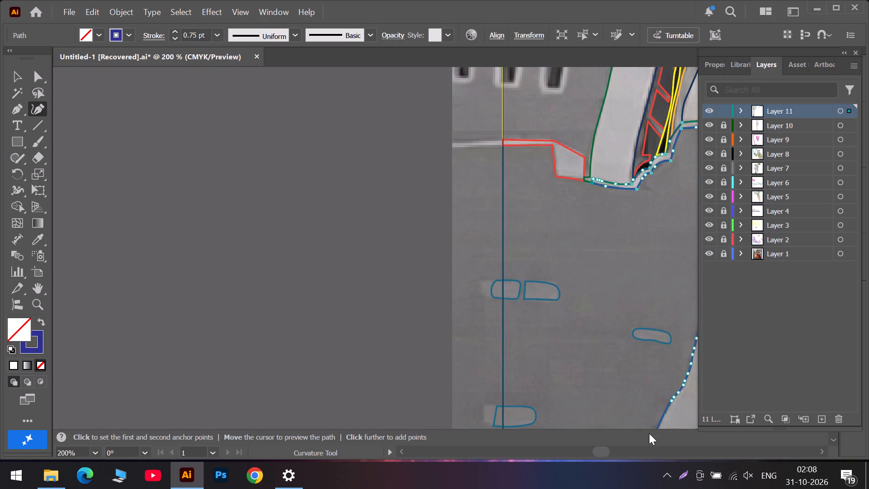
pyautogui.click(645, 453)
pyautogui.scroll(-6, 367, 321)
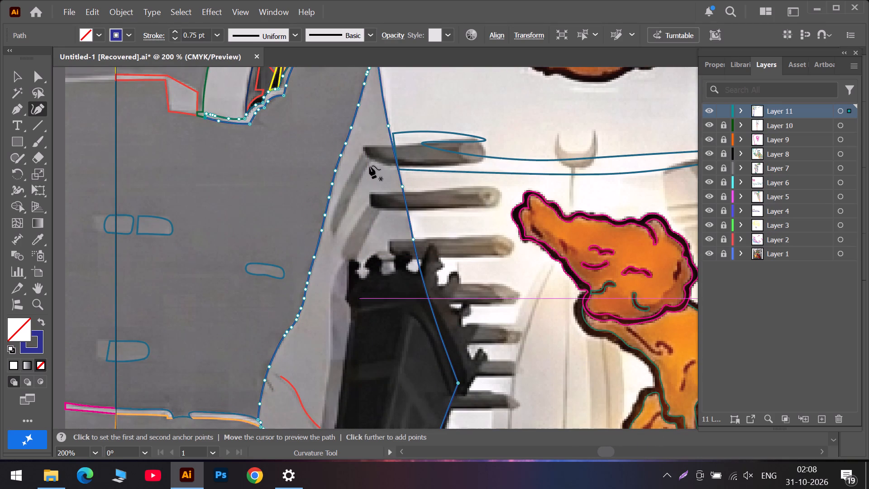
pyautogui.click(366, 151)
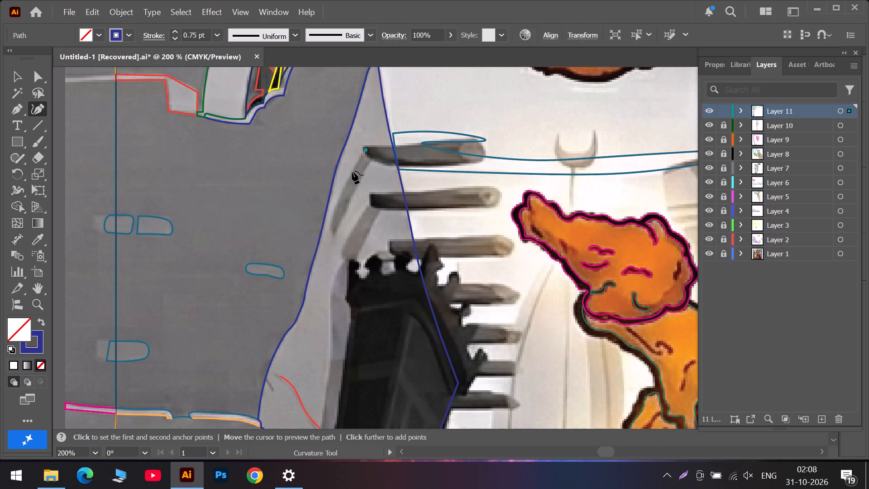
pyautogui.click(352, 171)
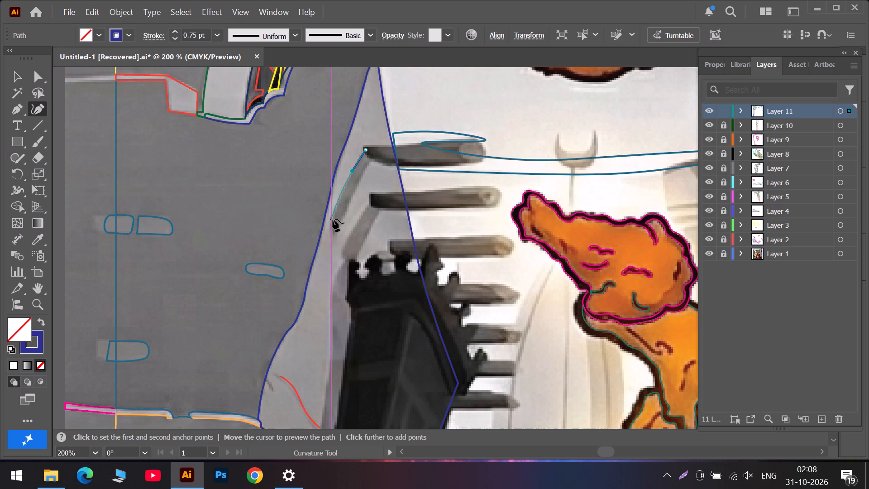
pyautogui.keyDown('alt'); pyautogui.scroll(5, 333, 219); pyautogui.keyUp('alt')
pyautogui.click(338, 190)
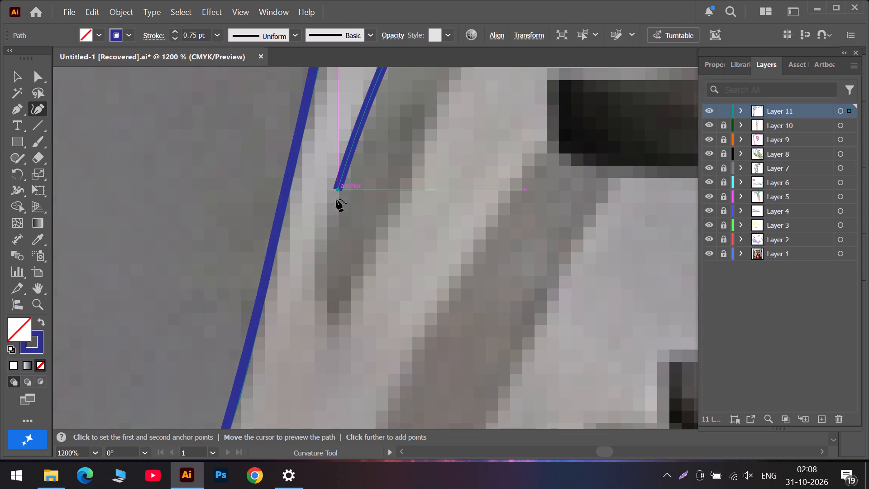
pyautogui.moveTo(324, 313); pyautogui.dragTo(325, 318)
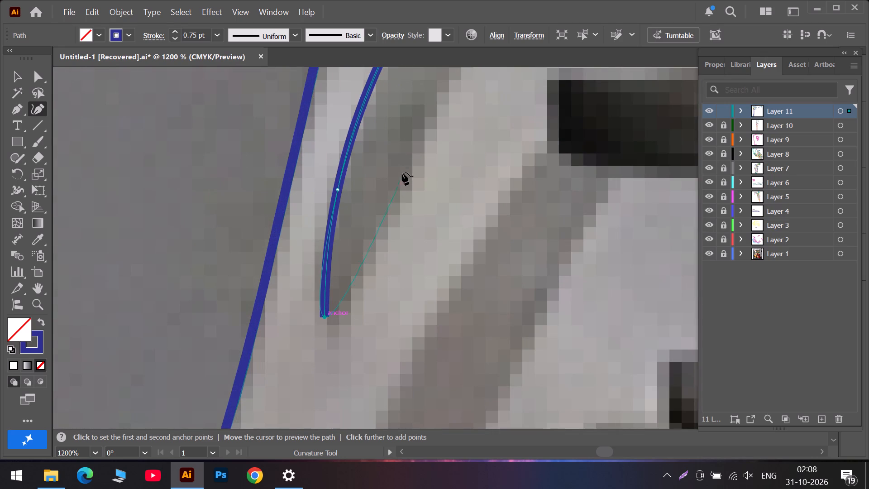
pyautogui.click(412, 159)
pyautogui.scroll(7, 446, 123)
pyautogui.scroll(6, 501, 98)
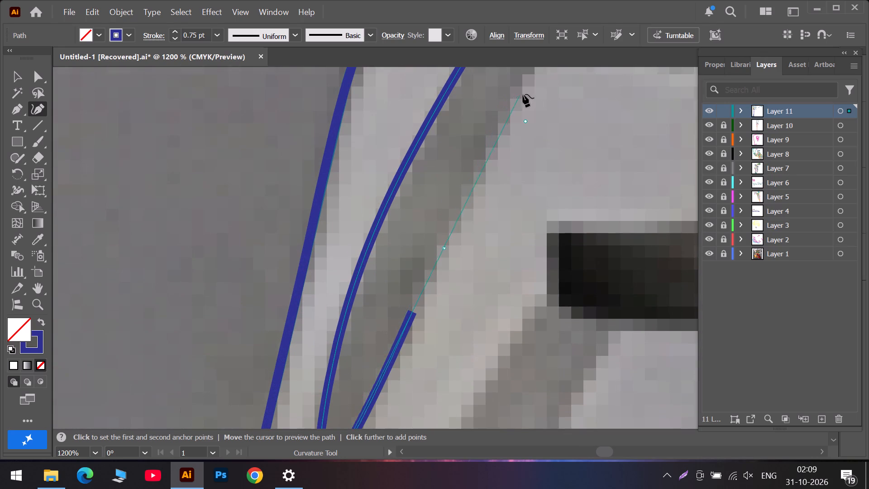
pyautogui.scroll(6, 523, 94)
pyautogui.doubleClick(551, 115)
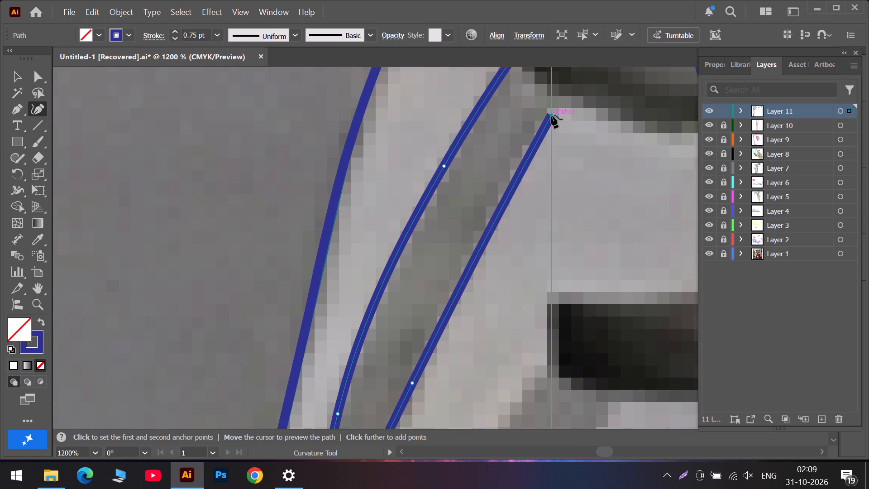
pyautogui.scroll(5, 516, 98)
pyautogui.doubleClick(526, 99)
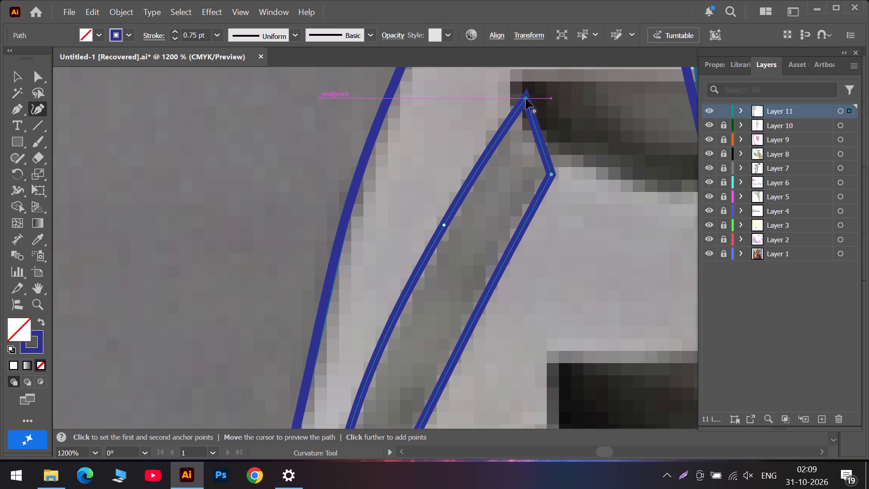
# Draw a closed outline around the slanted shadow descending from the second log's inner end, with curved long sides and cornered ends.
pyautogui.keyDown('alt'); pyautogui.scroll(-5, 540, 148); pyautogui.keyUp('alt')
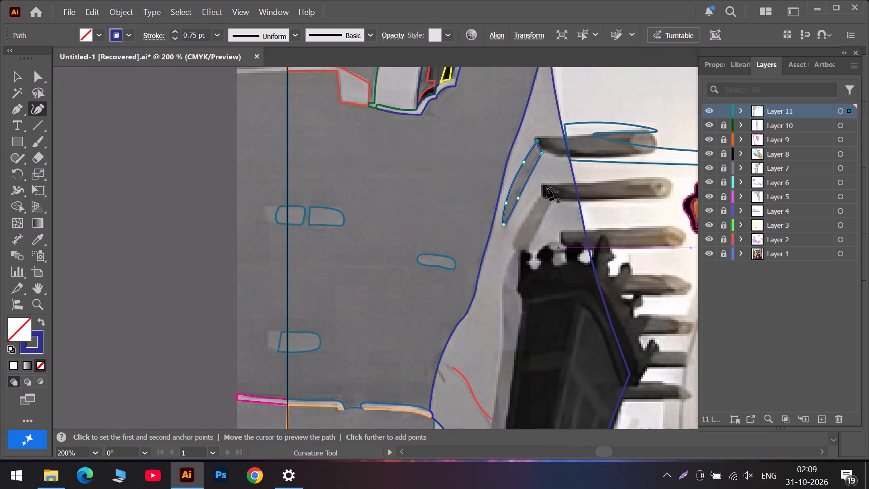
pyautogui.click(549, 188)
pyautogui.click(535, 205)
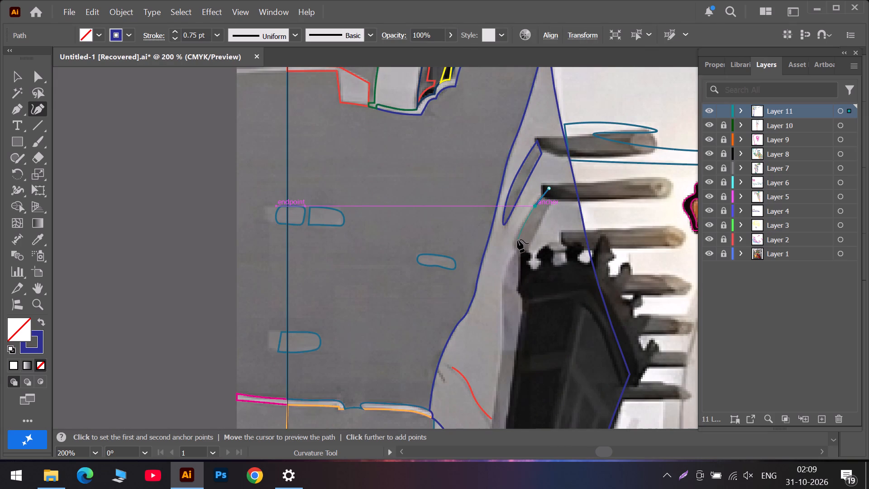
pyautogui.doubleClick(515, 245)
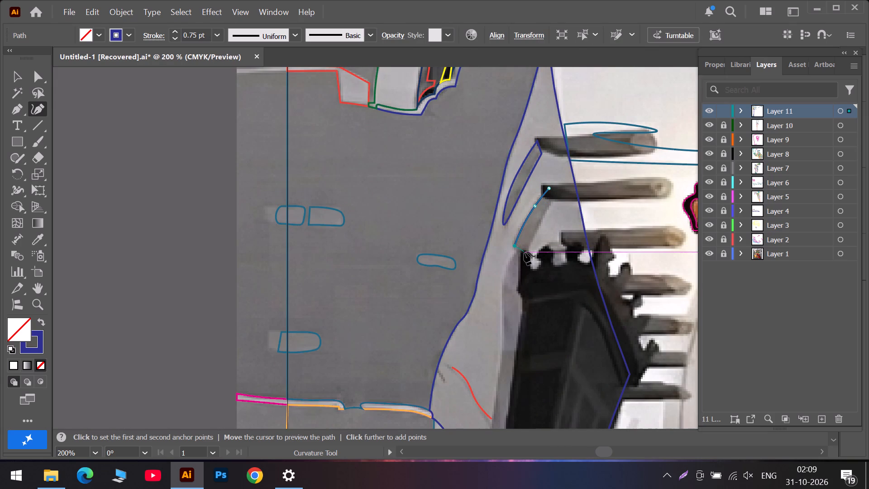
pyautogui.doubleClick(524, 252)
pyautogui.click(543, 216)
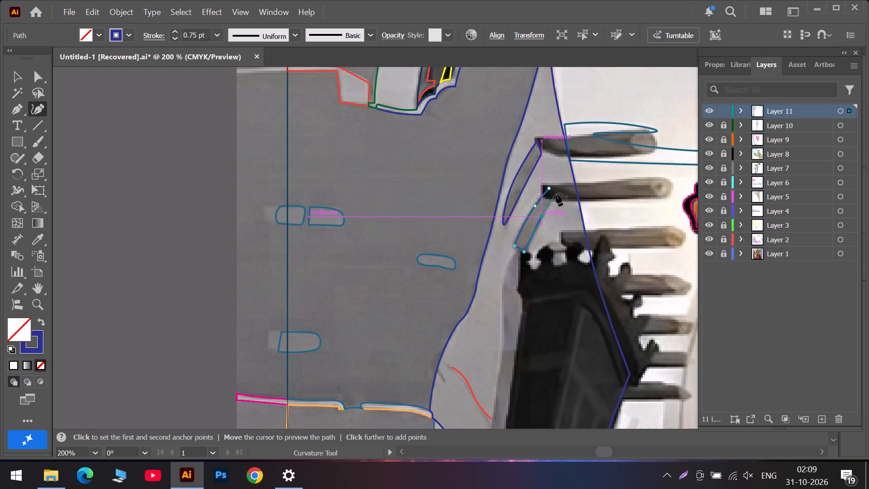
pyautogui.doubleClick(560, 193)
pyautogui.doubleClick(550, 191)
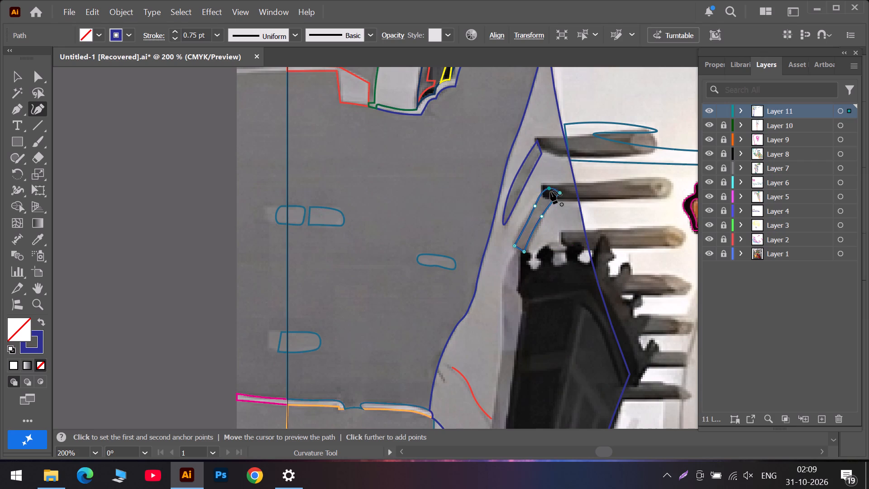
# Refine the second log shadow's outline by fitting both lower corners to the shadow and extending the upper corner above the log's top edge.
pyautogui.moveTo(550, 191); pyautogui.dragTo(552, 184)
pyautogui.keyDown('alt'); pyautogui.scroll(4, 552, 213); pyautogui.keyUp('alt')
pyautogui.scroll(-5, 456, 363)
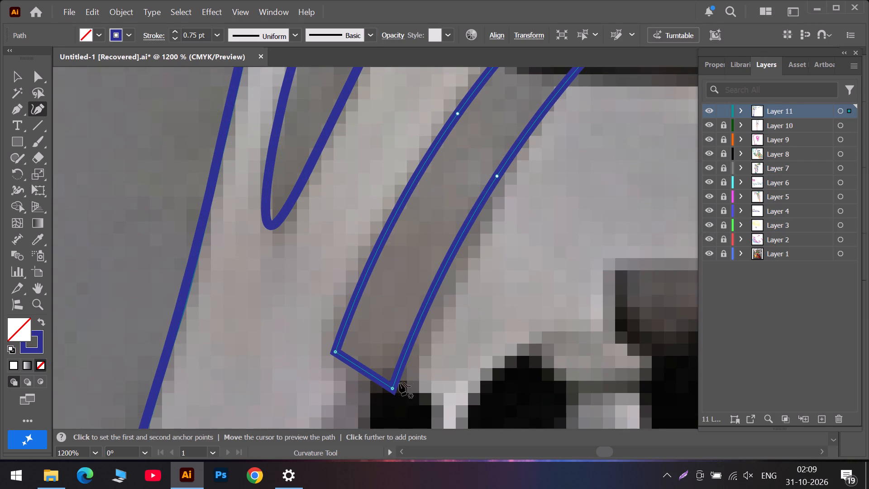
pyautogui.moveTo(393, 388); pyautogui.dragTo(409, 374)
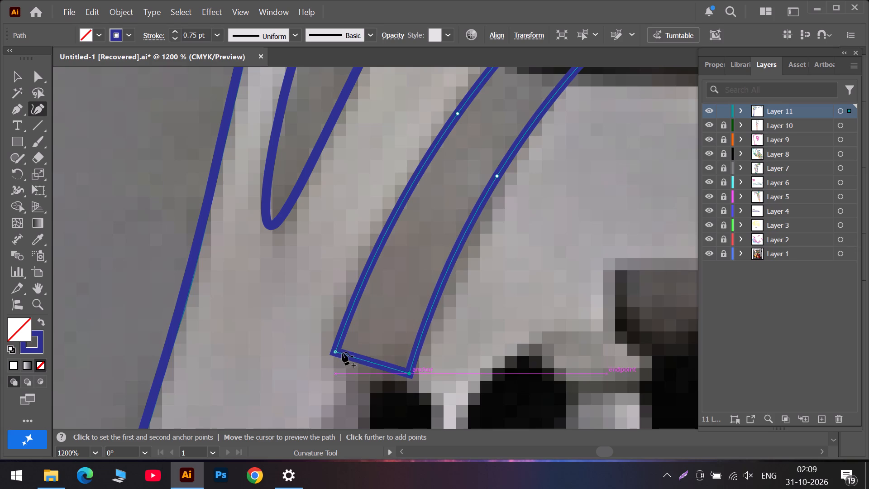
pyautogui.moveTo(334, 352); pyautogui.dragTo(354, 320)
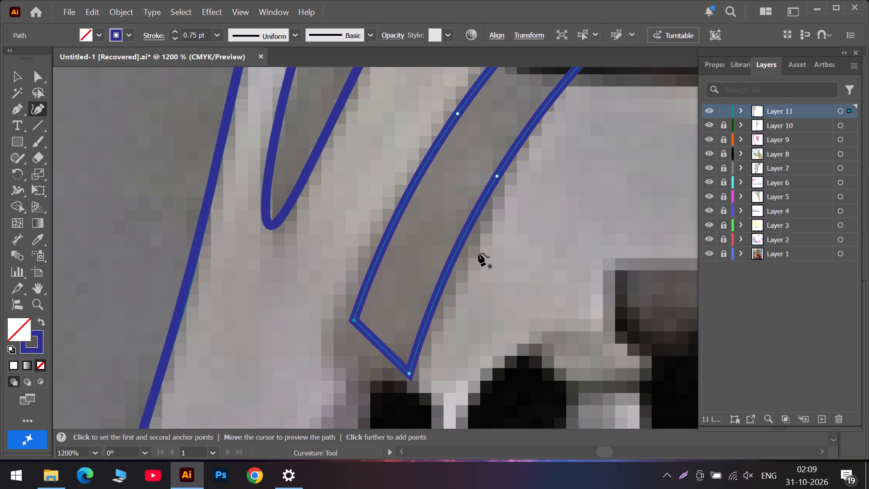
pyautogui.keyDown('alt'); pyautogui.scroll(-4, 478, 252); pyautogui.keyUp('alt')
pyautogui.keyDown('alt'); pyautogui.scroll(3, 496, 206); pyautogui.keyUp('alt')
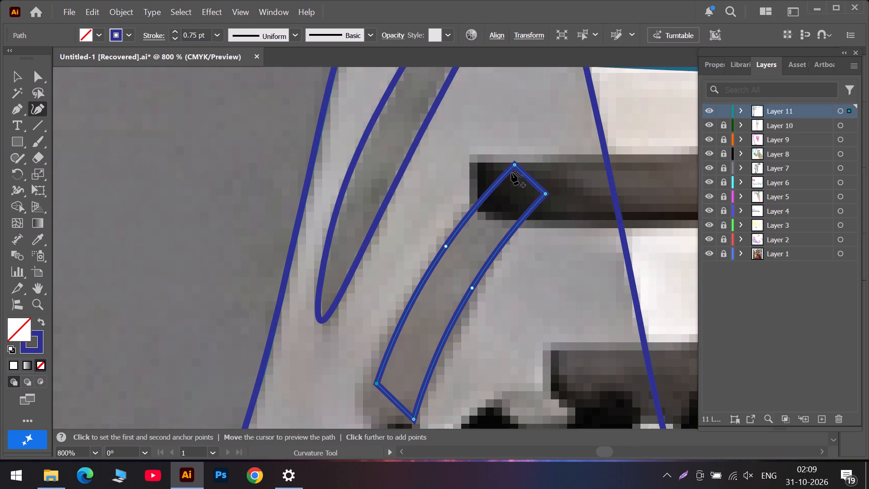
pyautogui.moveTo(514, 167); pyautogui.dragTo(528, 147)
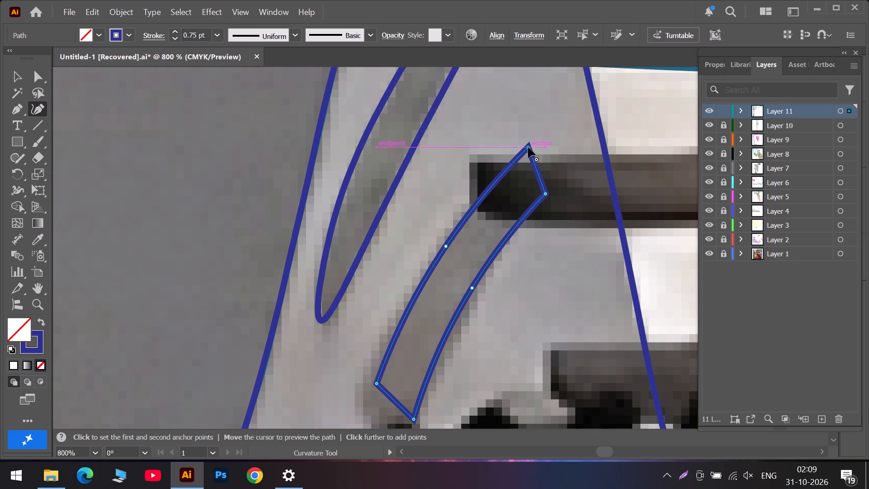
# Draw a small closed rounded outline around the faint light spot beside the narrow dark window, with two corners on its outer side.
pyautogui.keyDown('alt'); pyautogui.scroll(-5, 502, 221); pyautogui.keyUp('alt')
pyautogui.scroll(-11, 477, 298)
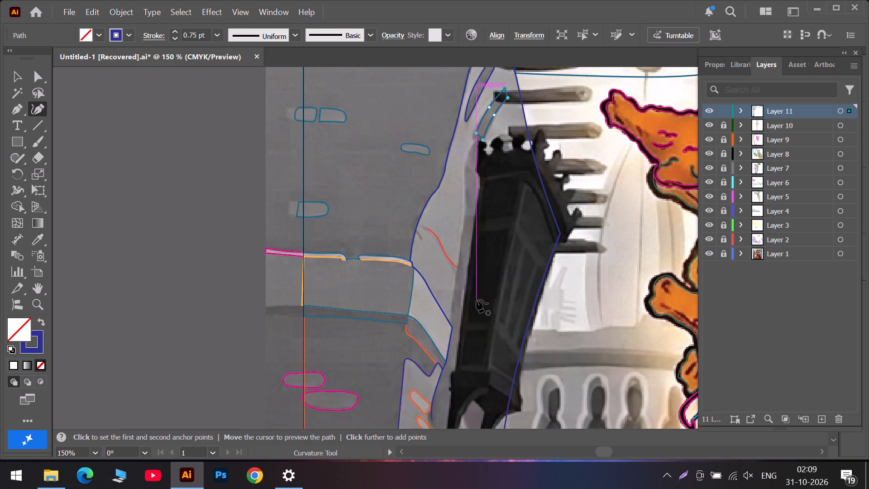
pyautogui.scroll(-19, 463, 308)
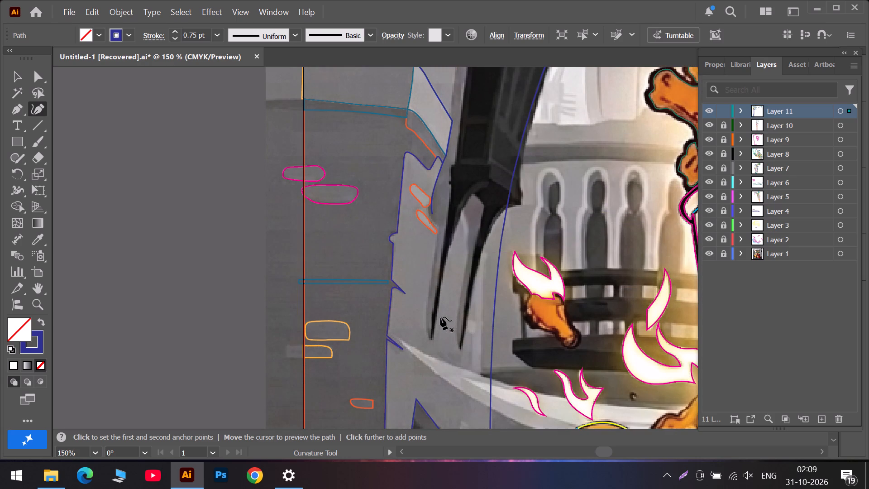
pyautogui.scroll(-12, 440, 317)
pyautogui.keyDown('alt'); pyautogui.scroll(3, 460, 303); pyautogui.keyUp('alt')
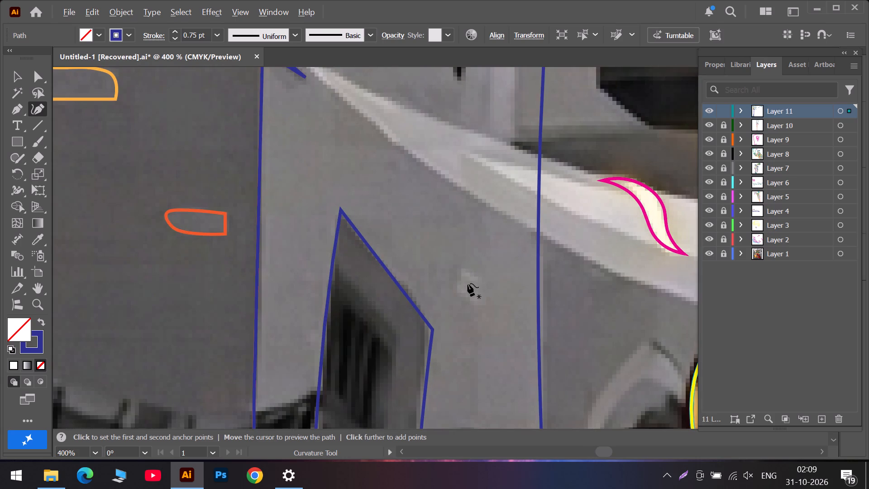
pyautogui.click(461, 272)
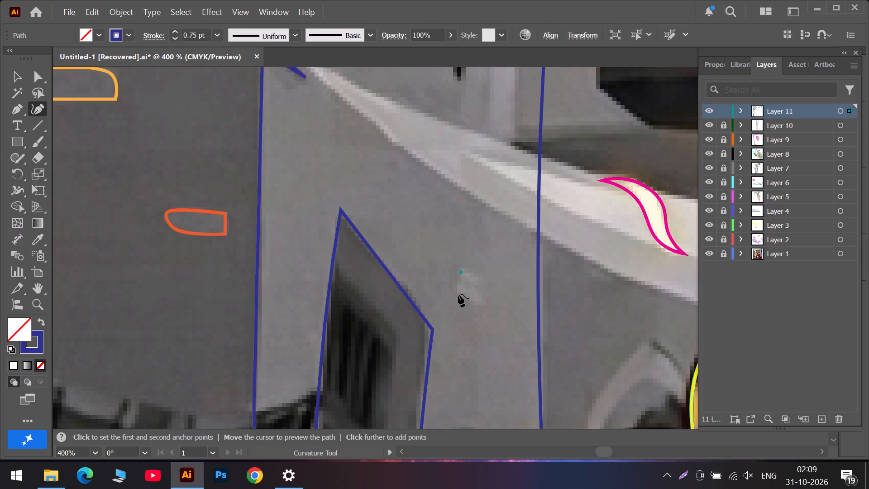
pyautogui.click(458, 293)
pyautogui.click(485, 307)
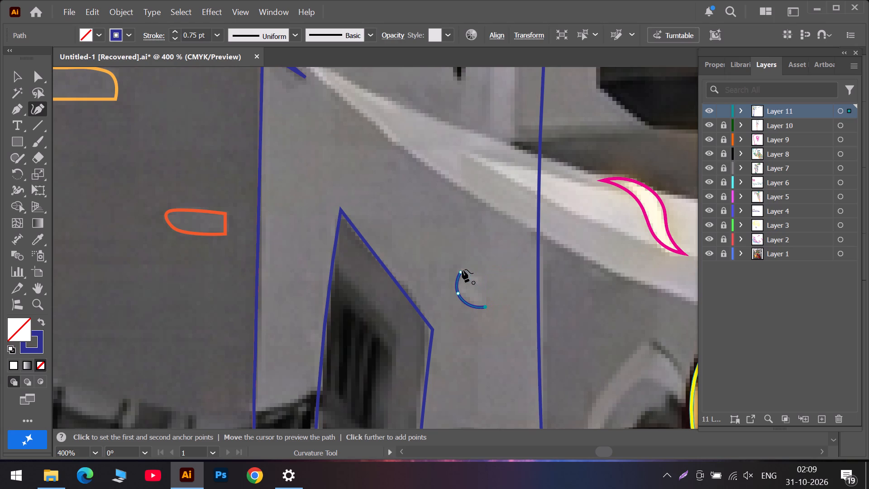
pyautogui.click(462, 269)
pyautogui.moveTo(477, 282); pyautogui.dragTo(487, 283)
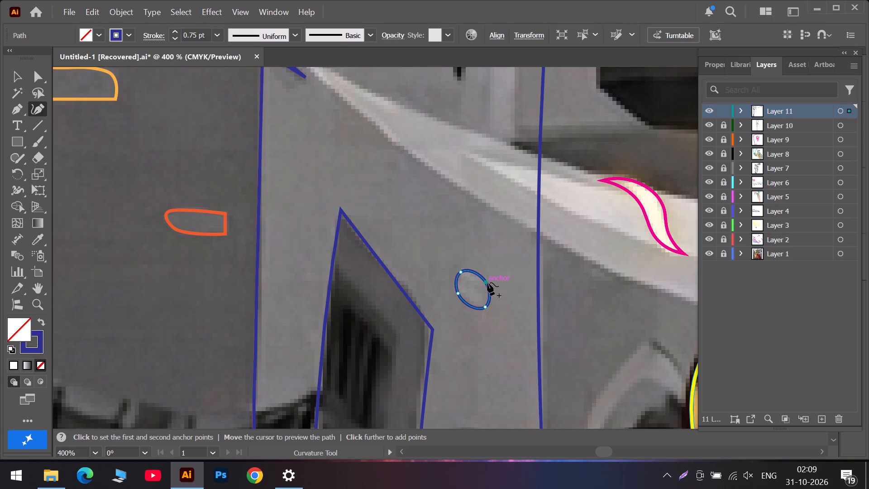
pyautogui.moveTo(487, 283); pyautogui.dragTo(494, 287)
pyautogui.doubleClick(494, 287)
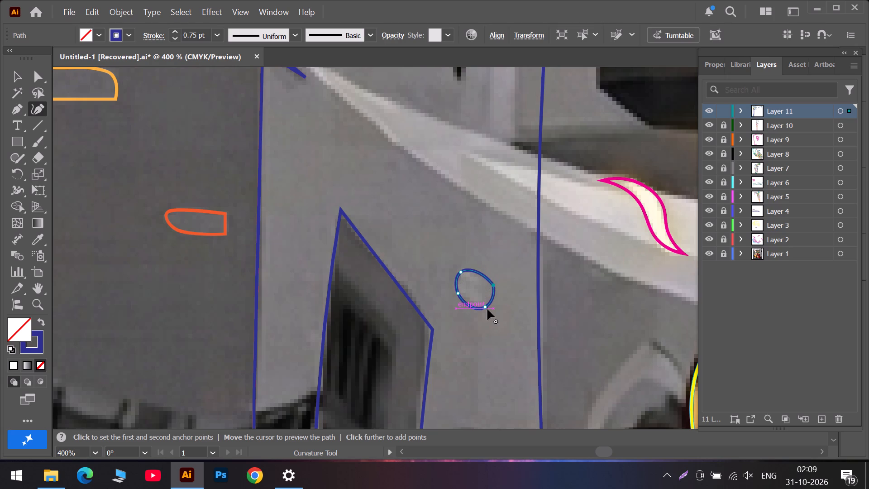
pyautogui.doubleClick(486, 307)
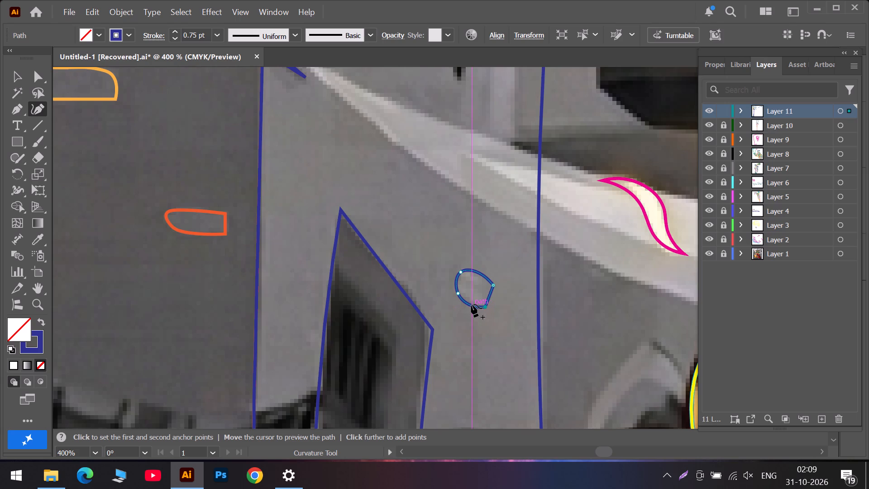
# Draw a short open three-anchor curve along the faint crack beneath the small rounded outline, above the orange cloud.
pyautogui.keyDown('alt'); pyautogui.scroll(-3, 471, 304); pyautogui.keyUp('alt')
pyautogui.scroll(-5, 471, 340)
pyautogui.keyDown('alt'); pyautogui.scroll(1, 469, 302); pyautogui.keyUp('alt')
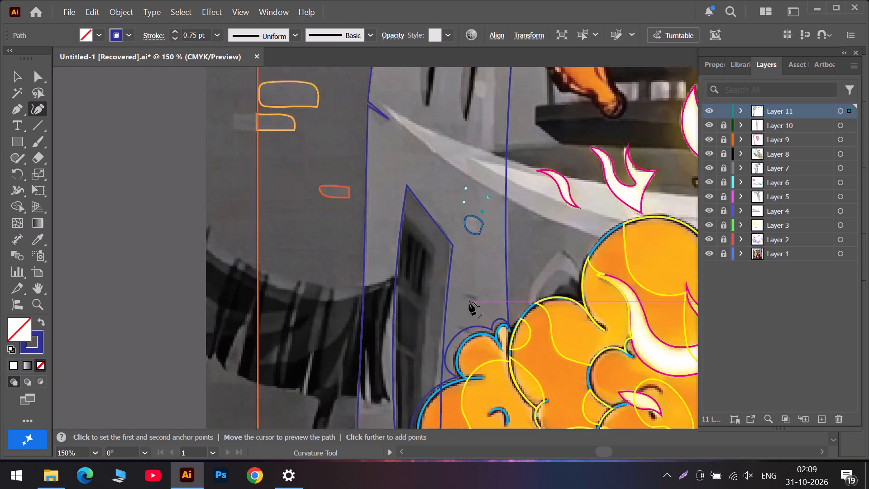
pyautogui.keyDown('alt'); pyautogui.scroll(2, 469, 302); pyautogui.keyUp('alt')
pyautogui.click(459, 288)
pyautogui.click(486, 293)
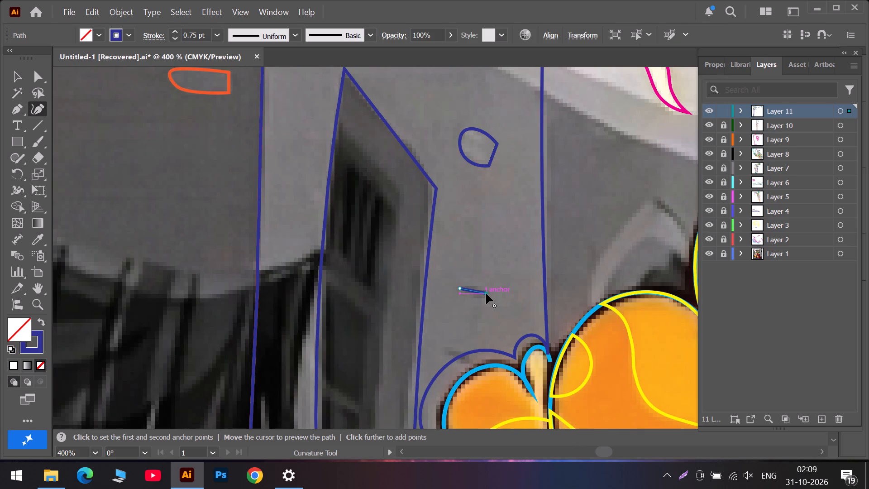
pyautogui.click(518, 308)
pyautogui.press('Escape')
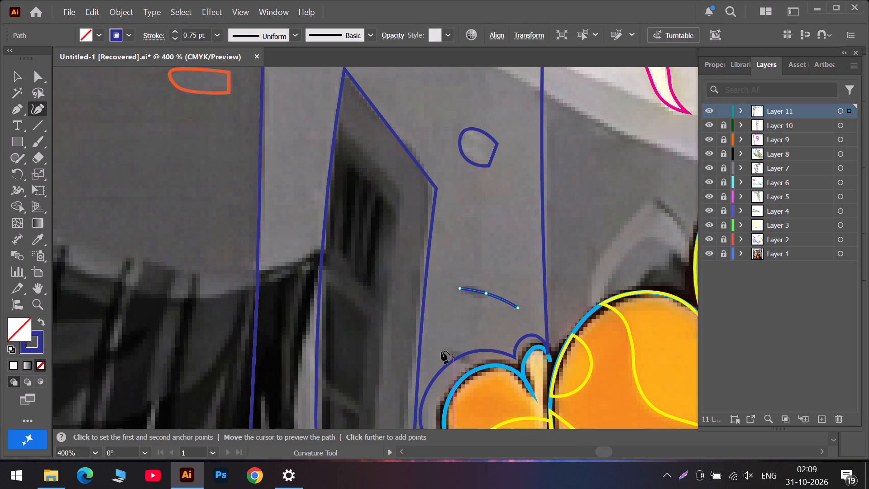
# Draw a short open two-anchor line along the faint mark just above the orange cloud's topmost left lobe.
pyautogui.click(449, 353)
pyautogui.click(467, 360)
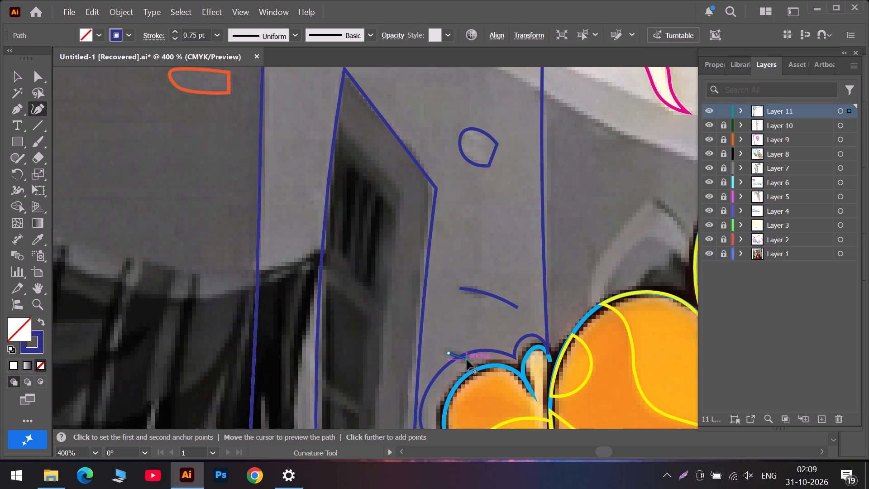
pyautogui.press('Escape')
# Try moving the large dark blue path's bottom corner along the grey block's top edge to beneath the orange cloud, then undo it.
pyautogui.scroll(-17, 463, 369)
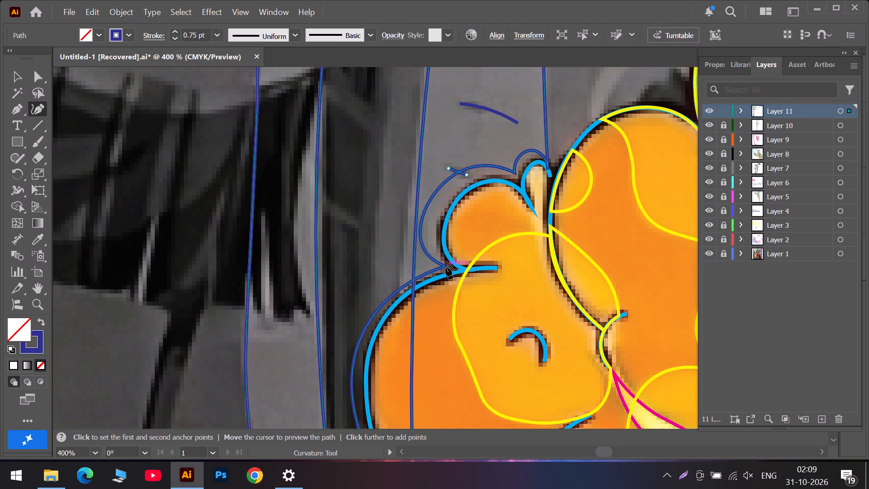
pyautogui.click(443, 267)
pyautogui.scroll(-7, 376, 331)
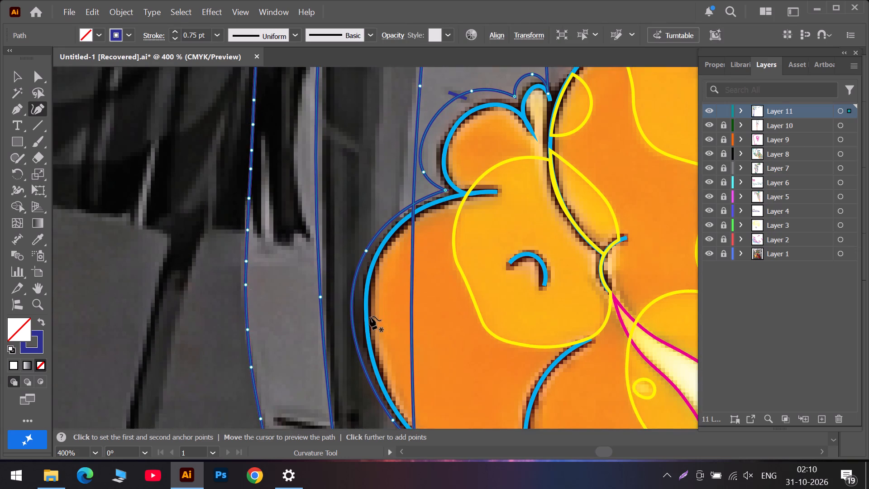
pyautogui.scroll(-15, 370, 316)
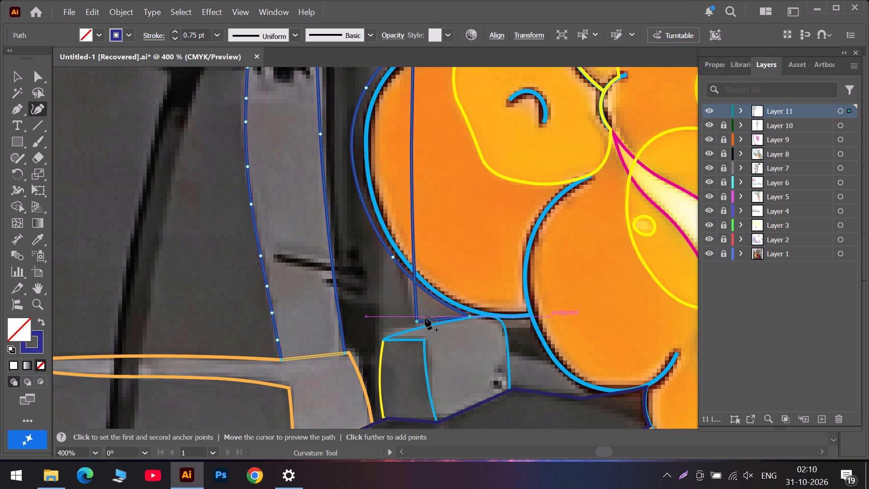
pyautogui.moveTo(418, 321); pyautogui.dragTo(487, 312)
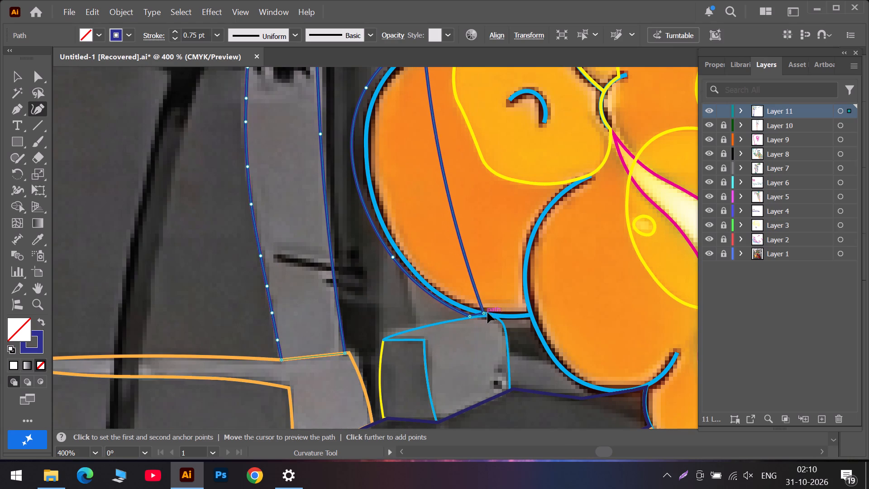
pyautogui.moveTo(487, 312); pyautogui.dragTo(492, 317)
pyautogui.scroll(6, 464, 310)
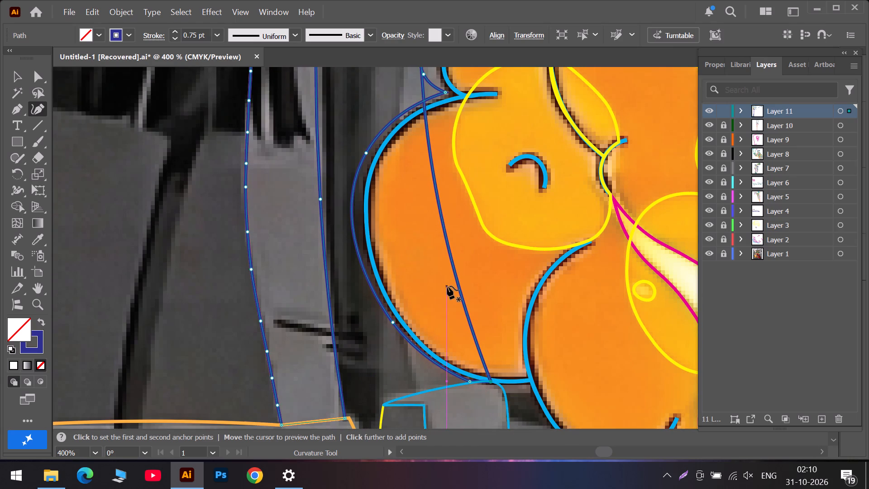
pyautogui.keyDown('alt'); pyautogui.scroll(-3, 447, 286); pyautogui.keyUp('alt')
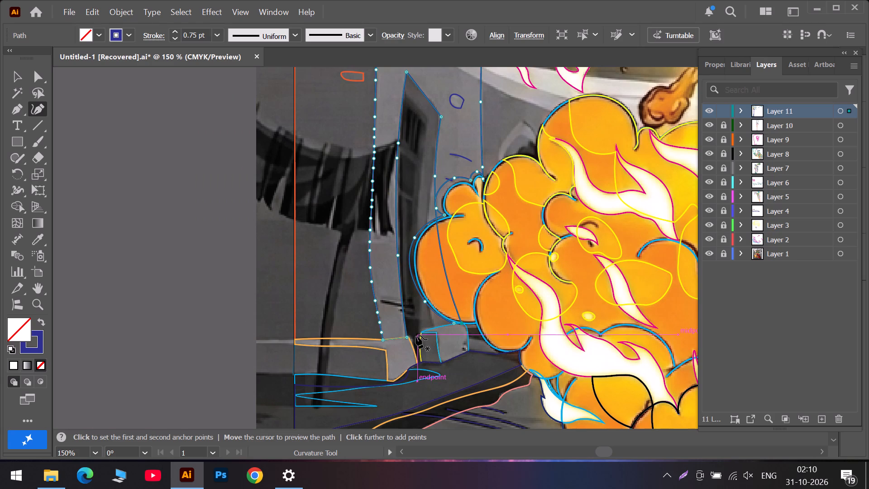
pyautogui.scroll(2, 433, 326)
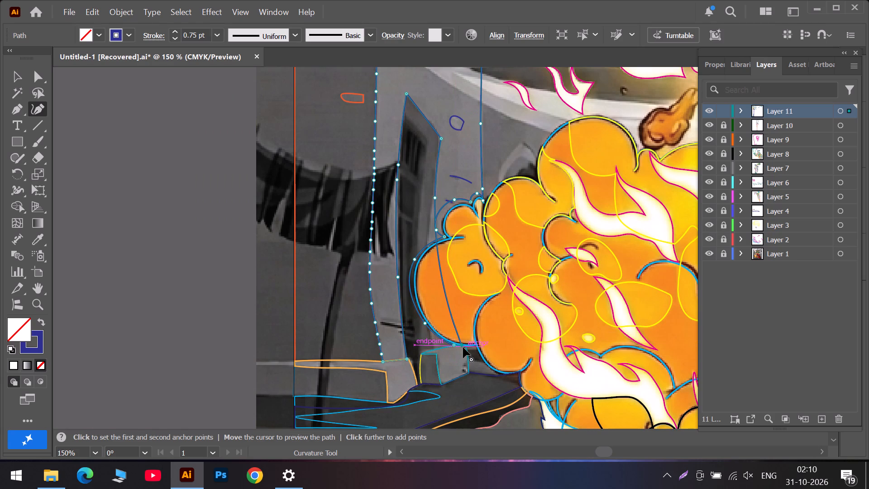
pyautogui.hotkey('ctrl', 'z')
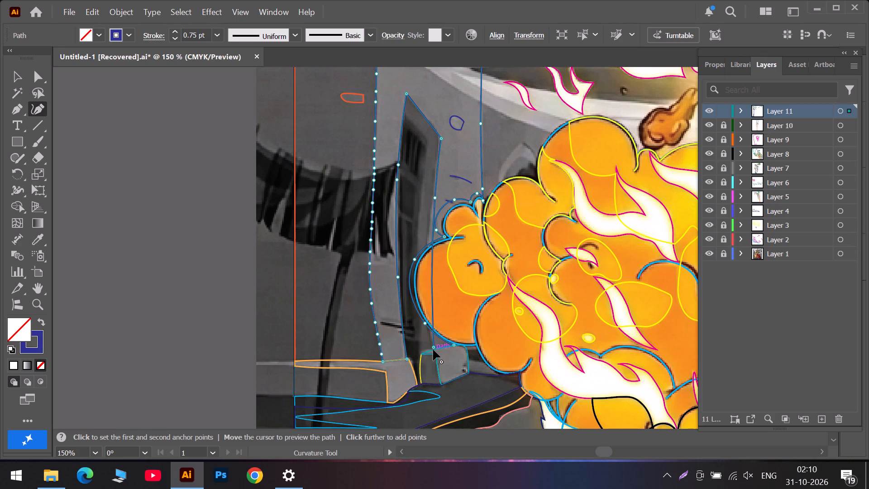
# Move the large dark blue path's bottom corner slightly along the grey block's top edge, beneath the orange cloud's lower-left lobe.
pyautogui.keyDown('alt'); pyautogui.scroll(4, 433, 350); pyautogui.keyUp('alt')
pyautogui.moveTo(435, 345); pyautogui.dragTo(435, 355)
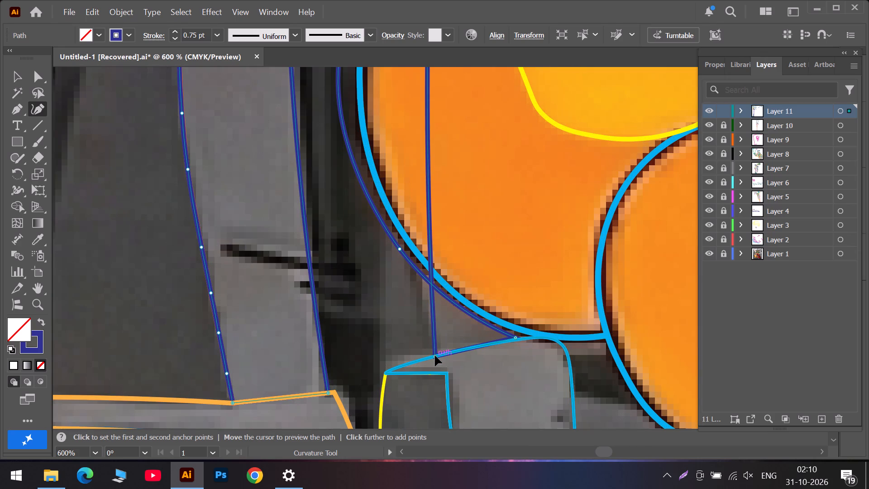
pyautogui.moveTo(435, 355); pyautogui.dragTo(428, 356)
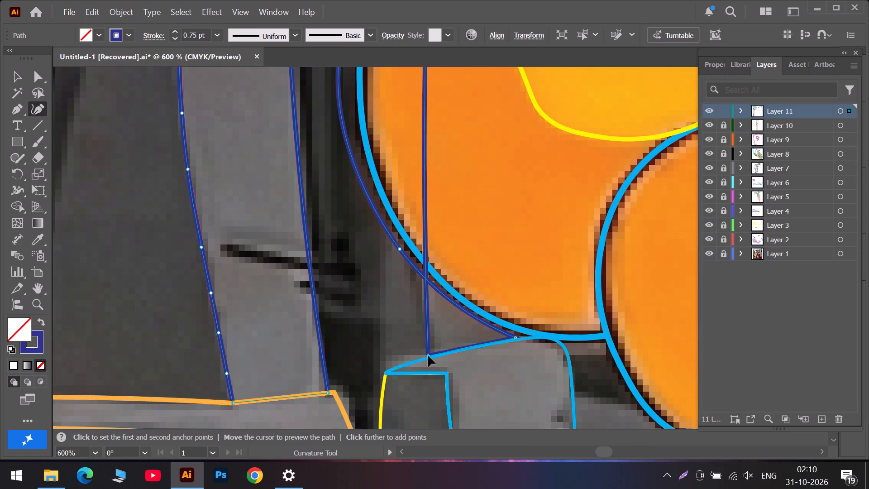
pyautogui.moveTo(428, 356); pyautogui.dragTo(427, 357)
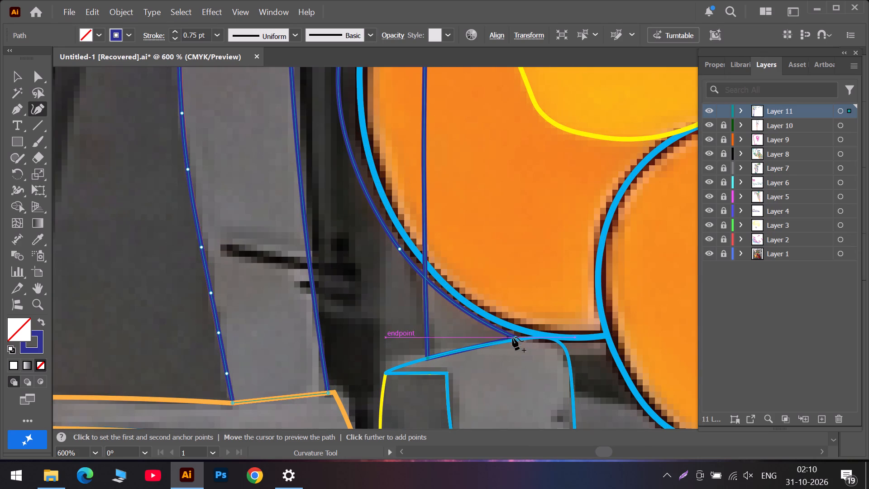
# Refit the path to the lobe's underside by moving its end corner to the grey block's rounded top, shifting the neighbouring anchor and adding one between them.
pyautogui.moveTo(515, 337); pyautogui.dragTo(548, 336)
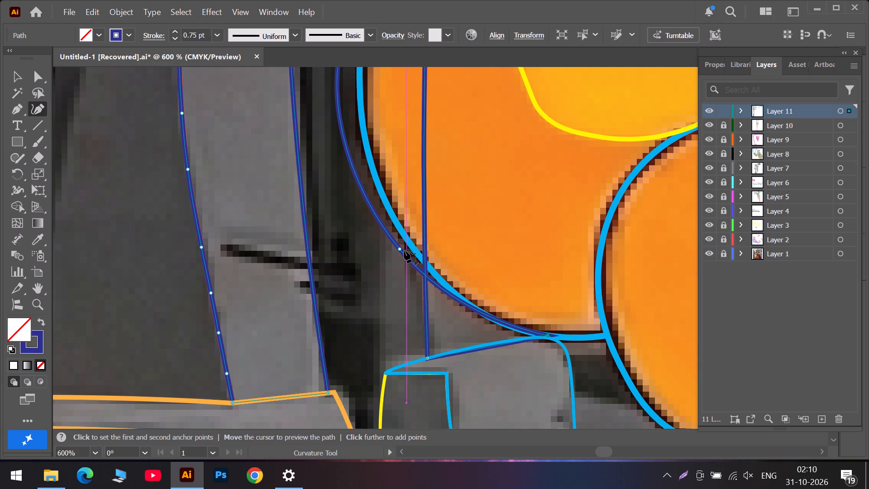
pyautogui.moveTo(399, 250); pyautogui.dragTo(414, 248)
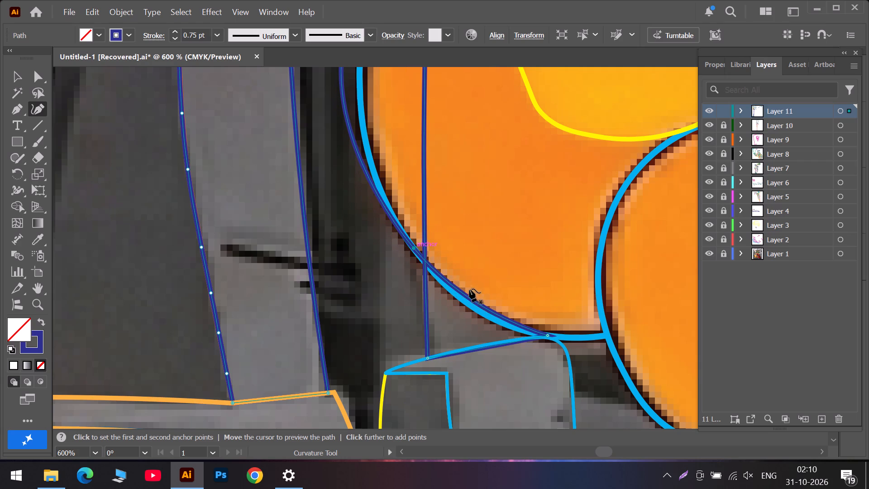
pyautogui.moveTo(477, 303); pyautogui.dragTo(484, 312)
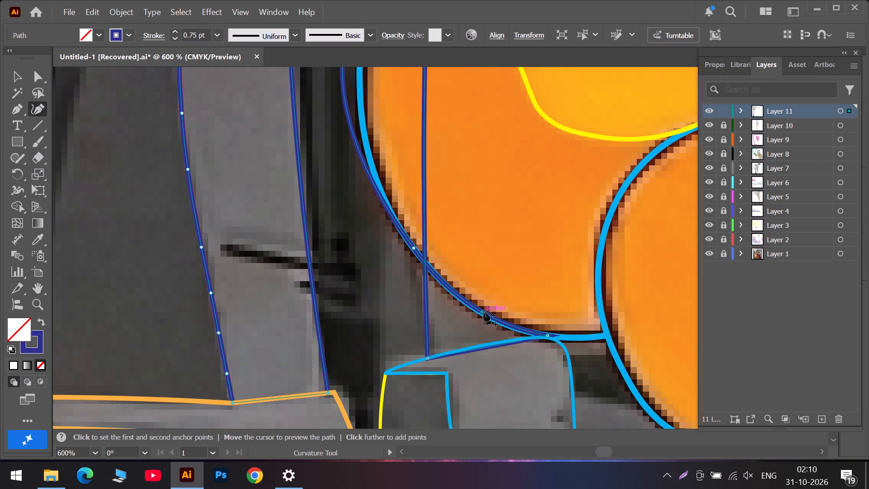
pyautogui.moveTo(484, 312); pyautogui.dragTo(481, 314)
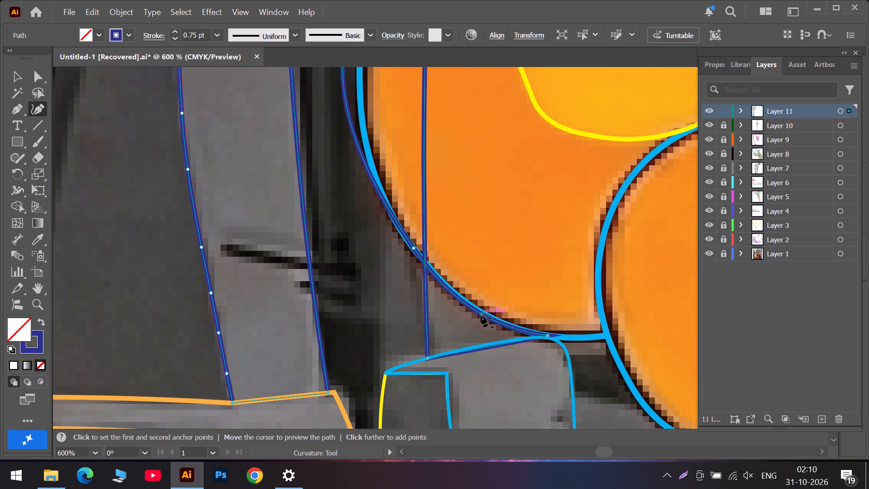
pyautogui.moveTo(481, 314); pyautogui.dragTo(478, 312)
pyautogui.moveTo(478, 312); pyautogui.dragTo(478, 310)
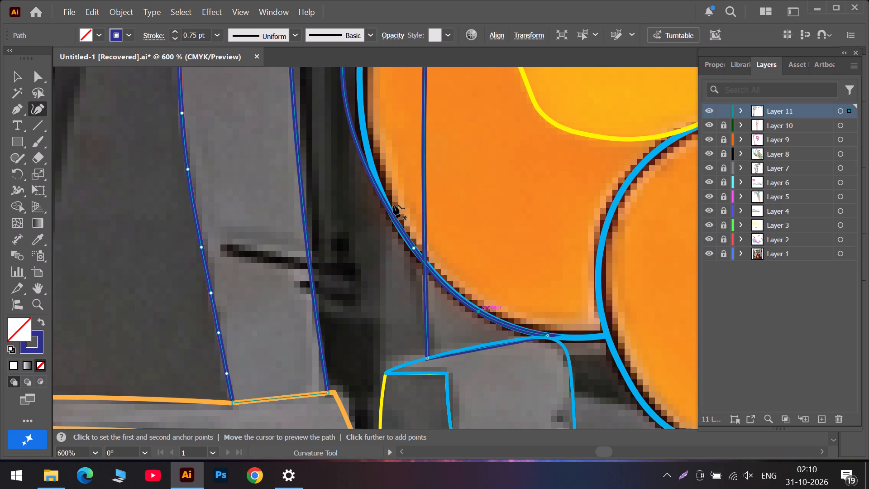
# Add an anchor on the lobe's lower-left outline and move the existing upper-left anchor onto the cloud's outline.
pyautogui.scroll(4, 393, 202)
pyautogui.moveTo(345, 146); pyautogui.dragTo(367, 182)
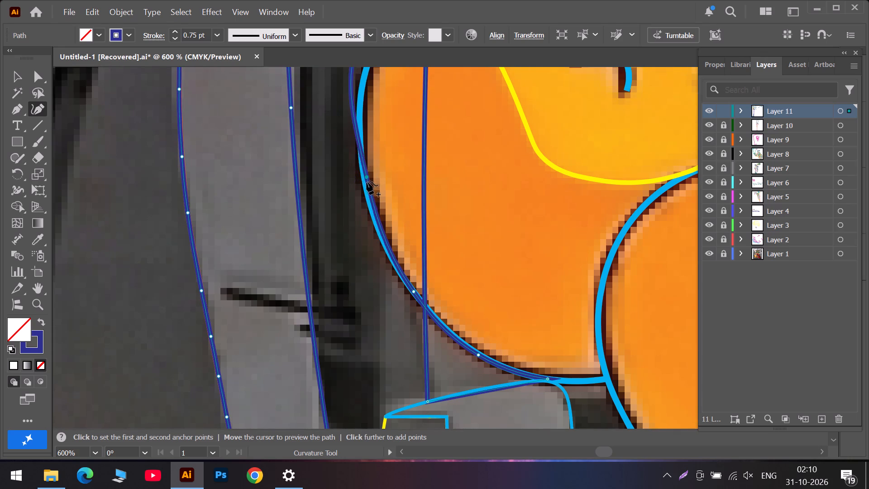
pyautogui.moveTo(367, 182); pyautogui.dragTo(383, 245)
pyautogui.scroll(6, 367, 155)
pyautogui.moveTo(360, 104); pyautogui.dragTo(377, 105)
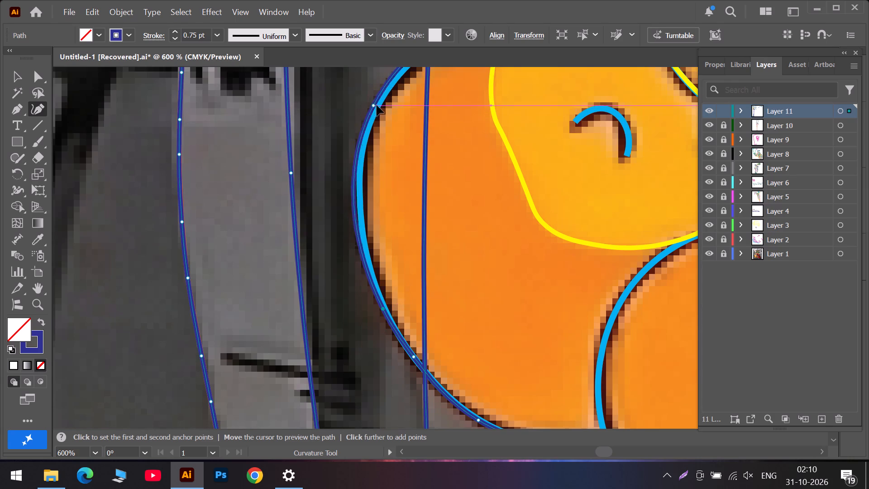
pyautogui.moveTo(377, 105); pyautogui.dragTo(377, 107)
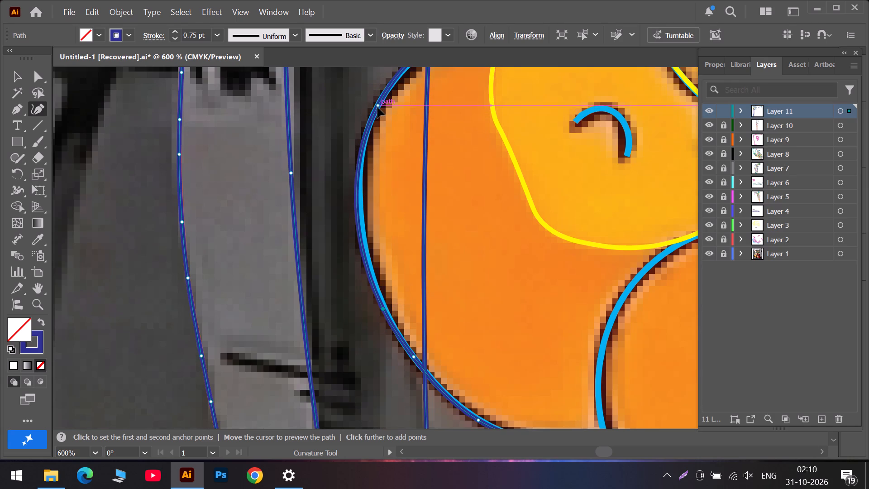
pyautogui.moveTo(377, 107); pyautogui.dragTo(375, 107)
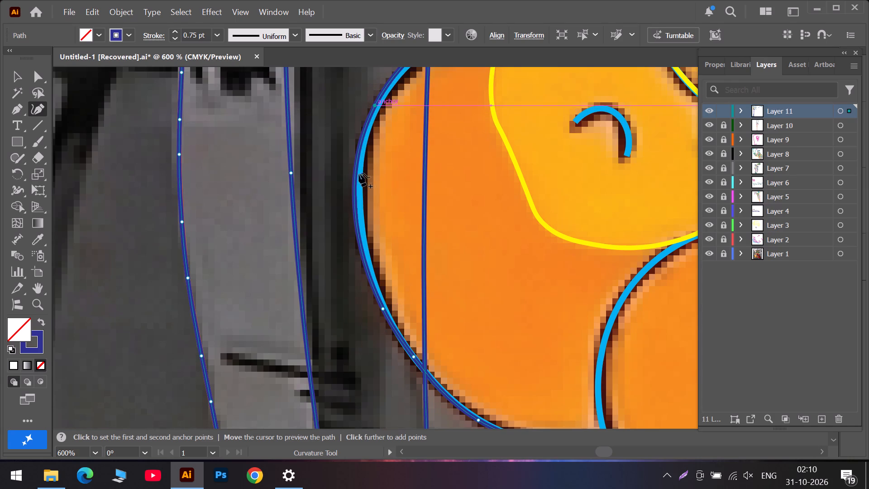
# Add two more anchors along the lobe's left side, fit them to its outline and nudge the lower-left anchor into place.
pyautogui.moveTo(356, 189); pyautogui.dragTo(360, 224)
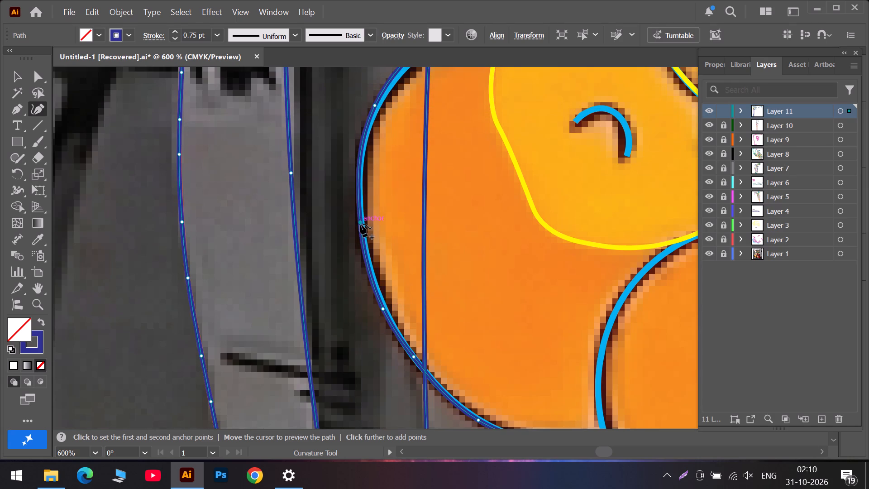
pyautogui.moveTo(360, 224); pyautogui.dragTo(366, 256)
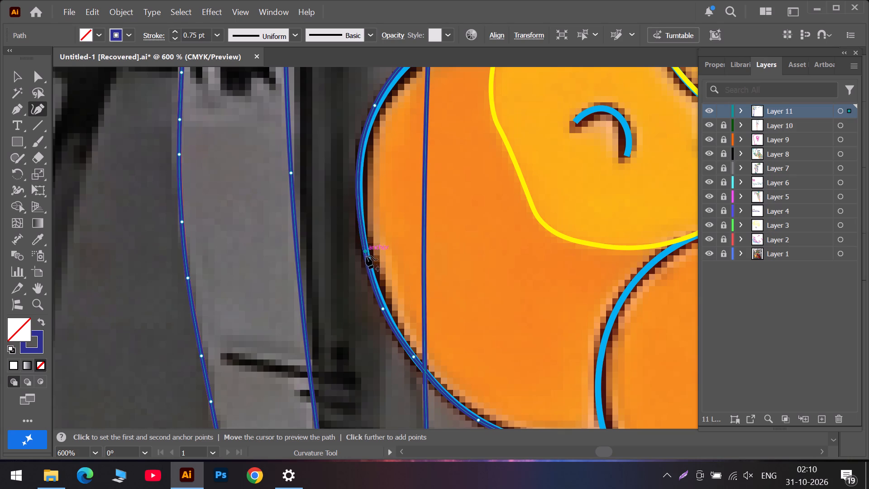
pyautogui.moveTo(366, 256); pyautogui.dragTo(359, 231)
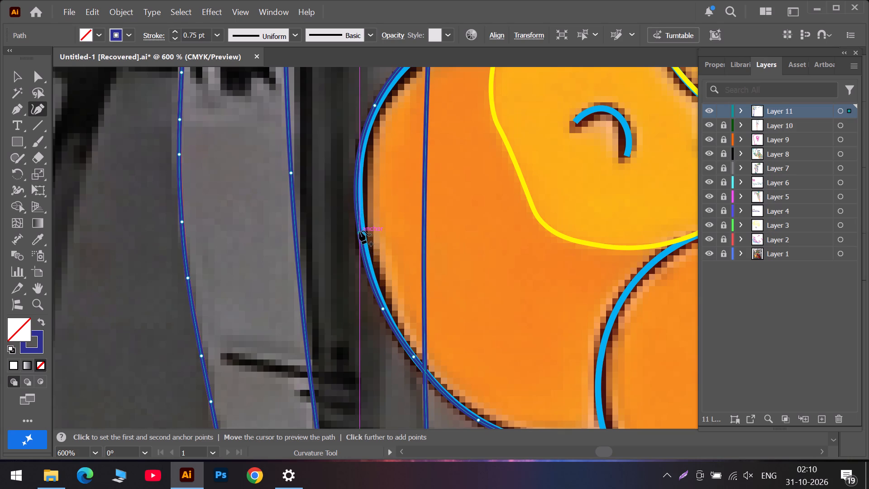
pyautogui.moveTo(359, 231); pyautogui.dragTo(360, 225)
pyautogui.moveTo(363, 143); pyautogui.dragTo(363, 149)
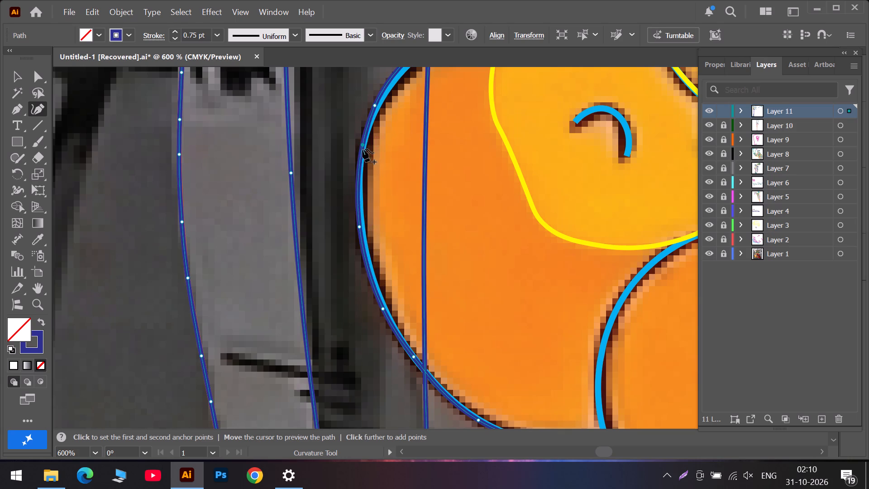
pyautogui.moveTo(363, 149); pyautogui.dragTo(359, 155)
pyautogui.scroll(6, 370, 158)
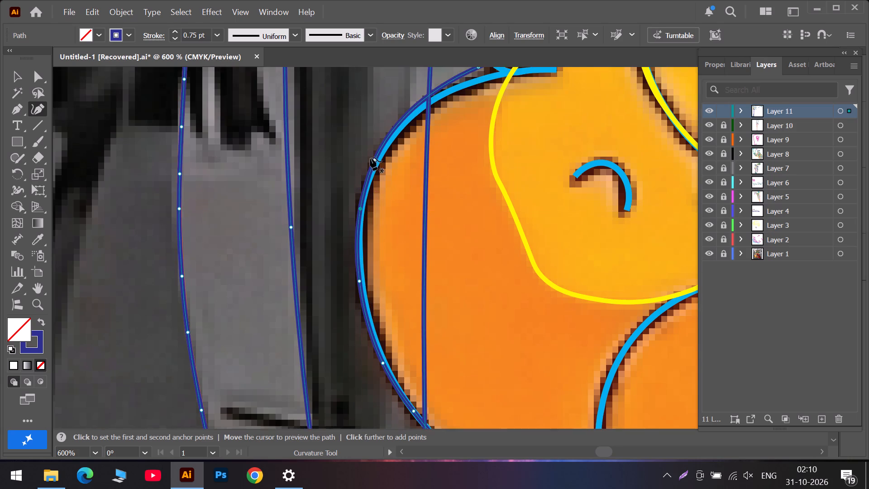
pyautogui.scroll(-13, 392, 232)
pyautogui.scroll(3, 411, 270)
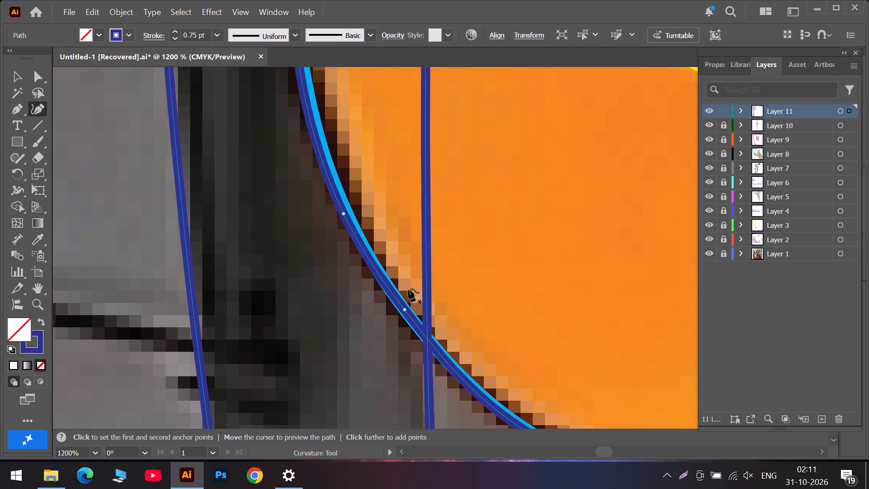
pyautogui.moveTo(405, 309); pyautogui.dragTo(403, 313)
# Move the path's corner into the notch between the large and small lobes and add an anchor on the large lobe's top curve.
pyautogui.scroll(6, 393, 288)
pyautogui.scroll(14, 374, 247)
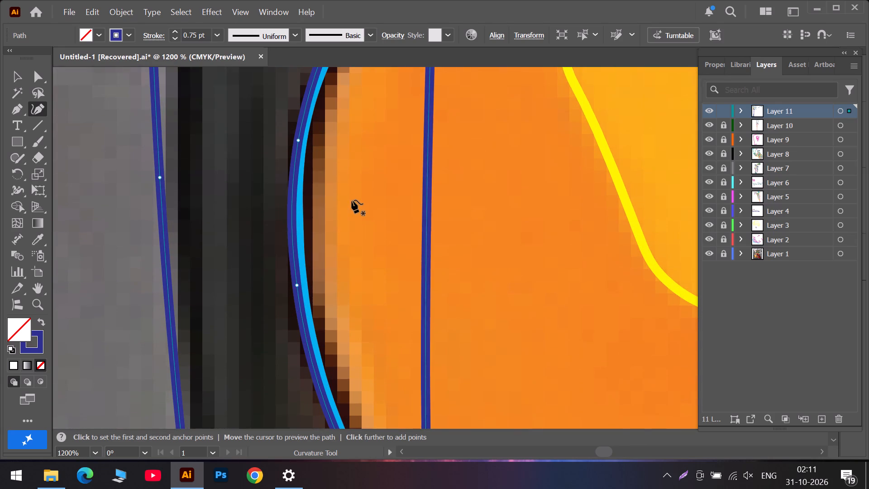
pyautogui.scroll(7, 354, 195)
pyautogui.scroll(6, 441, 166)
pyautogui.scroll(5, 387, 158)
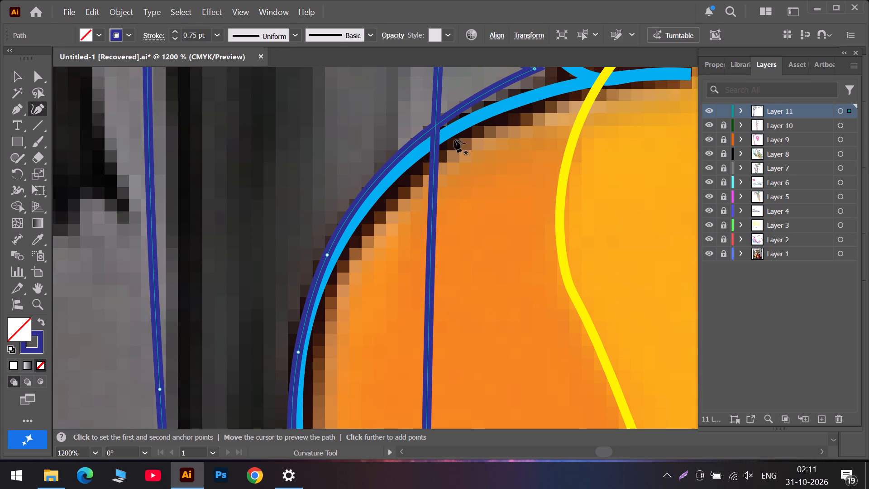
pyautogui.scroll(6, 525, 94)
pyautogui.moveTo(535, 139); pyautogui.dragTo(563, 150)
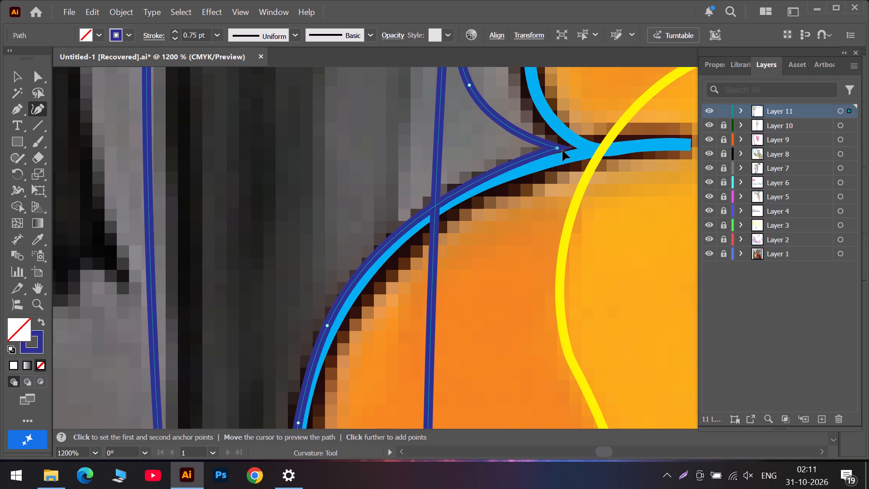
pyautogui.moveTo(563, 150); pyautogui.dragTo(583, 150)
pyautogui.moveTo(470, 193); pyautogui.dragTo(464, 193)
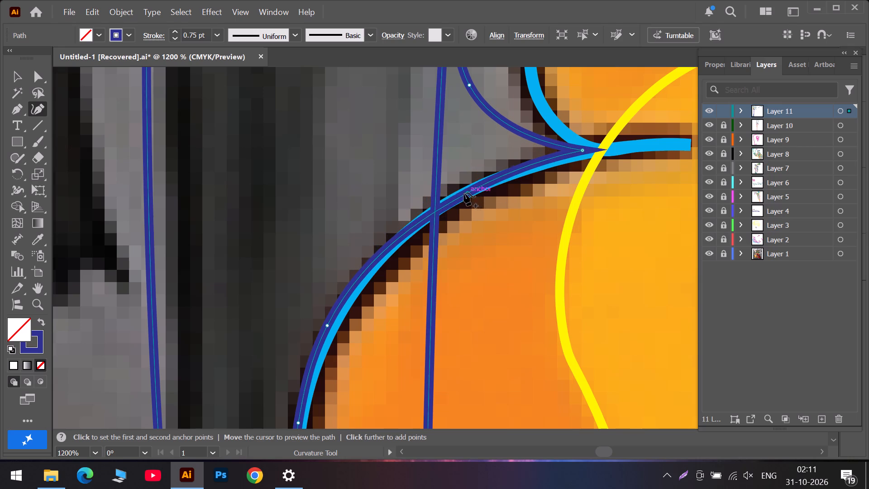
pyautogui.moveTo(464, 193); pyautogui.dragTo(457, 195)
# Slide the two anchors on the large lobe's upper-left curve along its outline to even out the path's fit.
pyautogui.moveTo(328, 324); pyautogui.dragTo(330, 330)
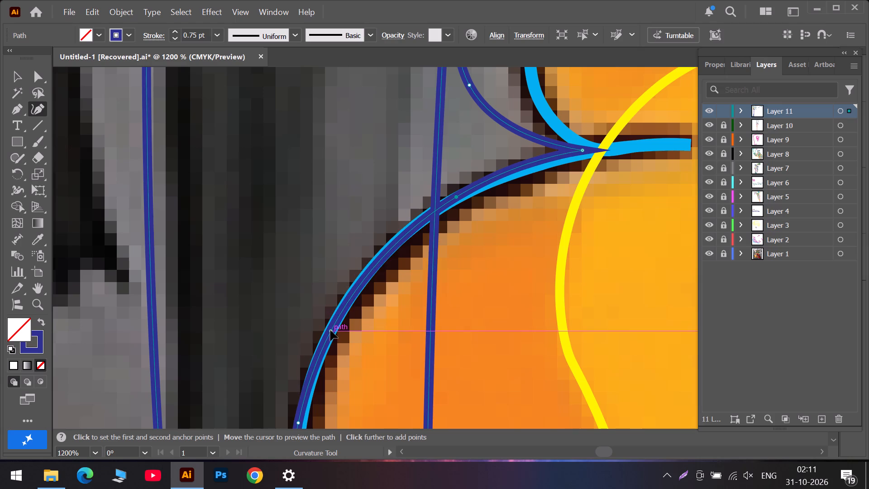
pyautogui.moveTo(330, 330); pyautogui.dragTo(344, 306)
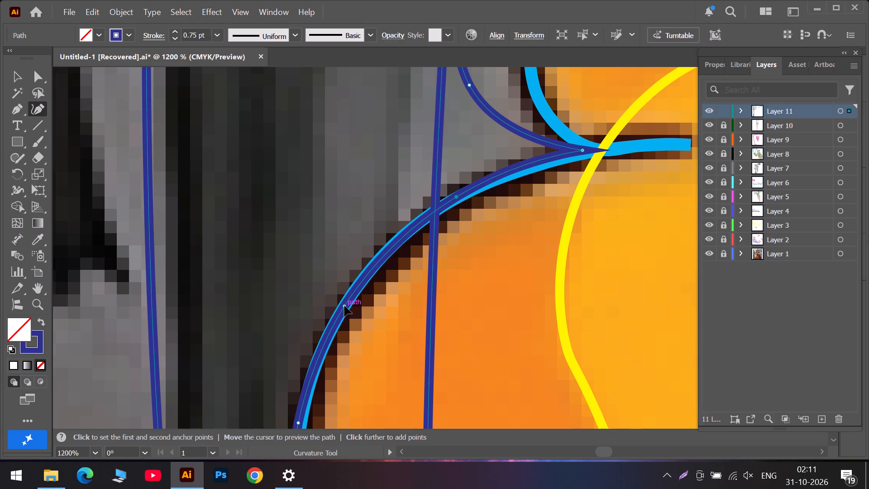
pyautogui.moveTo(344, 306); pyautogui.dragTo(346, 301)
pyautogui.moveTo(346, 301); pyautogui.dragTo(344, 304)
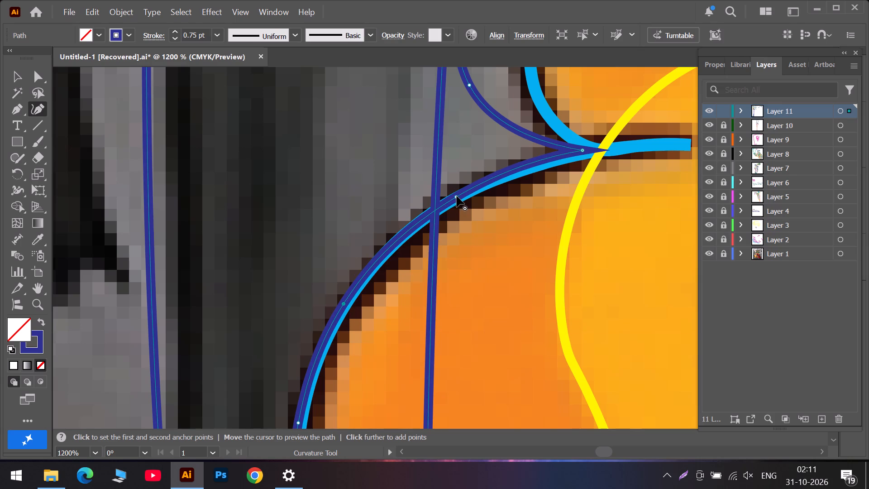
pyautogui.moveTo(457, 196); pyautogui.dragTo(434, 211)
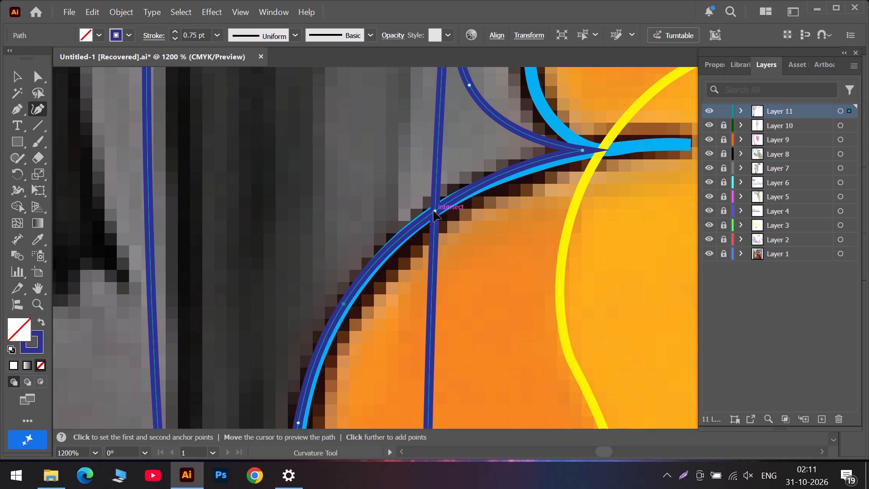
pyautogui.moveTo(434, 211); pyautogui.dragTo(429, 212)
pyautogui.scroll(-7, 396, 252)
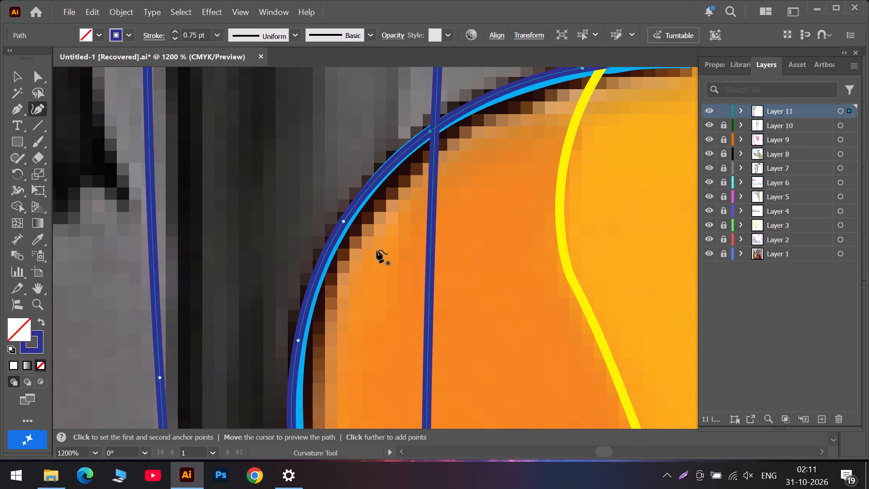
pyautogui.moveTo(429, 132); pyautogui.dragTo(425, 130)
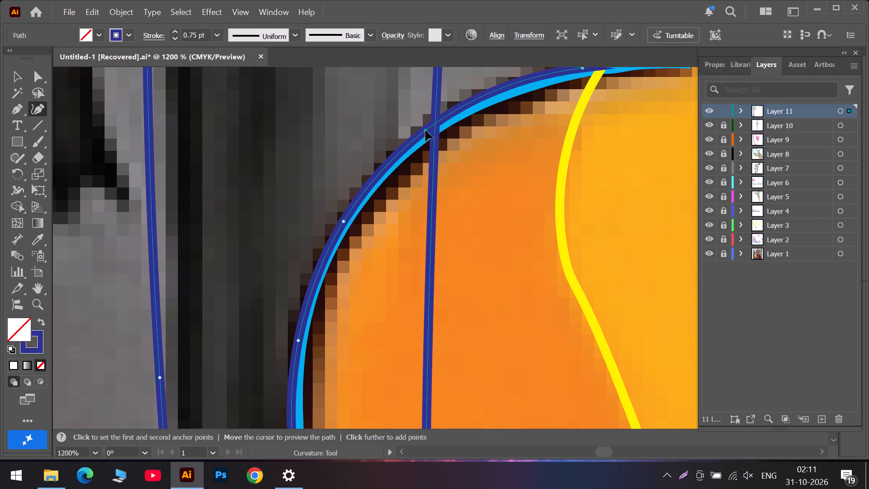
pyautogui.moveTo(425, 130); pyautogui.dragTo(422, 134)
pyautogui.scroll(-7, 363, 250)
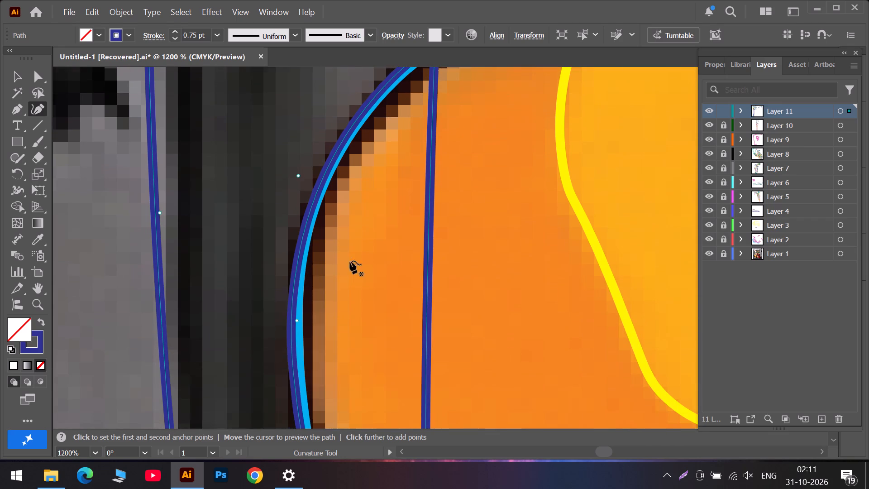
pyautogui.click(298, 401)
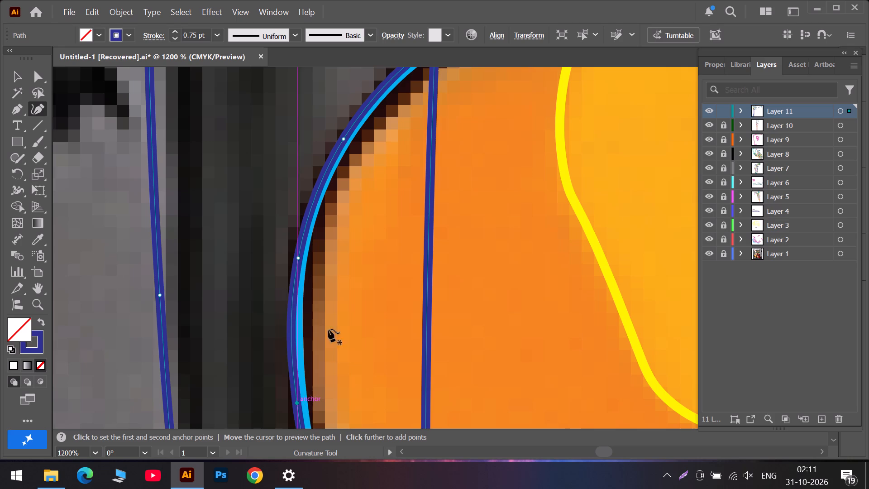
# Move the dark blue path's lower-left anchor on the small lobe onto the cloud outline just above the notch with the large lobe.
pyautogui.scroll(6, 356, 271)
pyautogui.scroll(6, 497, 212)
pyautogui.scroll(6, 547, 206)
pyautogui.scroll(6, 483, 175)
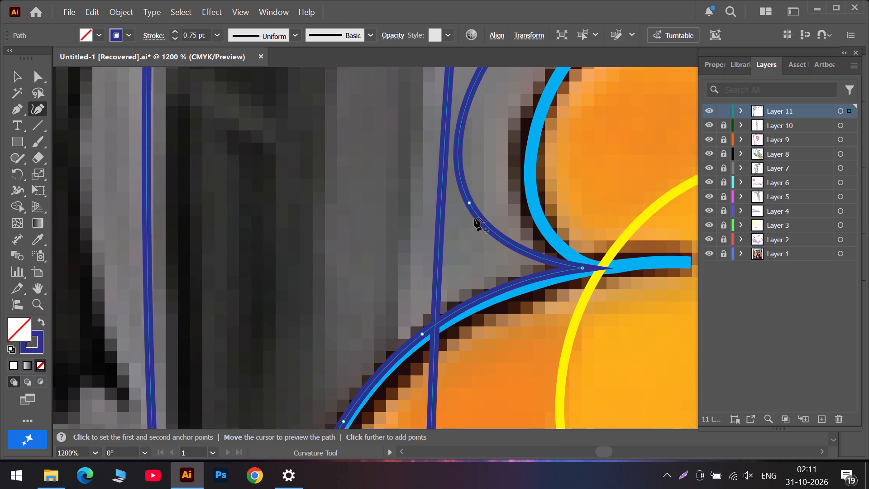
pyautogui.moveTo(471, 201); pyautogui.dragTo(529, 207)
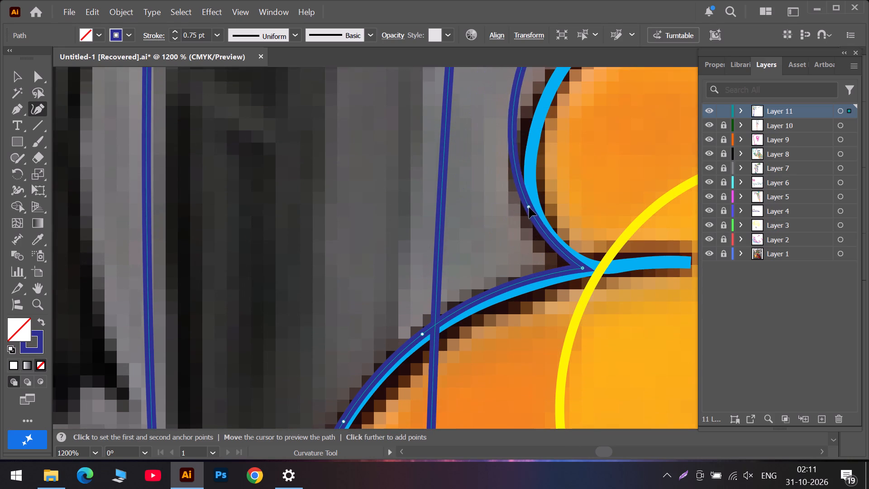
pyautogui.moveTo(529, 207); pyautogui.dragTo(544, 234)
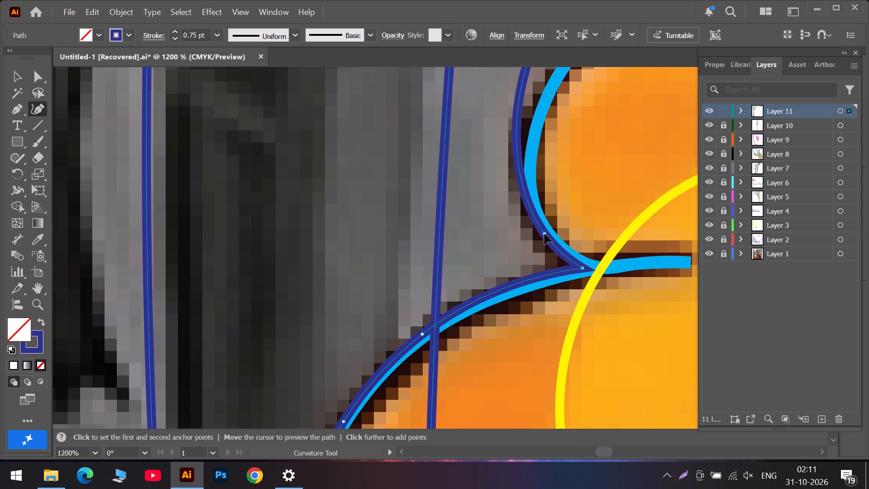
pyautogui.moveTo(544, 234); pyautogui.dragTo(546, 235)
# Move the anchor floating above the small lobe onto its upper-left outline and slide it down along the curve until the path fits.
pyautogui.scroll(6, 530, 170)
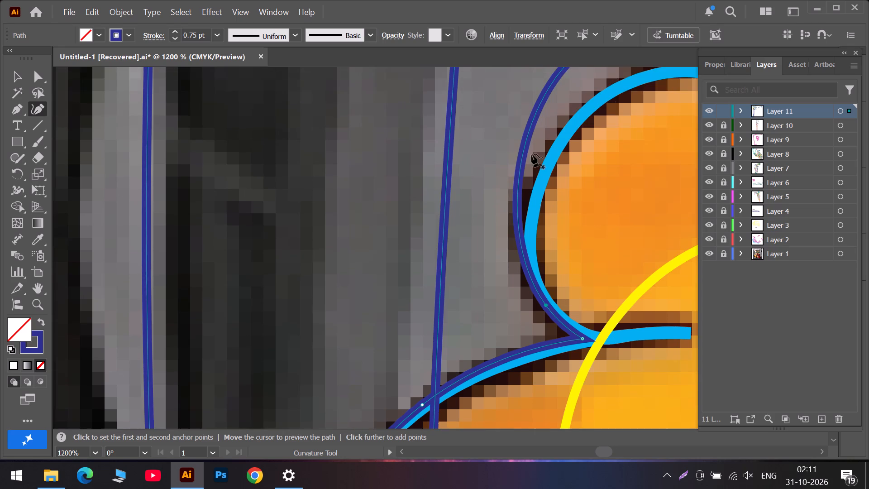
pyautogui.scroll(5, 563, 125)
pyautogui.moveTo(617, 89); pyautogui.dragTo(617, 91)
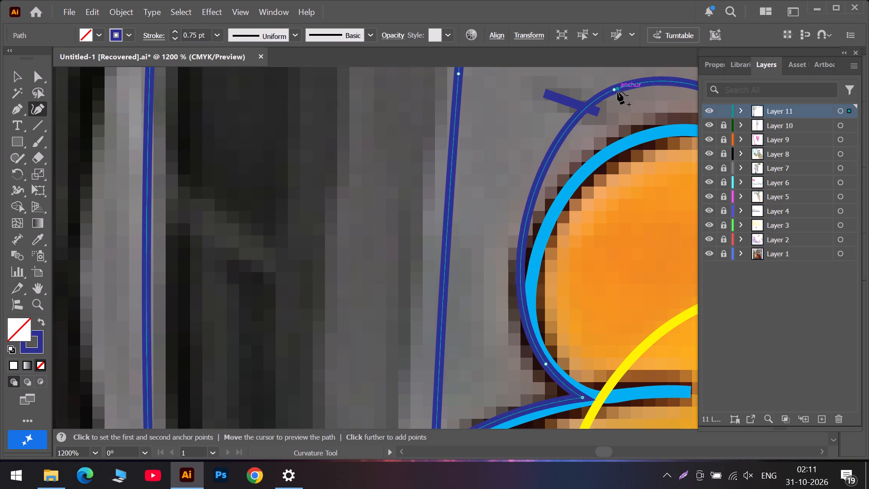
pyautogui.moveTo(617, 91); pyautogui.dragTo(624, 132)
pyautogui.hotkey('ctrl', 'z')
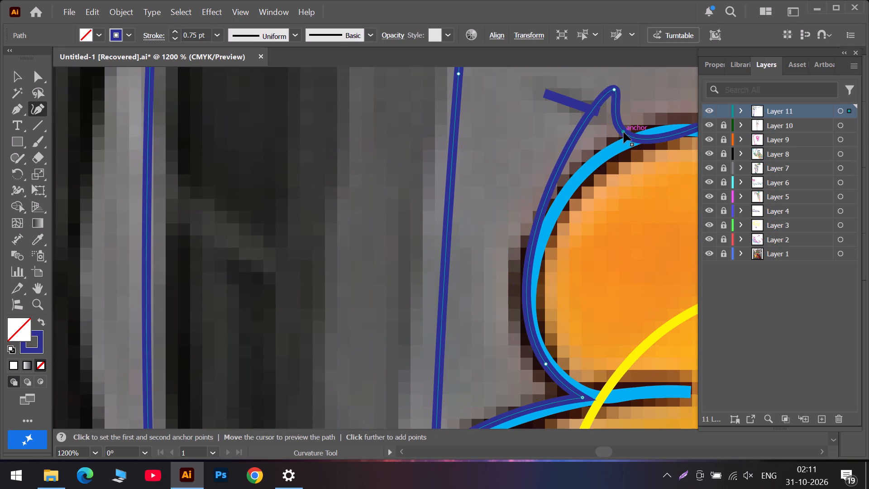
pyautogui.moveTo(613, 89); pyautogui.dragTo(628, 130)
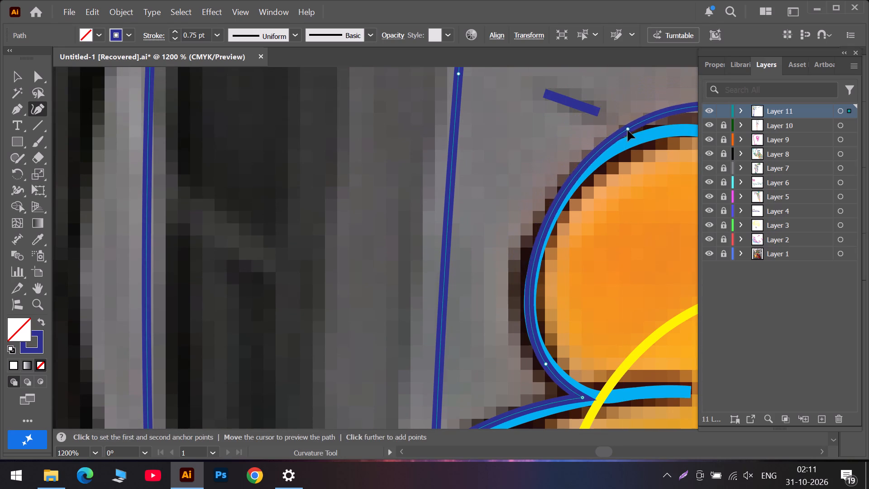
pyautogui.moveTo(628, 130); pyautogui.dragTo(558, 204)
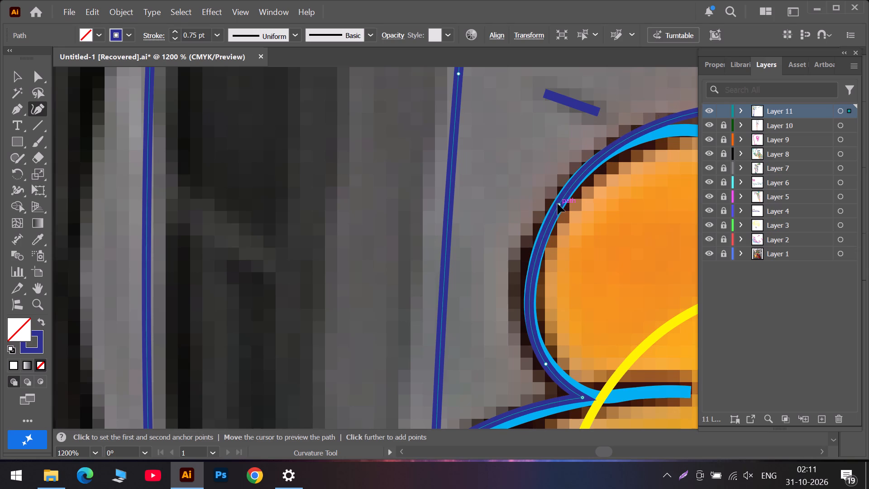
pyautogui.moveTo(558, 204); pyautogui.dragTo(553, 209)
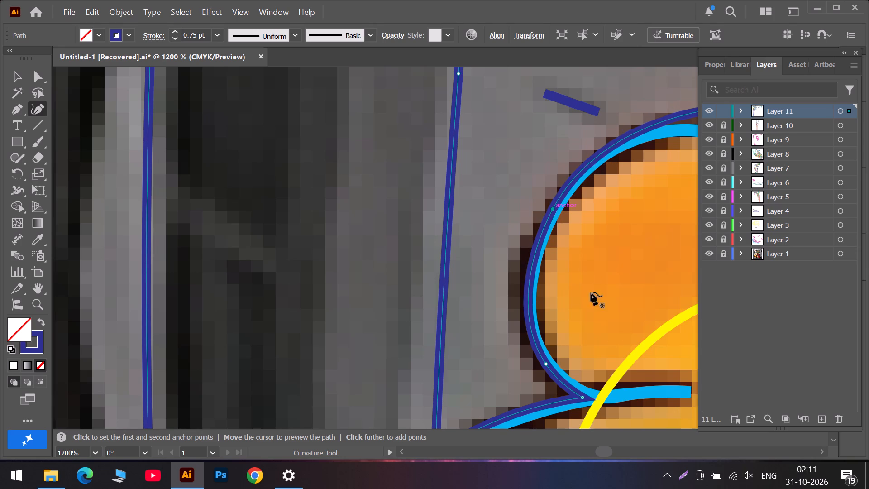
# Move the path's corner into the notch between the small lobe and the narrow pale tip, and add an anchor atop the lobe's curve.
pyautogui.moveTo(622, 454); pyautogui.dragTo(617, 445)
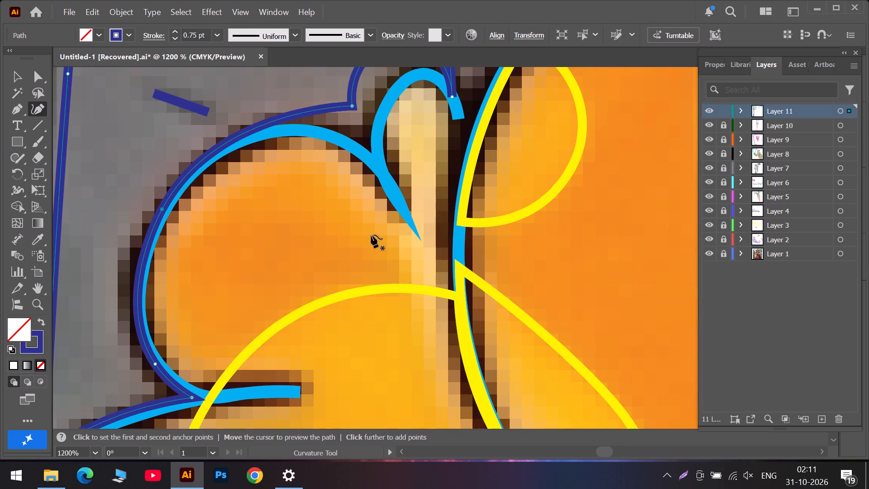
pyautogui.scroll(6, 339, 183)
pyautogui.moveTo(350, 177); pyautogui.dragTo(366, 220)
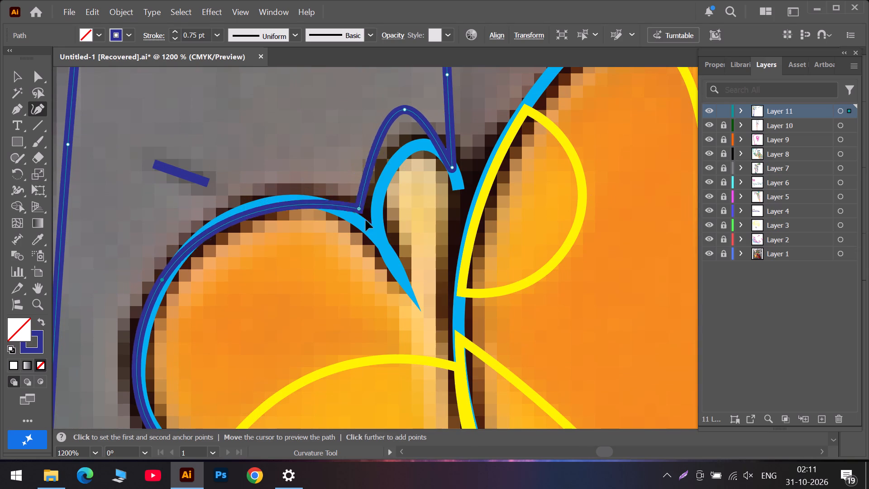
pyautogui.moveTo(366, 220); pyautogui.dragTo(375, 228)
pyautogui.moveTo(288, 215); pyautogui.dragTo(270, 201)
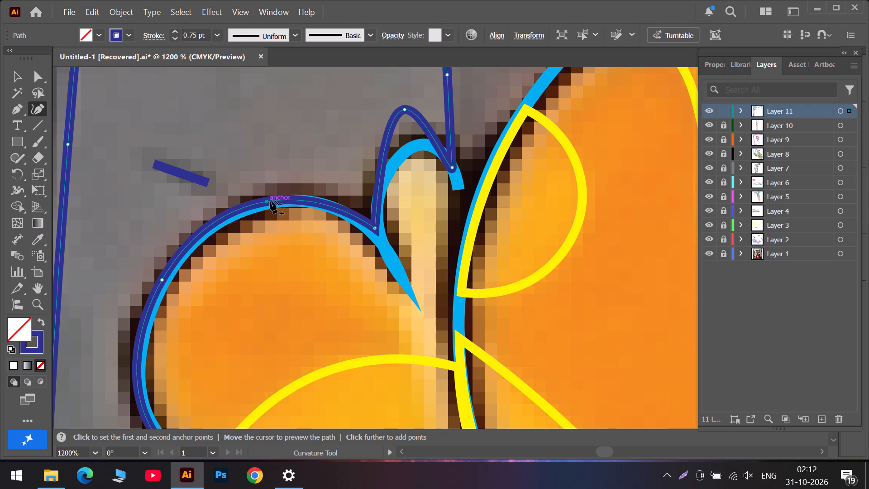
pyautogui.moveTo(270, 201); pyautogui.dragTo(304, 197)
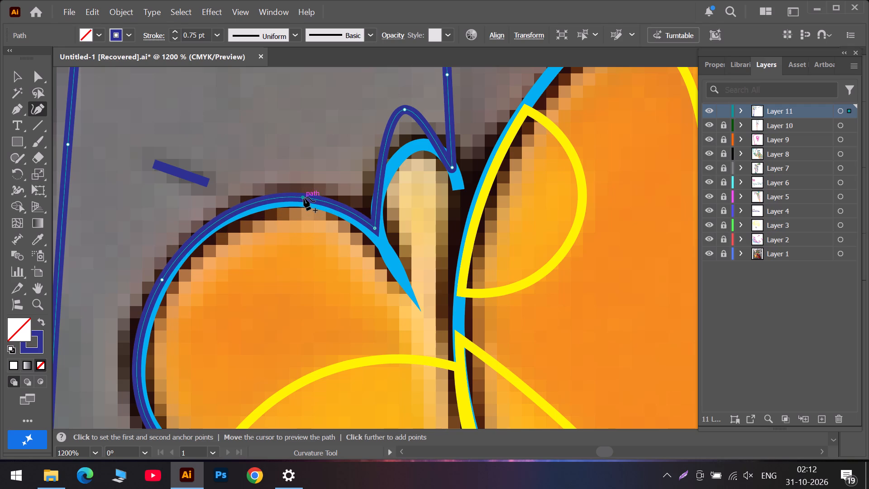
pyautogui.moveTo(304, 197); pyautogui.dragTo(305, 202)
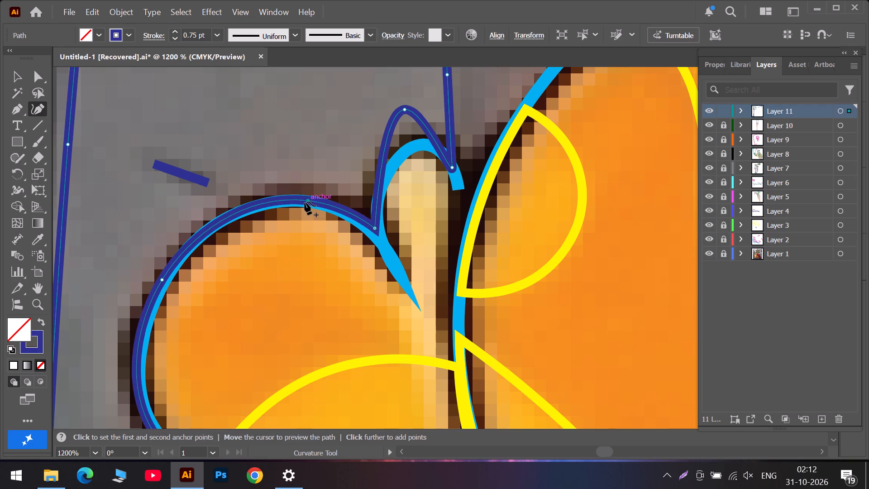
pyautogui.moveTo(305, 202); pyautogui.dragTo(292, 199)
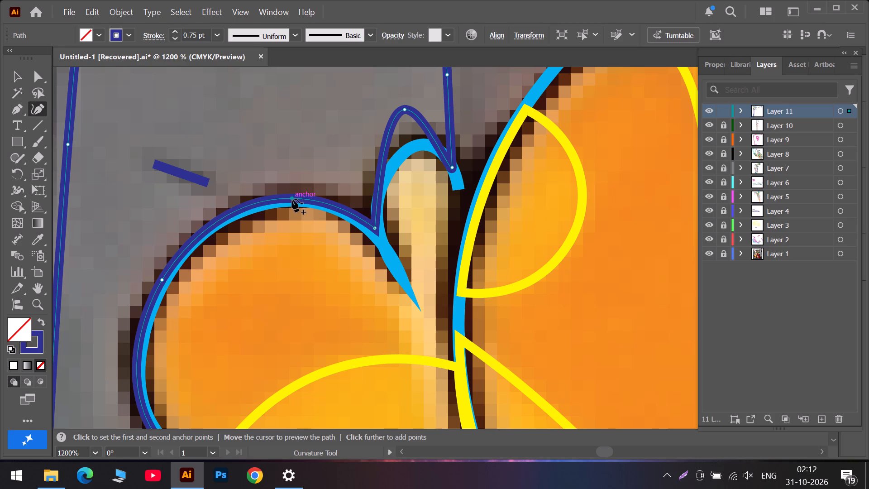
pyautogui.moveTo(292, 199); pyautogui.dragTo(292, 200)
# Fit the path around the narrow pale tip with anchors on its top and upper-left curve and a corner at its right end.
pyautogui.scroll(6, 385, 186)
pyautogui.moveTo(403, 178); pyautogui.dragTo(405, 206)
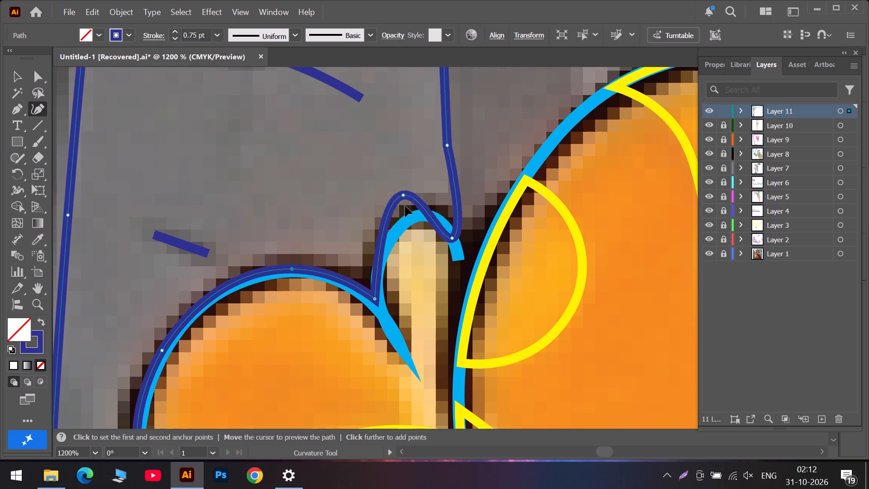
pyautogui.moveTo(405, 206); pyautogui.dragTo(396, 236)
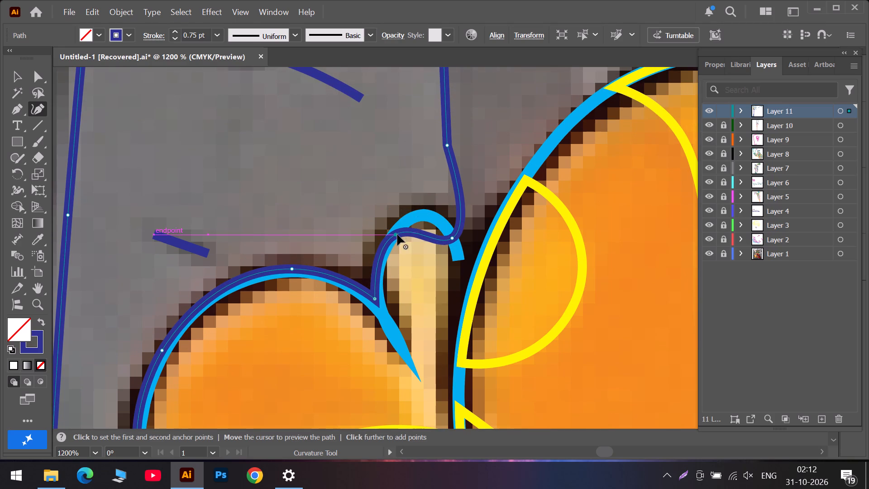
pyautogui.doubleClick(452, 238)
pyautogui.moveTo(452, 238); pyautogui.dragTo(456, 251)
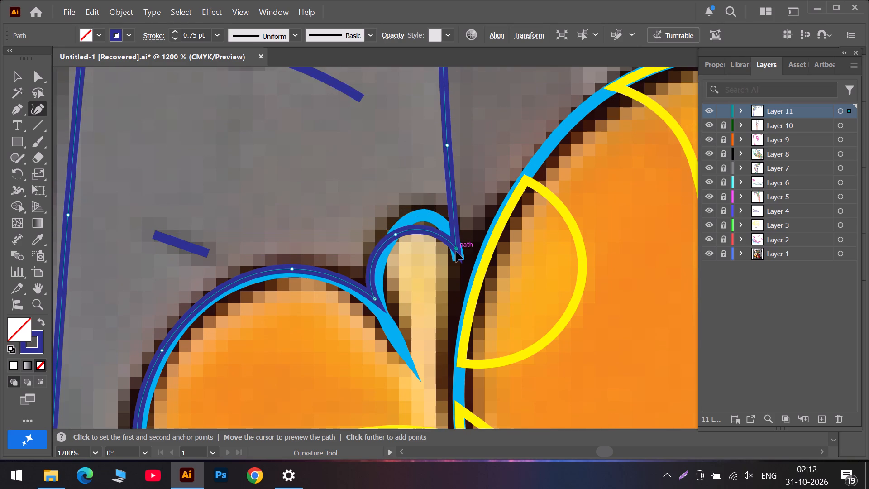
pyautogui.moveTo(456, 251); pyautogui.dragTo(465, 255)
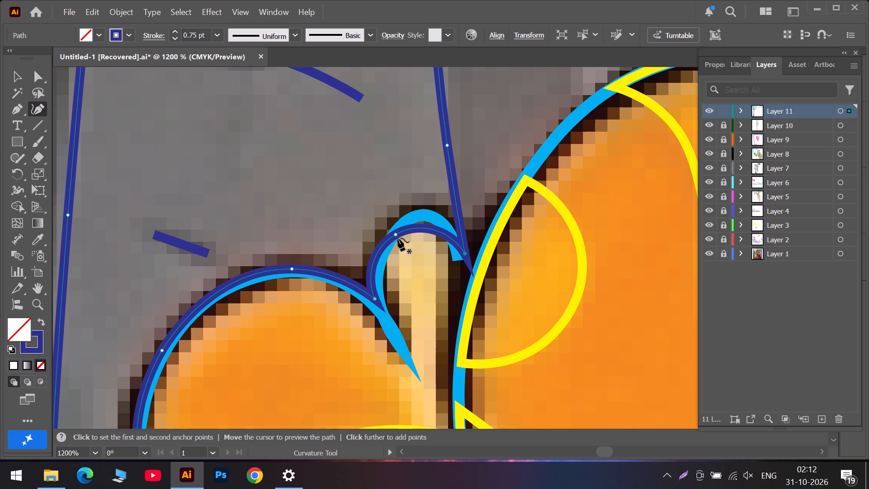
pyautogui.moveTo(397, 235); pyautogui.dragTo(426, 212)
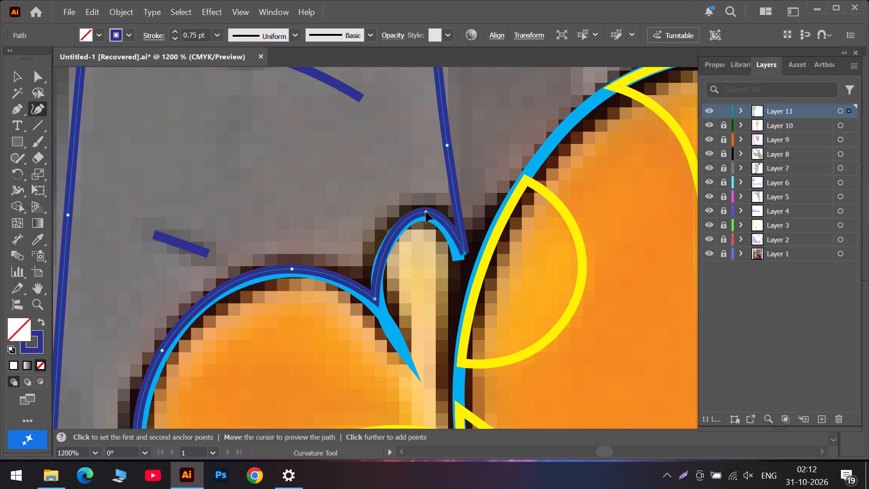
pyautogui.moveTo(426, 212); pyautogui.dragTo(425, 213)
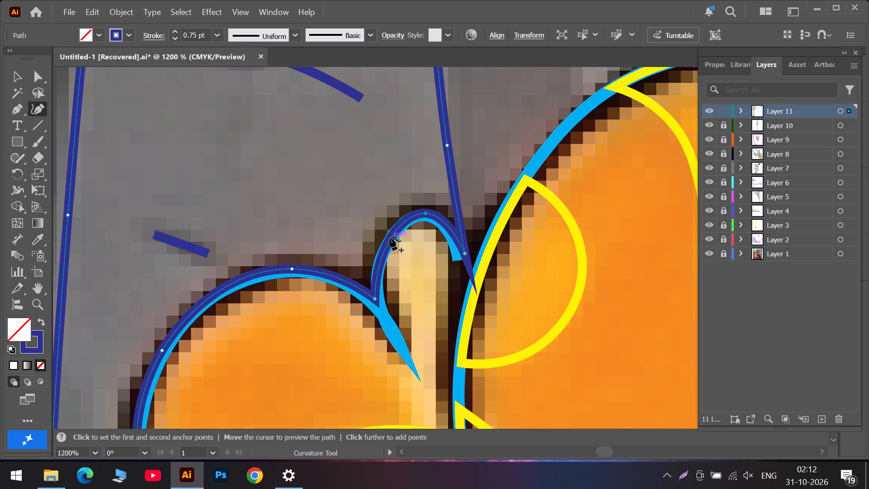
pyautogui.moveTo(390, 238); pyautogui.dragTo(385, 244)
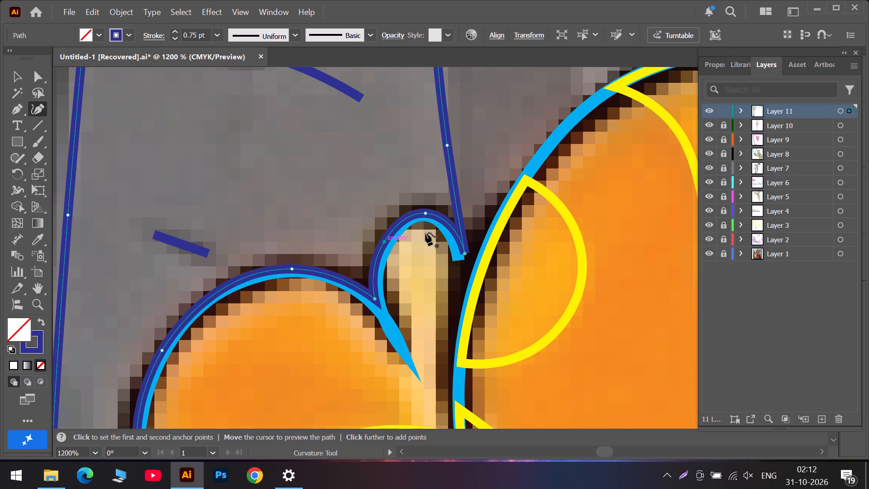
pyautogui.moveTo(465, 252); pyautogui.dragTo(459, 260)
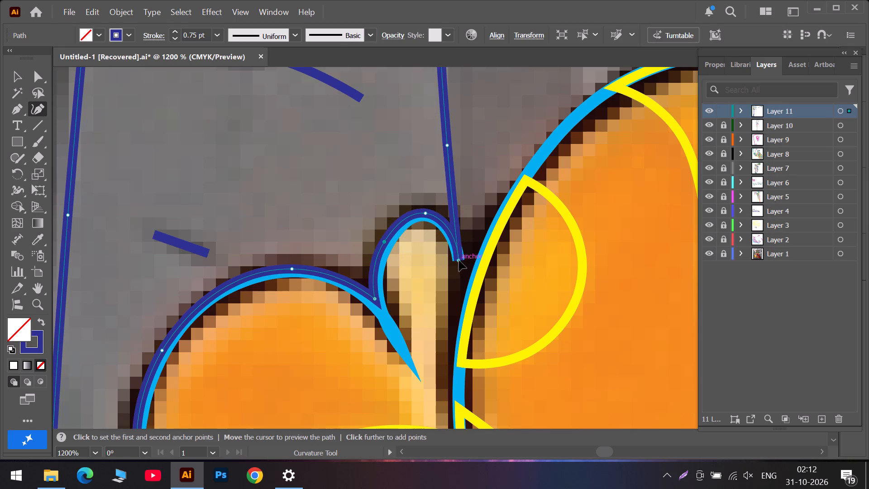
pyautogui.moveTo(459, 260); pyautogui.dragTo(458, 260)
# Move the anchor above the narrow tip down to the gap beside the neighbouring large orange lobe and convert it to a corner.
pyautogui.scroll(5, 459, 192)
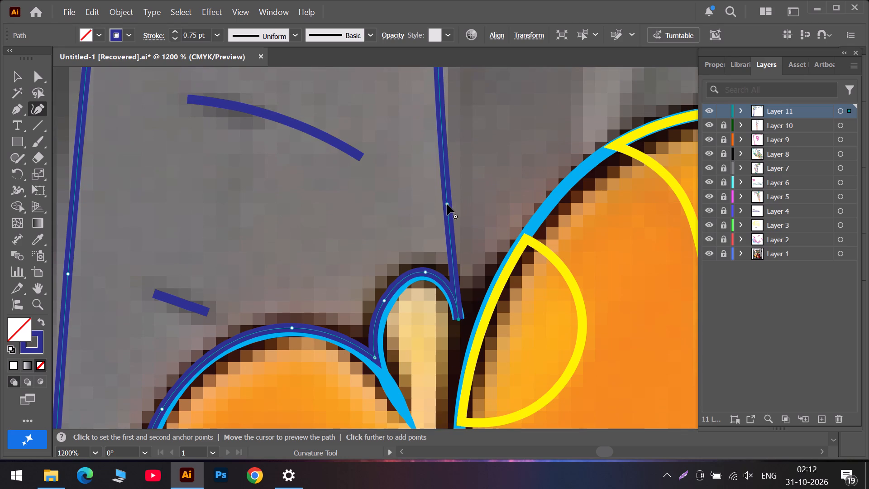
pyautogui.moveTo(447, 204); pyautogui.dragTo(456, 216)
pyautogui.keyDown('alt'); pyautogui.scroll(-5, 456, 217); pyautogui.keyUp('alt')
pyautogui.scroll(2, 453, 216)
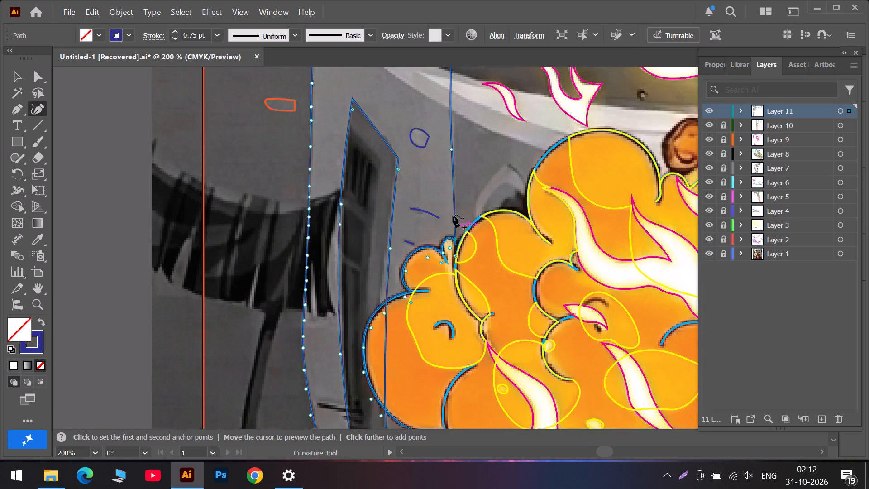
pyautogui.scroll(10, 453, 215)
pyautogui.scroll(-6, 453, 284)
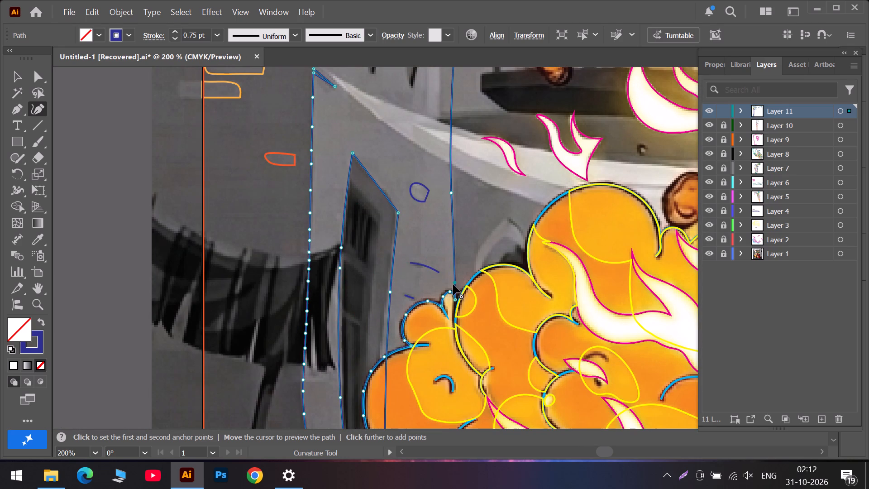
pyautogui.keyDown('alt'); pyautogui.scroll(3, 461, 282); pyautogui.keyUp('alt')
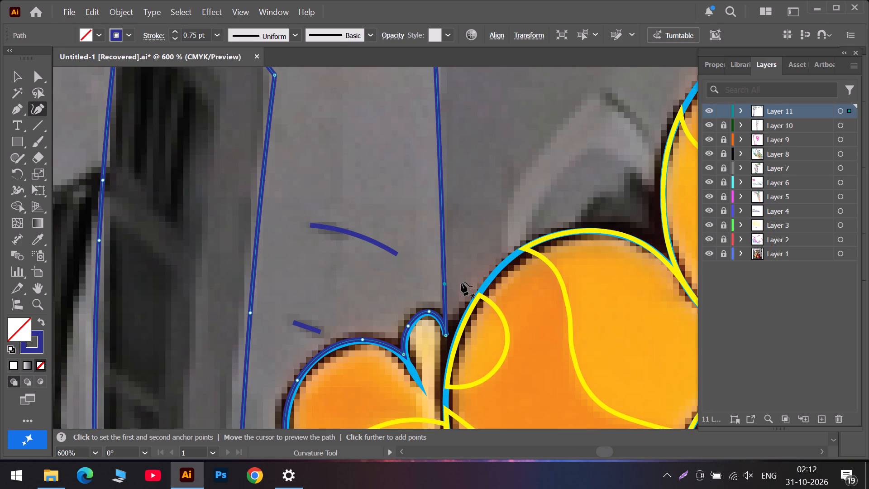
pyautogui.moveTo(445, 283); pyautogui.dragTo(450, 292)
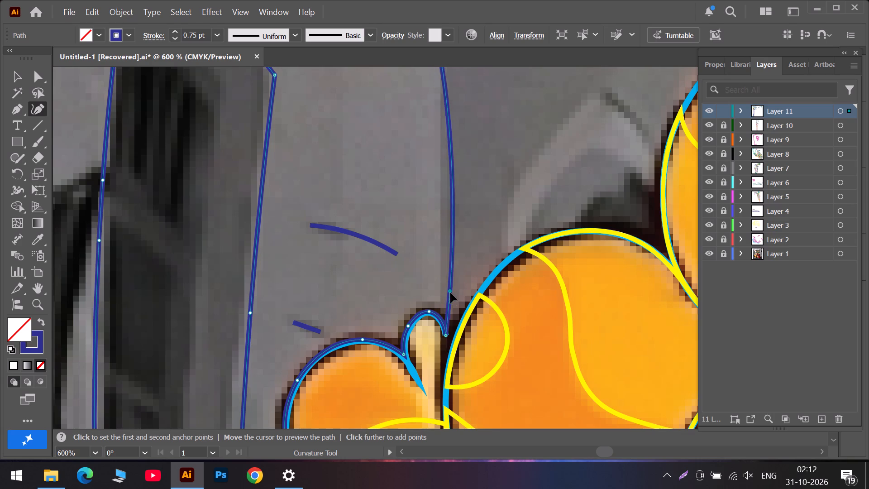
pyautogui.moveTo(450, 292); pyautogui.dragTo(455, 301)
pyautogui.doubleClick(456, 302)
pyautogui.moveTo(456, 302); pyautogui.dragTo(463, 330)
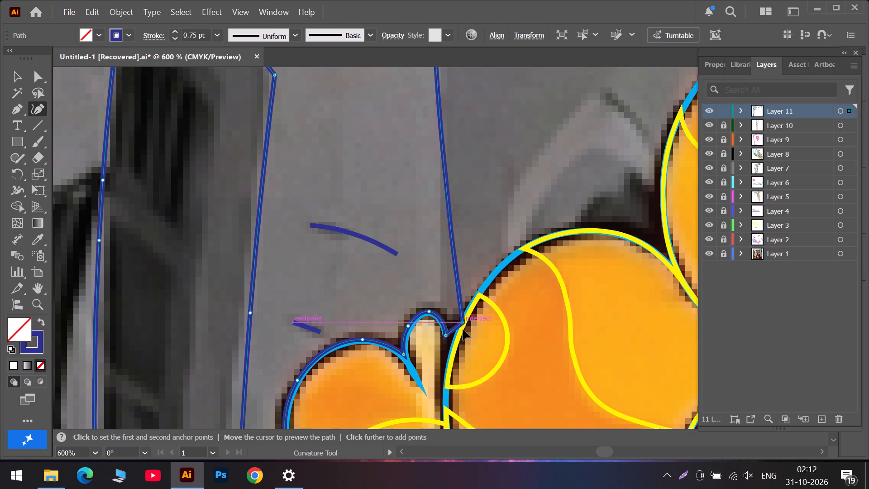
pyautogui.moveTo(463, 330); pyautogui.dragTo(460, 336)
# Adjust the anchor on the path's near-vertical edge above the cloud, below the pale diagonal band.
pyautogui.keyDown('alt'); pyautogui.scroll(-4, 448, 264); pyautogui.keyUp('alt')
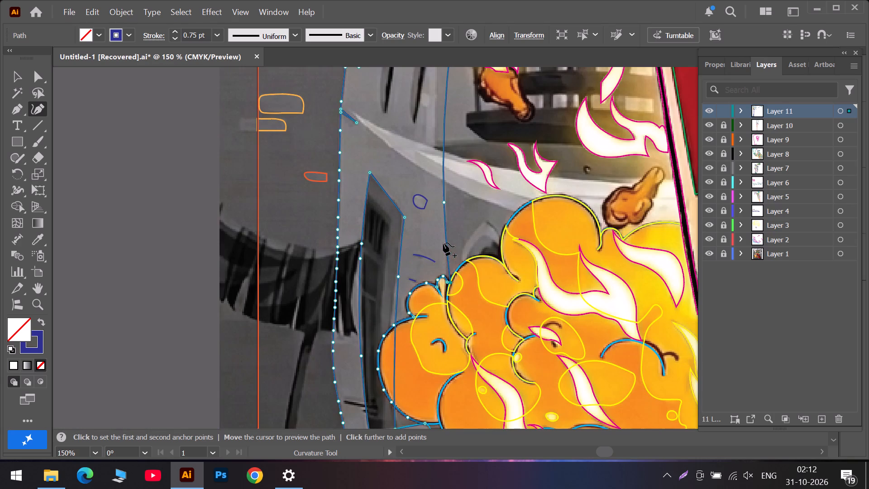
pyautogui.scroll(3, 443, 240)
pyautogui.click(444, 235)
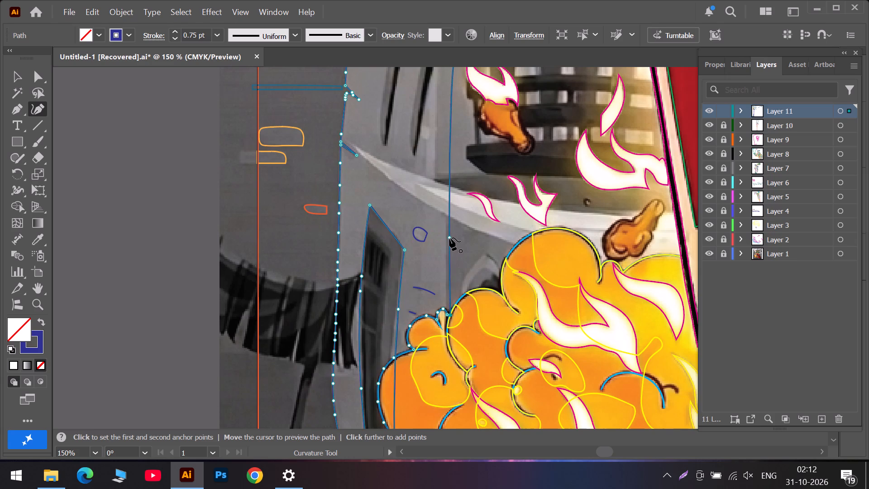
# Examine the path's right edge from the cloud up past the dark tower to the top of the wall.
pyautogui.scroll(5, 448, 229)
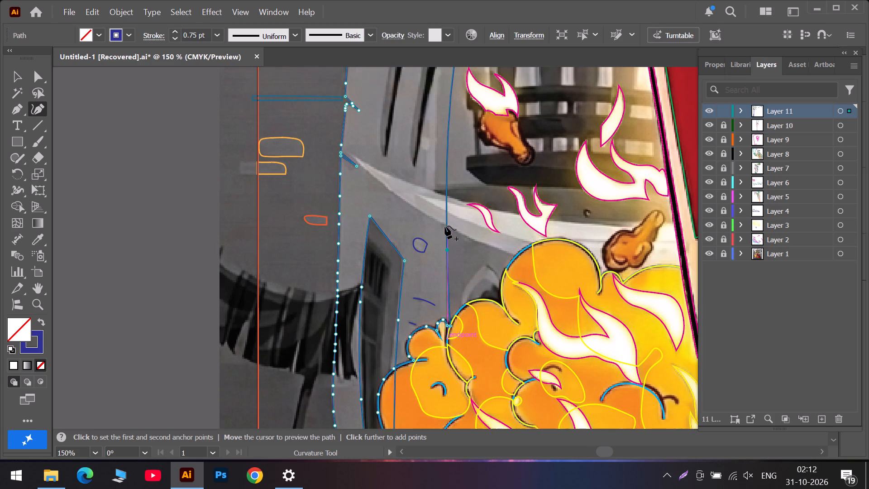
pyautogui.scroll(8, 445, 226)
pyautogui.scroll(20, 476, 164)
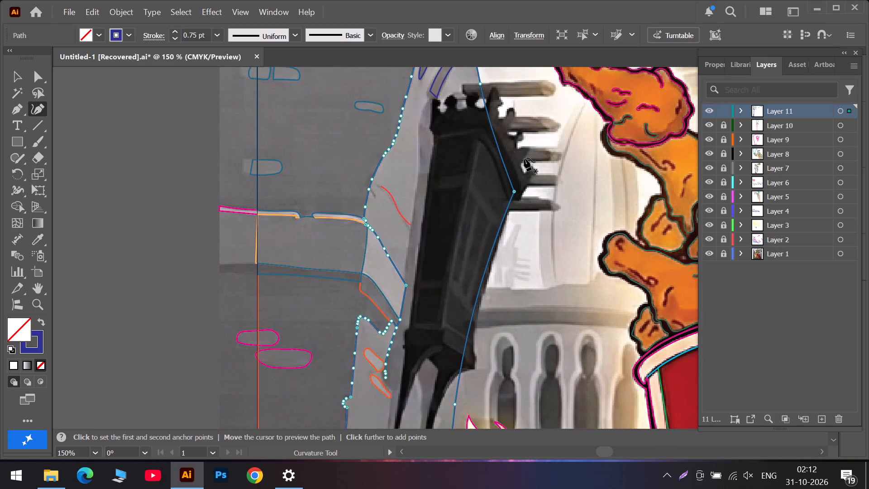
pyautogui.scroll(17, 525, 163)
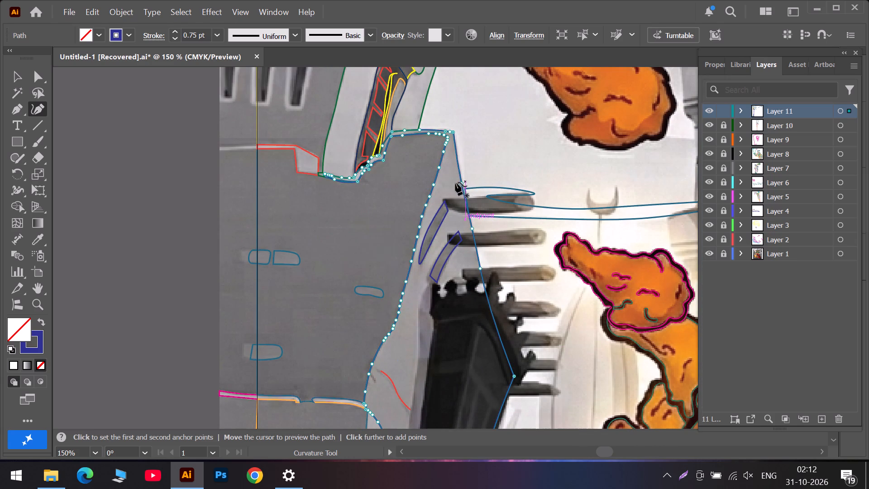
pyautogui.keyDown('alt'); pyautogui.scroll(-2, 447, 186); pyautogui.keyUp('alt')
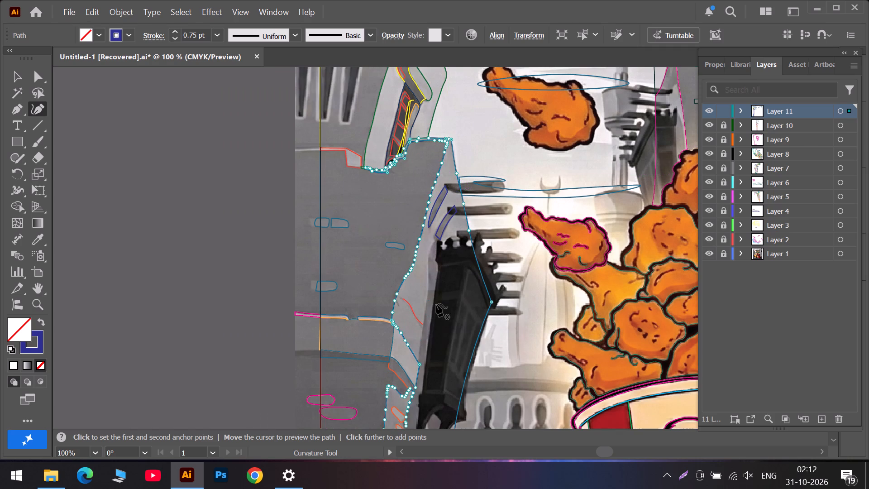
# Start a new curved path on Layer 11 around the dark tower's left leg, down to its tip and up to the arch top between the legs.
pyautogui.scroll(4, 433, 304)
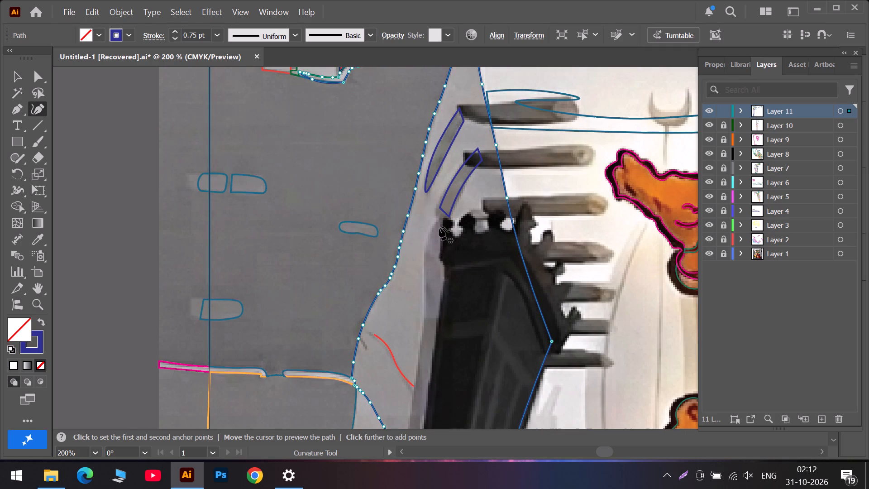
pyautogui.scroll(-8, 437, 259)
pyautogui.scroll(-16, 426, 295)
pyautogui.scroll(-7, 380, 318)
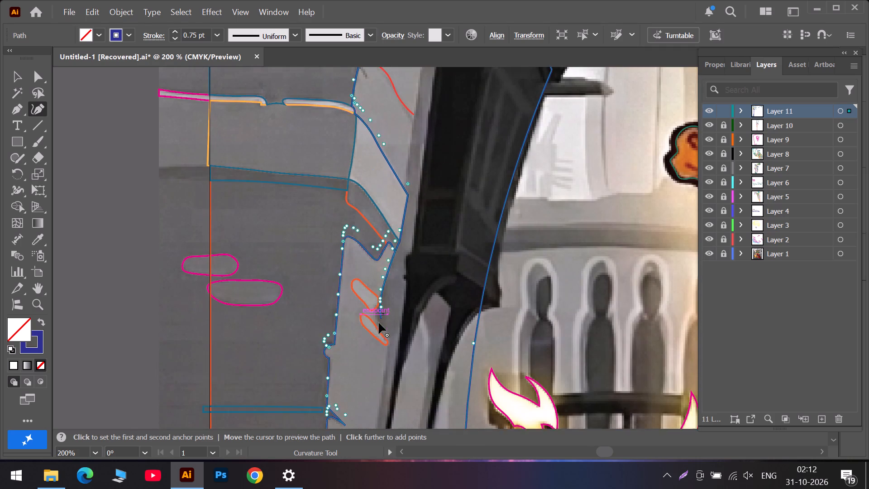
pyautogui.scroll(-8, 378, 315)
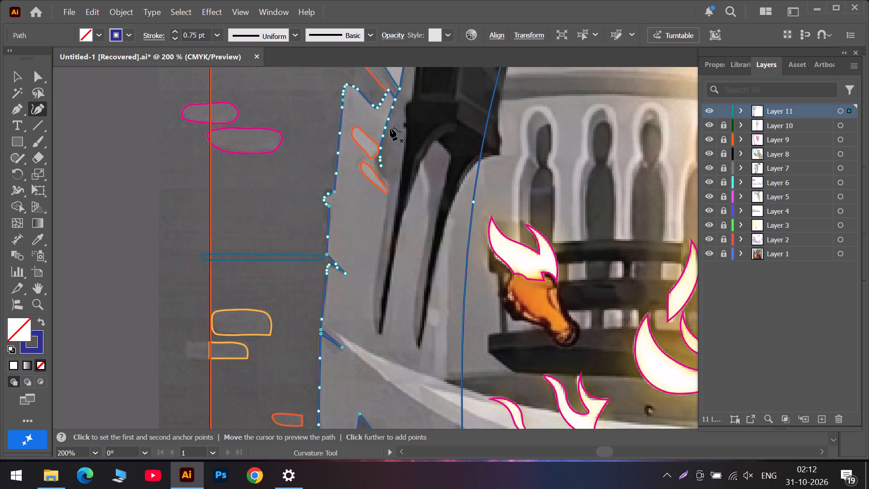
pyautogui.scroll(-6, 380, 195)
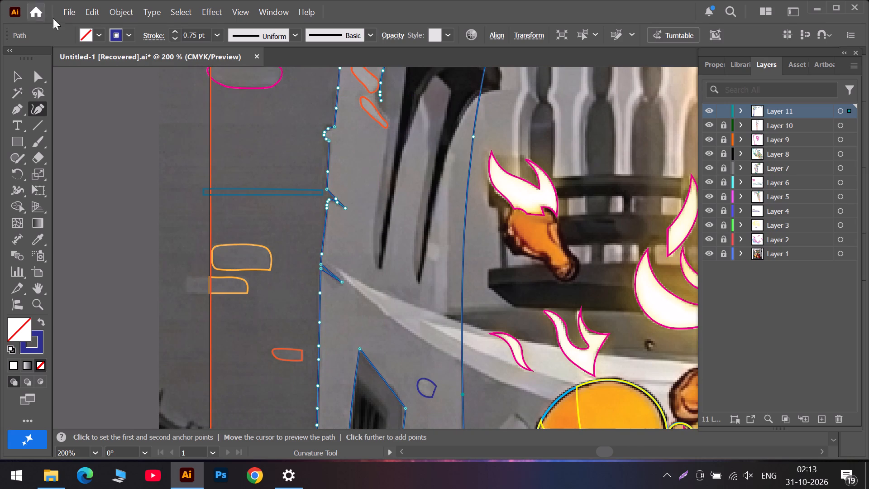
pyautogui.click(386, 143)
pyautogui.click(378, 198)
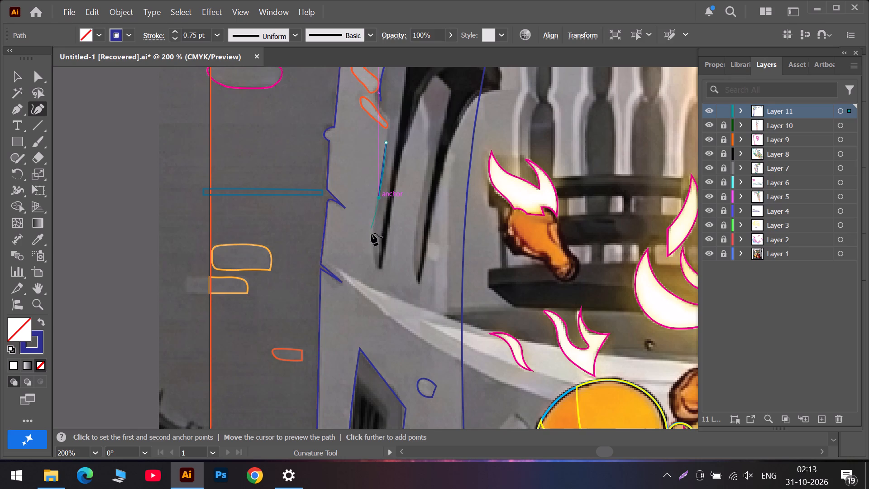
pyautogui.click(375, 249)
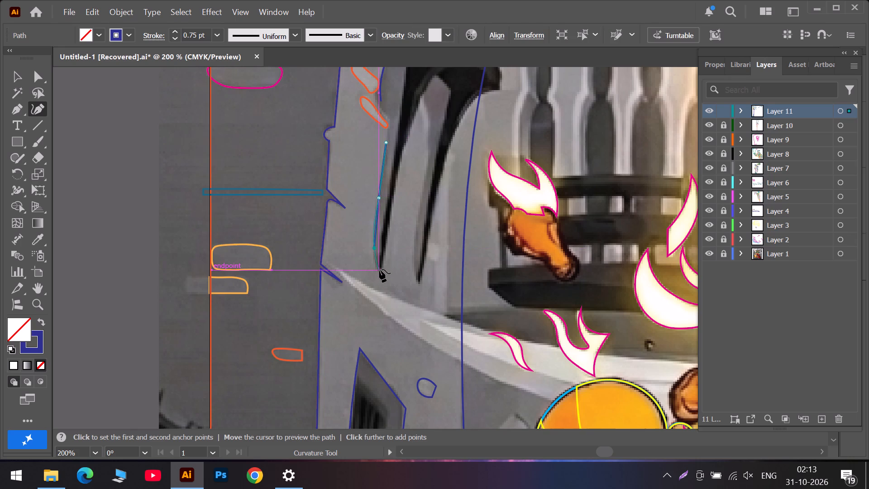
pyautogui.click(379, 269)
pyautogui.click(392, 199)
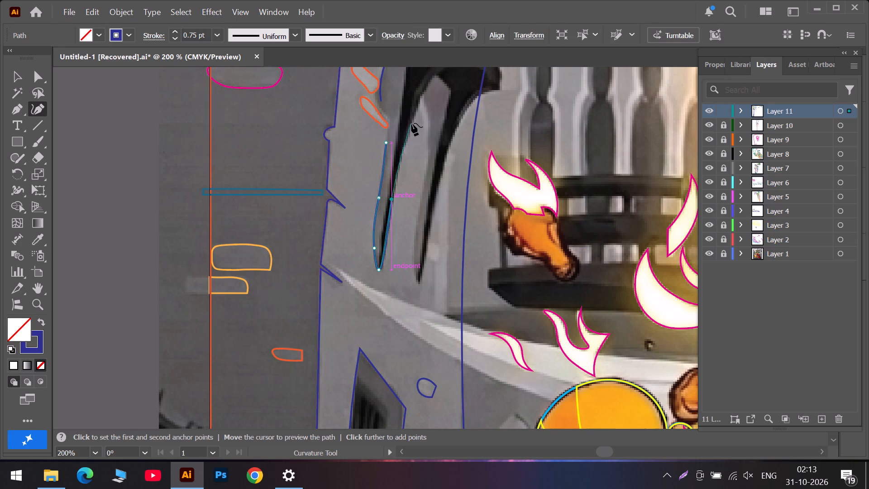
pyautogui.click(411, 123)
pyautogui.click(421, 94)
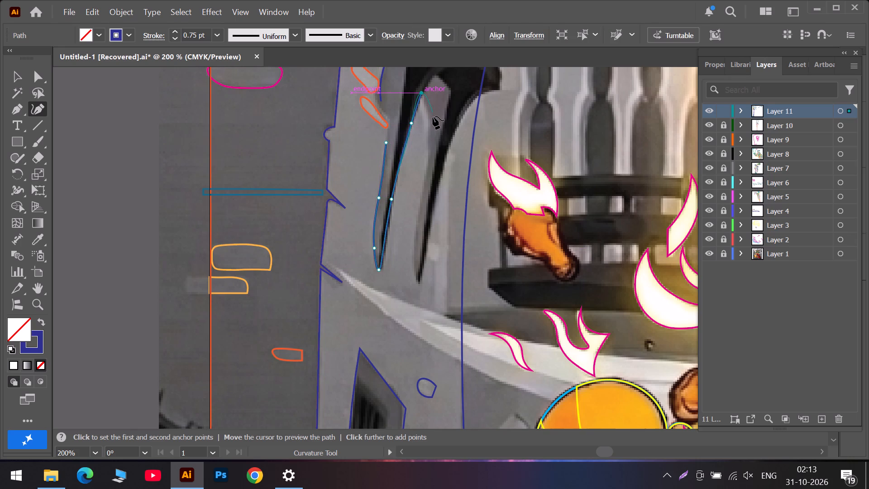
# Continue the path around the tower's right leg, refining its pointed tip, and end with a corner anchor where the leg meets the tower base.
pyautogui.click(431, 120)
pyautogui.click(430, 138)
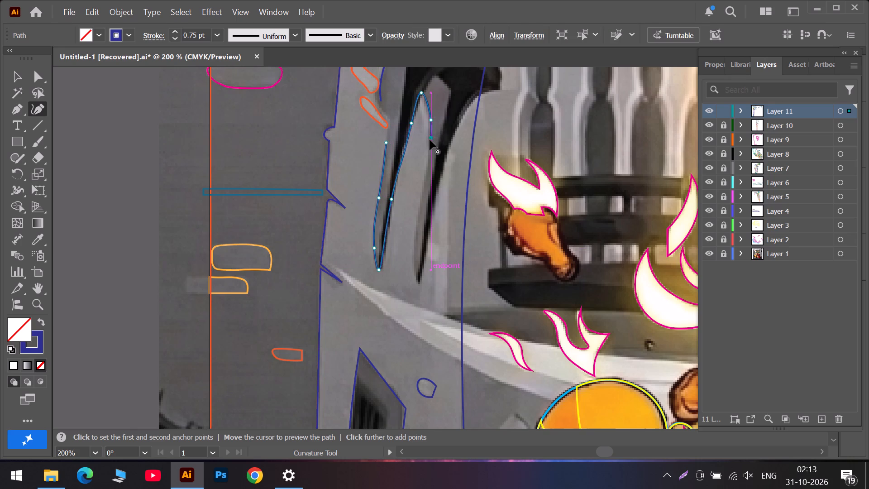
pyautogui.click(431, 155)
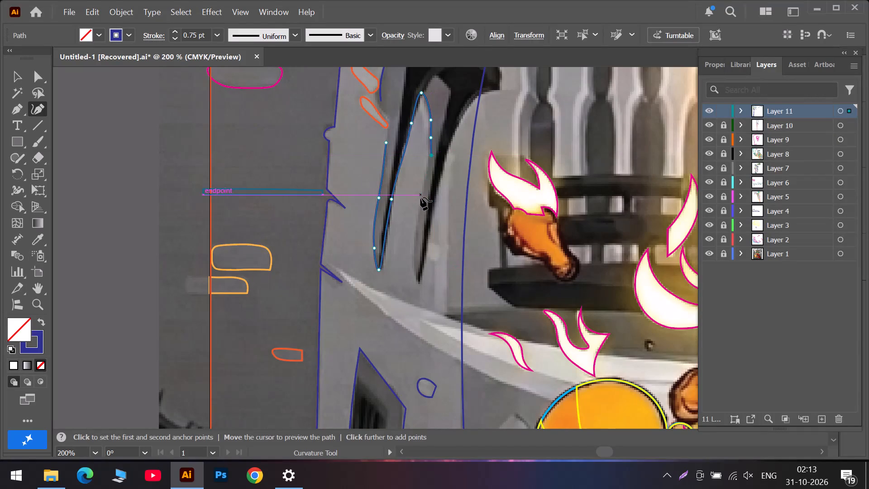
pyautogui.click(420, 198)
pyautogui.click(415, 263)
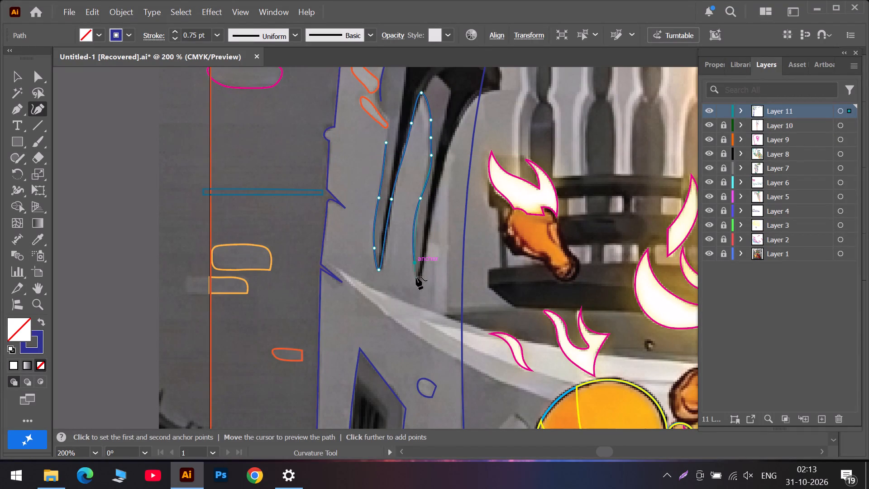
pyautogui.click(418, 288)
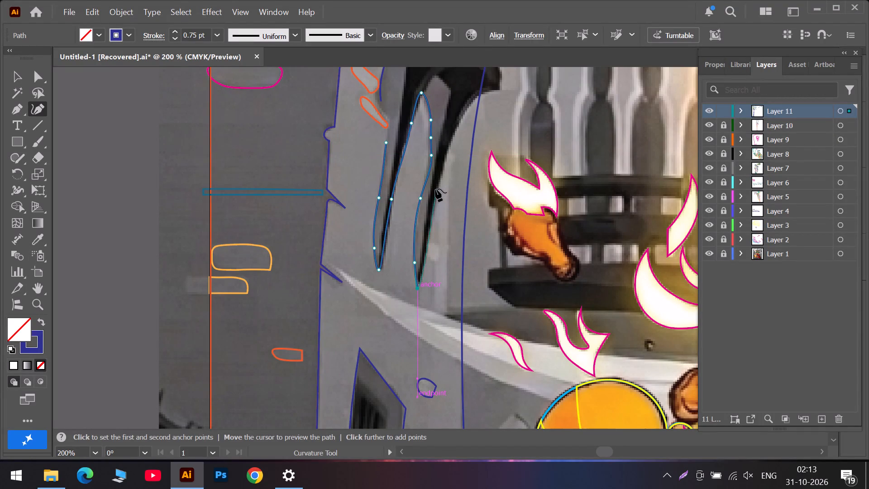
pyautogui.click(435, 189)
pyautogui.moveTo(418, 289); pyautogui.dragTo(421, 283)
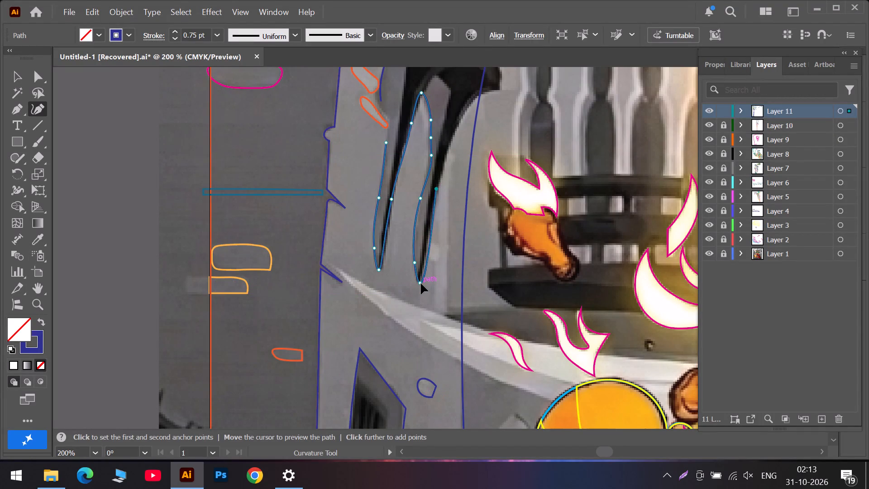
pyautogui.moveTo(421, 283); pyautogui.dragTo(421, 283)
pyautogui.moveTo(428, 257); pyautogui.dragTo(424, 258)
pyautogui.click(457, 125)
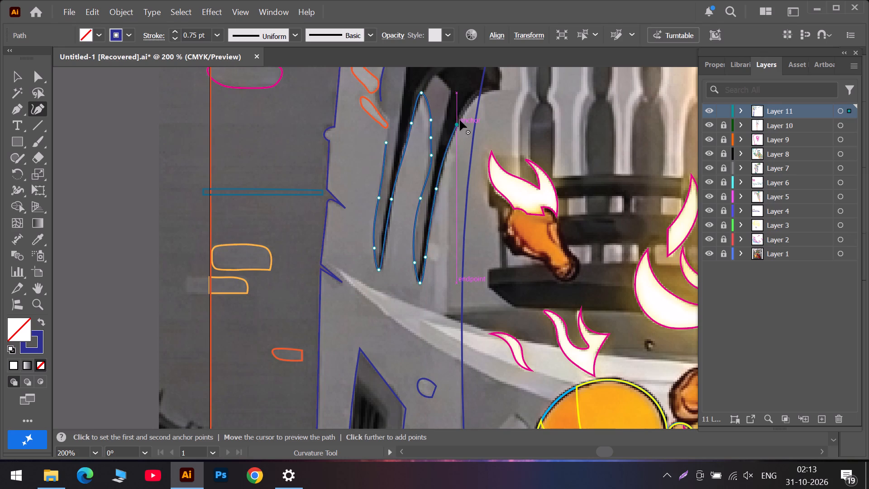
pyautogui.scroll(6, 463, 117)
pyautogui.doubleClick(475, 162)
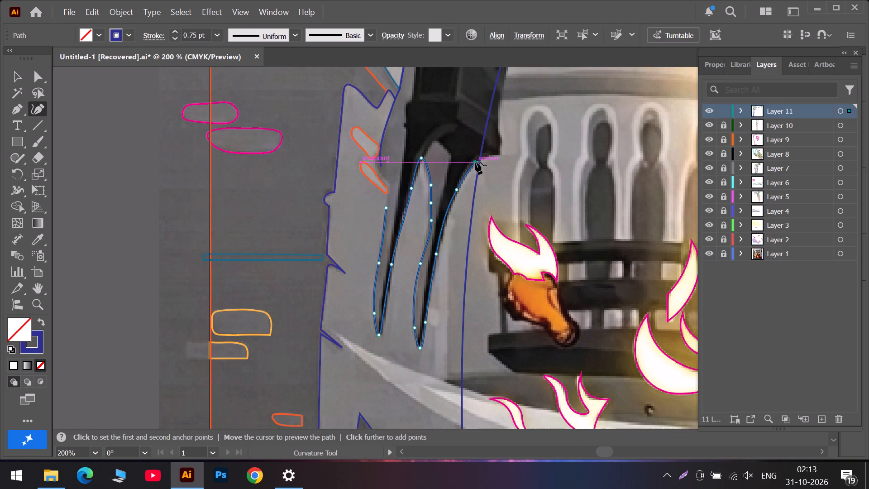
# Extend the path up the dark tower's right side to below its crown, adjusting the upper bend and pulling the lower side inward.
pyautogui.scroll(12, 473, 132)
pyautogui.scroll(11, 502, 109)
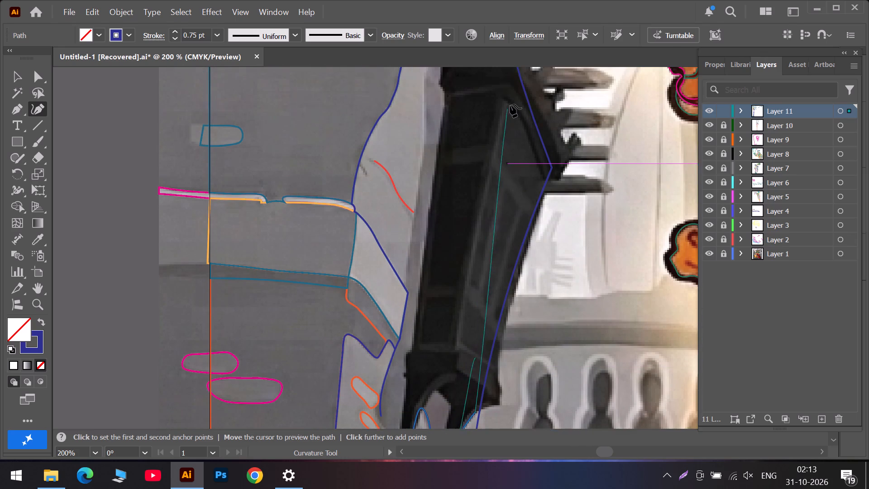
pyautogui.scroll(1, 510, 105)
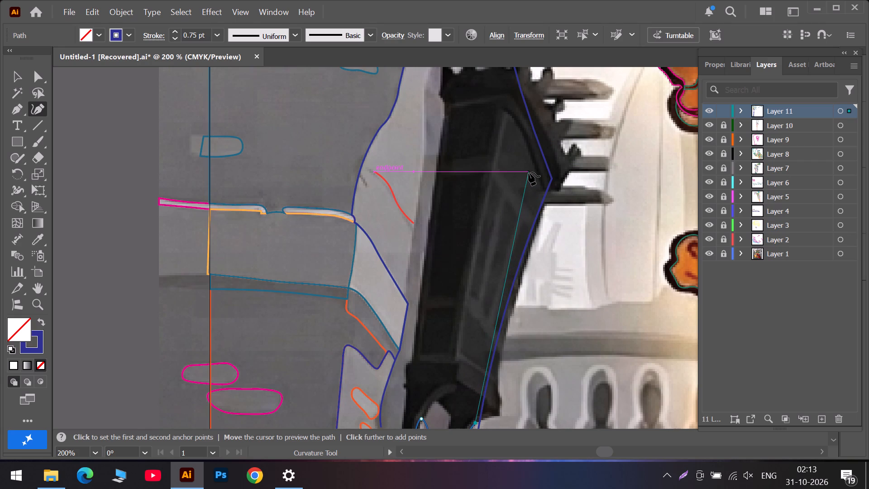
pyautogui.click(529, 173)
pyautogui.scroll(10, 460, 126)
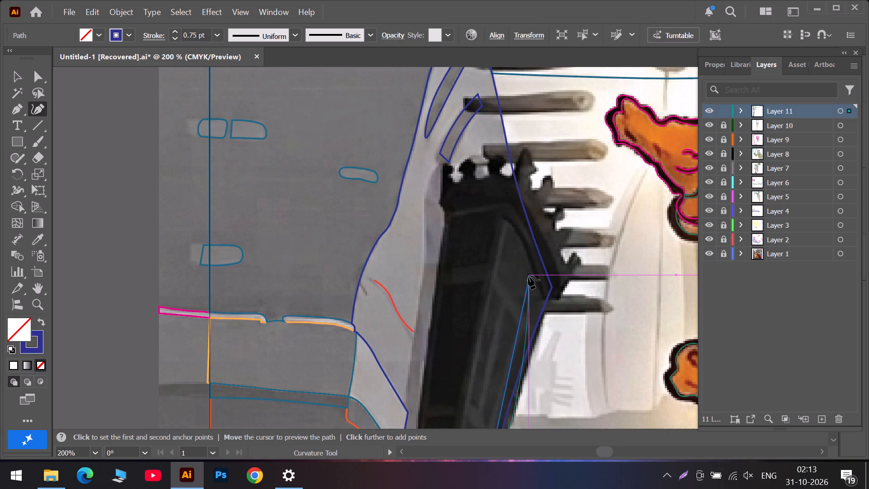
pyautogui.click(524, 304)
pyautogui.click(523, 254)
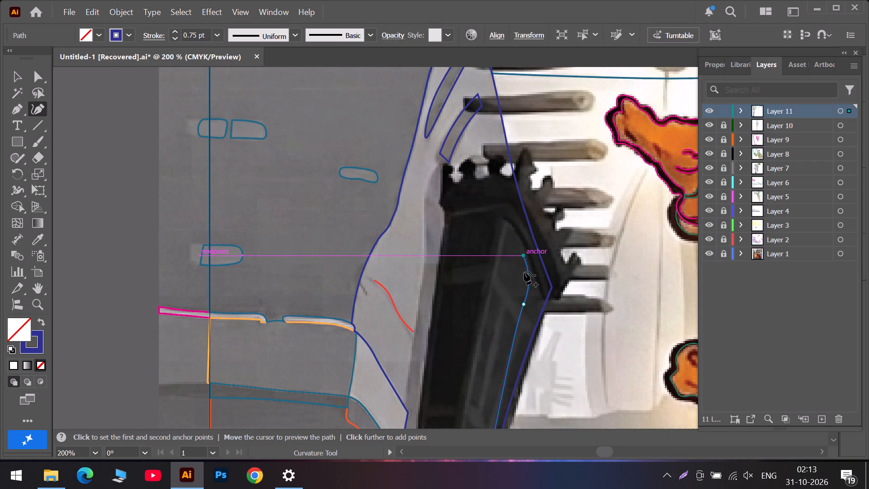
pyautogui.moveTo(525, 303); pyautogui.dragTo(525, 313)
pyautogui.scroll(-14, 525, 313)
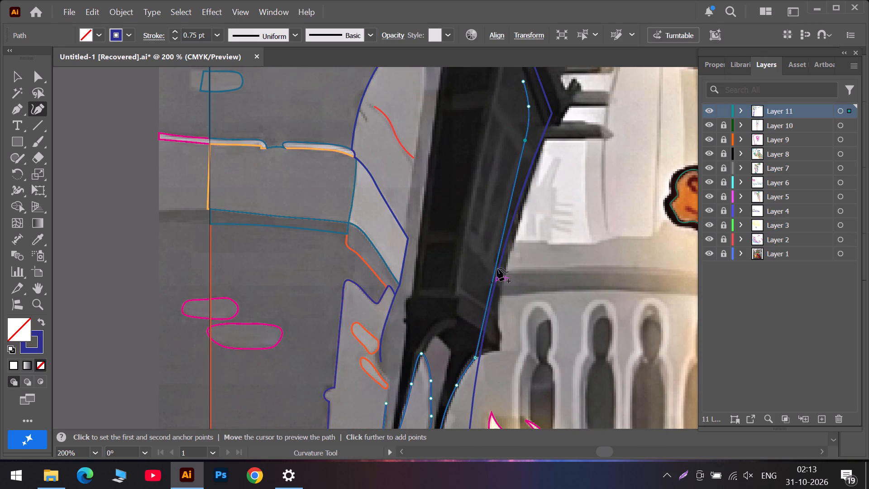
pyautogui.moveTo(497, 259); pyautogui.dragTo(484, 275)
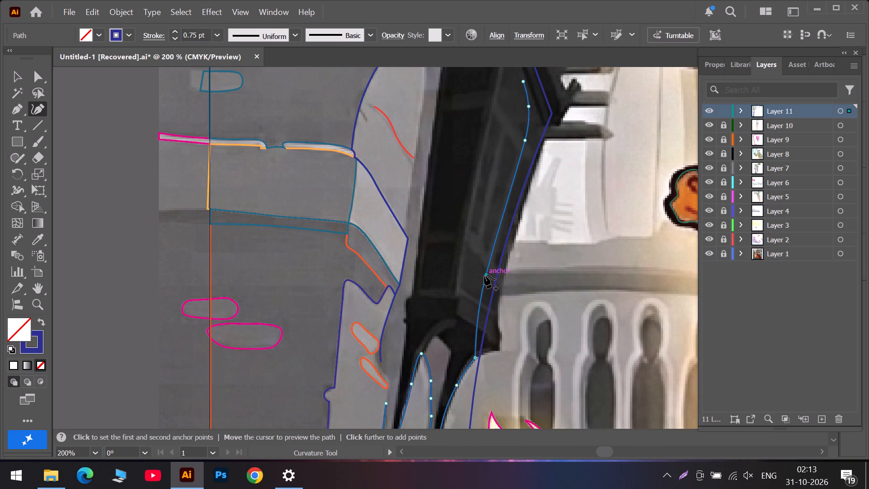
# Carry the path across the tower to its crown's upper-left corner and add two anchors on the segment beside that corner.
pyautogui.scroll(-4, 450, 213)
pyautogui.scroll(6, 447, 202)
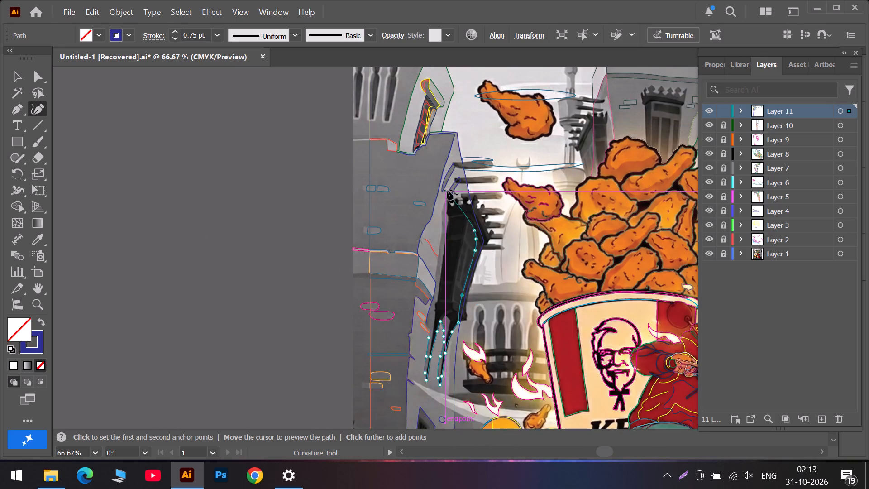
pyautogui.keyDown('alt'); pyautogui.scroll(5, 454, 208); pyautogui.keyUp('alt')
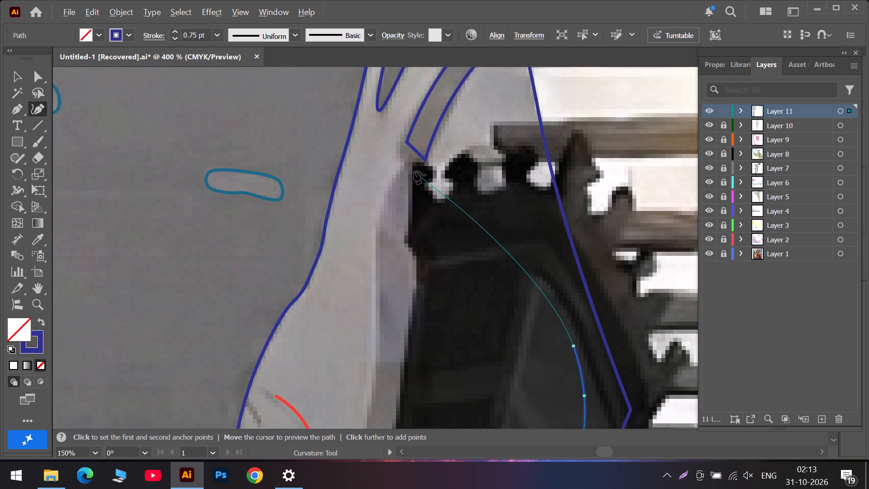
pyautogui.click(410, 162)
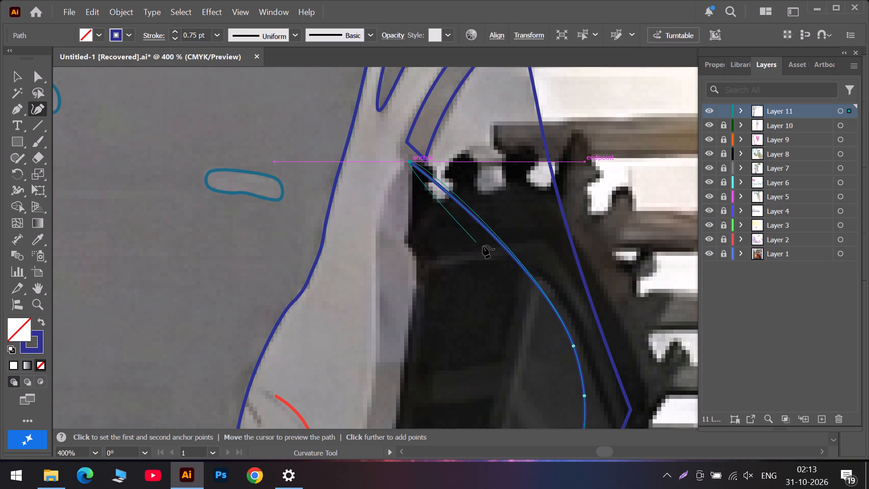
pyautogui.click(441, 187)
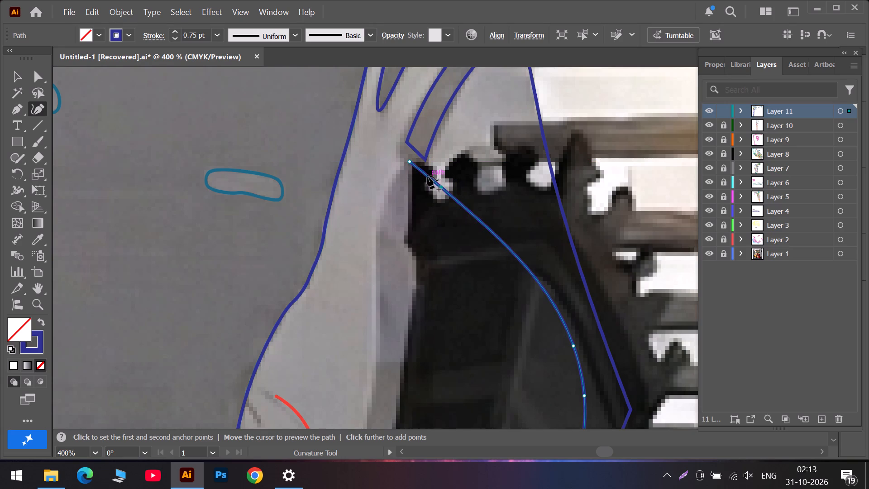
pyautogui.click(427, 176)
# Trace the path down the outer edge of the shadow band beside the tower to just above the pale wall's pointed corner.
pyautogui.click(390, 192)
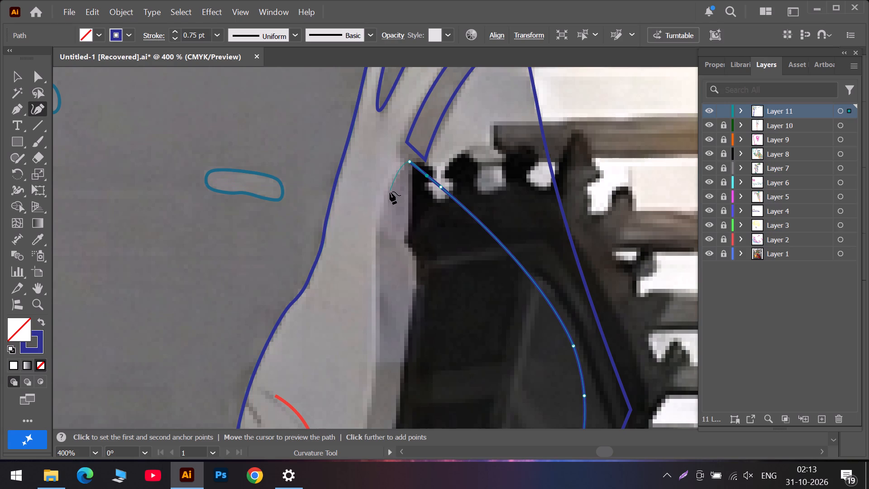
pyautogui.click(378, 256)
pyautogui.scroll(-5, 378, 258)
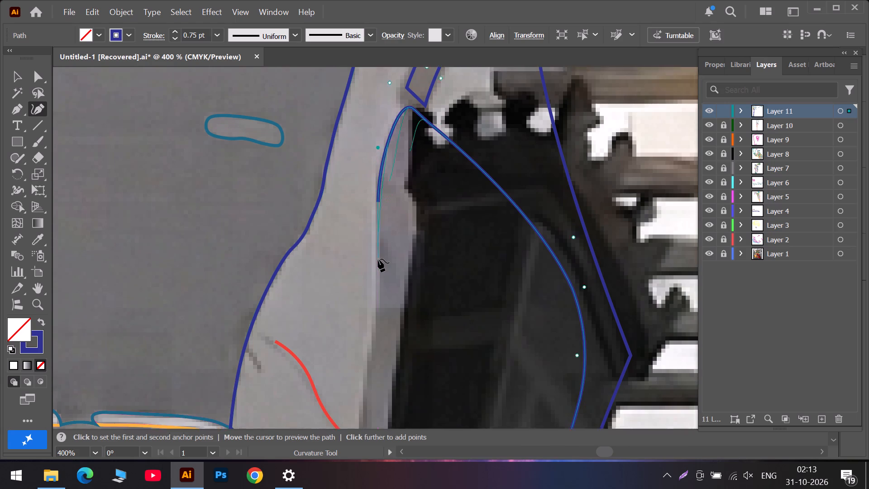
pyautogui.scroll(-2, 378, 259)
pyautogui.click(379, 238)
pyautogui.scroll(-7, 374, 259)
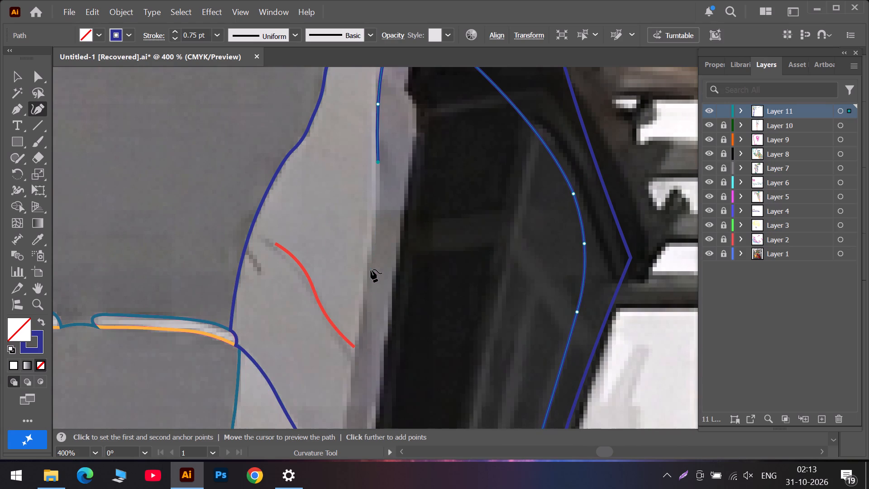
pyautogui.click(367, 278)
pyautogui.scroll(-6, 367, 283)
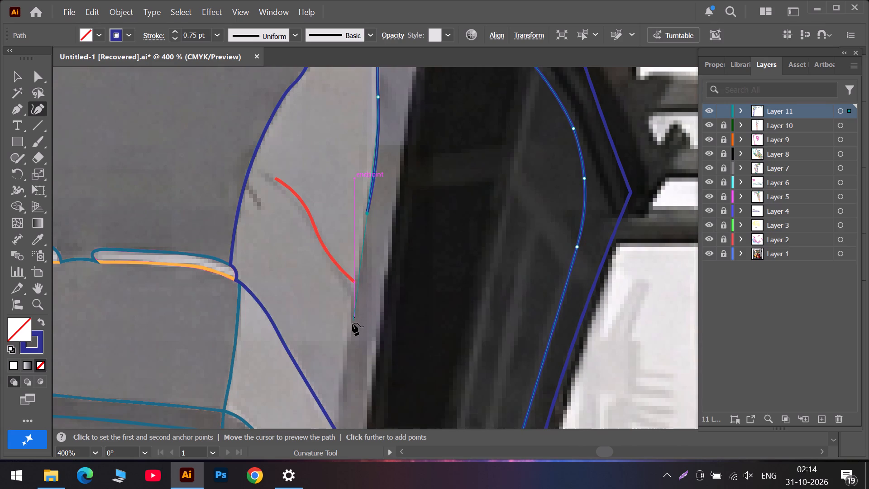
pyautogui.click(352, 324)
pyautogui.scroll(-7, 352, 325)
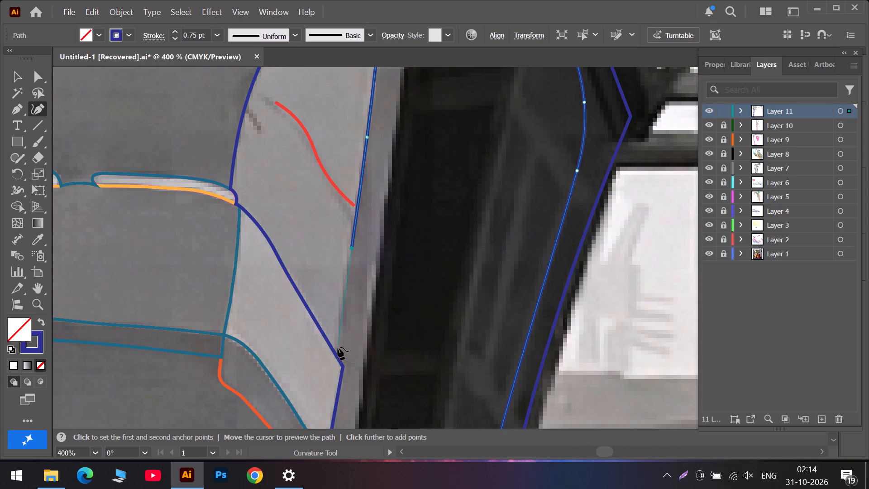
pyautogui.click(338, 349)
# Continue the shadow path around the pale wall's pointed corner and down its edge, adding corner anchors at the wall's bends.
pyautogui.scroll(-18, 339, 349)
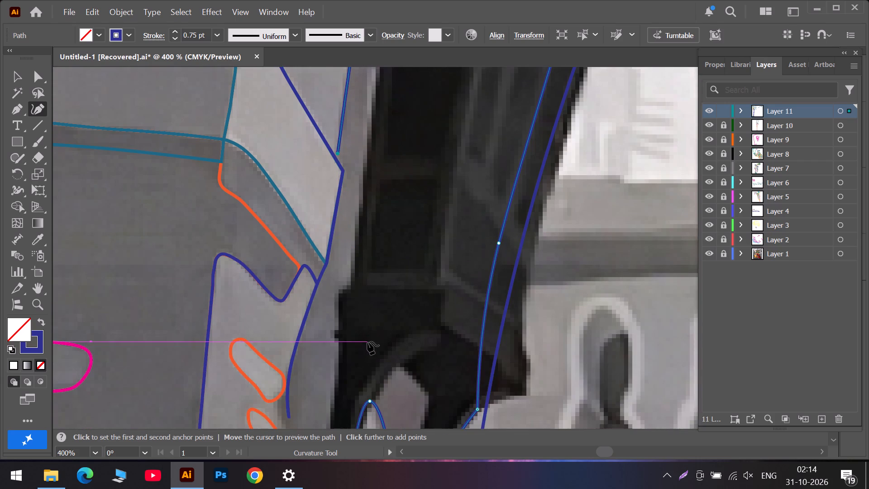
pyautogui.keyDown('alt'); pyautogui.scroll(-2, 362, 343); pyautogui.keyUp('alt')
pyautogui.scroll(-6, 359, 349)
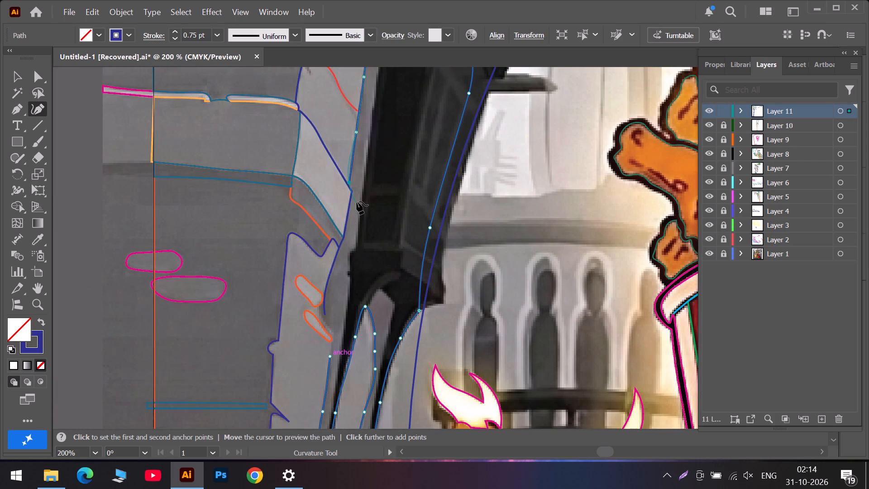
pyautogui.doubleClick(349, 184)
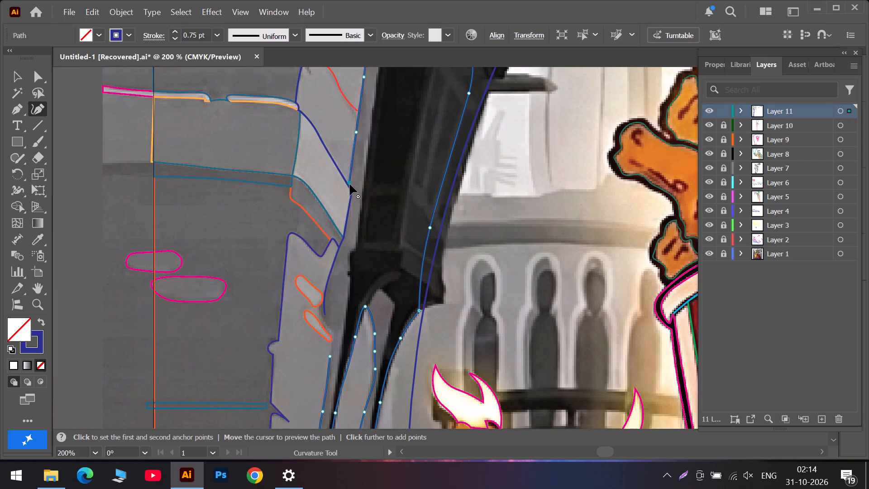
pyautogui.doubleClick(355, 191)
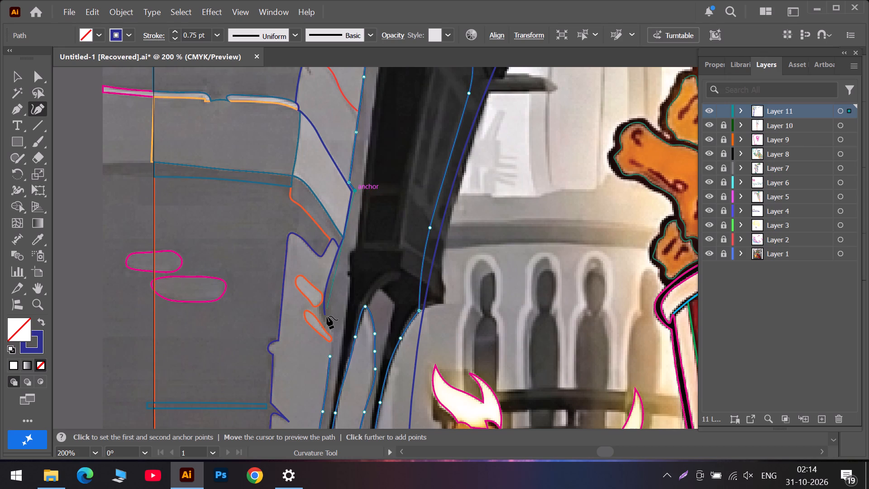
pyautogui.click(327, 320)
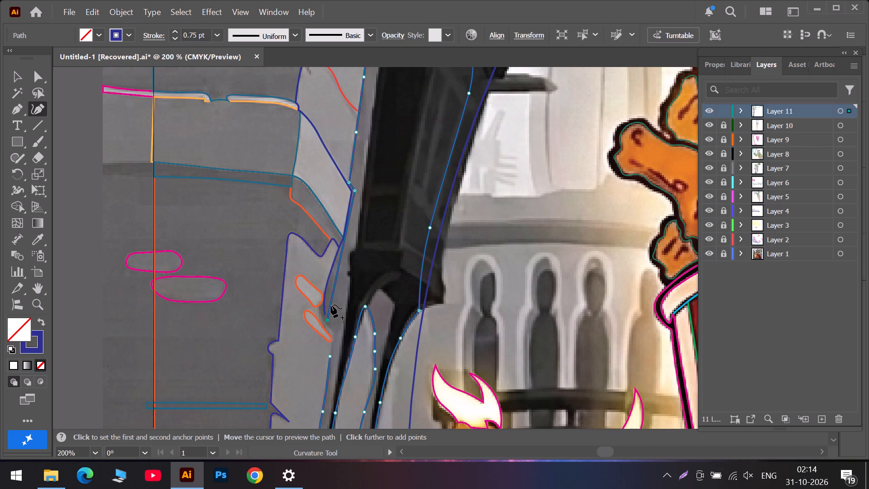
pyautogui.click(330, 308)
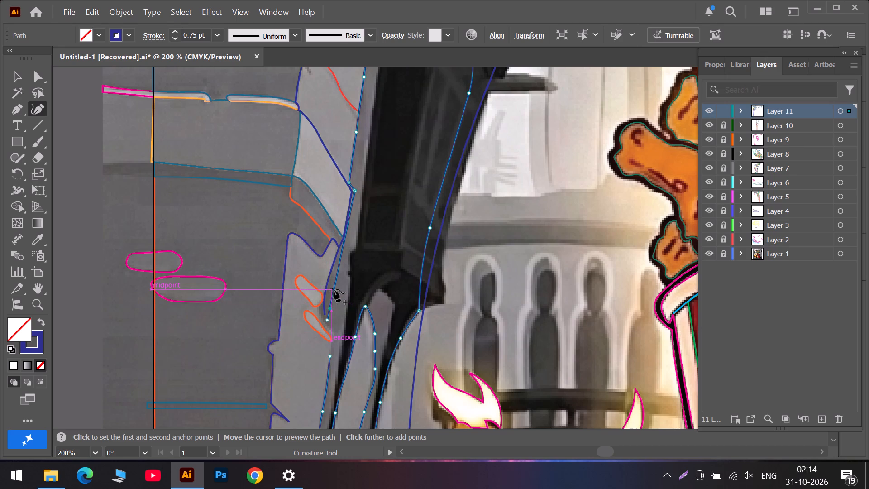
pyautogui.moveTo(333, 289); pyautogui.dragTo(338, 275)
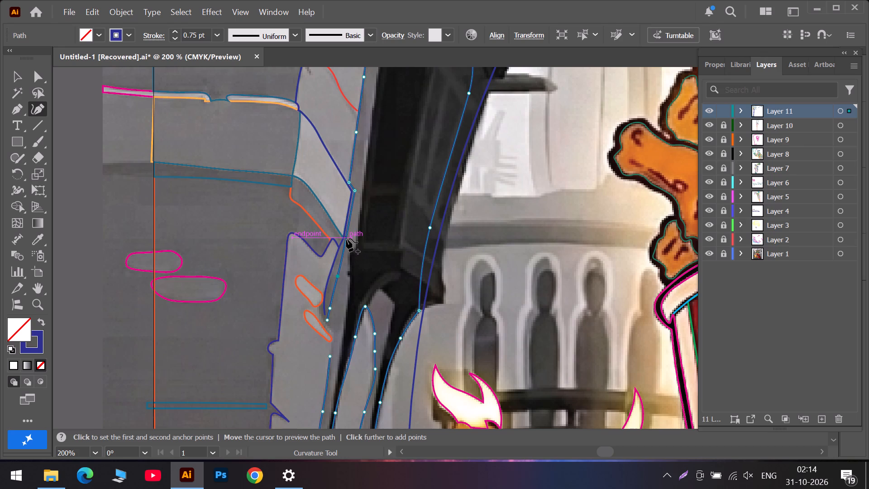
pyautogui.click(346, 238)
pyautogui.doubleClick(346, 238)
# Bend the path into the wall's hollow beside the orange-outlined marks and close it at its starting anchor, adjusting the joining anchors.
pyautogui.moveTo(337, 277); pyautogui.dragTo(329, 285)
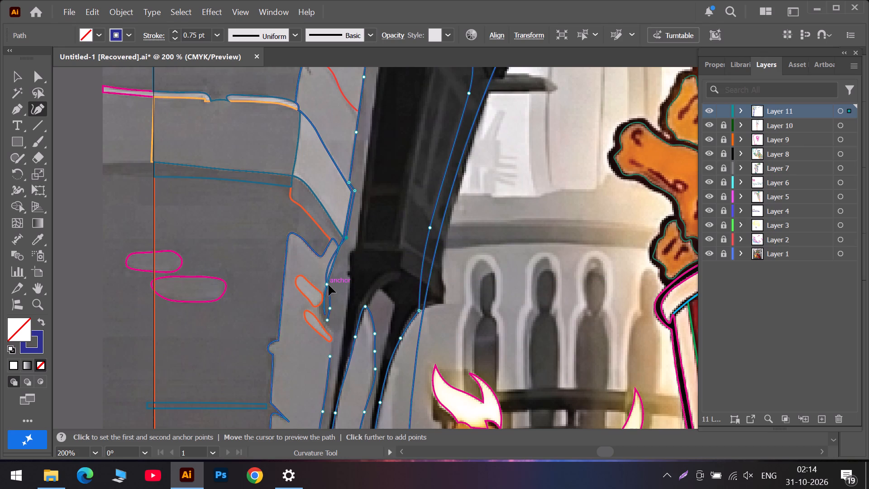
pyautogui.moveTo(329, 285); pyautogui.dragTo(329, 287)
pyautogui.moveTo(331, 307); pyautogui.dragTo(324, 309)
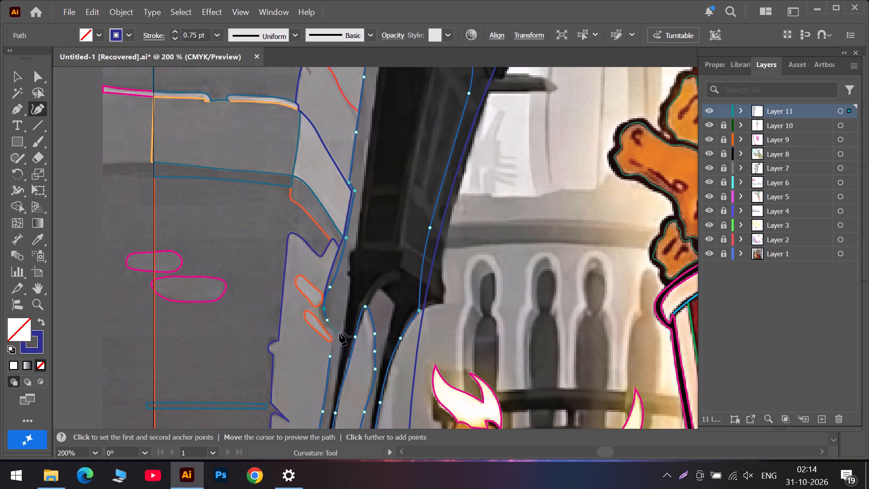
pyautogui.doubleClick(333, 329)
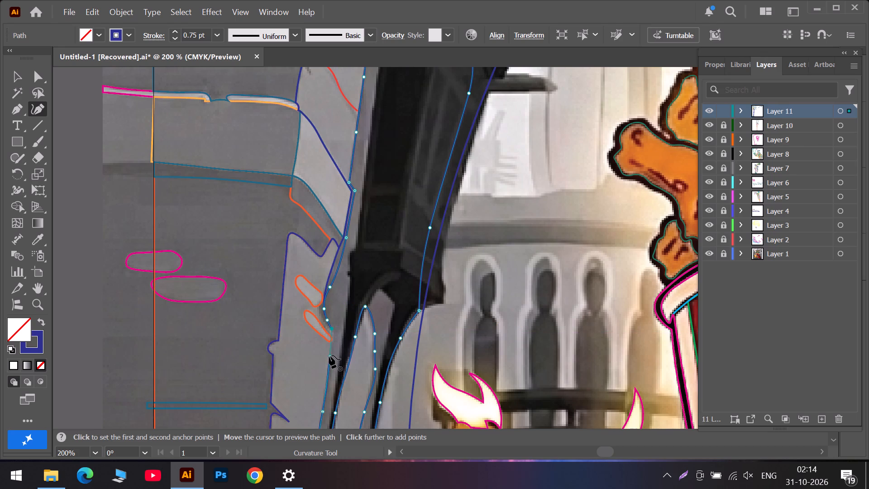
pyautogui.click(329, 355)
pyautogui.moveTo(333, 329); pyautogui.dragTo(334, 335)
pyautogui.moveTo(331, 355); pyautogui.dragTo(332, 360)
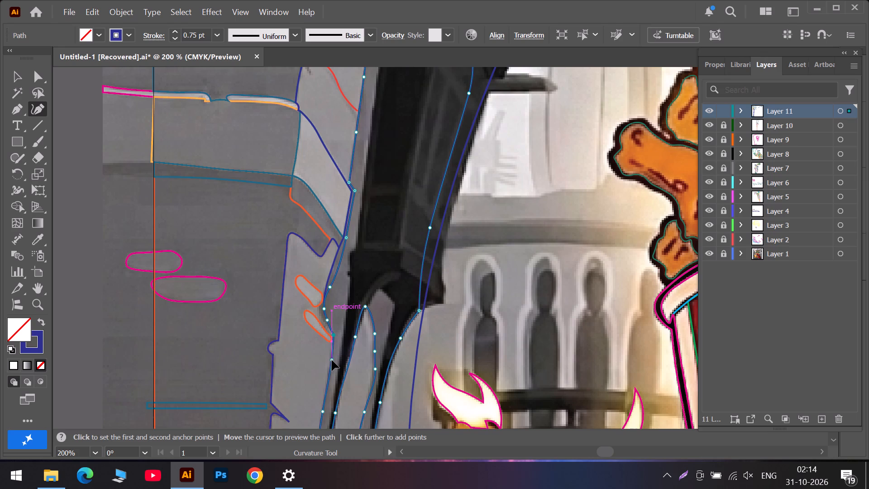
pyautogui.moveTo(332, 360); pyautogui.dragTo(330, 365)
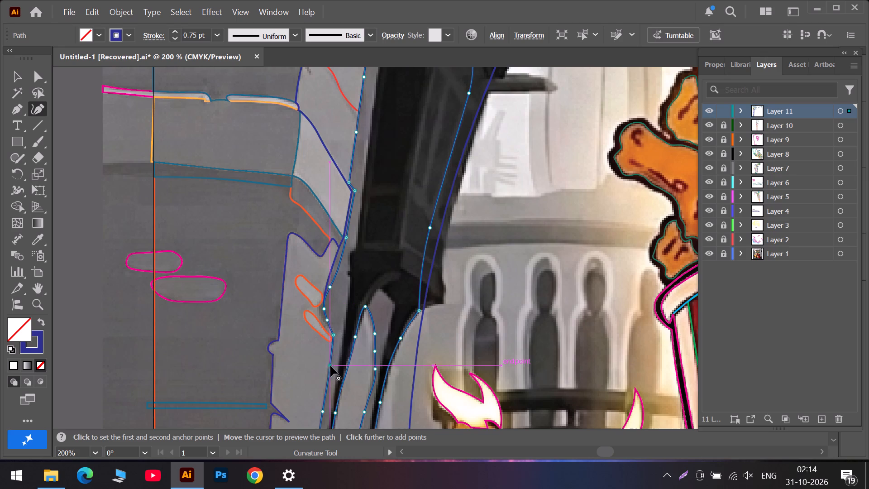
# Refine the path's curve beside the two orange-outlined marks so it follows the existing outline of the pale wall.
pyautogui.keyDown('alt'); pyautogui.scroll(4, 313, 320); pyautogui.keyUp('alt')
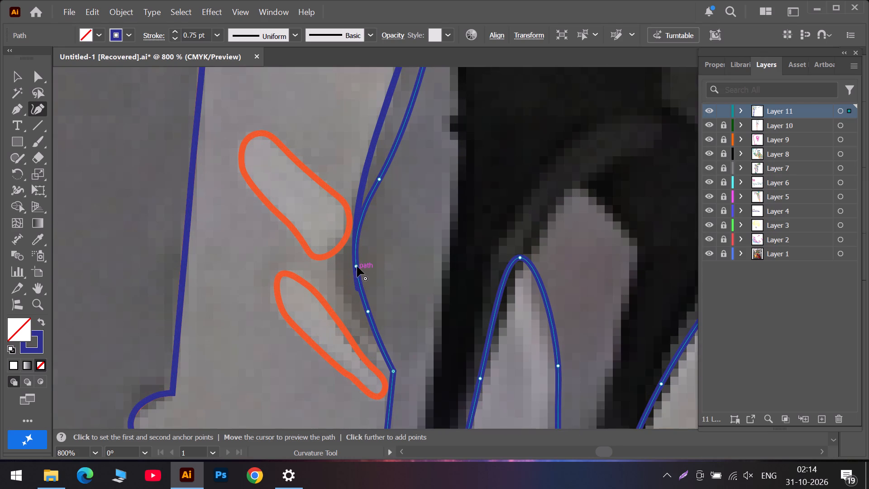
pyautogui.moveTo(357, 264); pyautogui.dragTo(355, 278)
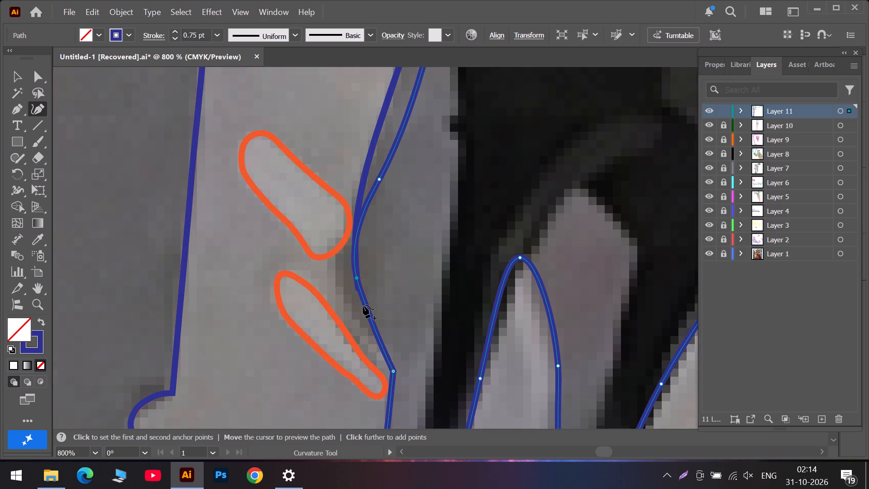
pyautogui.click(368, 313)
pyautogui.scroll(4, 372, 200)
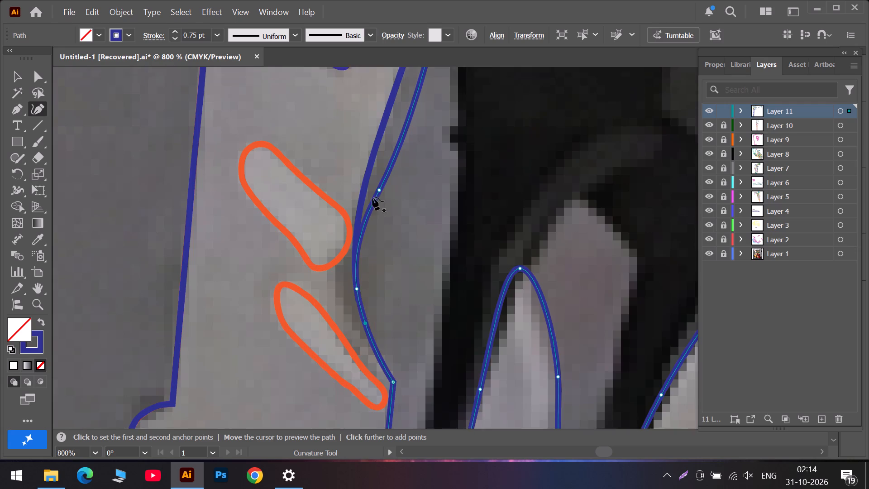
pyautogui.scroll(2, 372, 197)
pyautogui.moveTo(379, 256); pyautogui.dragTo(368, 248)
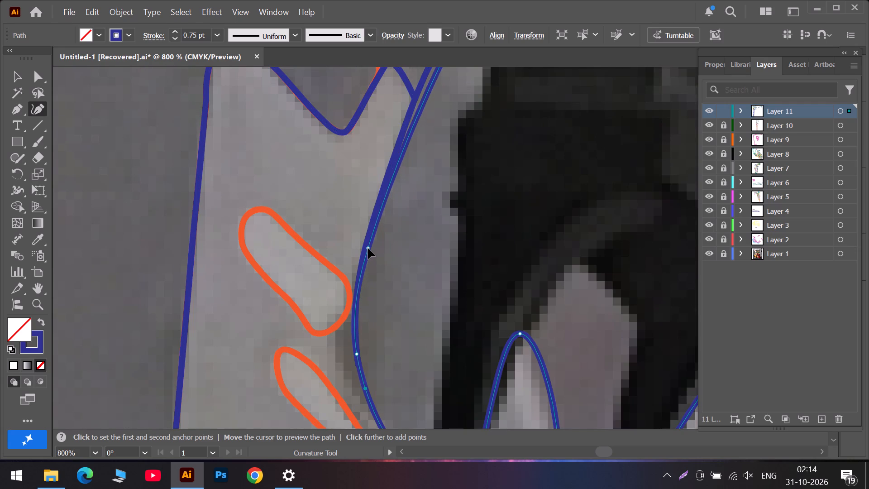
pyautogui.moveTo(368, 248); pyautogui.dragTo(366, 251)
# Move the path's corner anchors onto the pale wall's edge at its lower junction and around its pointed corner.
pyautogui.scroll(7, 382, 217)
pyautogui.scroll(5, 433, 182)
pyautogui.moveTo(442, 190); pyautogui.dragTo(434, 190)
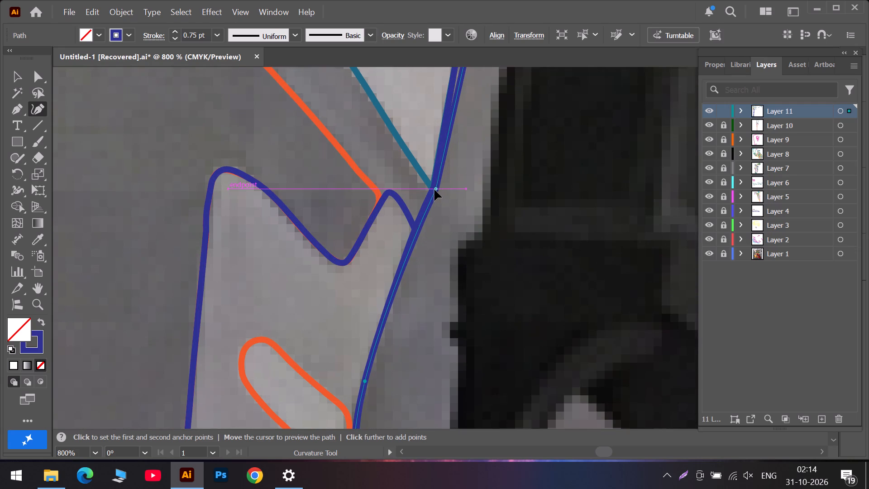
pyautogui.moveTo(434, 190); pyautogui.dragTo(433, 191)
pyautogui.scroll(13, 435, 185)
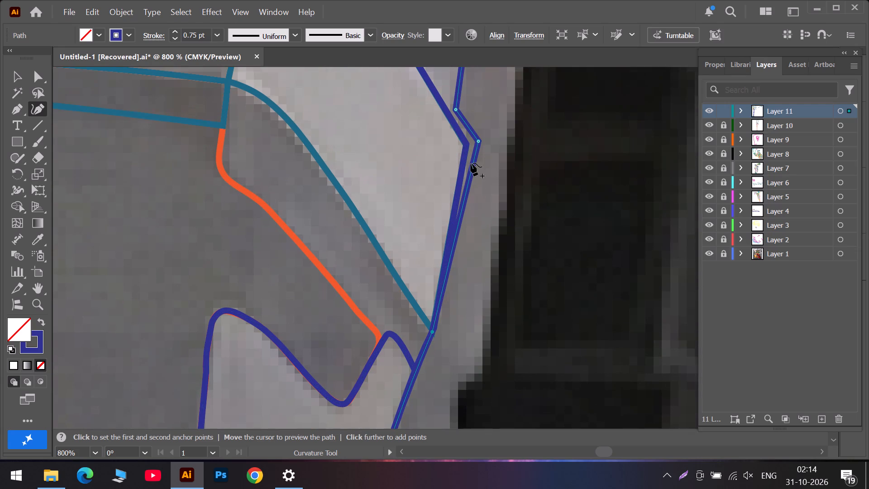
pyautogui.scroll(5, 471, 163)
pyautogui.moveTo(478, 195); pyautogui.dragTo(468, 194)
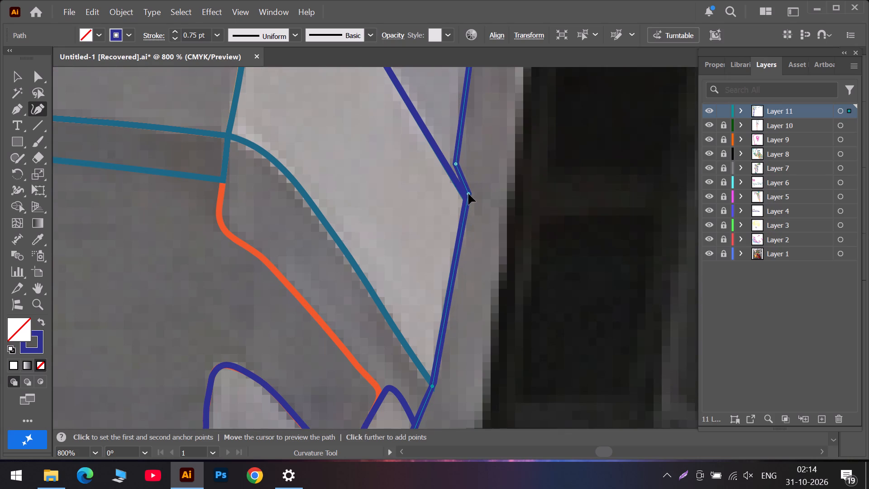
pyautogui.moveTo(468, 194); pyautogui.dragTo(468, 197)
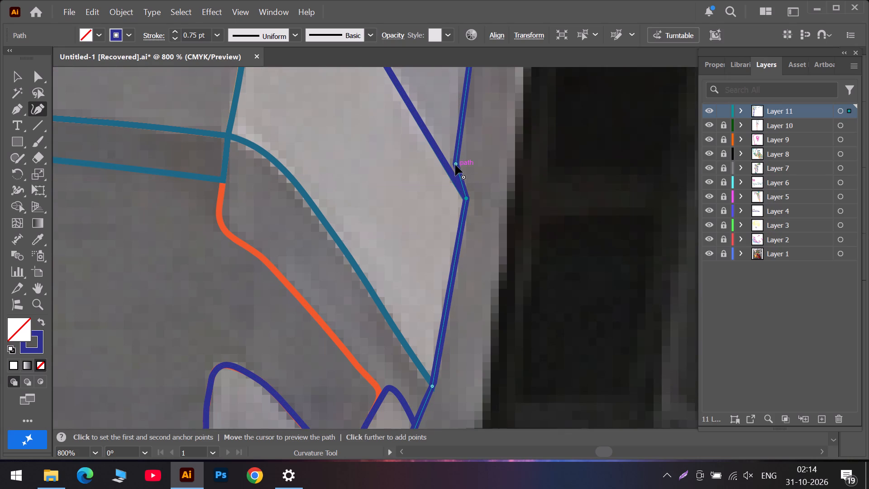
pyautogui.moveTo(455, 165); pyautogui.dragTo(453, 173)
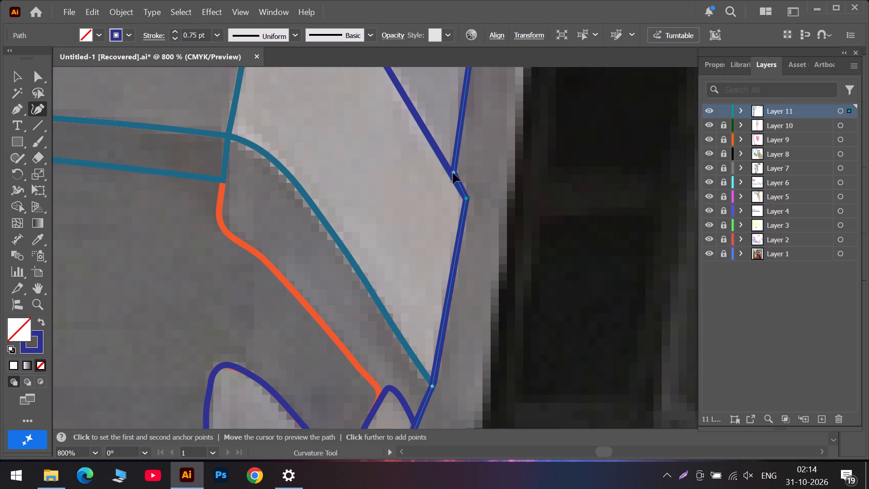
pyautogui.moveTo(453, 173); pyautogui.dragTo(452, 174)
# Draw an open four-anchor curve from the pale wall above the red crack line across into the dark tower.
pyautogui.keyDown('alt'); pyautogui.scroll(-4, 455, 197); pyautogui.keyUp('alt')
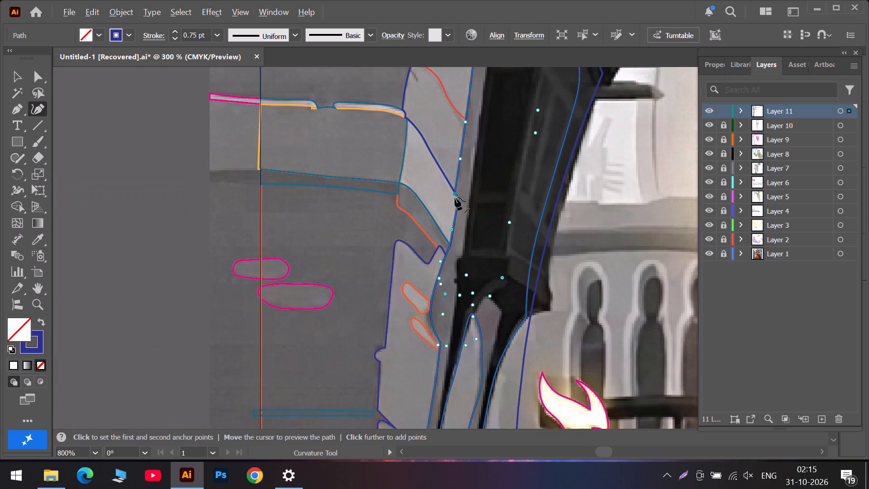
pyautogui.scroll(19, 457, 211)
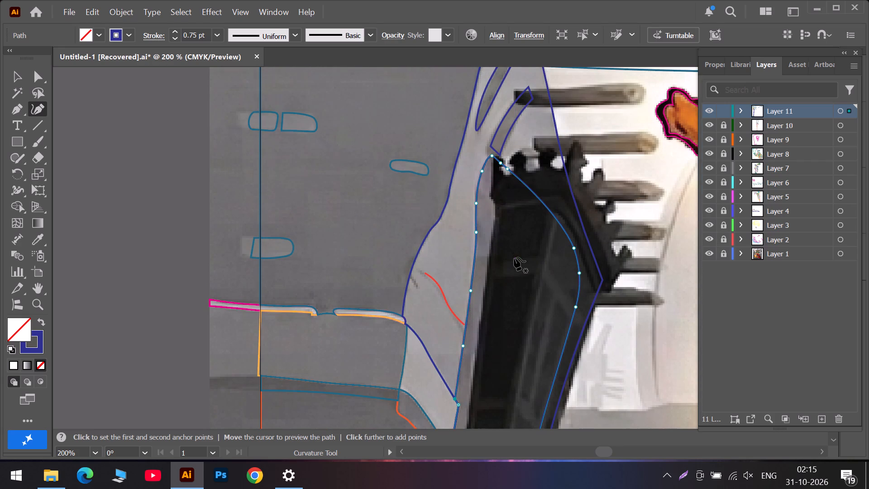
pyautogui.scroll(-1, 504, 233)
pyautogui.keyDown('alt'); pyautogui.scroll(-3, 504, 233); pyautogui.keyUp('alt')
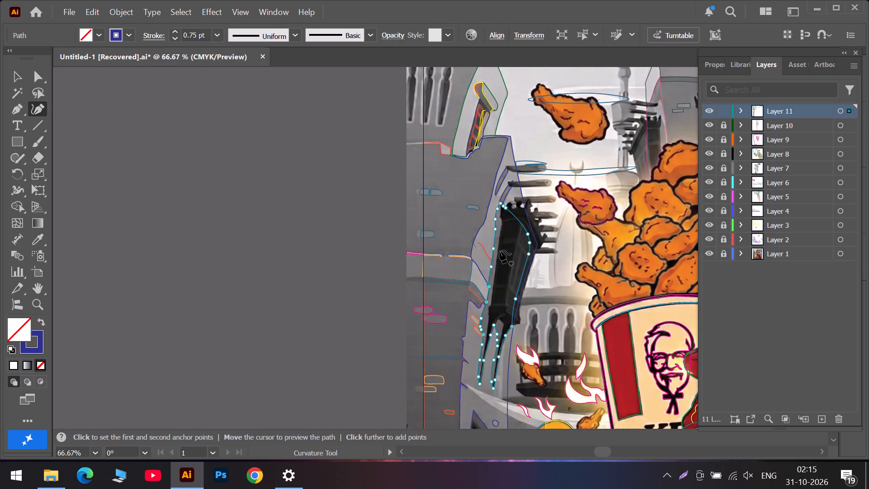
pyautogui.keyDown('alt'); pyautogui.scroll(4, 501, 250); pyautogui.keyUp('alt')
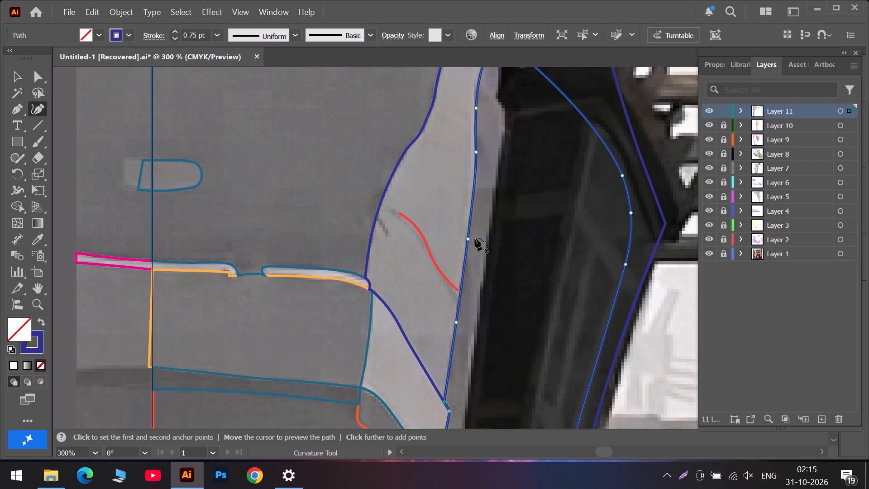
pyautogui.moveTo(428, 171); pyautogui.dragTo(441, 174)
pyautogui.click(464, 208)
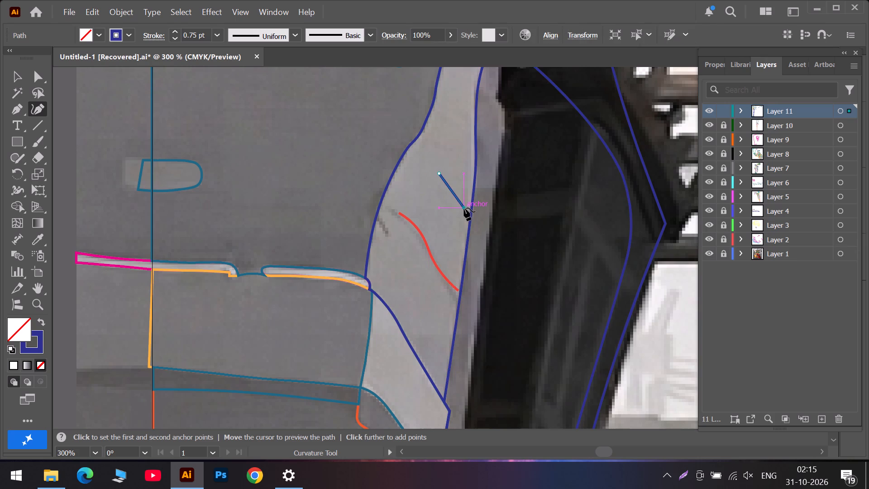
pyautogui.click(512, 233)
pyautogui.click(563, 298)
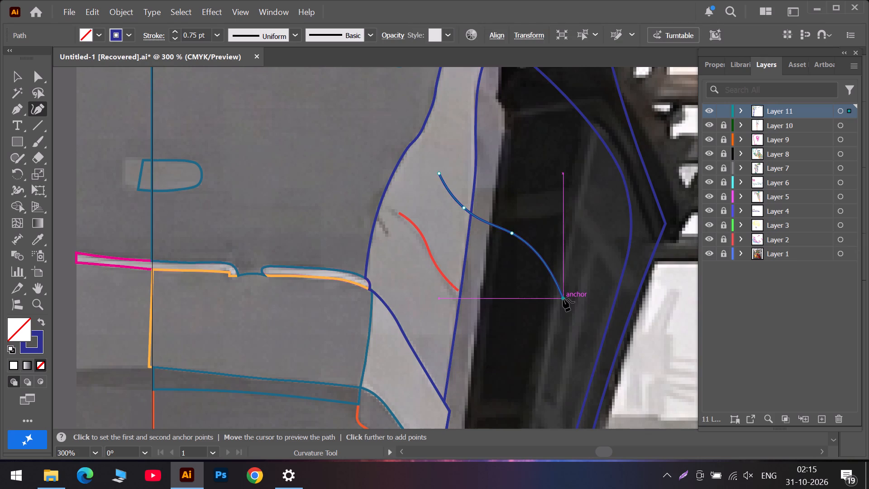
pyautogui.press('Escape')
# Trace the short dark crack beside the red line as an open curve starting on the pale wall's outer edge.
pyautogui.keyDown('alt'); pyautogui.scroll(-3, 557, 302); pyautogui.keyUp('alt')
pyautogui.scroll(-5, 542, 334)
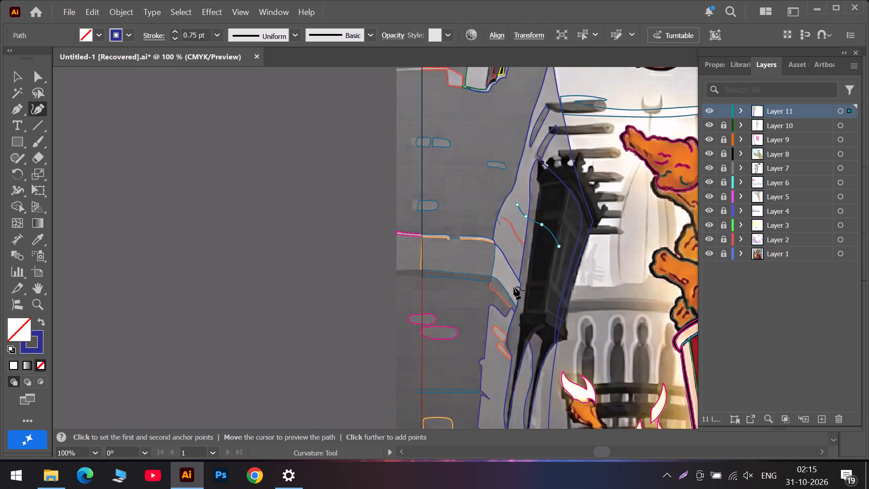
pyautogui.keyDown('alt'); pyautogui.scroll(4, 497, 242); pyautogui.keyUp('alt')
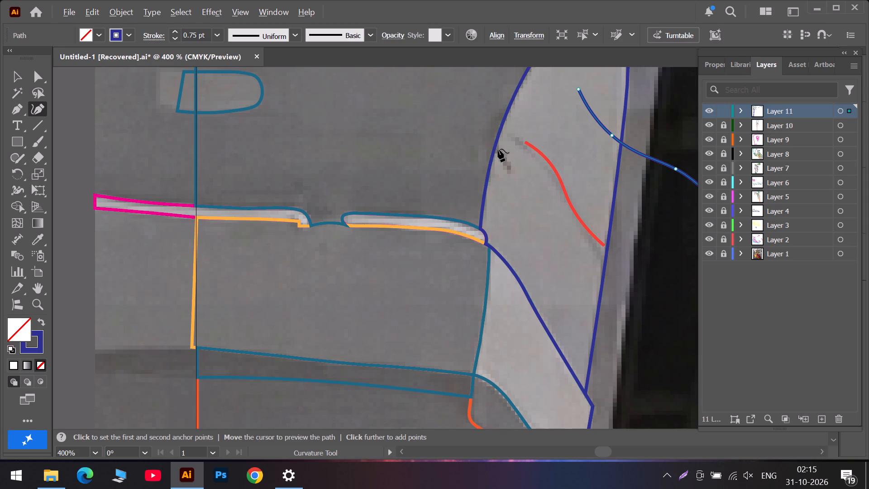
pyautogui.click(498, 149)
pyautogui.click(510, 160)
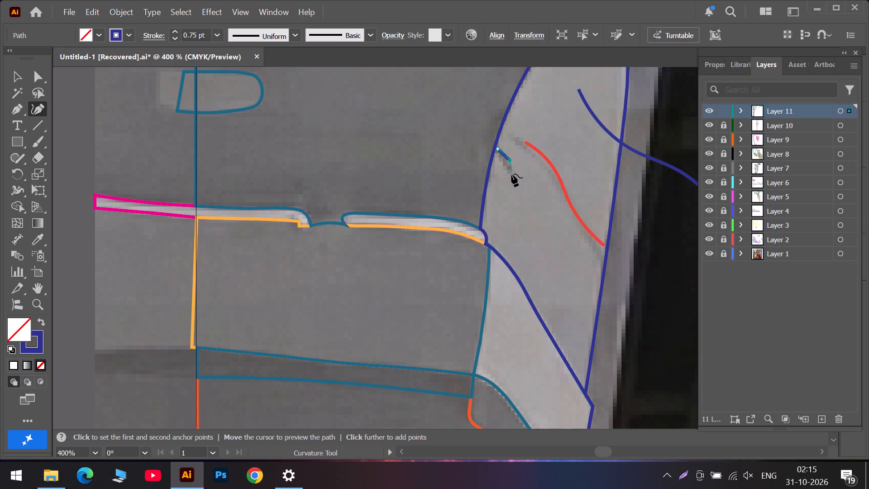
pyautogui.click(511, 174)
pyautogui.click(497, 149)
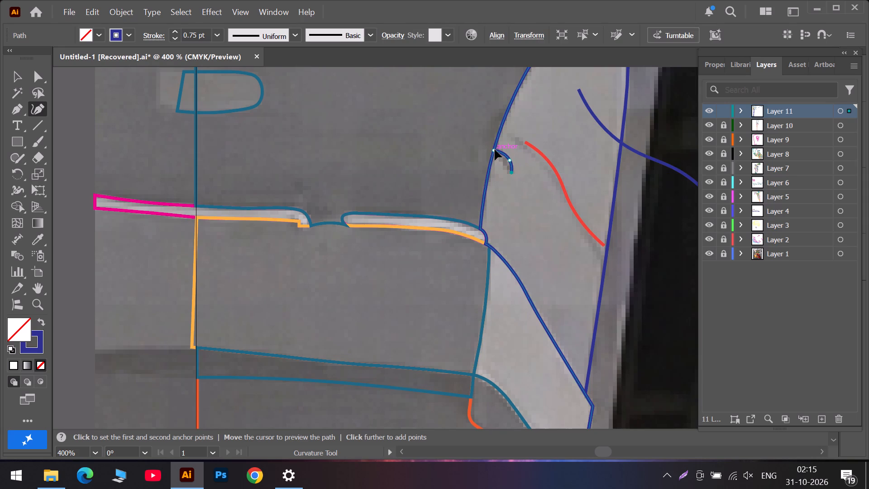
pyautogui.press('Escape')
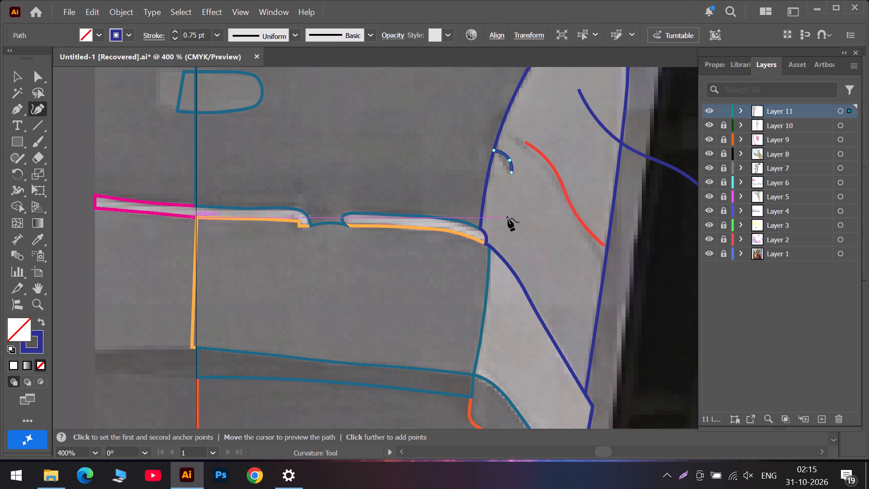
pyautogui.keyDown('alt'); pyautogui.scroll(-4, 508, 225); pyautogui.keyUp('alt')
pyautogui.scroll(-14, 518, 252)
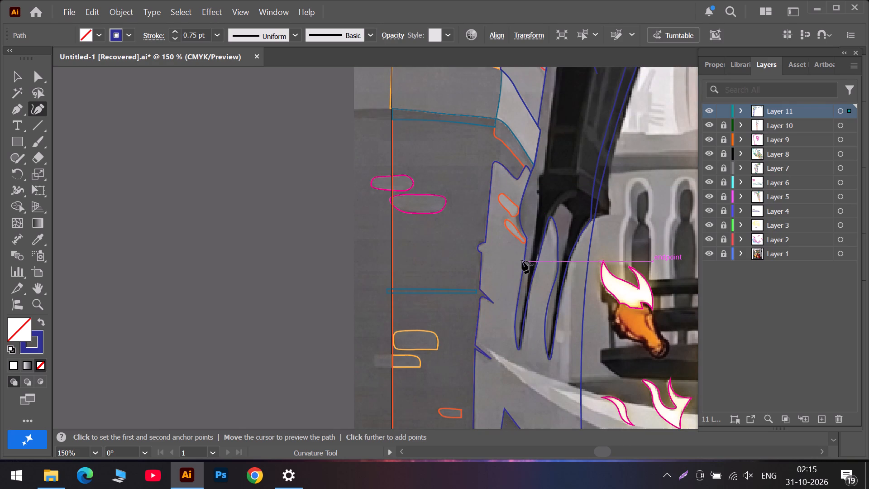
# Trace the short dark crack marks low on the pale wall strip beside the orange cloud as an open five-anchor path with sharp corners.
pyautogui.scroll(-14, 521, 261)
pyautogui.scroll(-7, 524, 262)
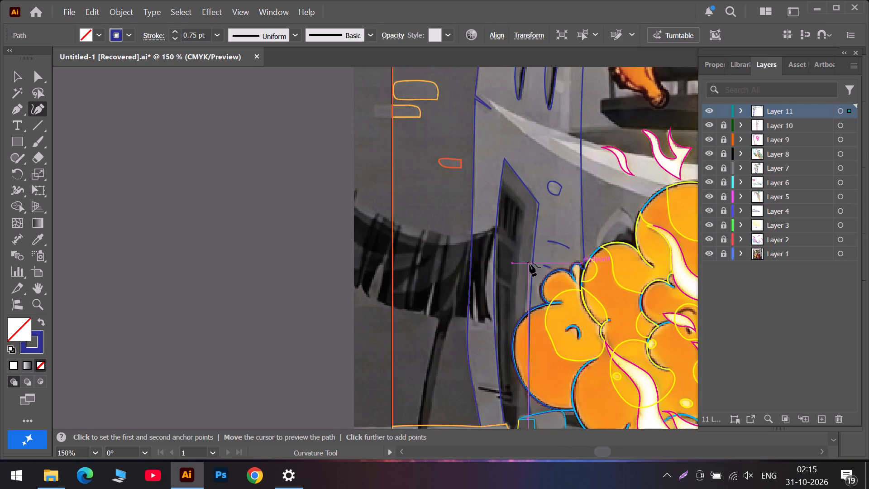
pyautogui.scroll(-5, 530, 264)
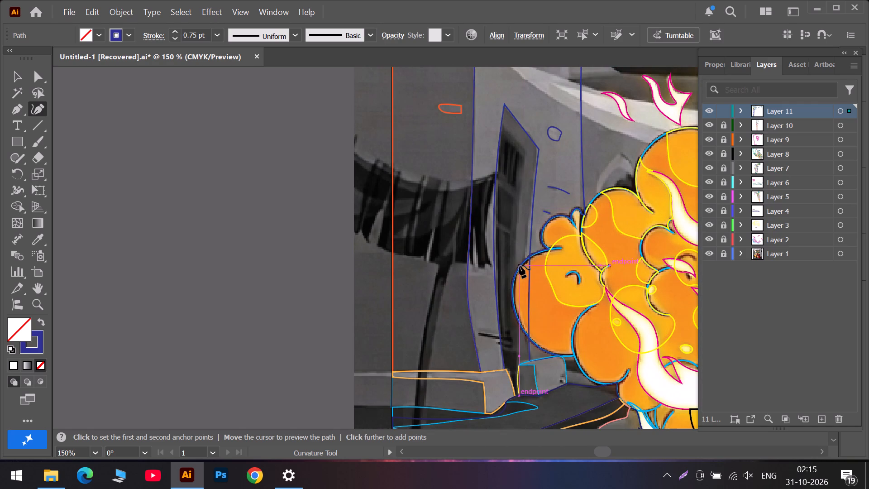
pyautogui.keyDown('alt'); pyautogui.scroll(2, 519, 265); pyautogui.keyUp('alt')
pyautogui.scroll(-11, 519, 265)
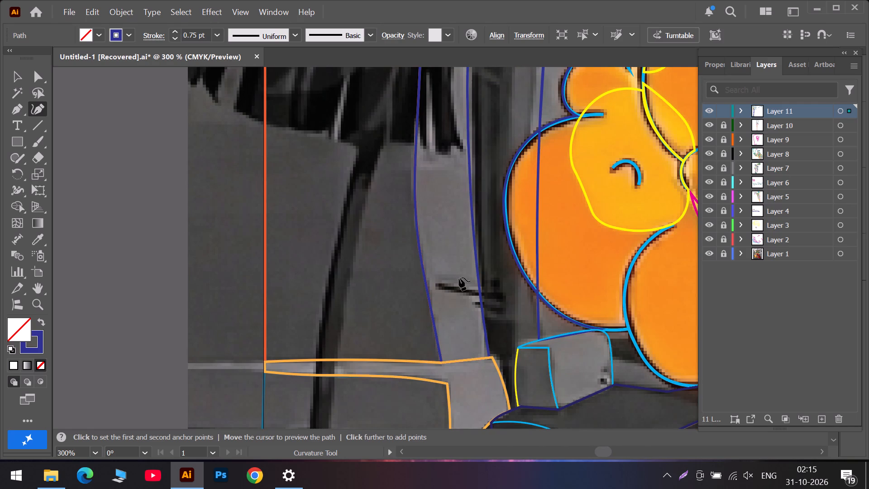
pyautogui.click(438, 286)
pyautogui.click(465, 292)
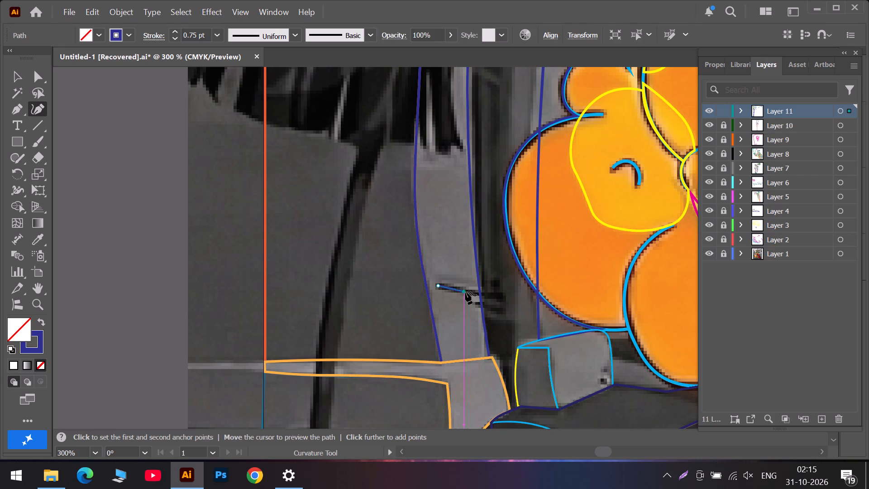
pyautogui.click(501, 299)
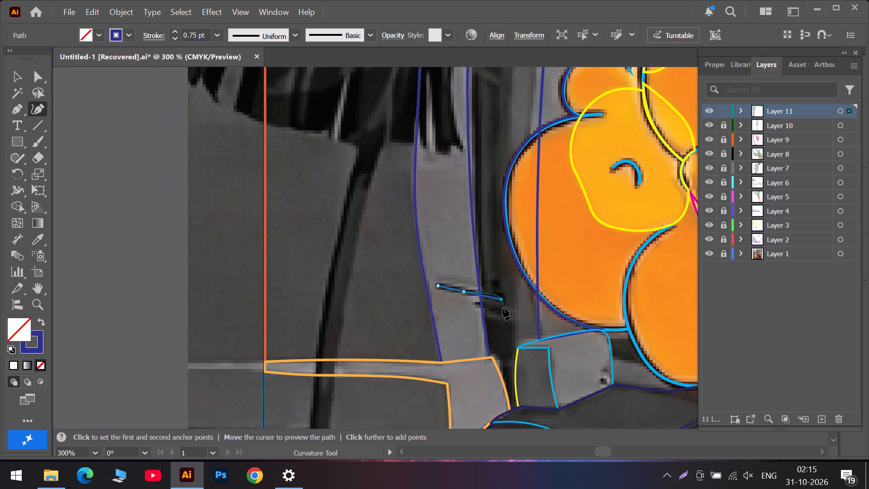
pyautogui.click(503, 312)
pyautogui.doubleClick(502, 299)
pyautogui.click(474, 306)
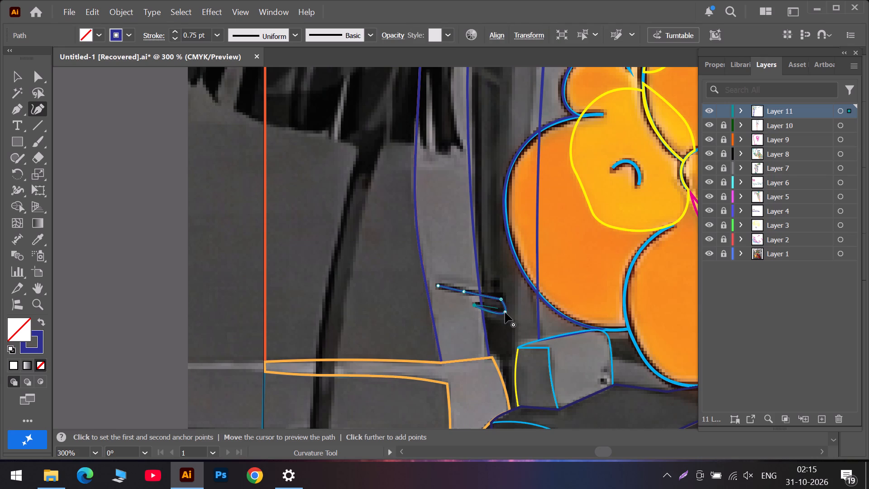
pyautogui.doubleClick(505, 312)
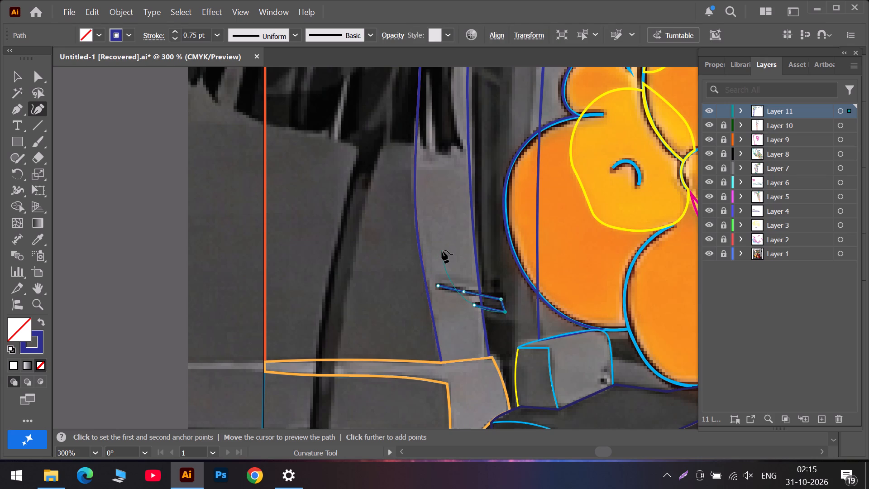
pyautogui.press('Escape')
# Start a path on the doorway frame's inner edge, following the slanted top to its corner and a short way down the side.
pyautogui.scroll(6, 501, 247)
pyautogui.scroll(6, 479, 177)
pyautogui.scroll(6, 511, 157)
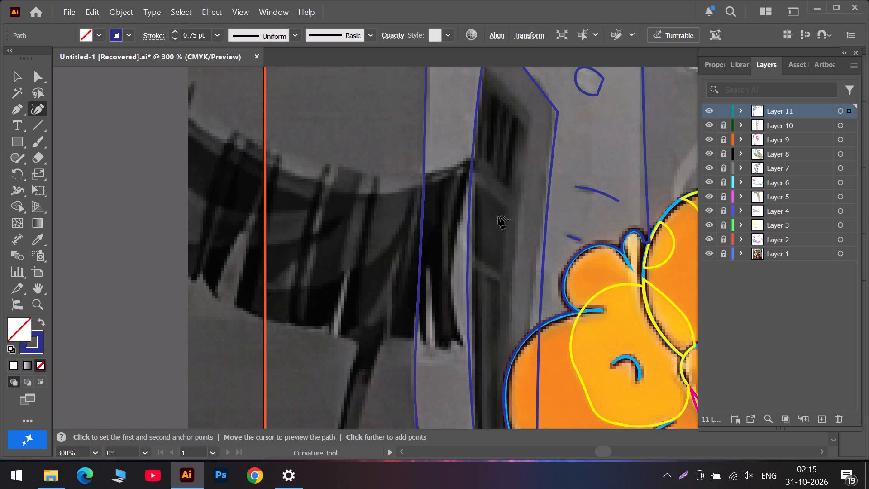
pyautogui.scroll(-9, 509, 207)
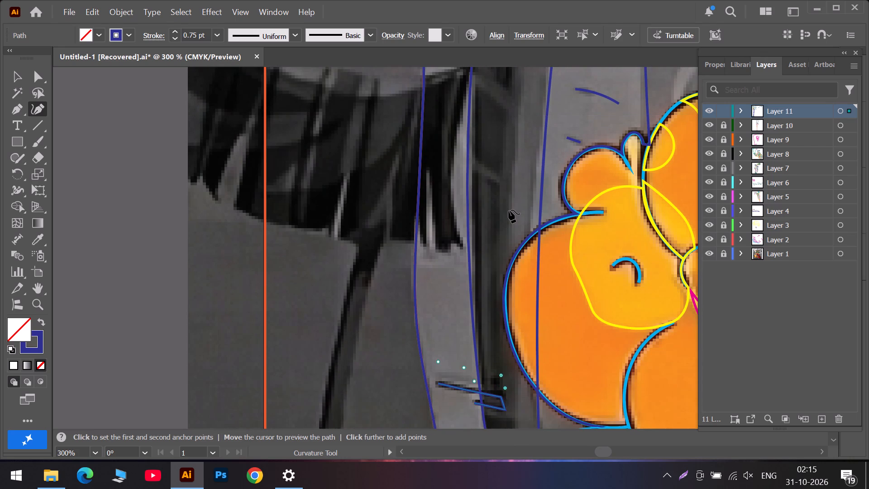
pyautogui.scroll(18, 509, 210)
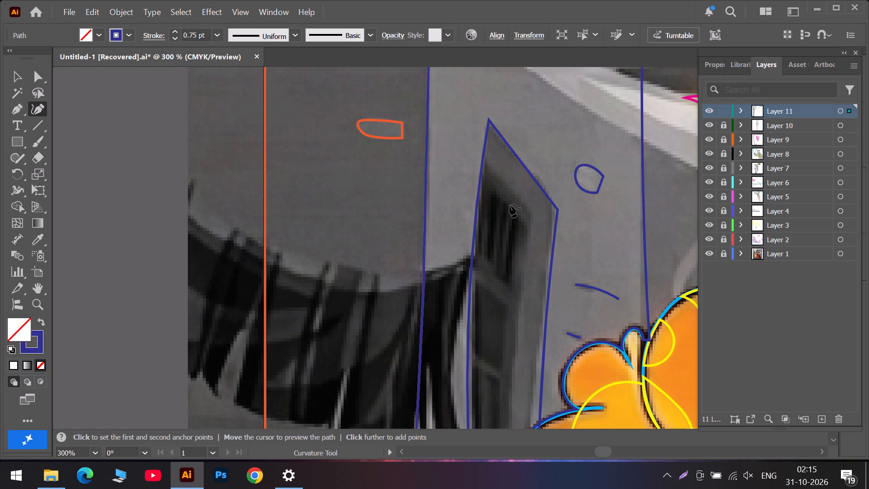
pyautogui.keyDown('alt'); pyautogui.scroll(3, 510, 205); pyautogui.keyUp('alt')
pyautogui.click(441, 96)
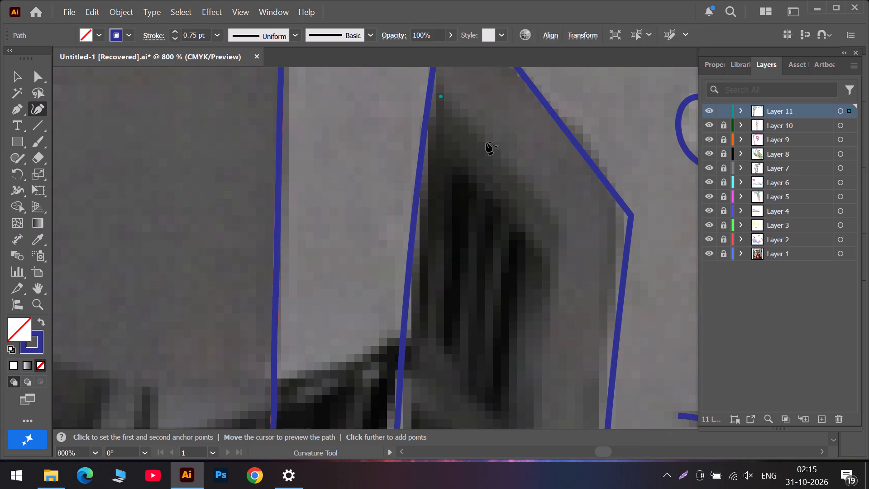
pyautogui.click(500, 149)
pyautogui.doubleClick(563, 225)
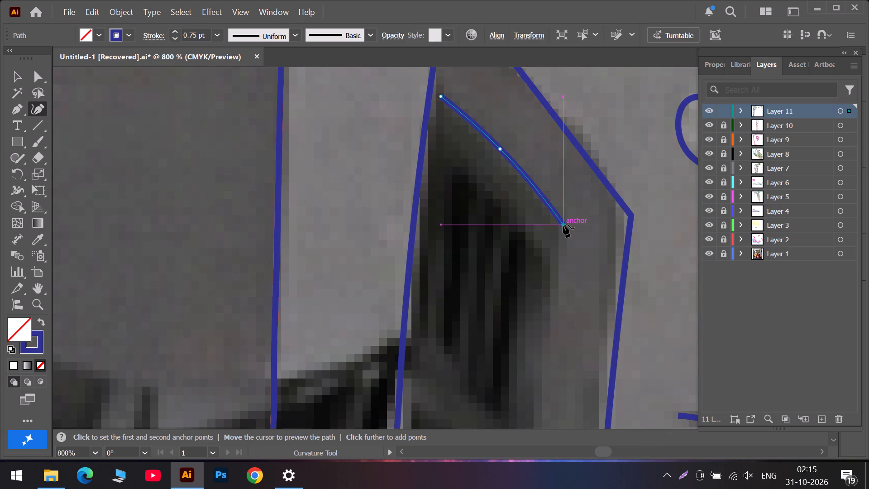
pyautogui.click(551, 327)
pyautogui.scroll(-7, 551, 327)
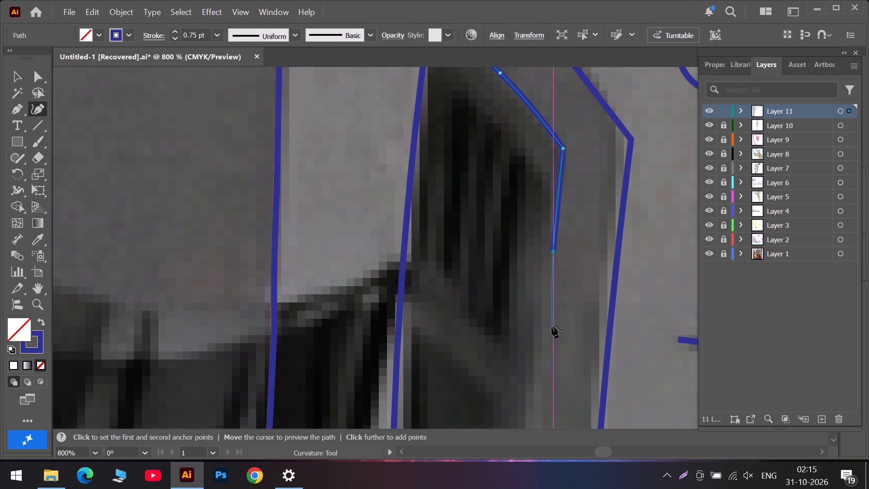
pyautogui.keyDown('alt'); pyautogui.scroll(-3, 552, 326); pyautogui.keyUp('alt')
pyautogui.scroll(-6, 551, 326)
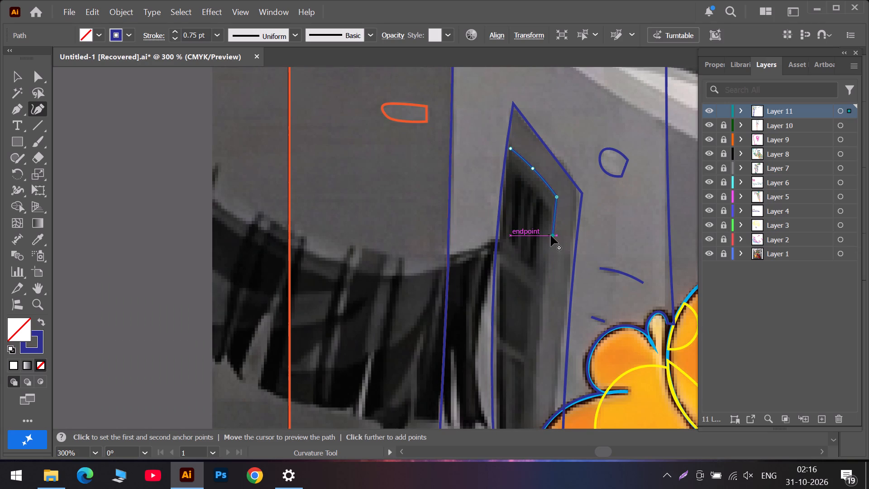
pyautogui.moveTo(552, 236); pyautogui.dragTo(553, 229)
pyautogui.click(553, 229)
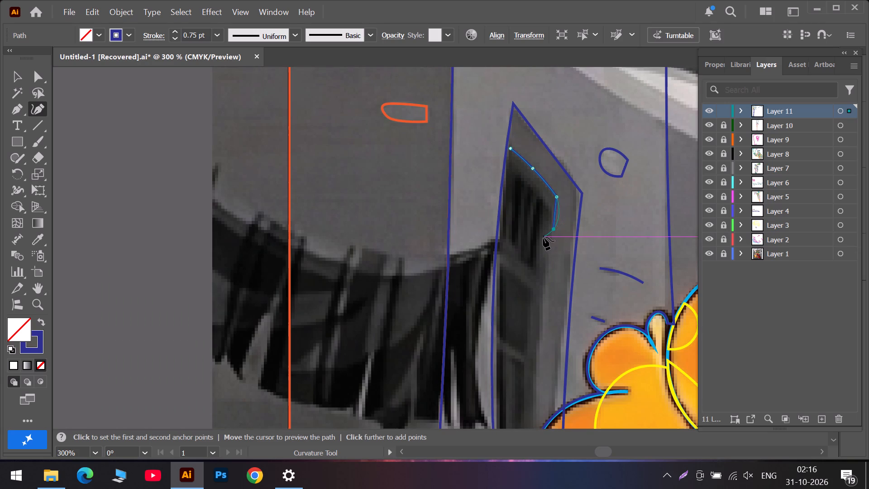
pyautogui.doubleClick(555, 230)
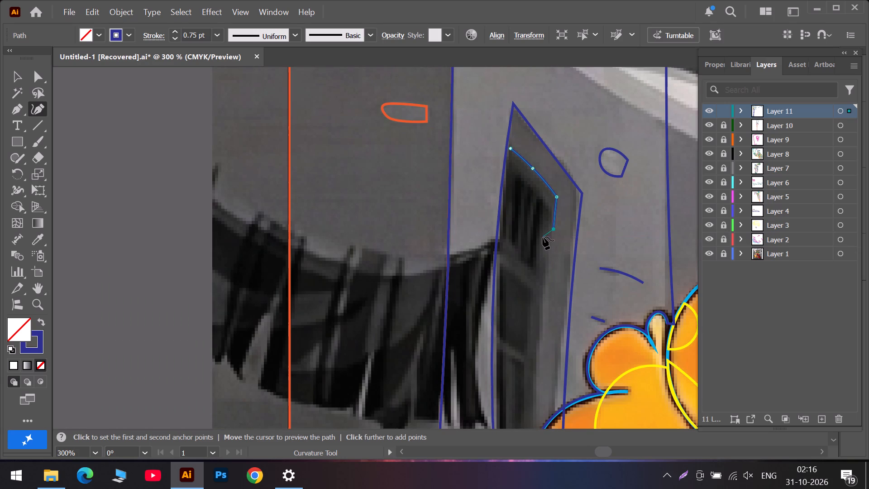
# Continue the frame path around a small rounded notch in the inner edge, ending it at a corner anchor.
pyautogui.click(543, 237)
pyautogui.click(538, 254)
pyautogui.doubleClick(549, 258)
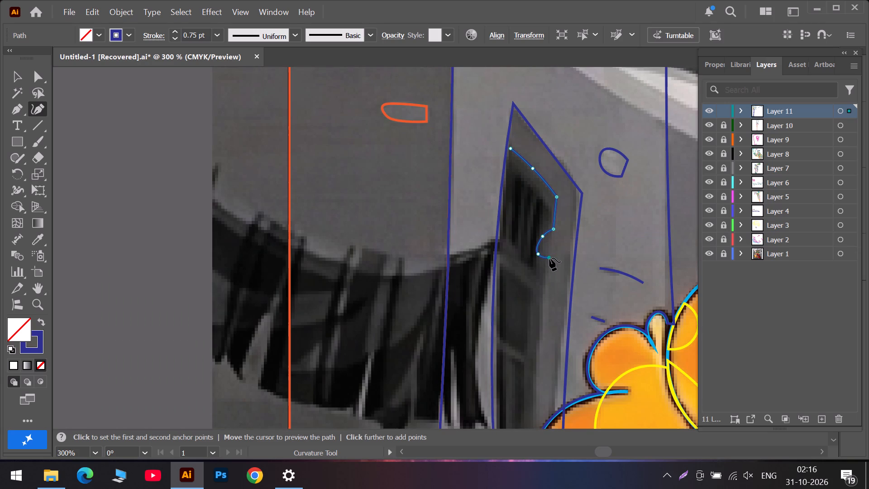
pyautogui.click(539, 254)
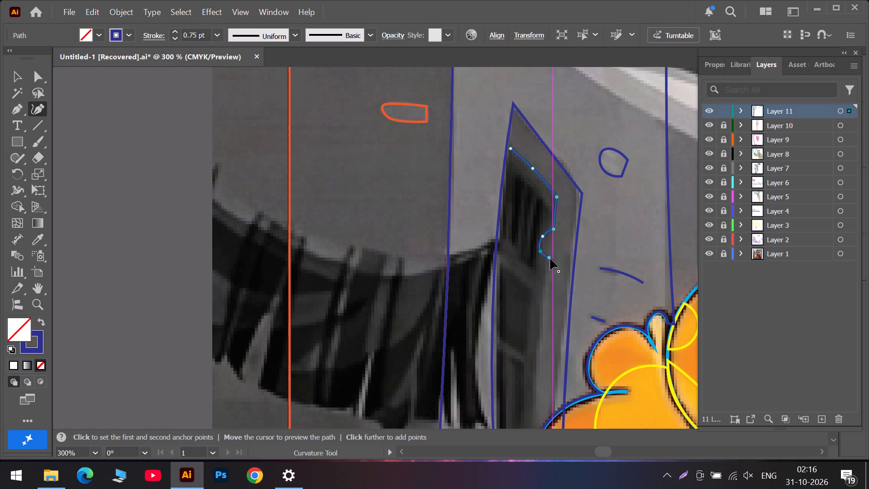
pyautogui.doubleClick(550, 259)
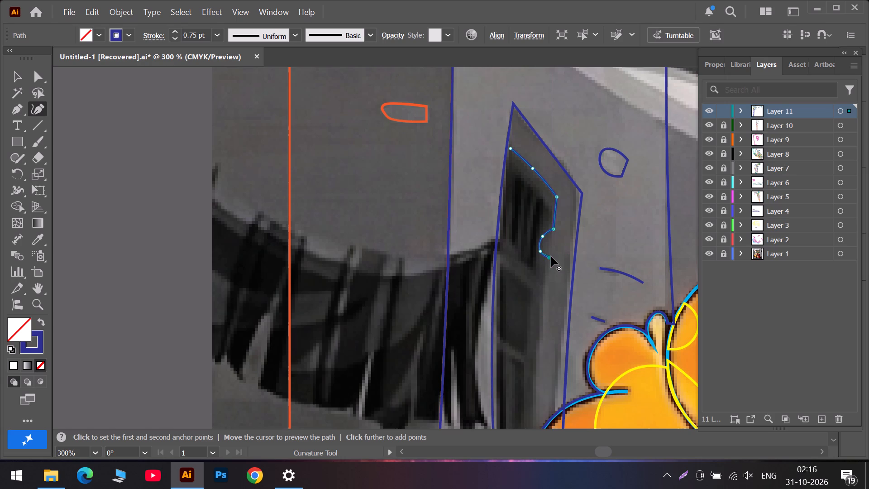
pyautogui.click(550, 259)
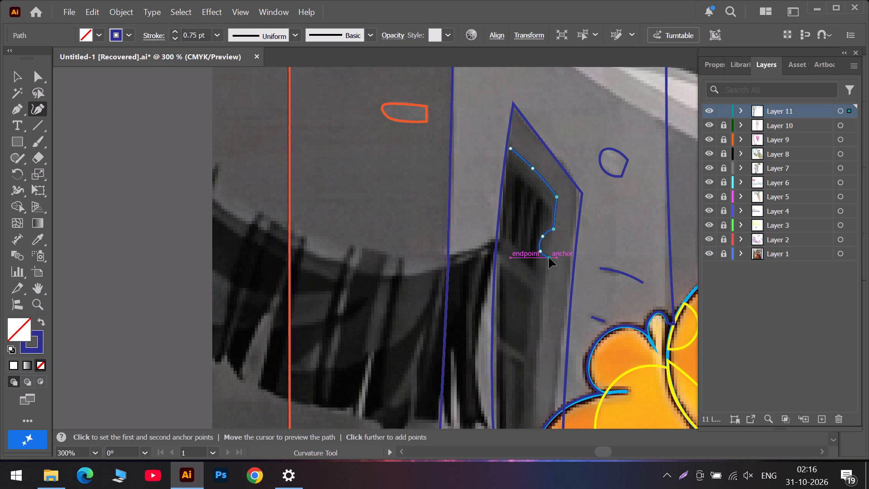
pyautogui.doubleClick(547, 258)
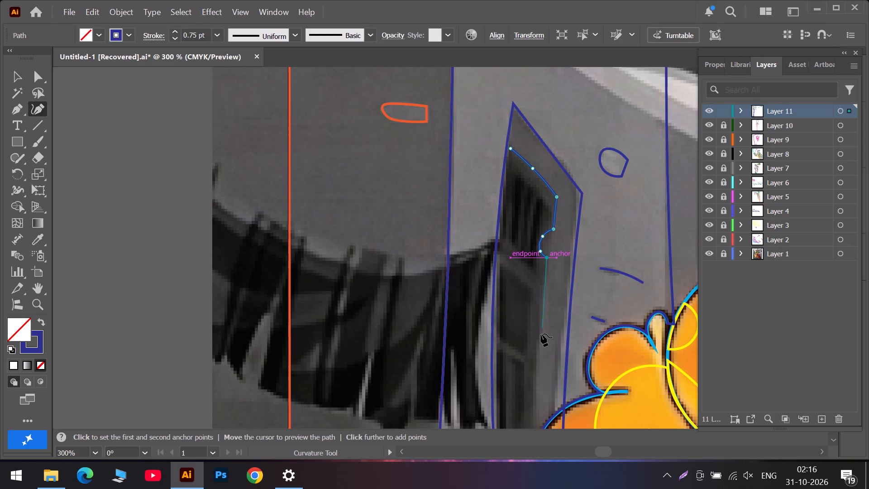
# Extend the path down the inner edge, around the curved lower tip, and back up along the orange cloud to the frame's outer side.
pyautogui.click(541, 337)
pyautogui.scroll(-7, 541, 337)
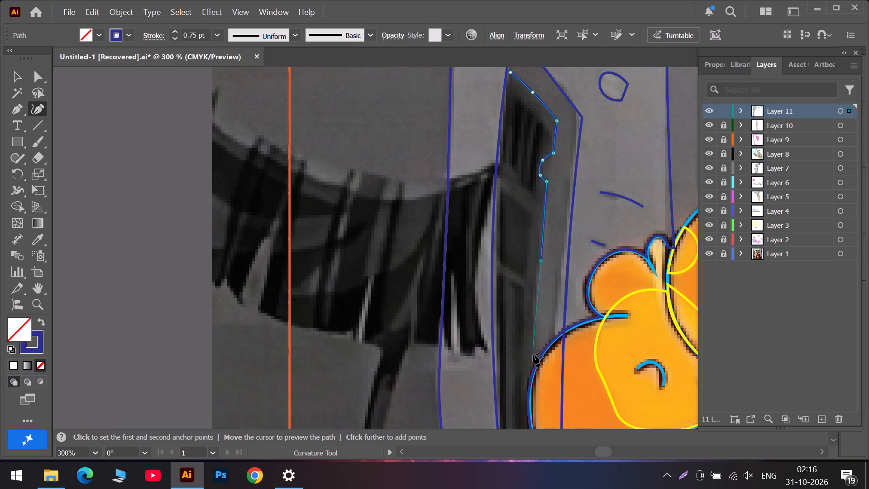
pyautogui.doubleClick(535, 327)
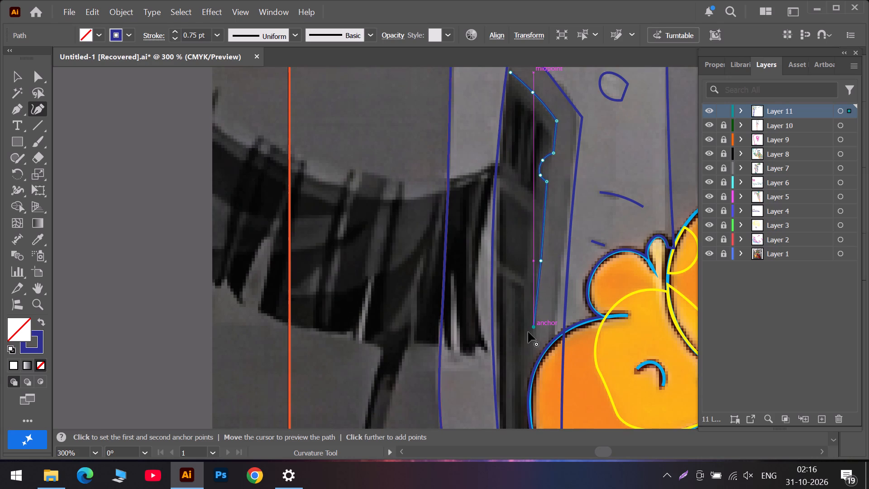
pyautogui.click(521, 343)
pyautogui.scroll(-6, 521, 343)
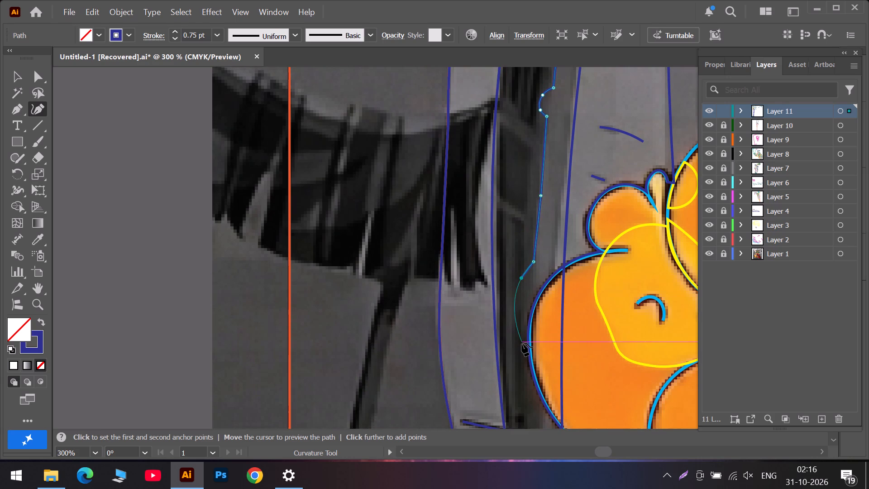
pyautogui.doubleClick(522, 343)
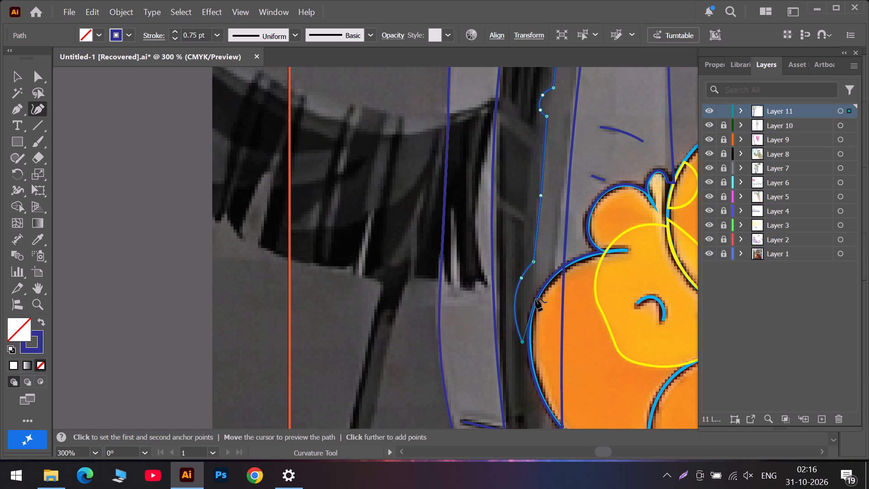
pyautogui.click(537, 292)
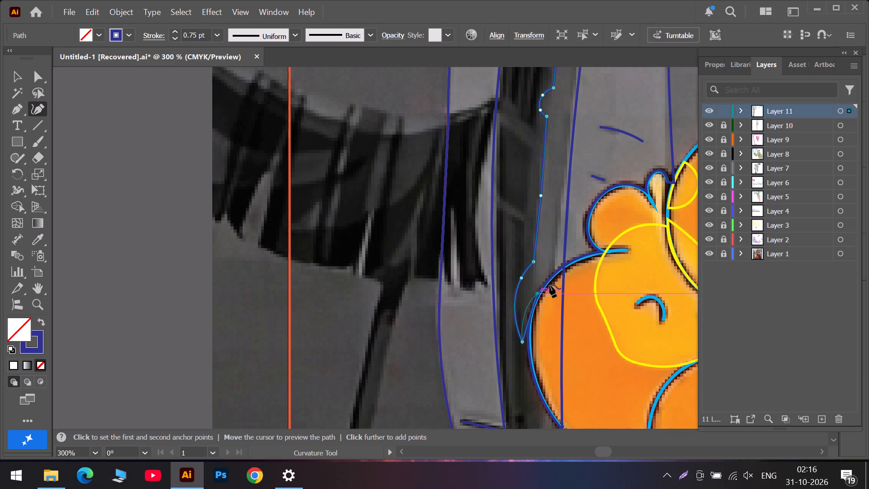
pyautogui.doubleClick(556, 269)
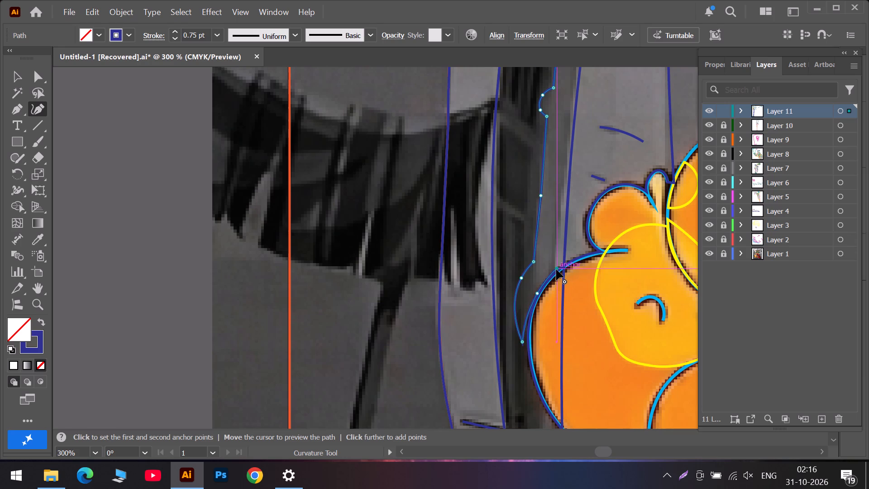
pyautogui.moveTo(556, 269); pyautogui.dragTo(560, 262)
# Change the frame path's stroke colour to magenta.
pyautogui.click(129, 37)
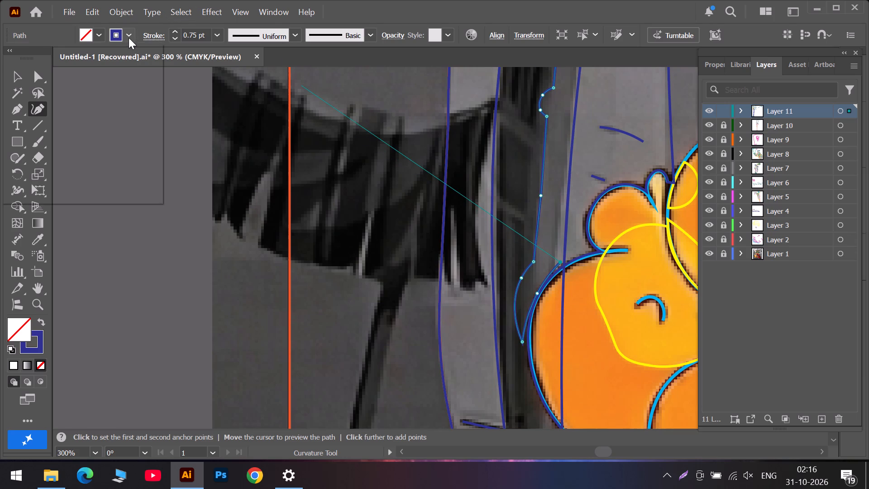
pyautogui.click(22, 98)
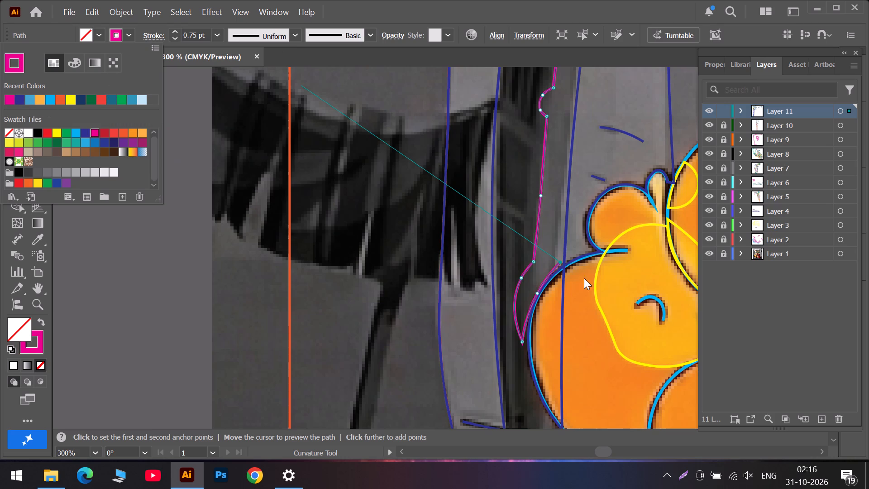
# Complete the frame path with corner anchors up the doorway's outer edge and around its peak, closing it at the starting anchor.
pyautogui.doubleClick(561, 261)
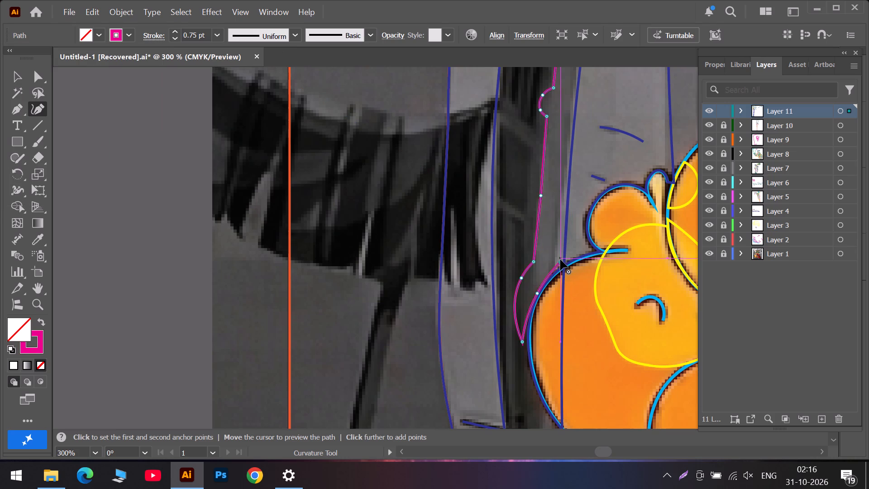
pyautogui.doubleClick(560, 259)
pyautogui.scroll(5, 564, 112)
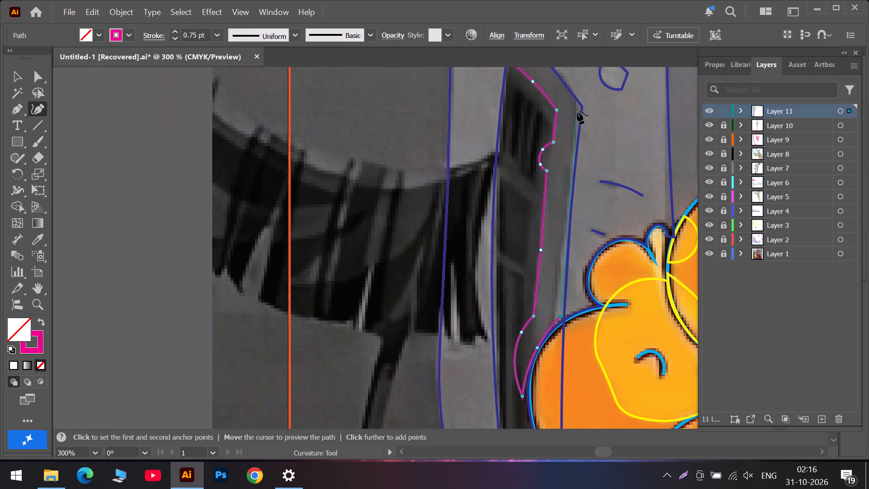
pyautogui.doubleClick(577, 111)
pyautogui.scroll(5, 512, 73)
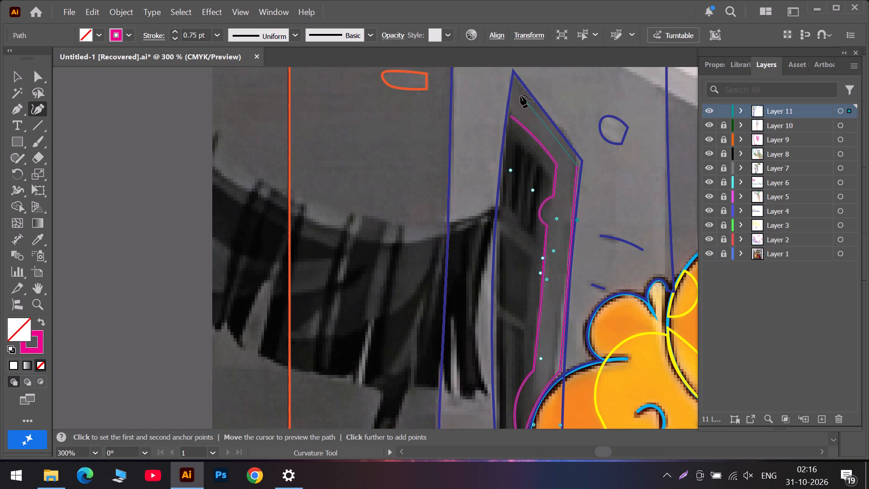
pyautogui.doubleClick(519, 94)
pyautogui.tripleClick(510, 117)
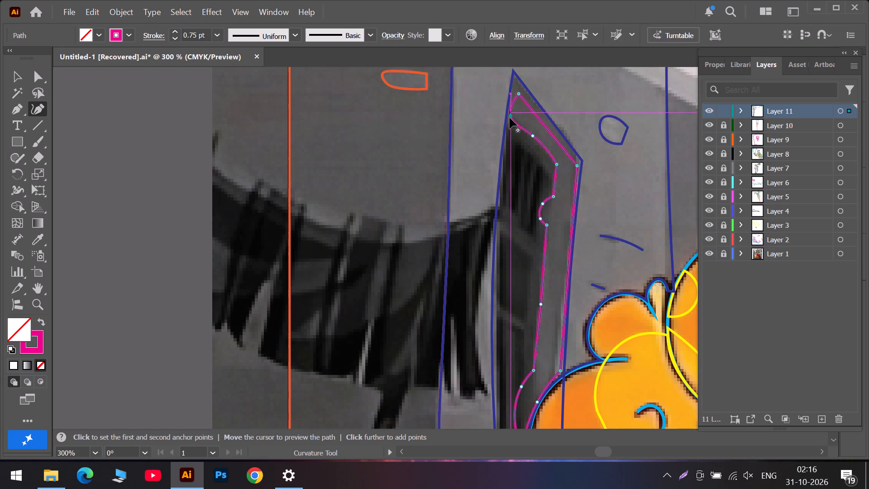
# Fit the frame path's peak and inner corner anchors onto the blue doorway outline, adding an anchor on the short edge between them.
pyautogui.moveTo(519, 93); pyautogui.dragTo(518, 77)
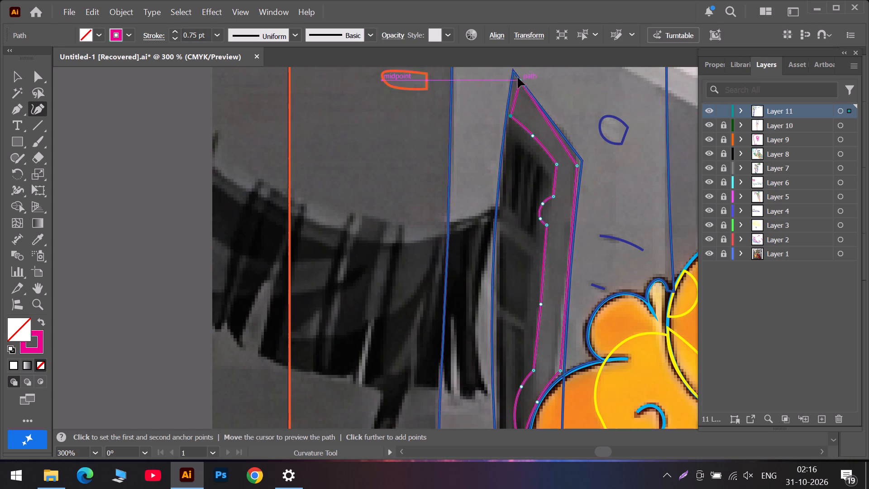
pyautogui.moveTo(518, 77); pyautogui.dragTo(513, 72)
pyautogui.keyDown('alt'); pyautogui.scroll(5, 514, 112); pyautogui.keyUp('alt')
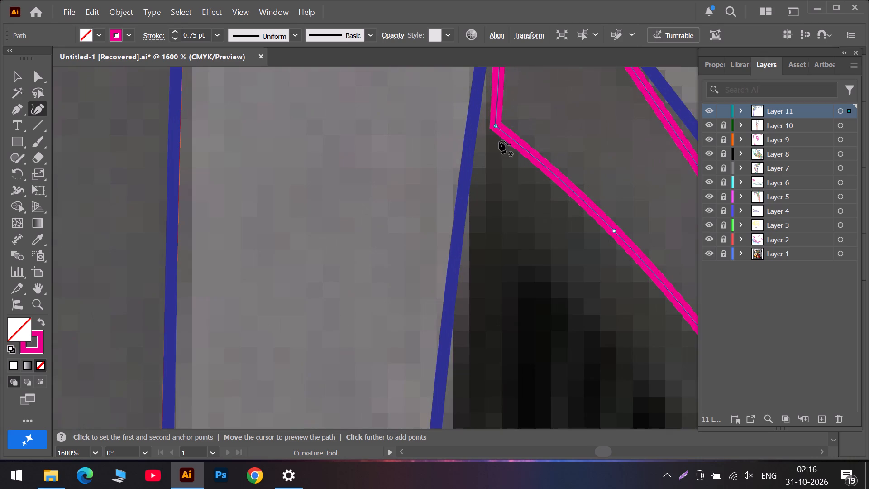
pyautogui.scroll(5, 498, 141)
pyautogui.moveTo(497, 203); pyautogui.dragTo(476, 201)
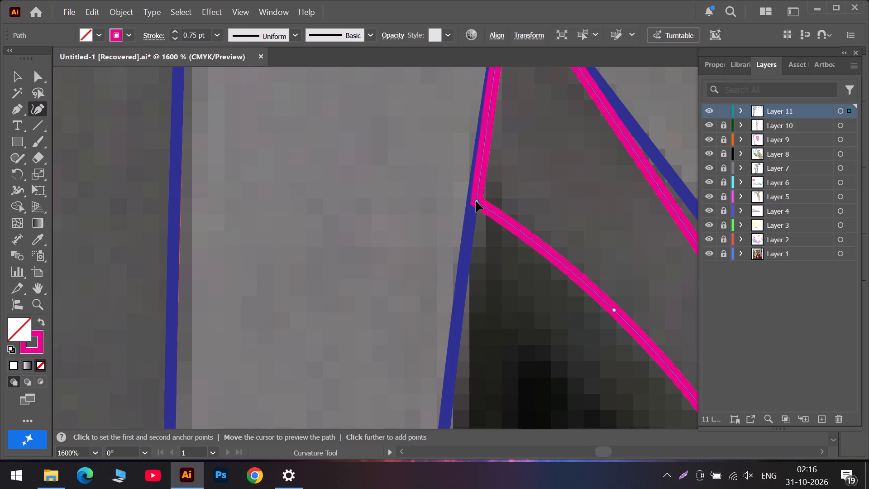
pyautogui.moveTo(476, 201); pyautogui.dragTo(474, 205)
pyautogui.scroll(11, 484, 159)
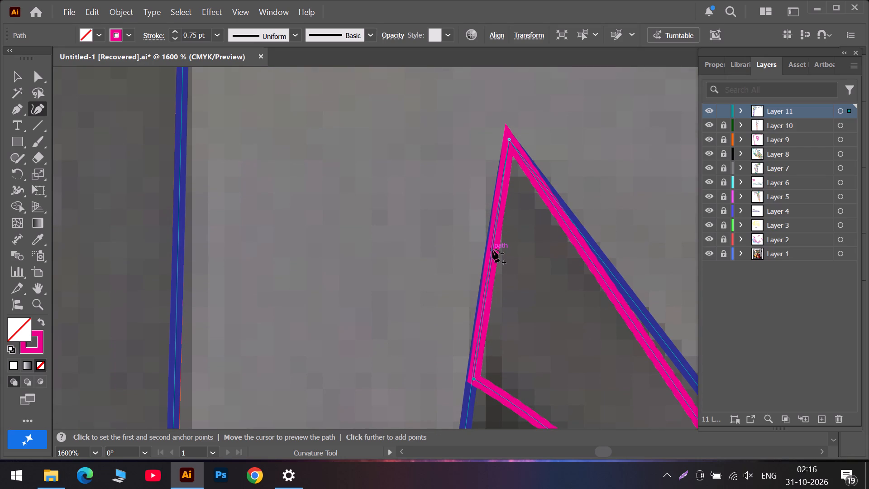
pyautogui.moveTo(492, 249); pyautogui.dragTo(489, 272)
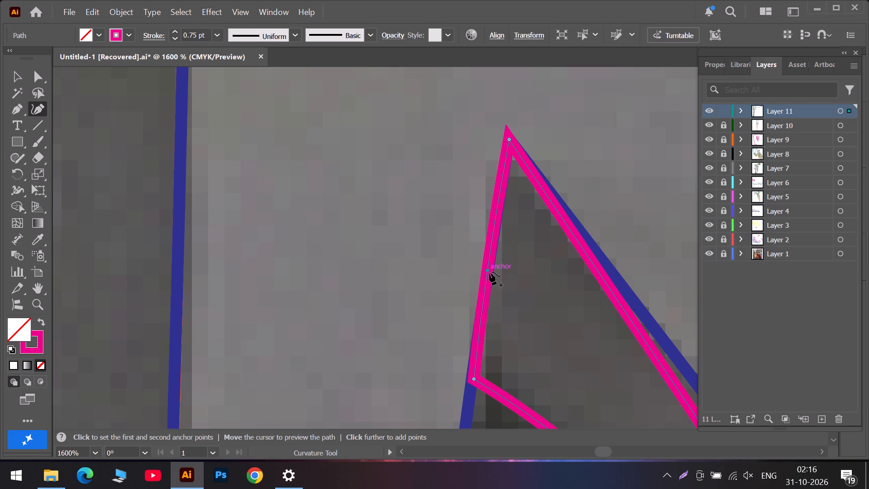
pyautogui.moveTo(489, 272); pyautogui.dragTo(488, 275)
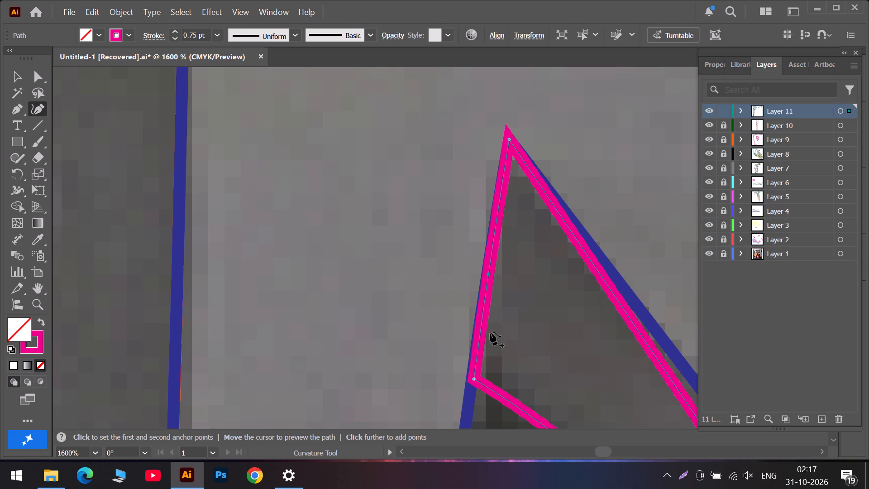
pyautogui.moveTo(473, 377); pyautogui.dragTo(473, 381)
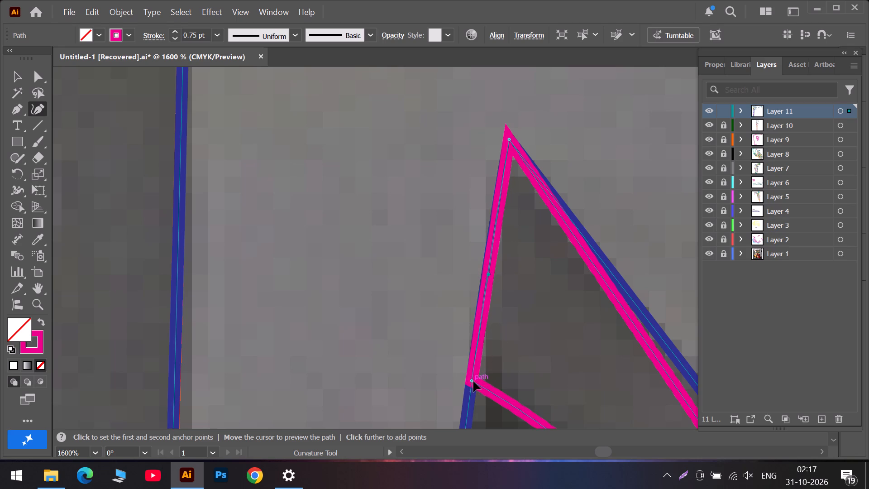
pyautogui.moveTo(473, 381); pyautogui.dragTo(472, 384)
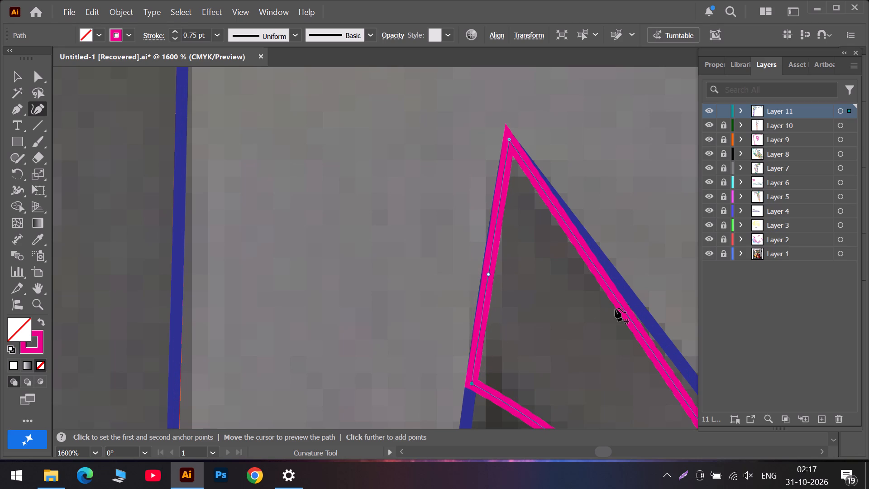
# Align the frame's sloping outer edge with the blue outline by adding two anchors and moving its shoulder corner onto the outline's corner.
pyautogui.moveTo(622, 306); pyautogui.dragTo(623, 286)
pyautogui.moveTo(565, 210); pyautogui.dragTo(565, 216)
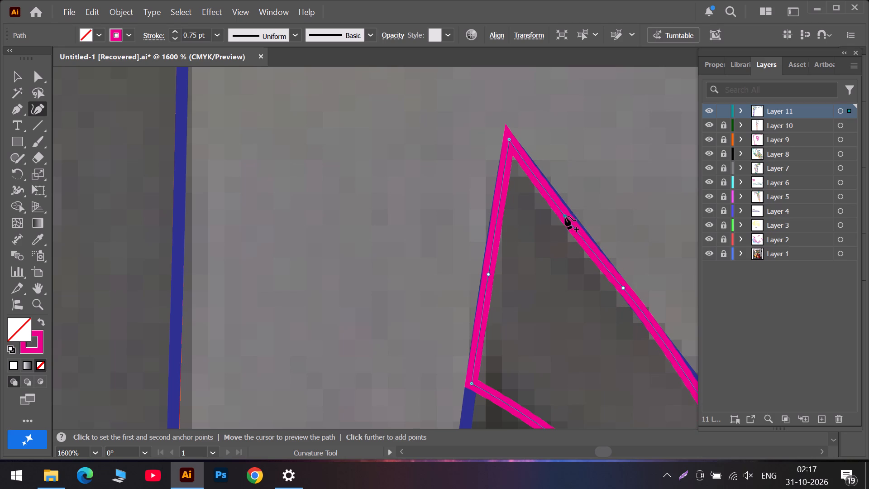
pyautogui.moveTo(565, 216); pyautogui.dragTo(571, 220)
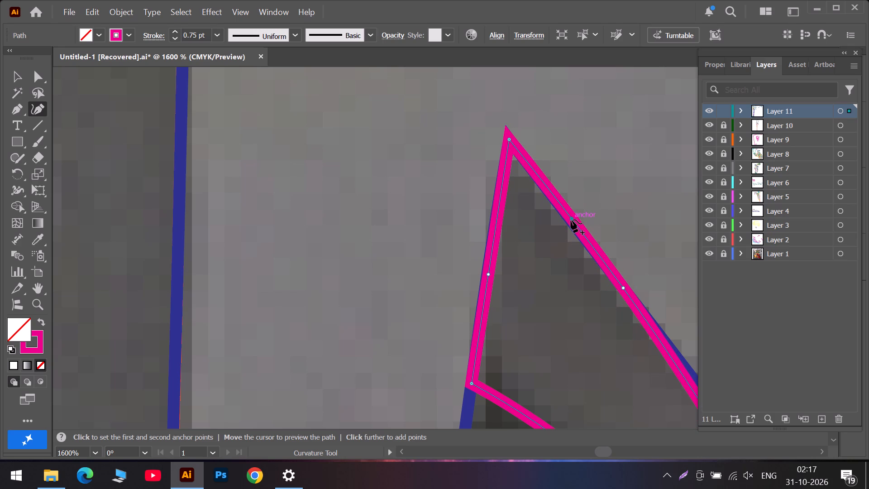
pyautogui.moveTo(571, 220); pyautogui.dragTo(566, 218)
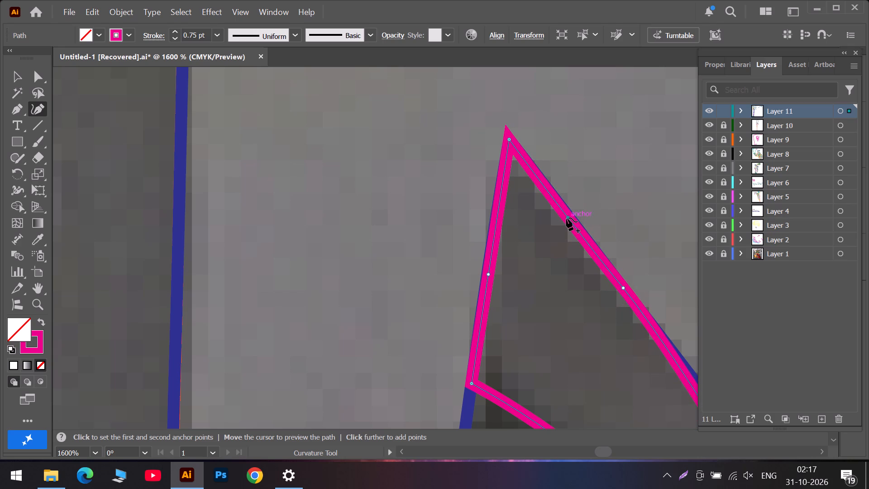
pyautogui.moveTo(566, 218); pyautogui.dragTo(567, 214)
pyautogui.moveTo(646, 453); pyautogui.dragTo(642, 445)
pyautogui.scroll(-7, 440, 392)
pyautogui.scroll(-7, 408, 349)
pyautogui.scroll(-6, 479, 393)
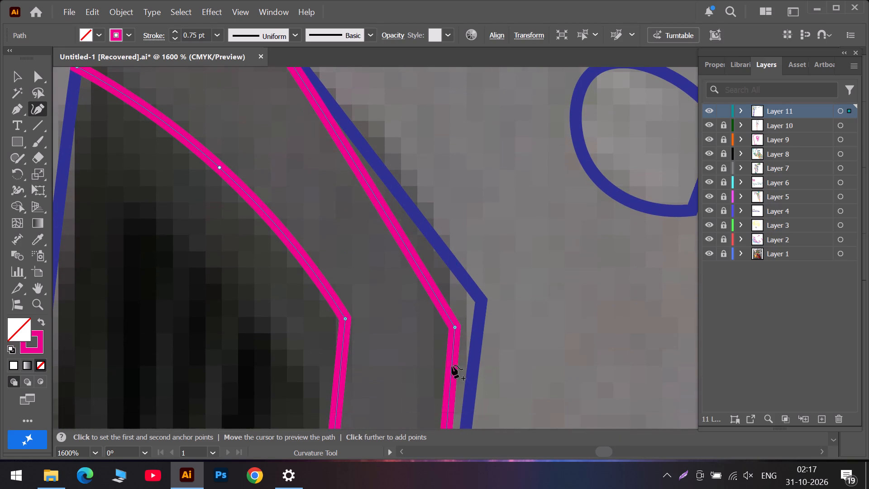
pyautogui.moveTo(454, 328); pyautogui.dragTo(475, 312)
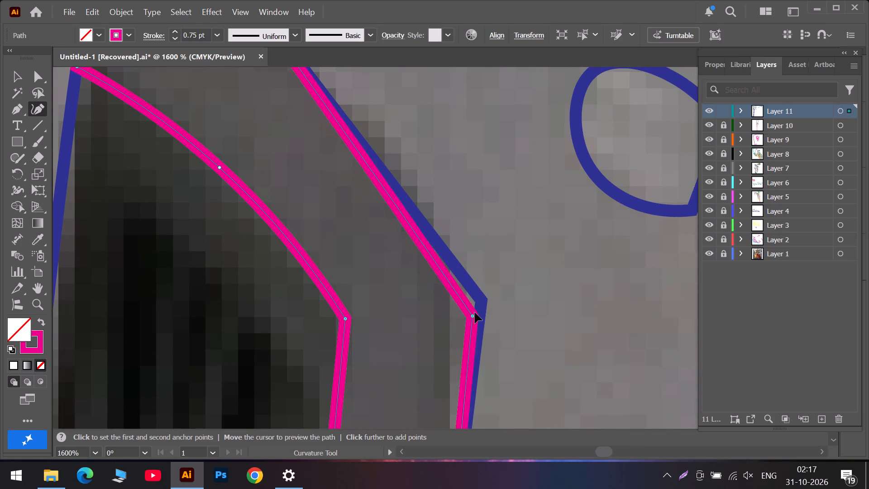
pyautogui.moveTo(475, 312); pyautogui.dragTo(482, 302)
# Add an anchor on the upper part of the frame's long outer edge and align it with the blue outline.
pyautogui.scroll(6, 358, 222)
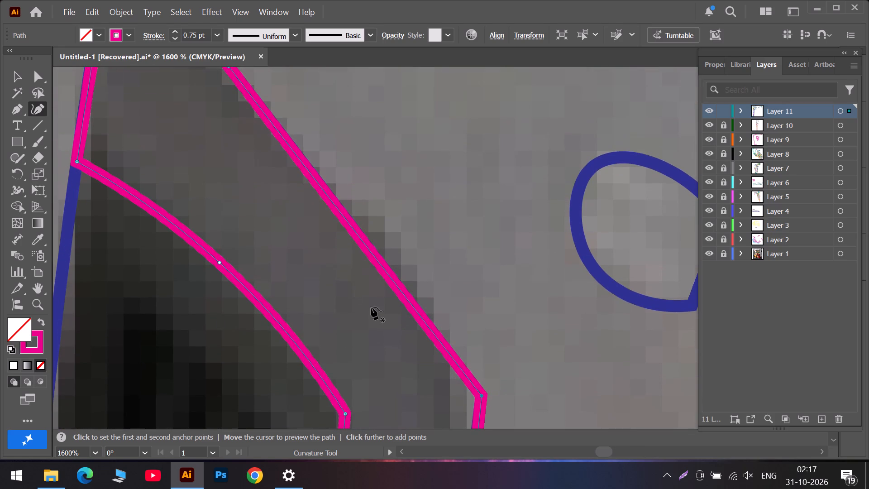
pyautogui.scroll(-7, 396, 320)
pyautogui.scroll(-12, 502, 335)
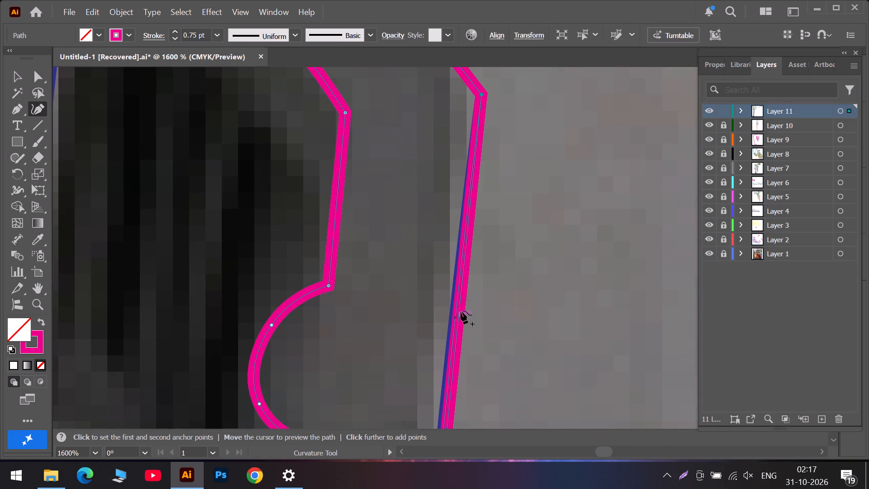
pyautogui.moveTo(457, 308); pyautogui.dragTo(454, 316)
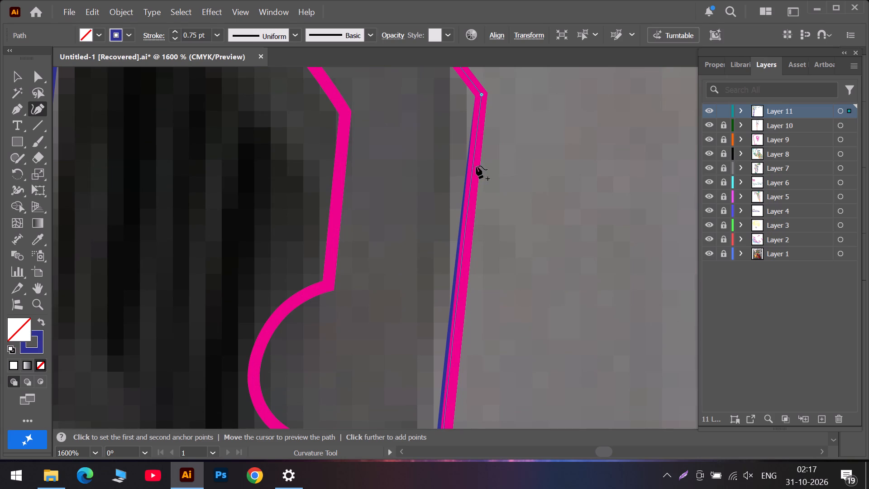
pyautogui.hotkey('ctrl', 'z')
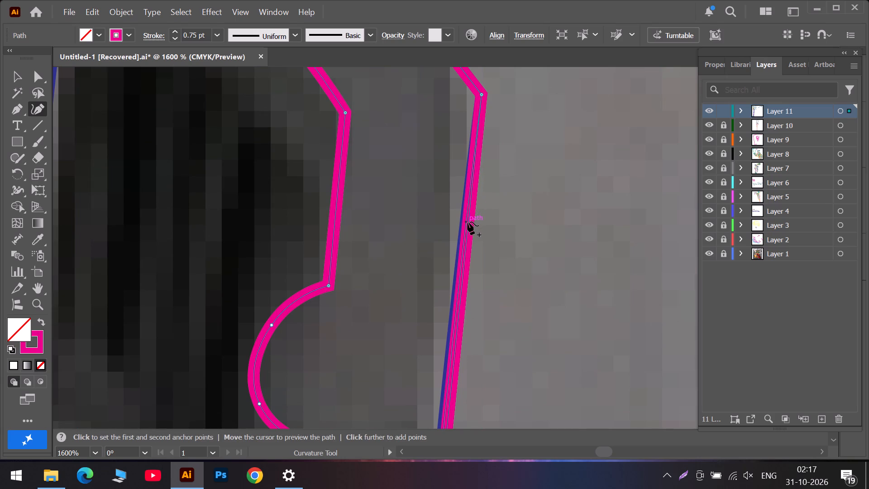
pyautogui.moveTo(469, 224); pyautogui.dragTo(463, 237)
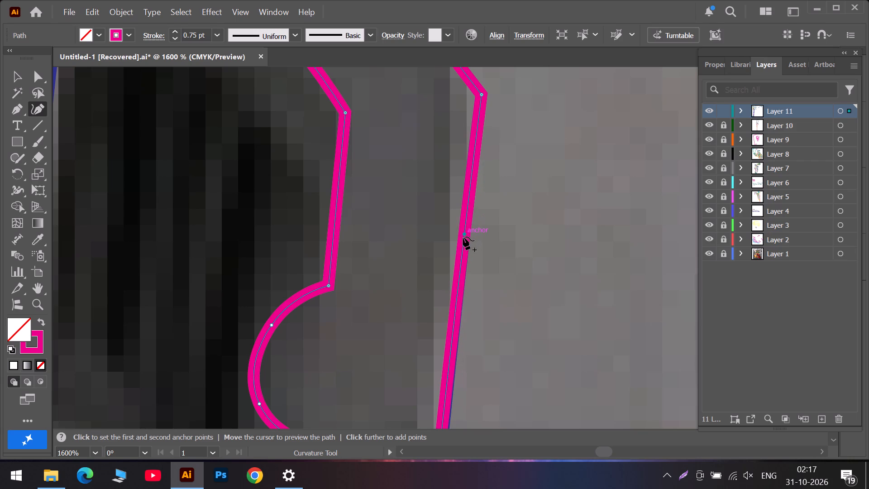
pyautogui.moveTo(463, 237); pyautogui.dragTo(465, 245)
# Add three more anchors down the frame's long outer edge, keeping it on the blue doorway outline.
pyautogui.scroll(-7, 464, 252)
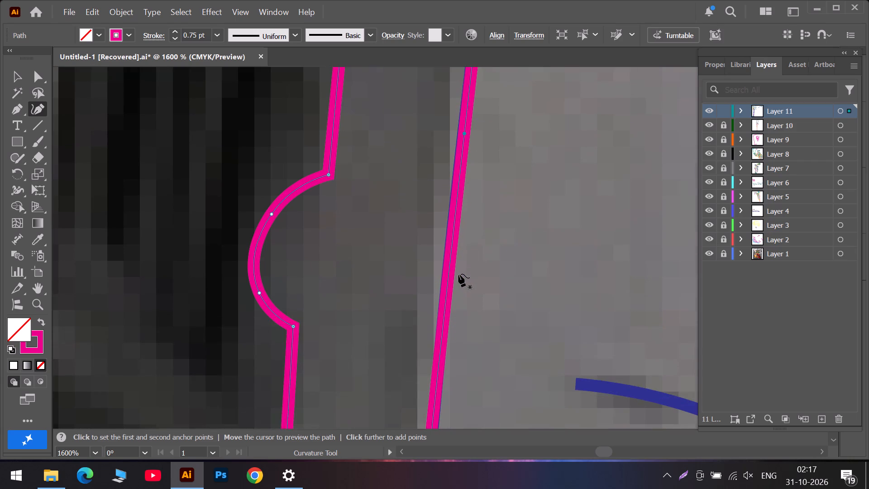
pyautogui.scroll(-18, 456, 282)
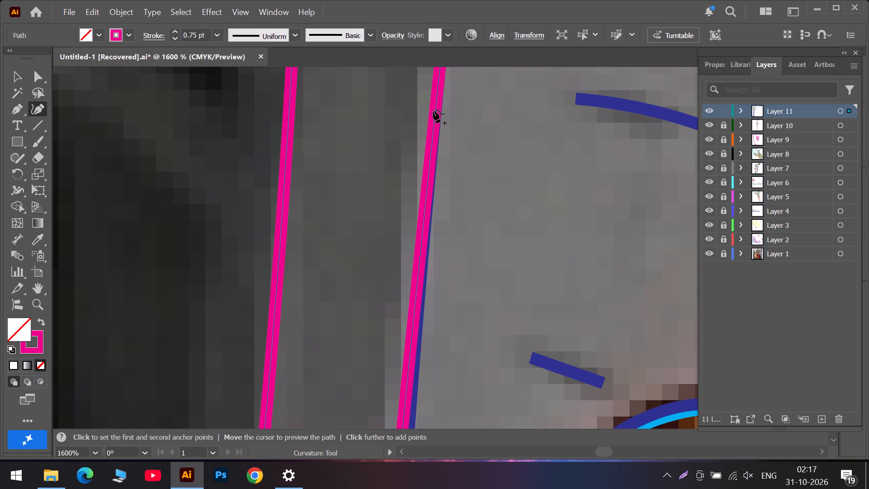
pyautogui.click(438, 92)
pyautogui.scroll(-1, 420, 312)
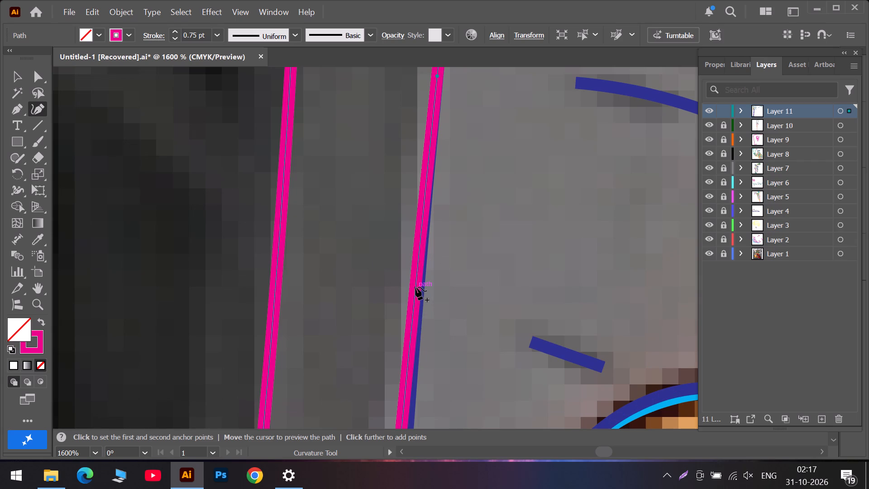
pyautogui.moveTo(415, 287); pyautogui.dragTo(418, 298)
pyautogui.scroll(-7, 418, 298)
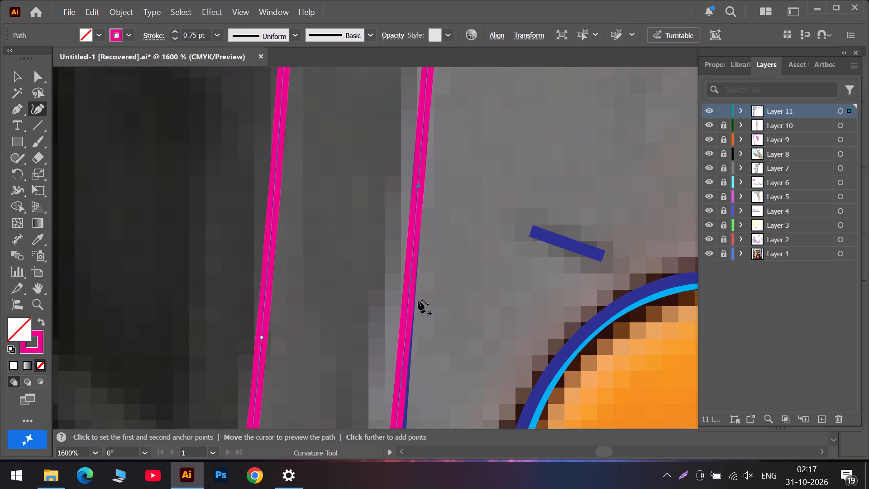
pyautogui.scroll(-13, 413, 313)
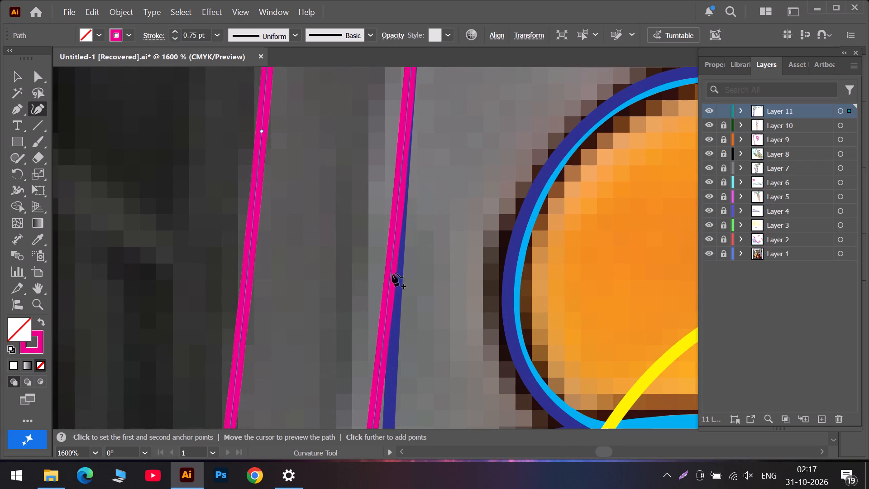
pyautogui.moveTo(392, 261); pyautogui.dragTo(396, 276)
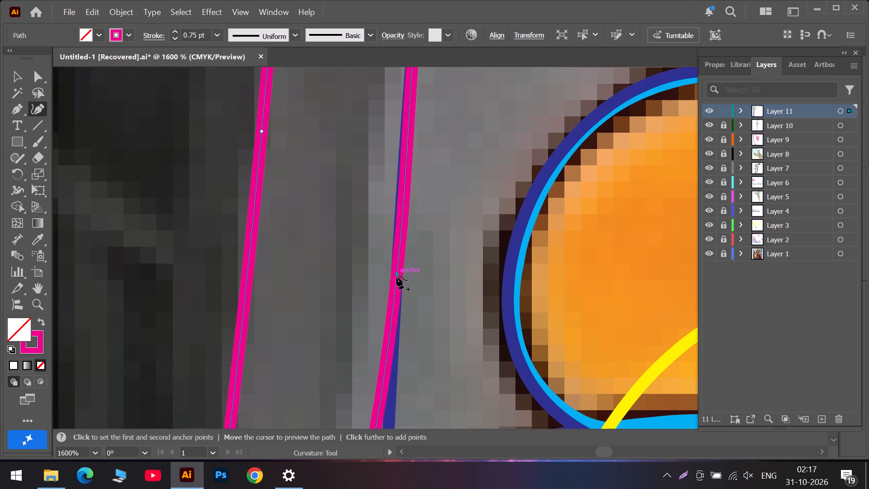
pyautogui.moveTo(396, 276); pyautogui.dragTo(402, 193)
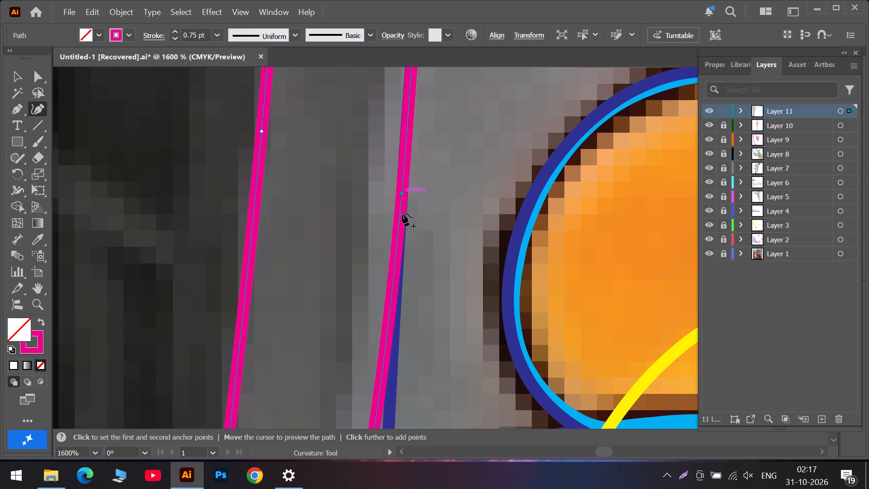
# Move the frame's lower outer corner to where the blue outline meets the orange cloud, and reshape the adjoining curve along the cloud with an added anchor.
pyautogui.scroll(-7, 391, 284)
pyautogui.moveTo(366, 377); pyautogui.dragTo(370, 379)
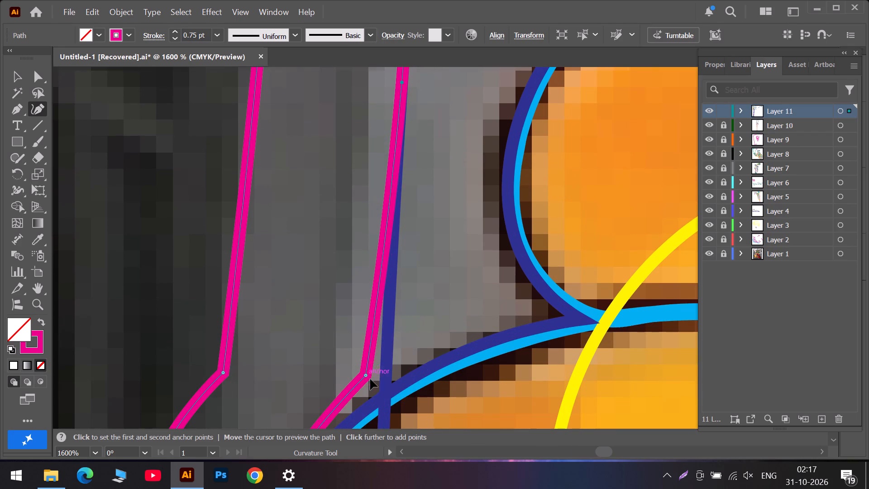
pyautogui.moveTo(370, 379); pyautogui.dragTo(387, 390)
pyautogui.scroll(-7, 387, 391)
pyautogui.scroll(-7, 319, 381)
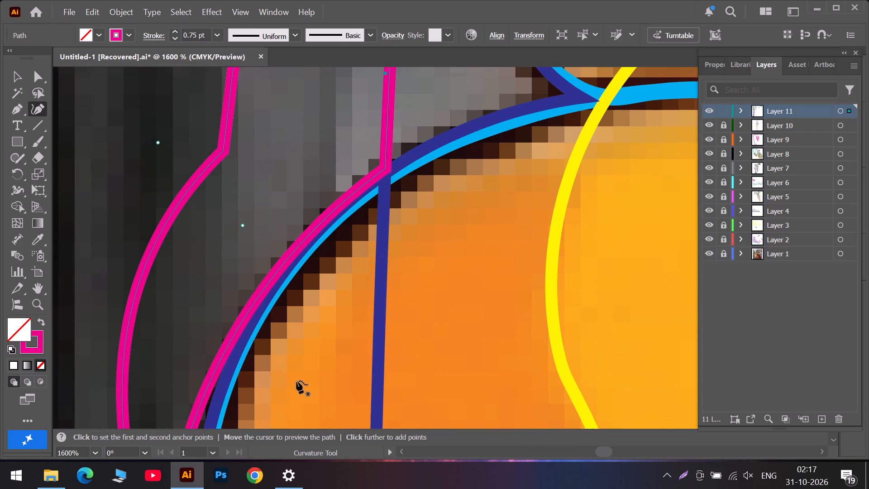
pyautogui.moveTo(243, 321); pyautogui.dragTo(251, 324)
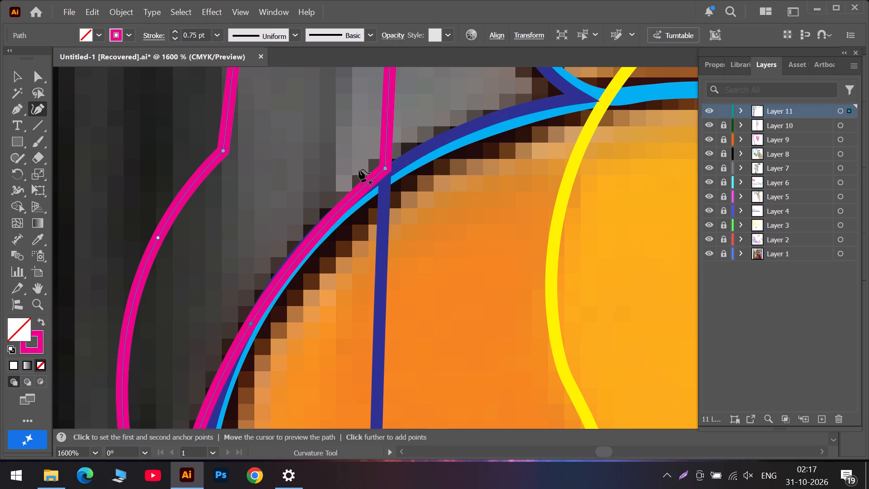
pyautogui.moveTo(385, 167); pyautogui.dragTo(386, 174)
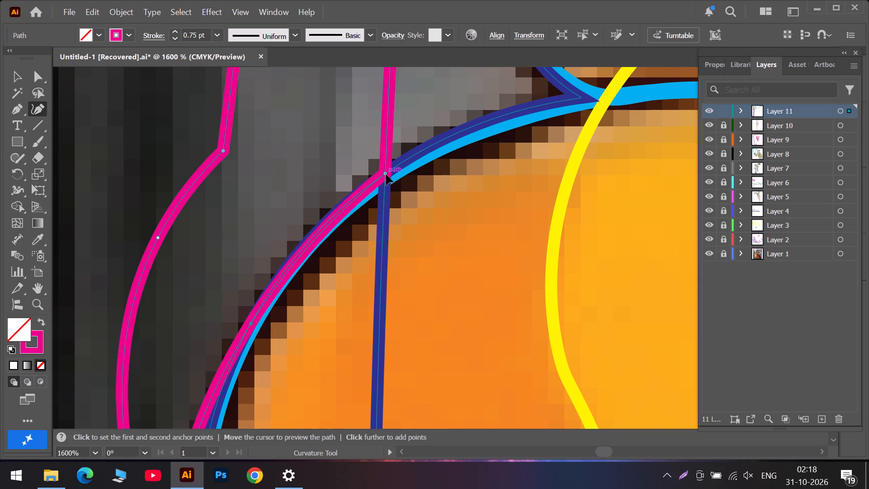
pyautogui.moveTo(386, 174); pyautogui.dragTo(386, 175)
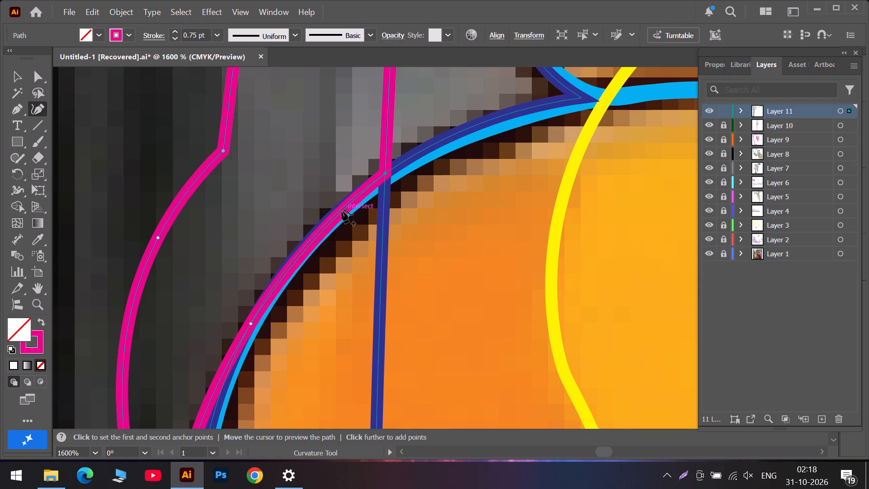
pyautogui.moveTo(341, 211); pyautogui.dragTo(314, 239)
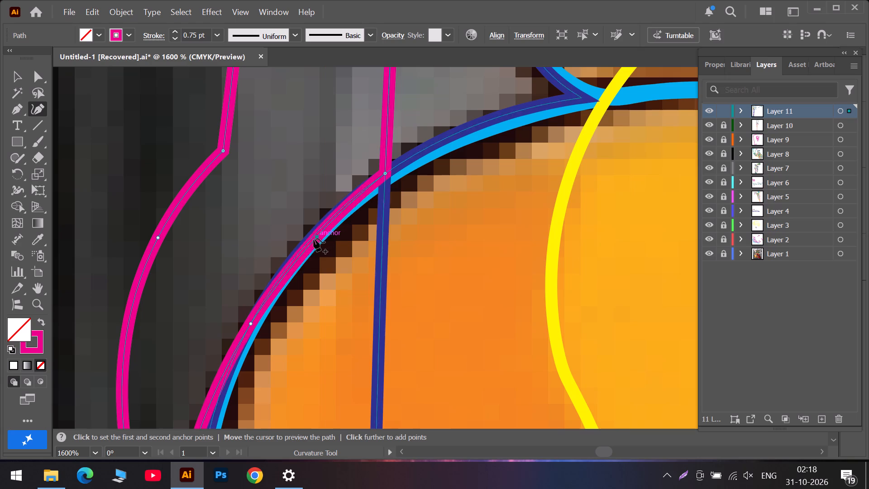
pyautogui.moveTo(314, 239); pyautogui.dragTo(310, 241)
# Move the frame path's lower tip anchor to the orange cloud's outline.
pyautogui.scroll(-7, 293, 272)
pyautogui.scroll(-7, 213, 297)
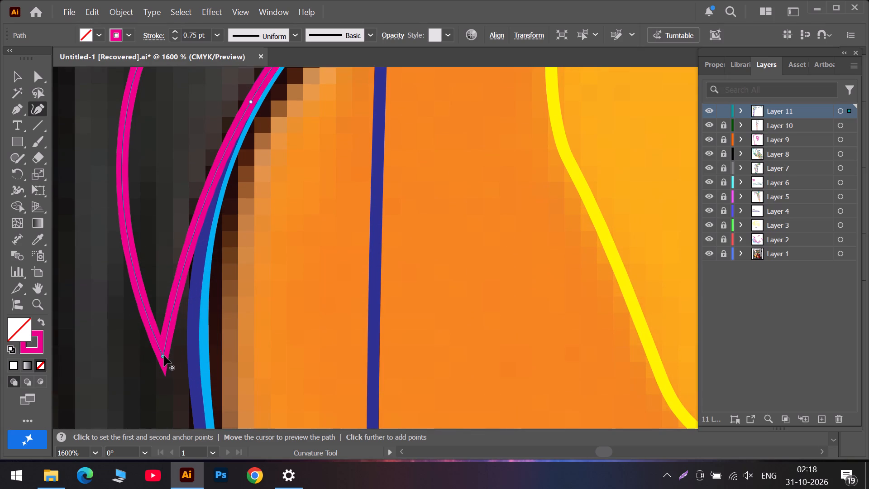
pyautogui.keyDown('alt'); pyautogui.scroll(-7, 164, 355); pyautogui.keyUp('alt')
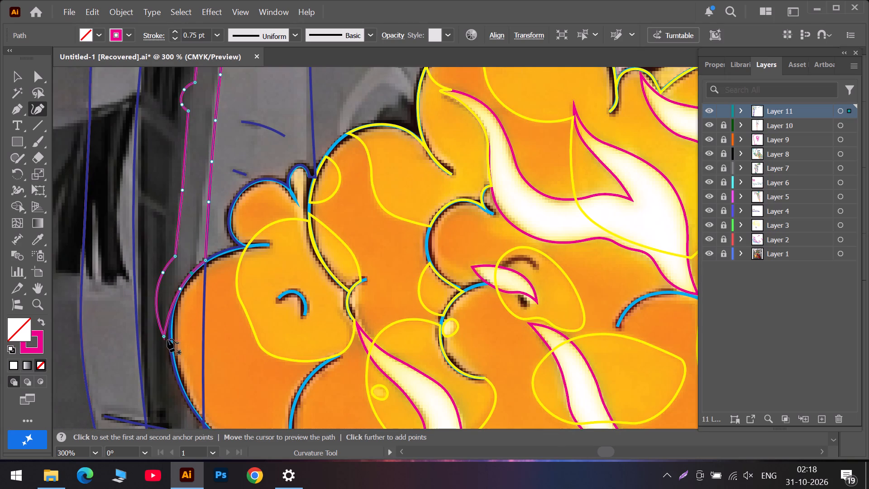
pyautogui.scroll(3, 167, 334)
pyautogui.moveTo(160, 365); pyautogui.dragTo(173, 339)
pyautogui.keyDown('alt'); pyautogui.scroll(-4, 169, 331); pyautogui.keyUp('alt')
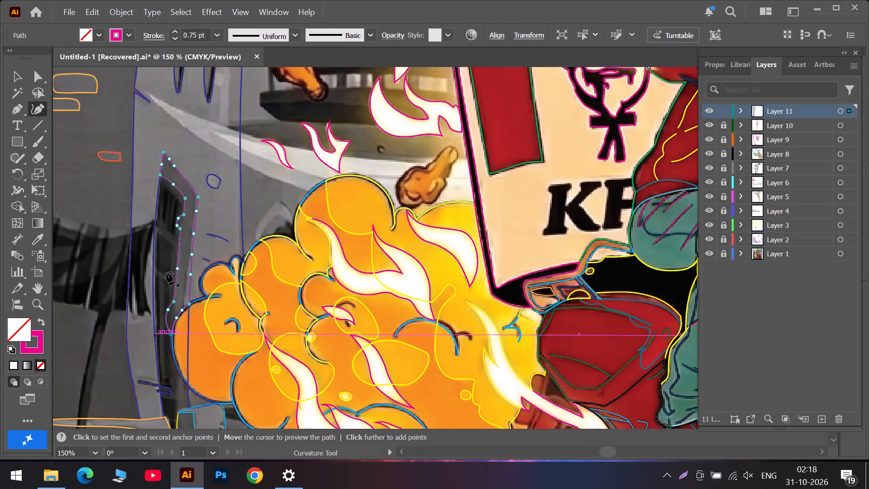
pyautogui.keyDown('alt'); pyautogui.scroll(3, 167, 248); pyautogui.keyUp('alt')
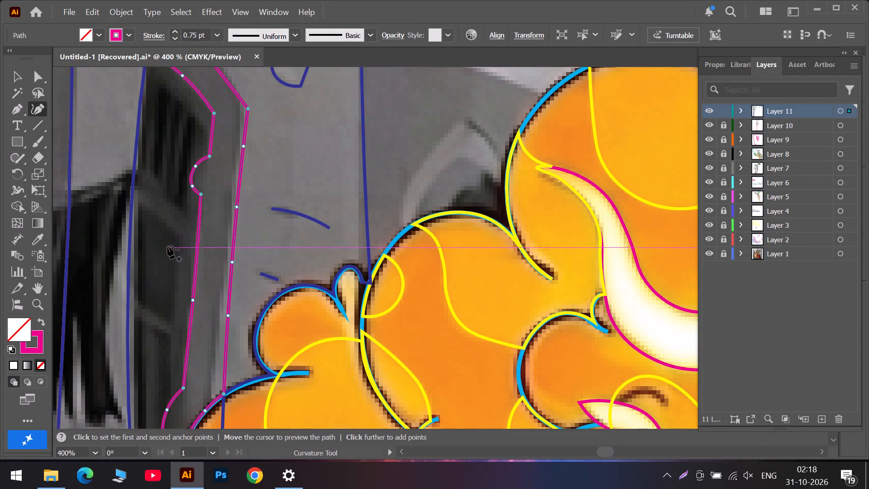
# Trace a closed magenta outline around the dark gap below the doorway, between the grey leg and the block, with a narrow tail running down.
pyautogui.scroll(6, 163, 225)
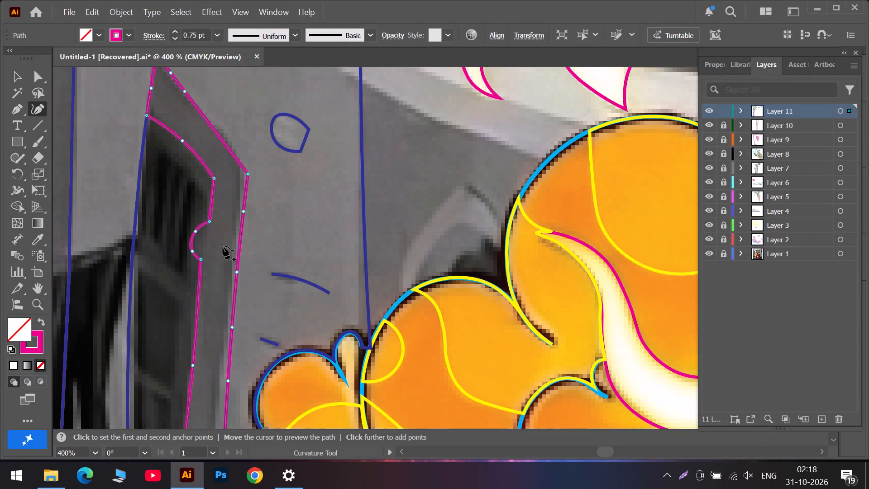
pyautogui.scroll(-2, 164, 278)
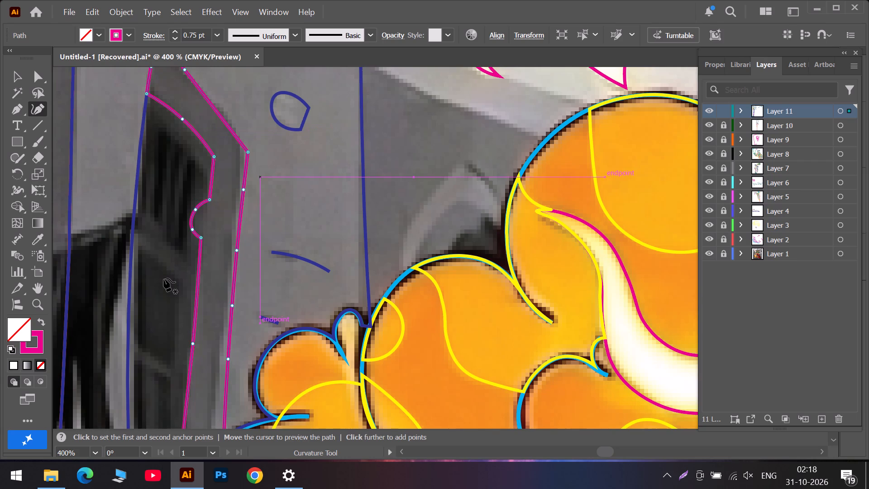
pyautogui.scroll(-13, 164, 278)
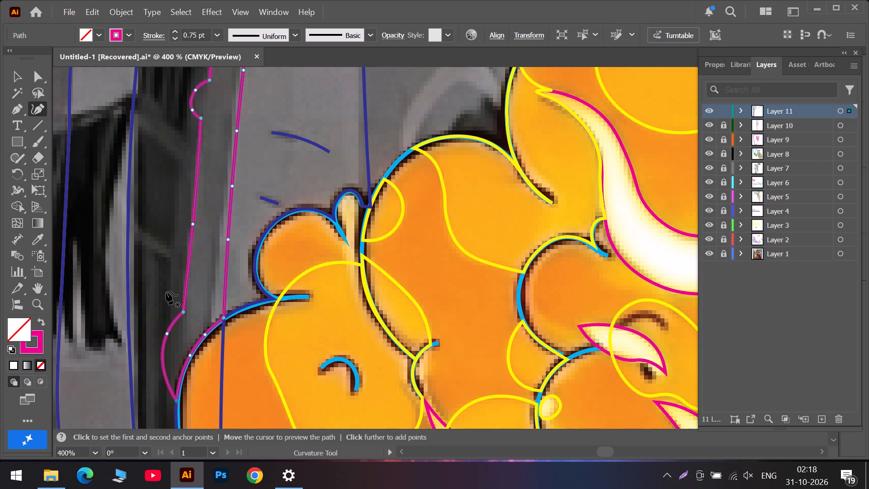
pyautogui.scroll(-1, 166, 292)
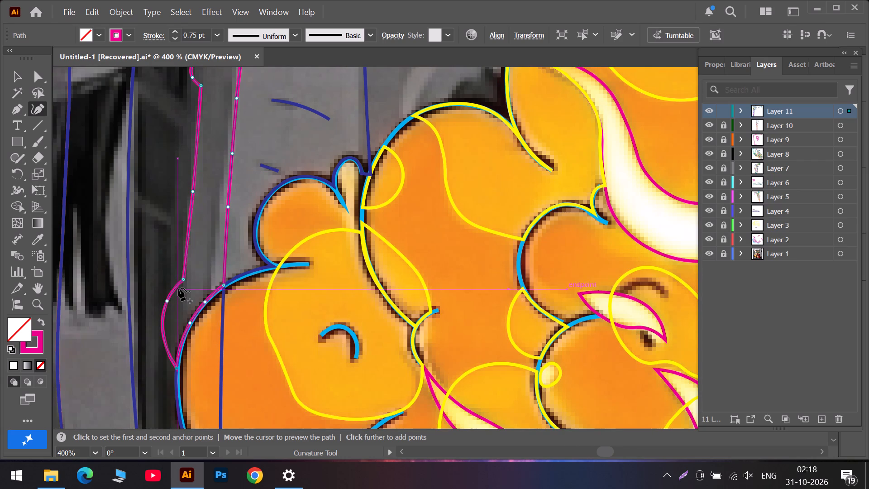
pyautogui.scroll(-5, 183, 287)
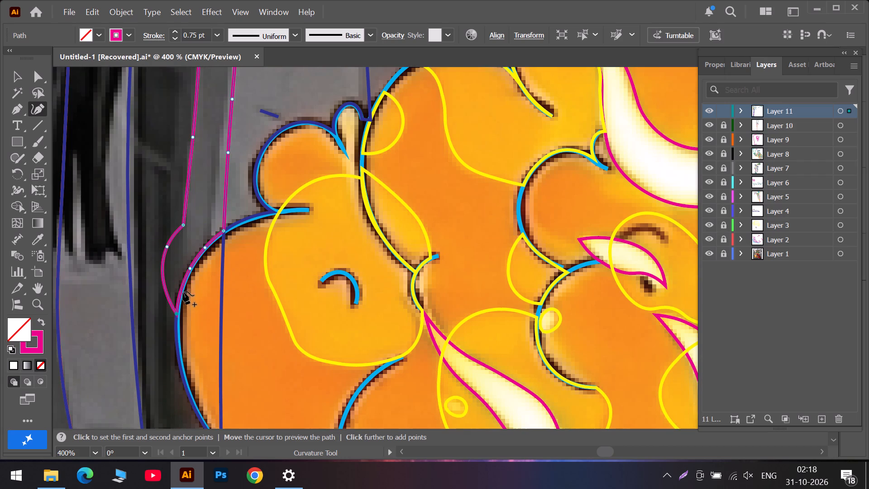
pyautogui.scroll(-11, 170, 298)
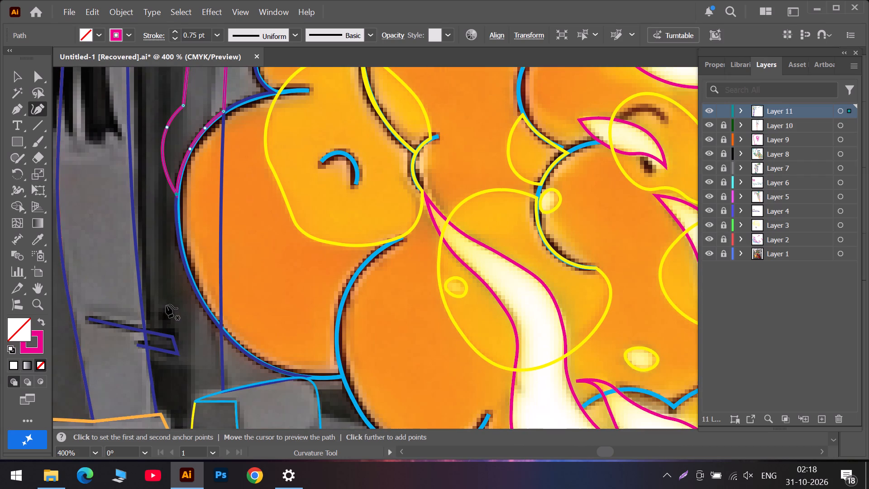
pyautogui.scroll(-4, 167, 307)
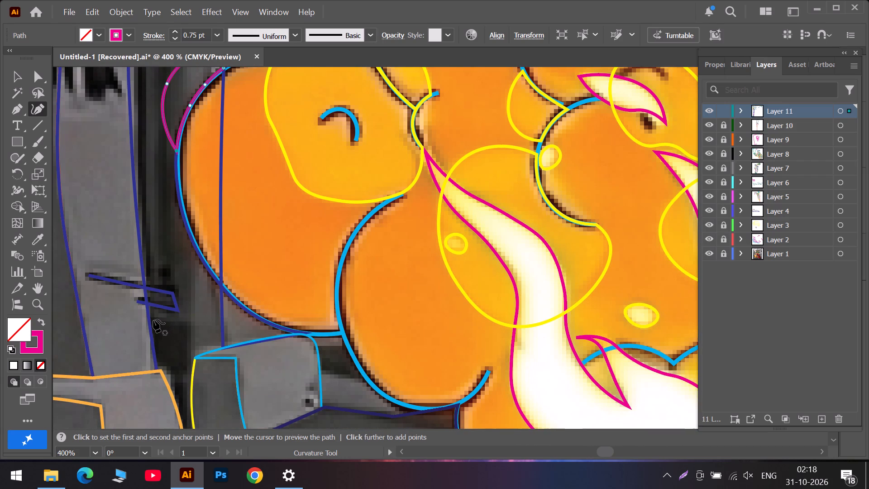
pyautogui.click(155, 319)
pyautogui.click(176, 323)
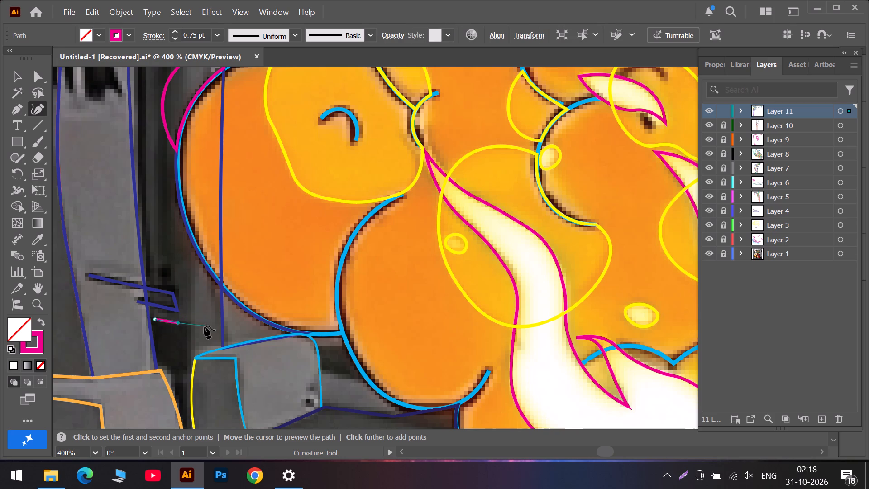
pyautogui.doubleClick(190, 325)
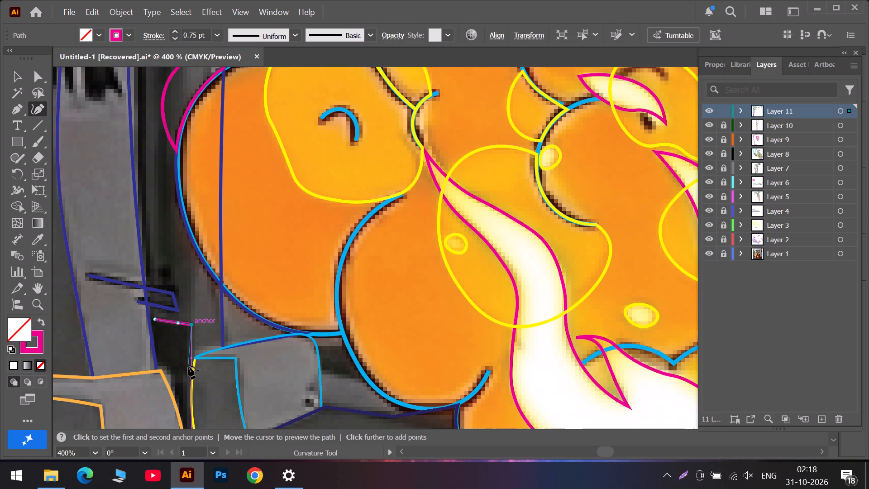
pyautogui.doubleClick(189, 368)
pyautogui.doubleClick(181, 370)
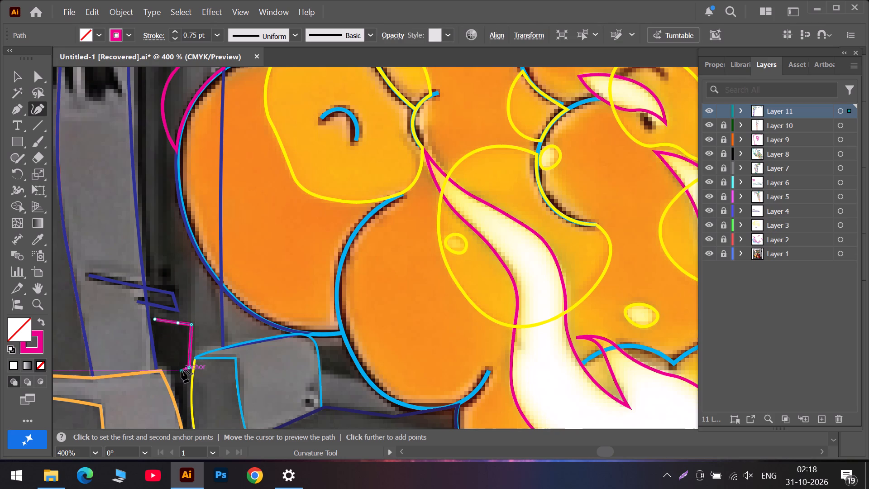
pyautogui.scroll(-6, 187, 414)
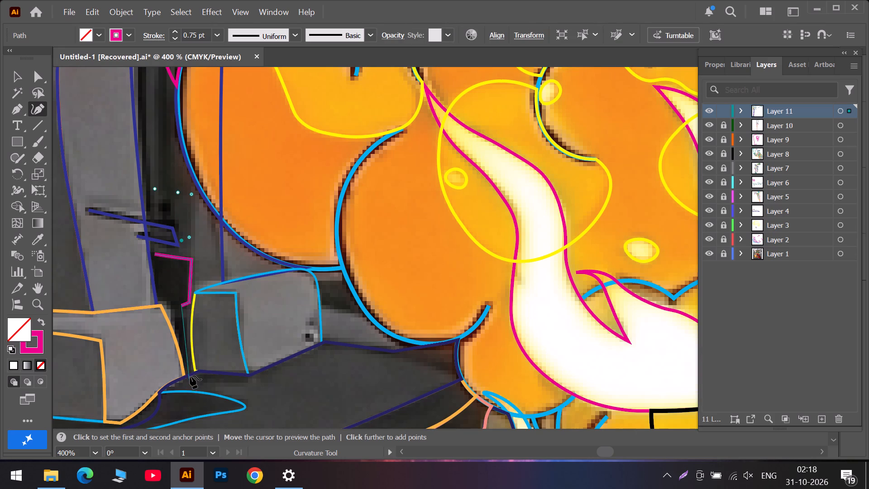
pyautogui.doubleClick(189, 368)
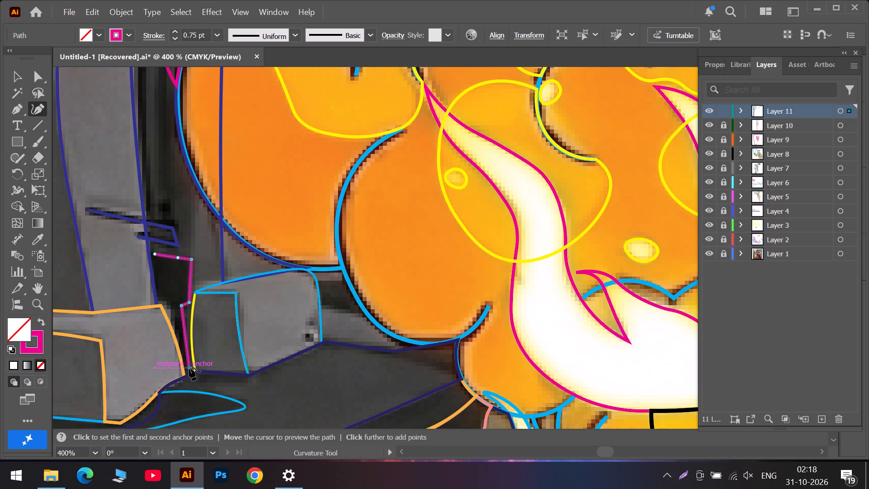
pyautogui.click(172, 309)
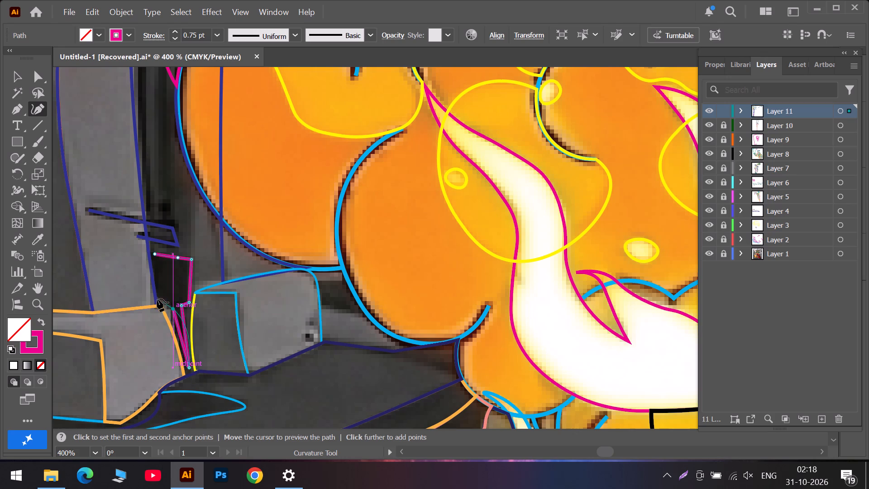
pyautogui.doubleClick(160, 301)
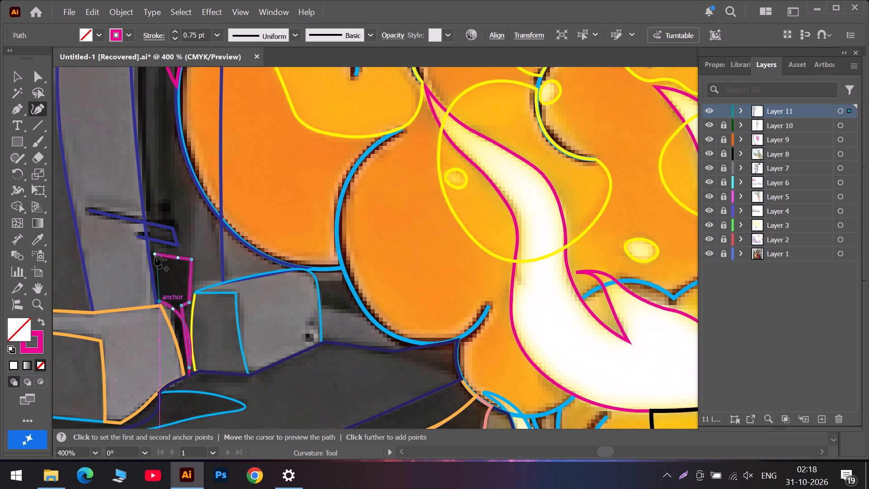
pyautogui.doubleClick(154, 254)
pyautogui.click(153, 253)
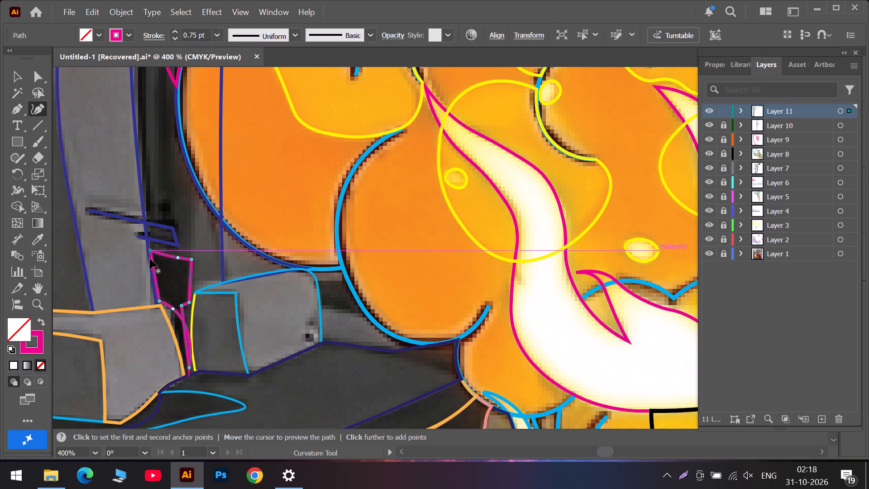
# Fit the gap outline's lower inner corner to the grey leg and move the adjoining anchor, made a corner, onto the orange outline's corner.
pyautogui.moveTo(158, 300); pyautogui.dragTo(158, 304)
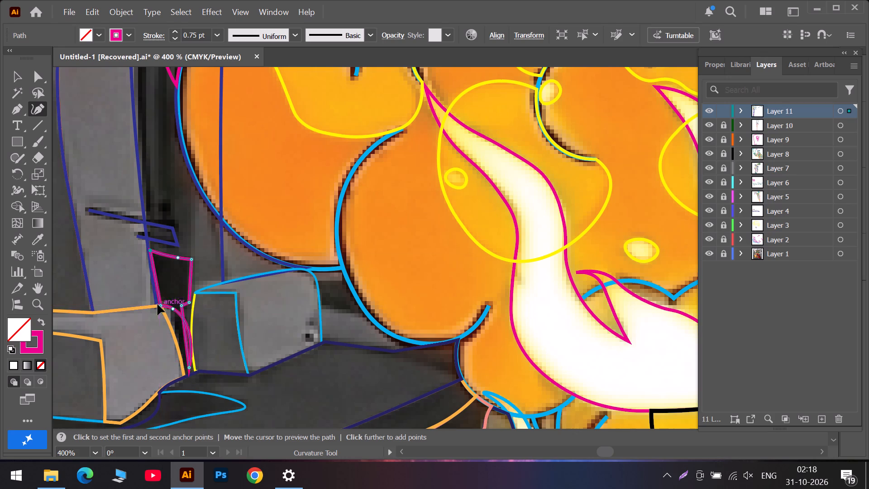
pyautogui.moveTo(158, 304); pyautogui.dragTo(157, 304)
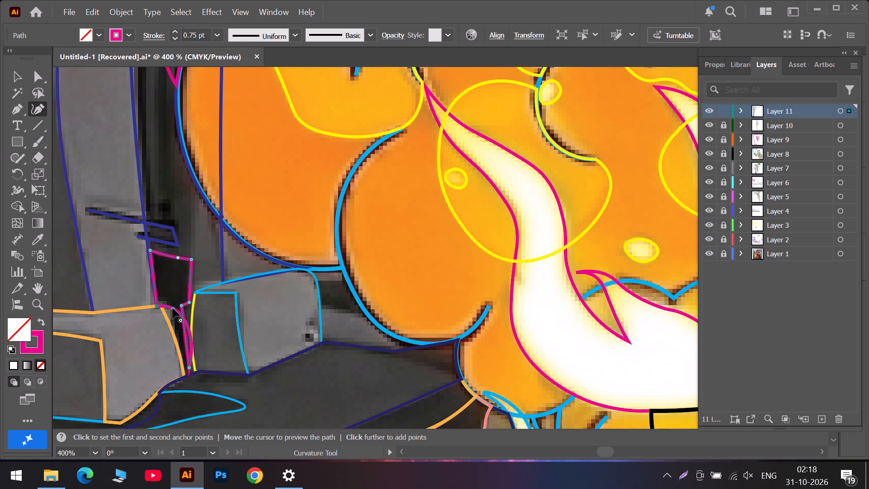
pyautogui.doubleClick(172, 308)
pyautogui.moveTo(172, 308); pyautogui.dragTo(167, 306)
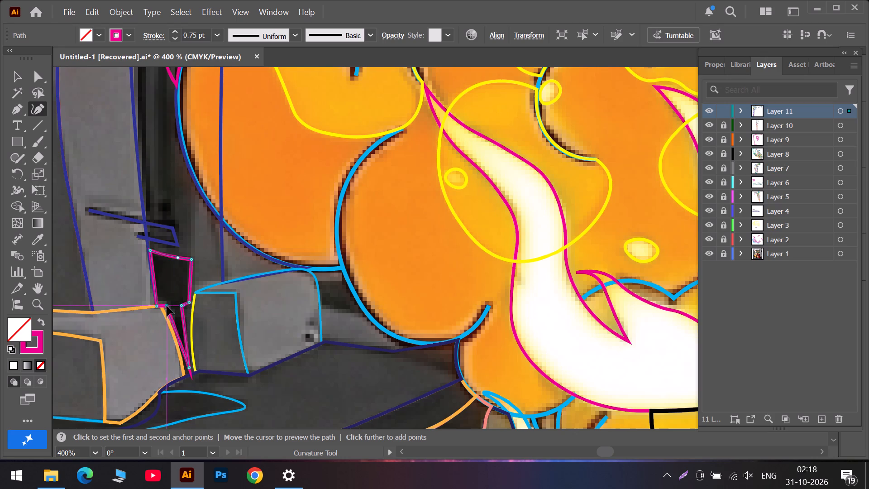
pyautogui.moveTo(167, 306); pyautogui.dragTo(161, 305)
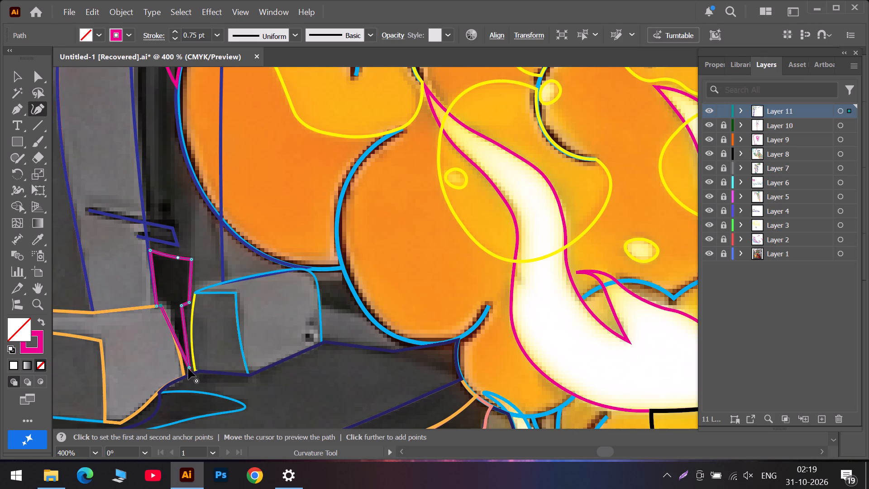
# Widen the tail's lower end with an added corner anchor, spanning the orange and yellow outlines, and curve its edge along the orange outline.
pyautogui.moveTo(188, 369); pyautogui.dragTo(184, 371)
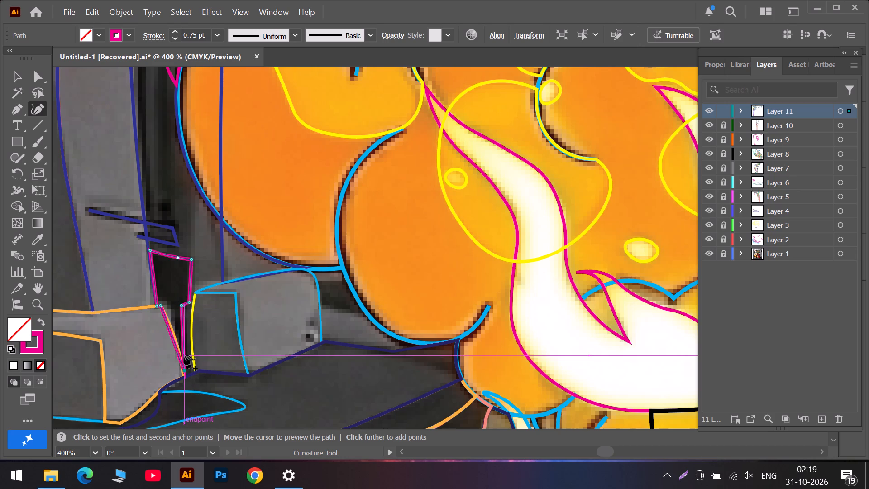
pyautogui.moveTo(184, 355); pyautogui.dragTo(189, 366)
pyautogui.doubleClick(189, 366)
pyautogui.moveTo(189, 366); pyautogui.dragTo(190, 368)
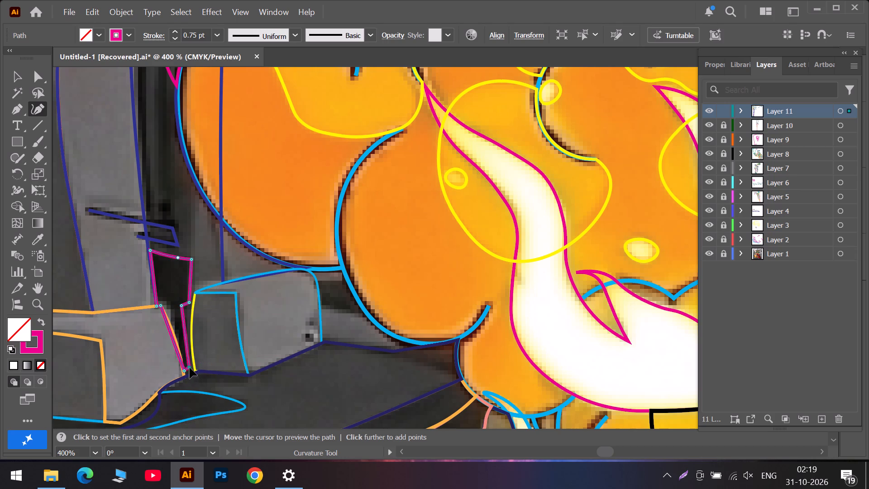
pyautogui.moveTo(190, 368); pyautogui.dragTo(196, 372)
pyautogui.moveTo(183, 372); pyautogui.dragTo(185, 376)
pyautogui.click(177, 352)
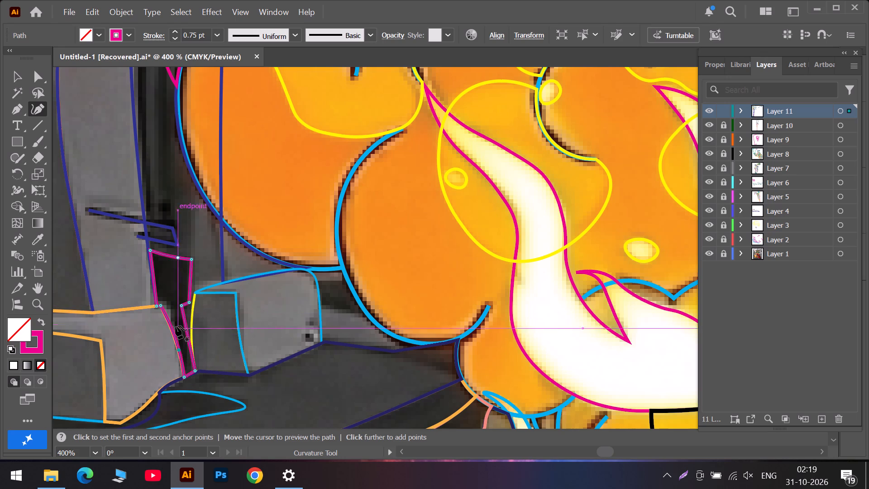
# Trace the dark lower door panel as a closed four-cornered magenta outline inside the doorway frame.
pyautogui.scroll(2, 175, 325)
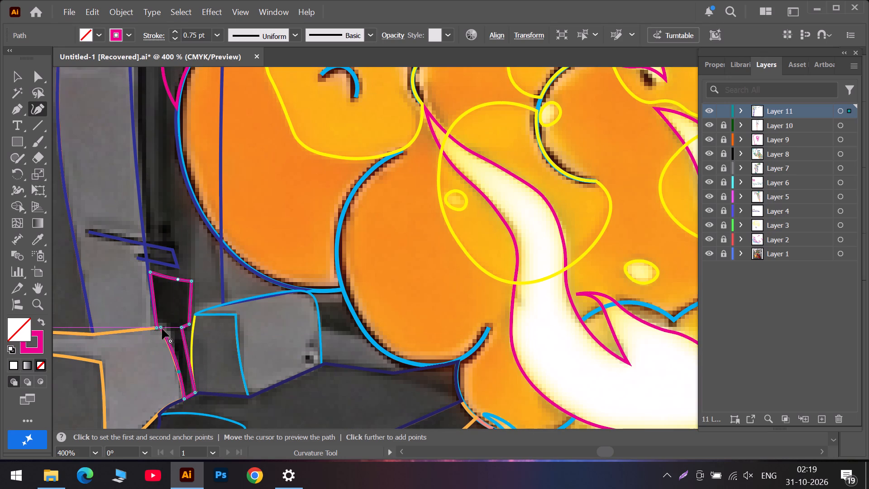
pyautogui.scroll(2, 164, 291)
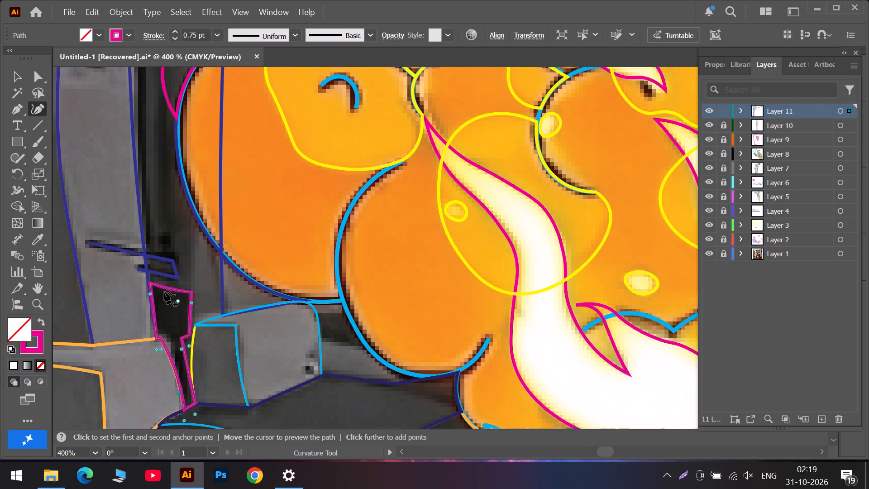
pyautogui.scroll(6, 164, 291)
pyautogui.scroll(7, 160, 233)
pyautogui.scroll(8, 154, 197)
pyautogui.scroll(6, 149, 157)
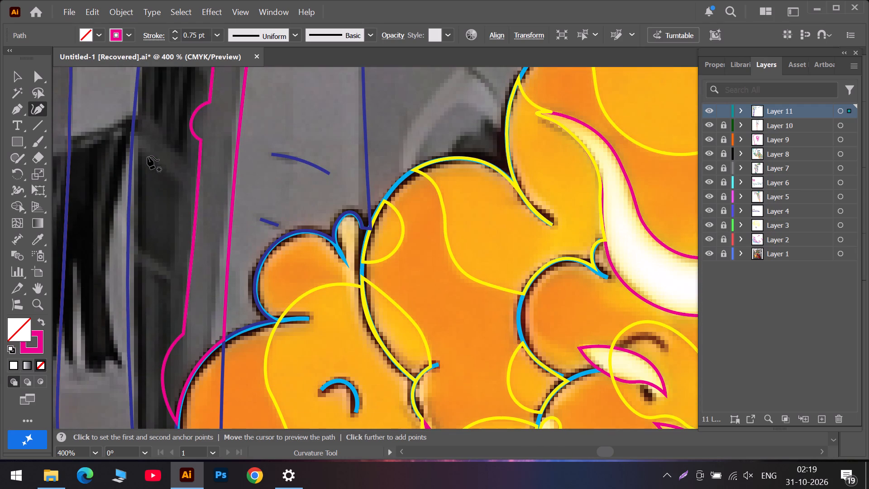
pyautogui.scroll(7, 147, 157)
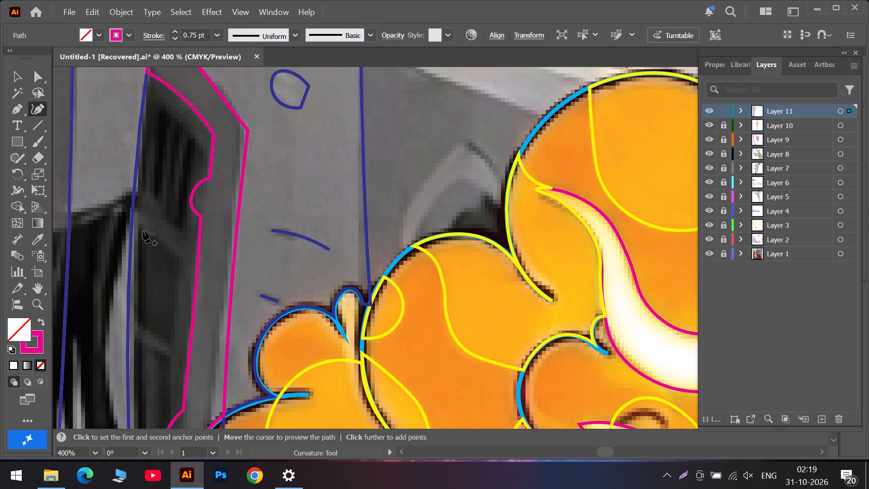
pyautogui.click(143, 230)
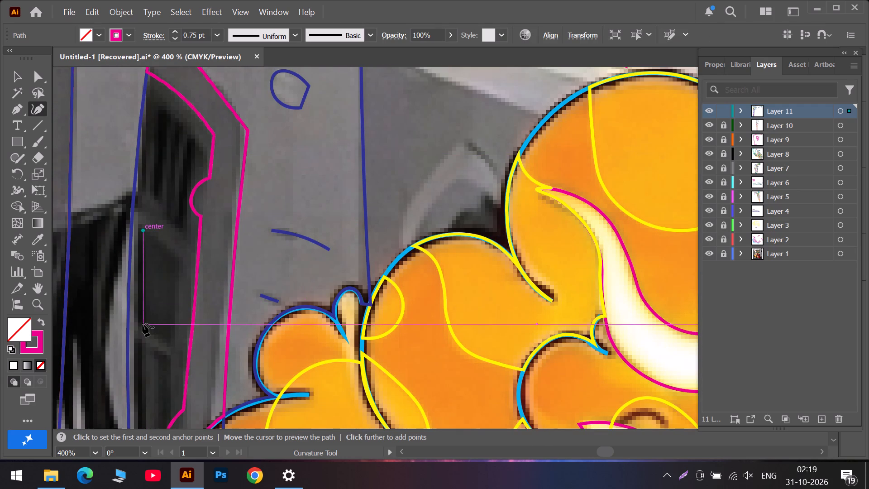
pyautogui.tripleClick(142, 322)
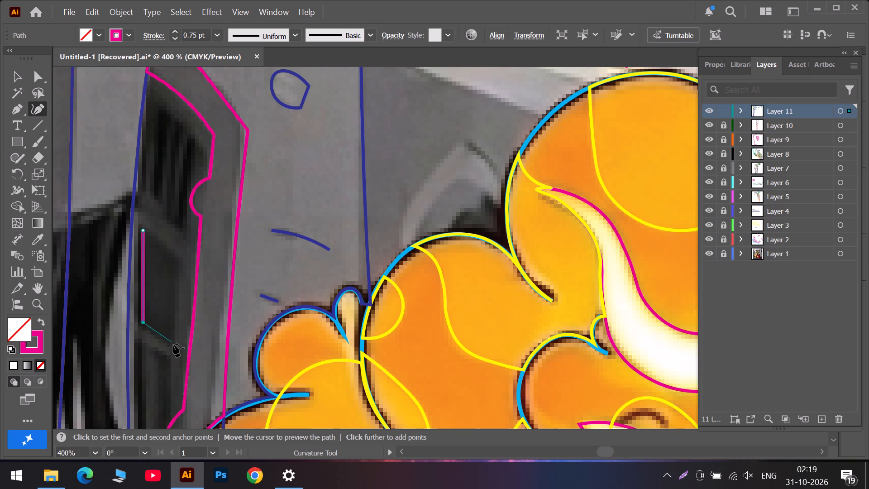
pyautogui.doubleClick(170, 345)
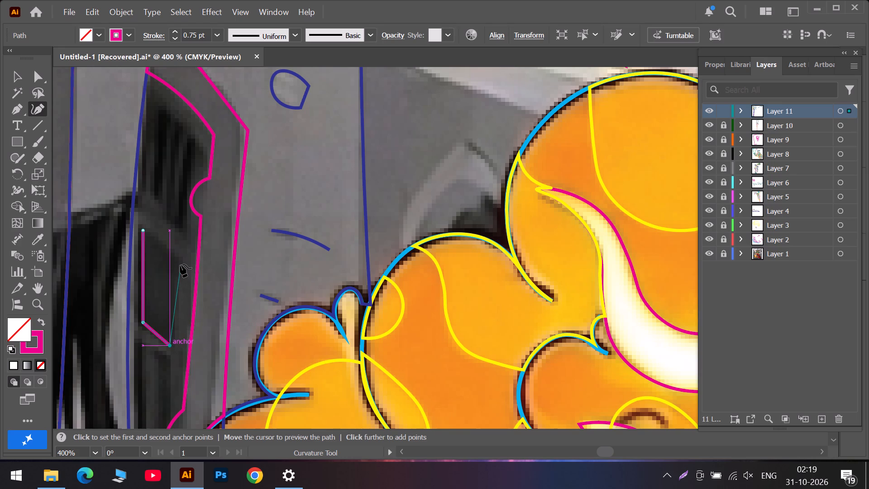
pyautogui.doubleClick(178, 260)
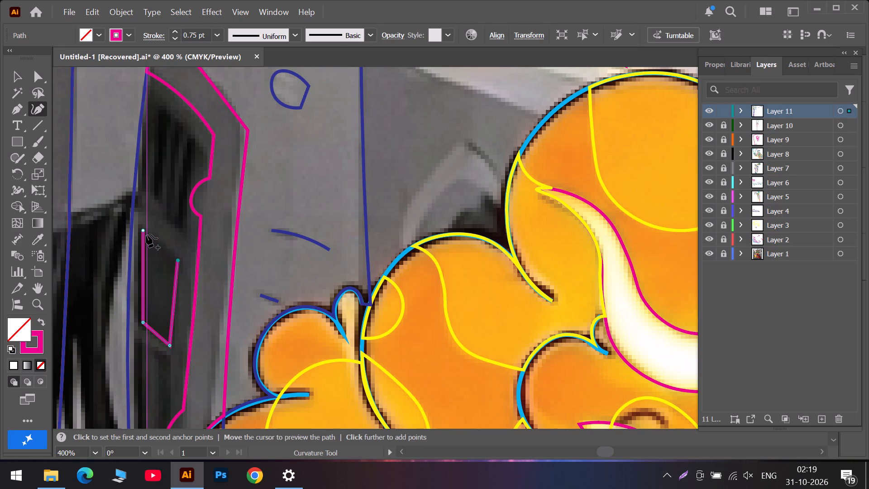
pyautogui.doubleClick(145, 231)
pyautogui.click(145, 231)
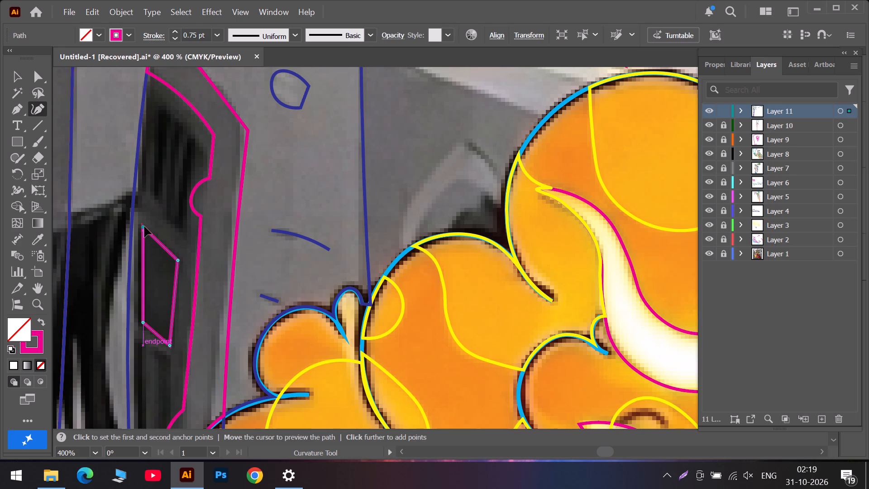
# Trace the first upper door slat as a narrow closed four-cornered magenta outline and extend its lower corners down to the dark stripe's end.
pyautogui.scroll(6, 143, 192)
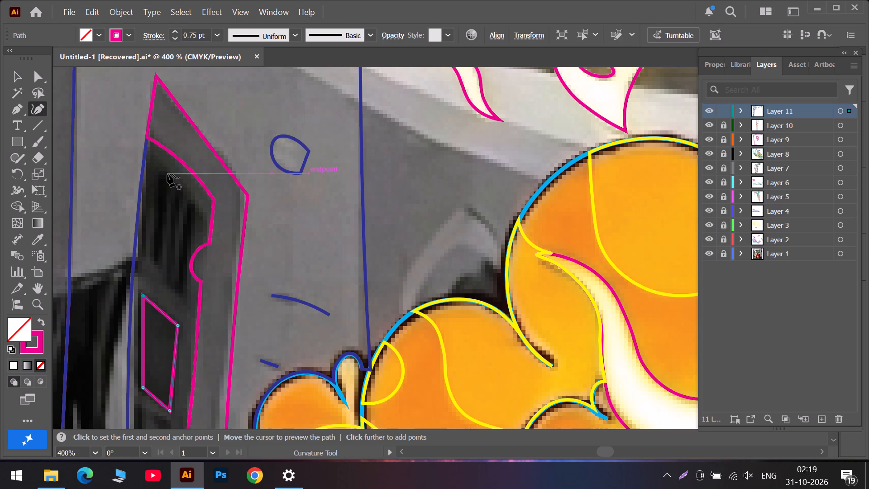
pyautogui.click(164, 173)
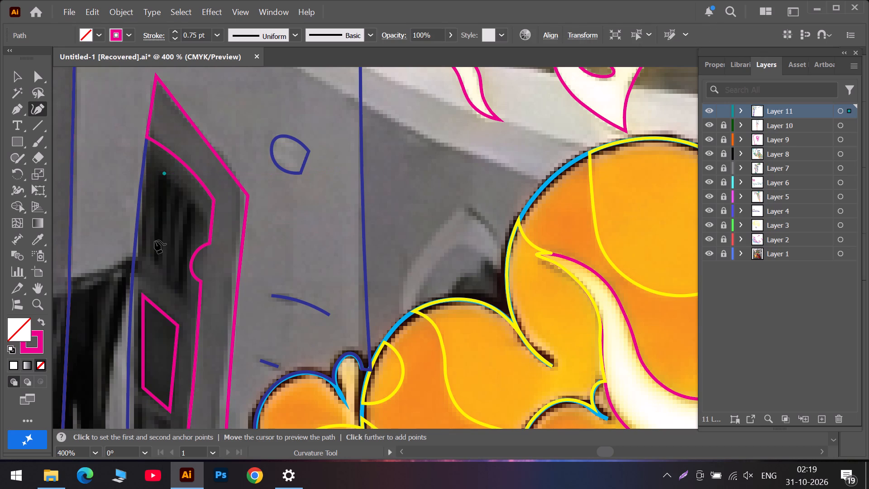
pyautogui.doubleClick(154, 257)
pyautogui.doubleClick(161, 260)
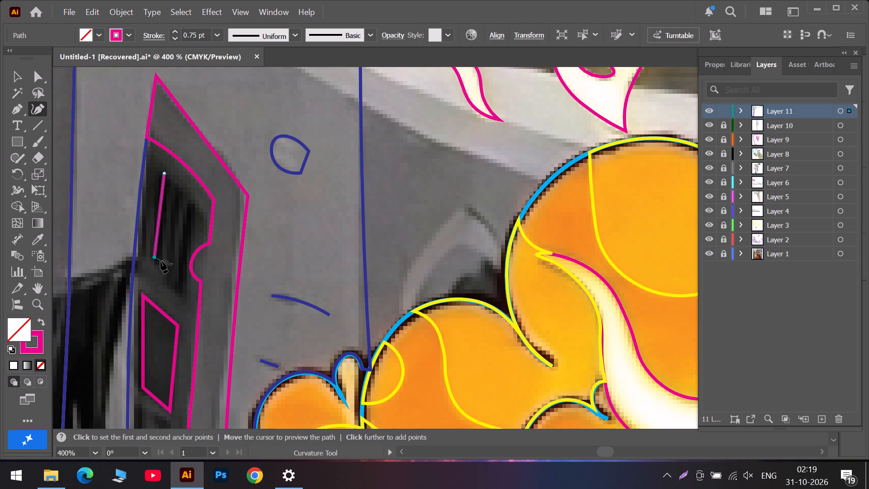
pyautogui.doubleClick(170, 177)
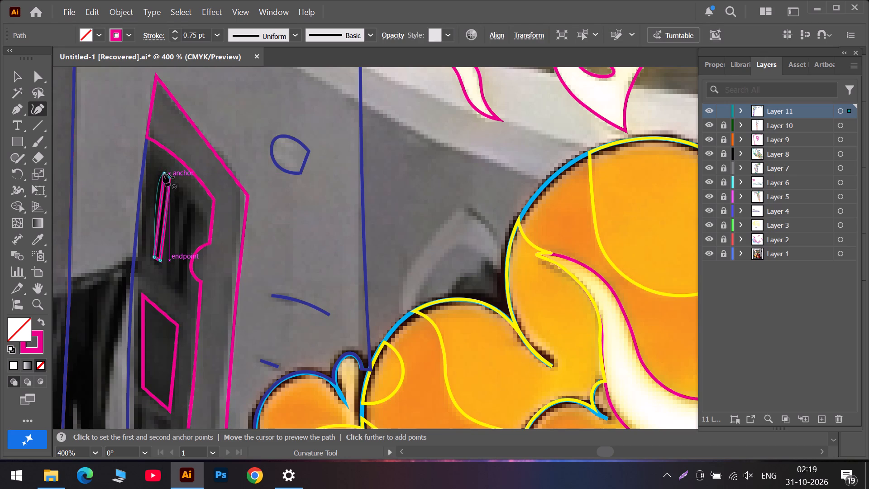
pyautogui.tripleClick(164, 173)
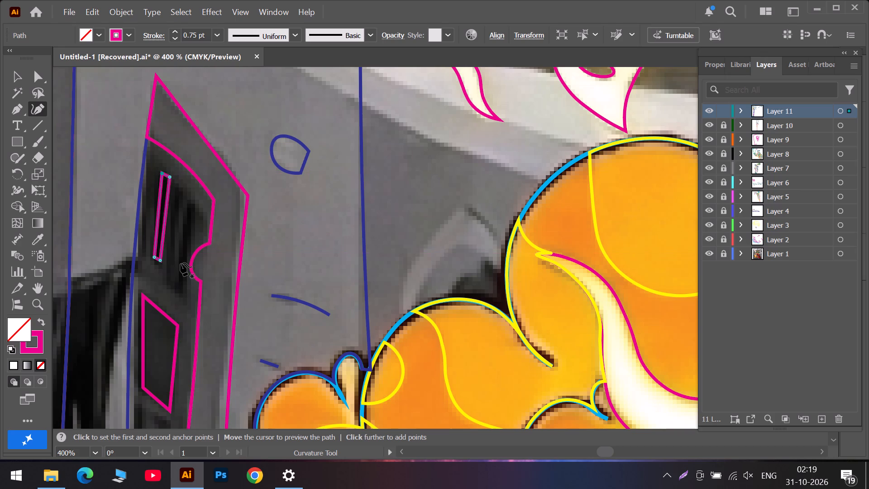
pyautogui.moveTo(160, 259); pyautogui.dragTo(160, 263)
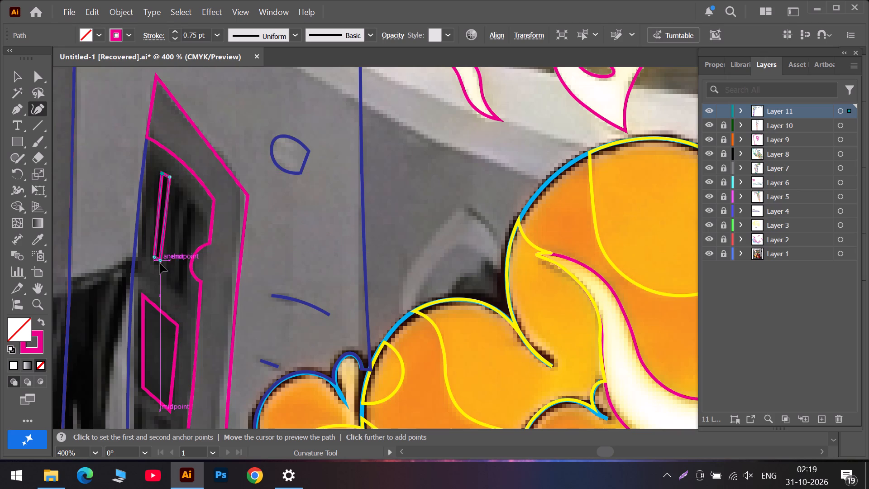
pyautogui.moveTo(160, 263); pyautogui.dragTo(160, 265)
pyautogui.moveTo(154, 255); pyautogui.dragTo(155, 261)
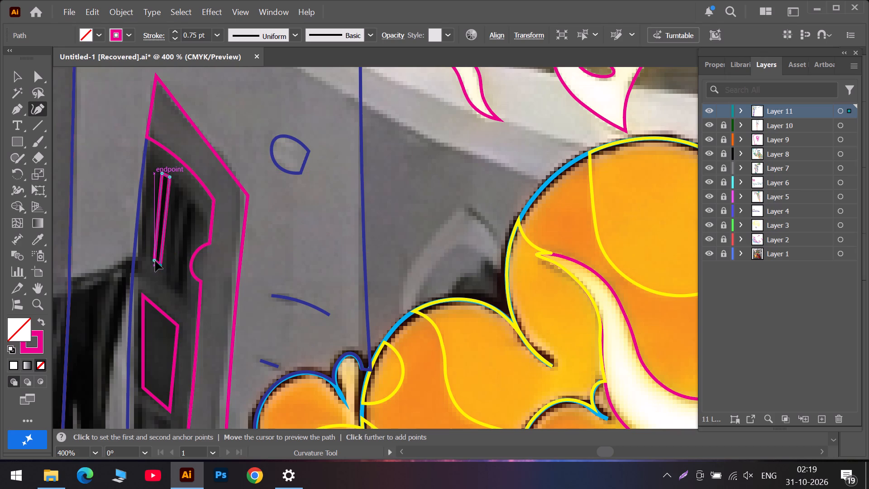
pyautogui.moveTo(155, 261); pyautogui.dragTo(155, 263)
# Trace the middle door slat as a narrow closed magenta outline, with an extra anchor along its inner edge and its top corner lowered.
pyautogui.click(174, 185)
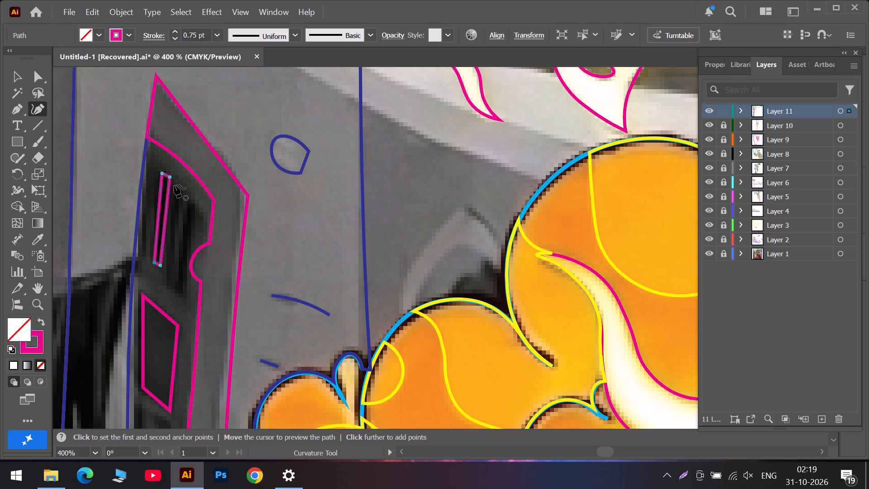
pyautogui.doubleClick(166, 284)
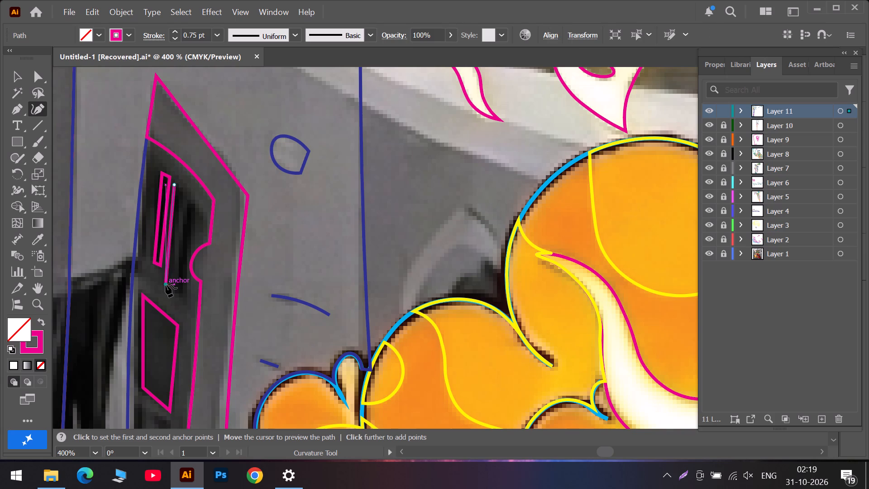
pyautogui.doubleClick(171, 284)
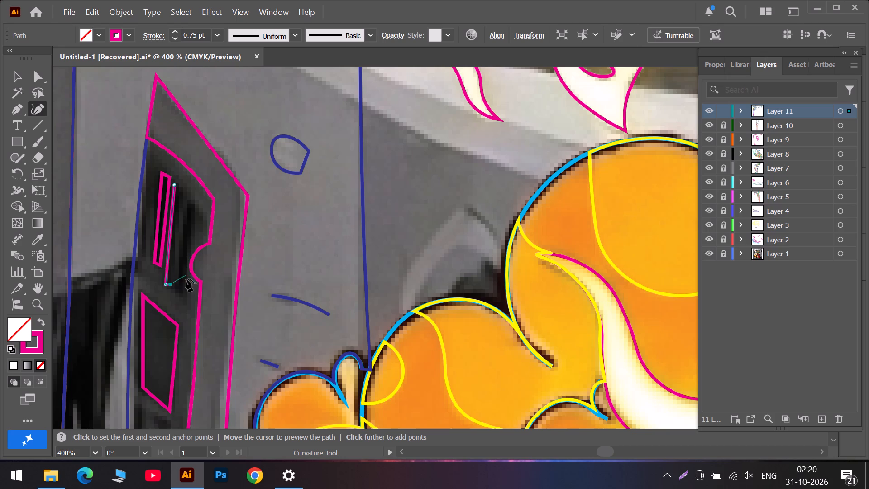
pyautogui.click(179, 291)
pyautogui.scroll(4, 179, 291)
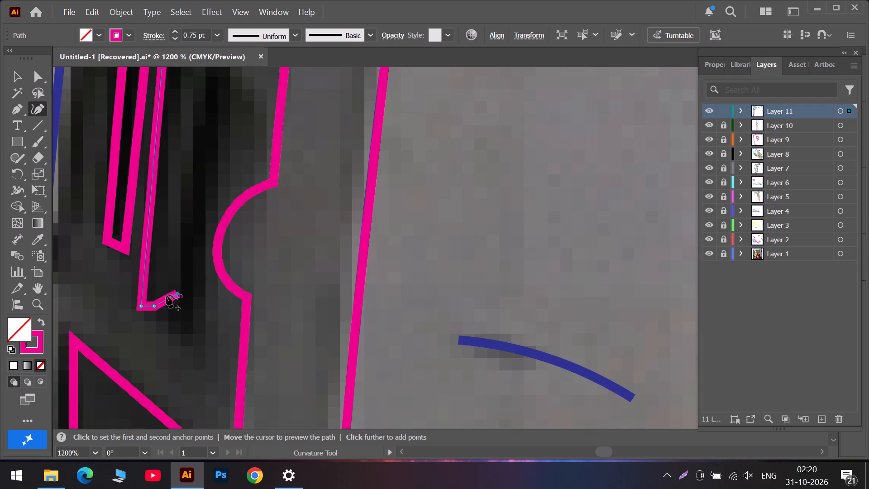
pyautogui.moveTo(177, 293); pyautogui.dragTo(161, 244)
pyautogui.scroll(7, 164, 220)
pyautogui.scroll(5, 178, 174)
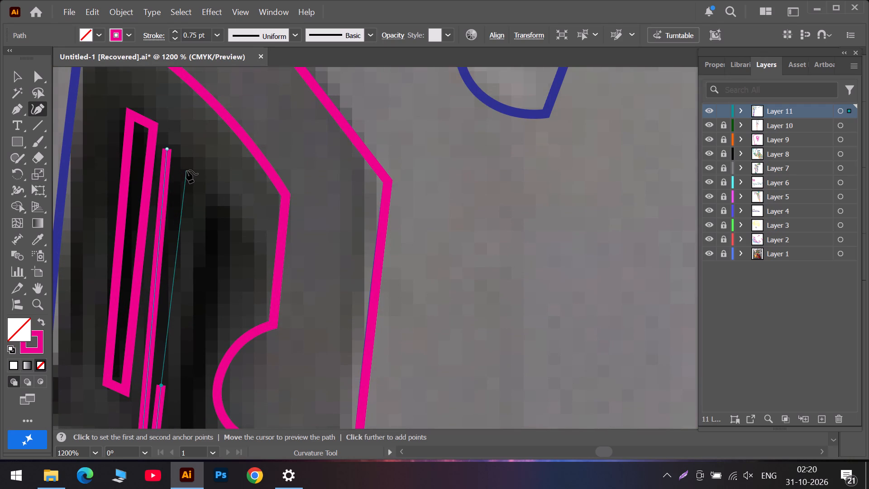
pyautogui.doubleClick(182, 166)
pyautogui.doubleClick(168, 152)
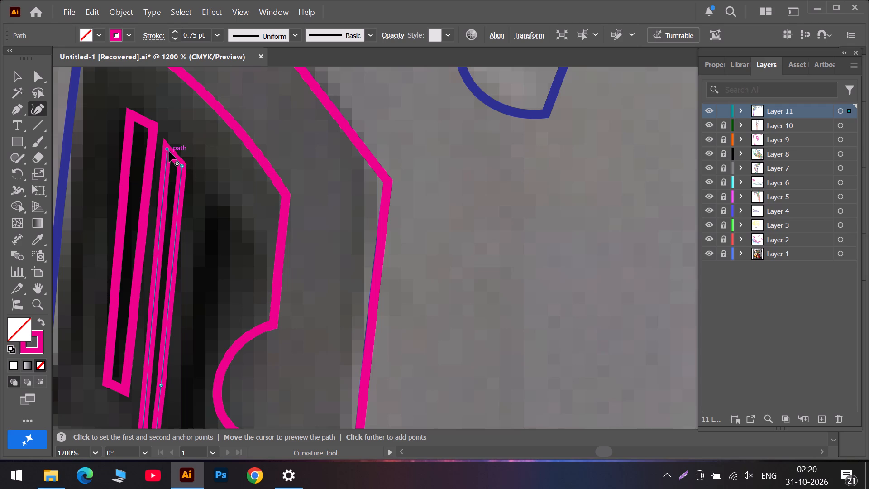
pyautogui.moveTo(168, 148); pyautogui.dragTo(169, 158)
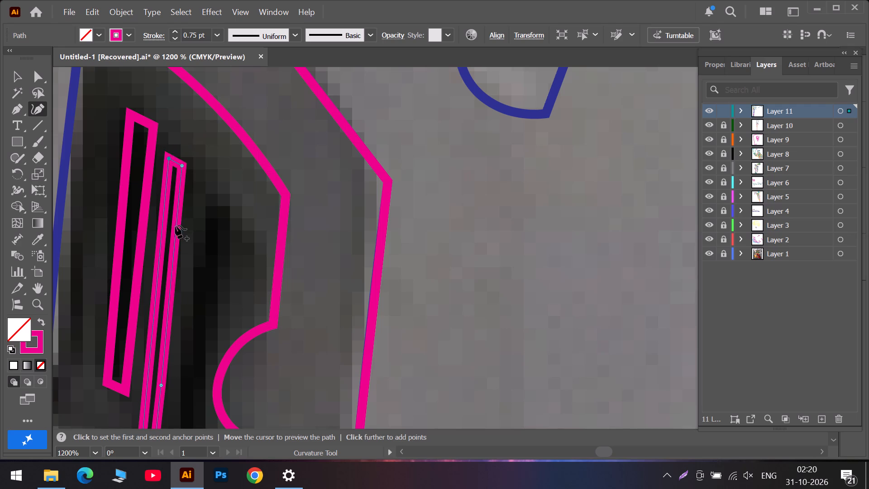
# Trace the third door slat beside the rounded frame notch as a closed four-cornered magenta outline, adjust its corners, and deselect it.
pyautogui.scroll(-4, 175, 228)
pyautogui.keyDown('alt'); pyautogui.scroll(-3, 174, 230); pyautogui.keyUp('alt')
pyautogui.keyDown('alt'); pyautogui.scroll(1, 186, 244); pyautogui.keyUp('alt')
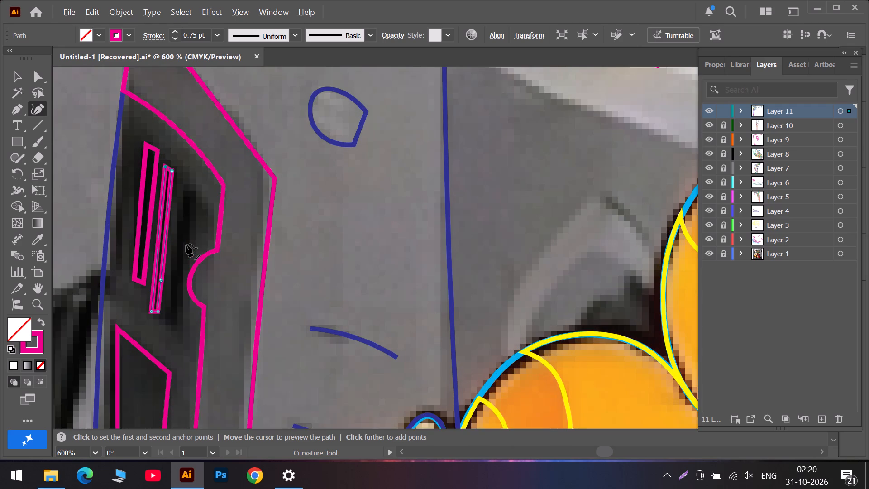
pyautogui.keyDown('alt'); pyautogui.scroll(1, 186, 244); pyautogui.keyUp('alt')
pyautogui.click(184, 201)
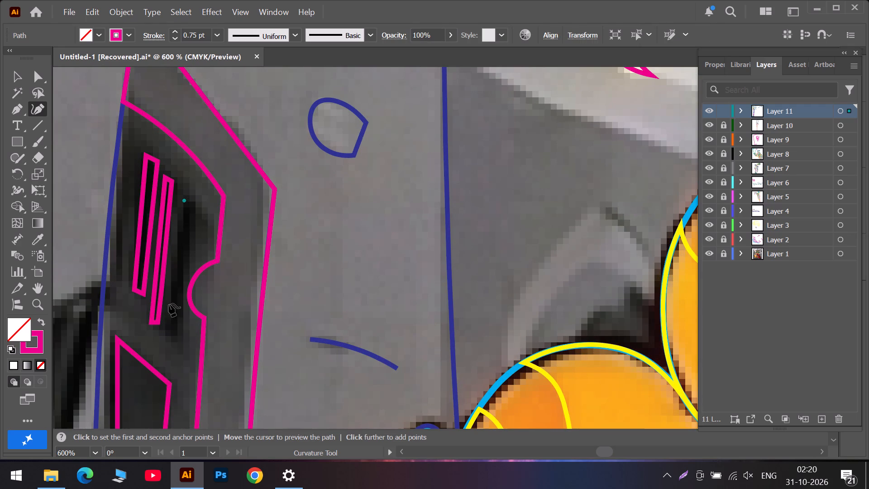
pyautogui.tripleClick(168, 328)
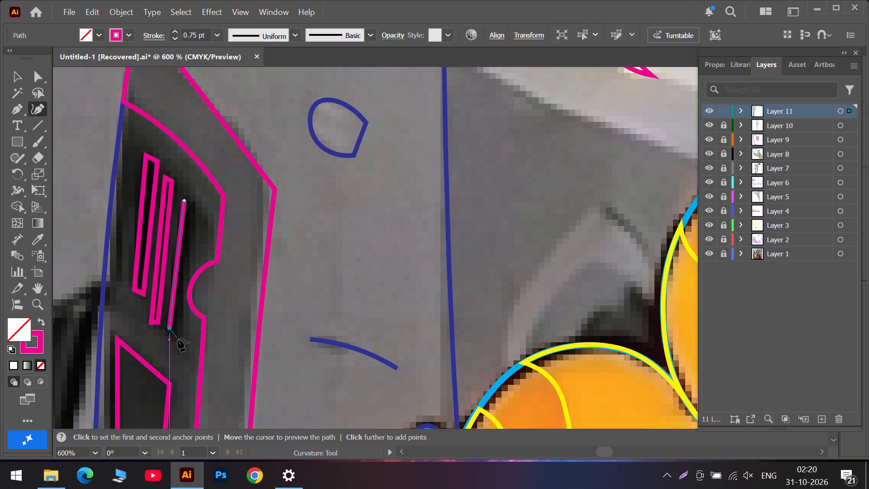
pyautogui.doubleClick(181, 344)
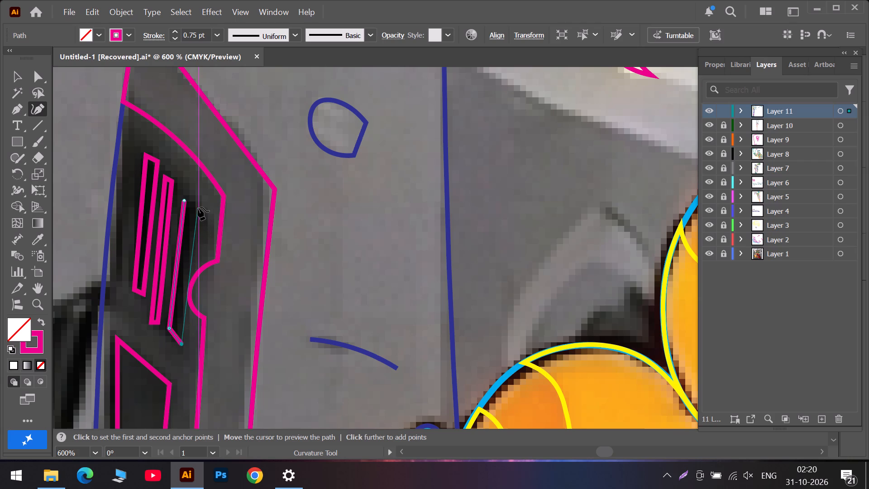
pyautogui.doubleClick(198, 207)
pyautogui.doubleClick(187, 201)
pyautogui.moveTo(187, 201); pyautogui.dragTo(188, 196)
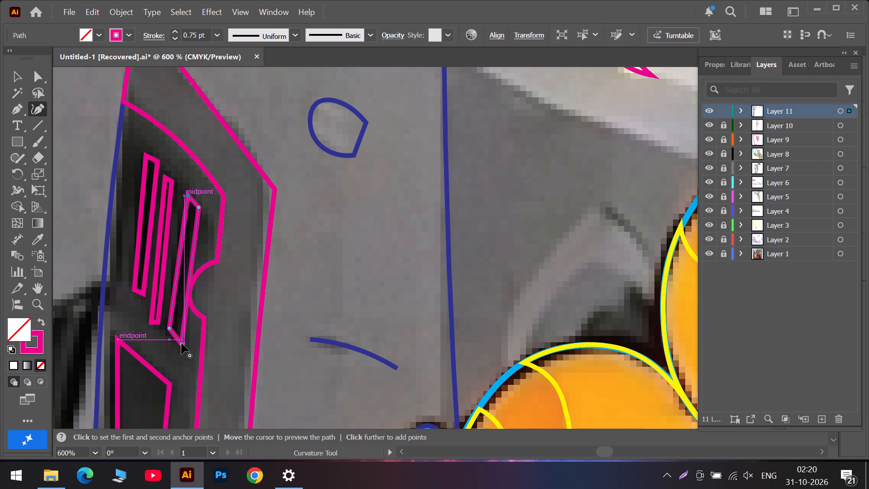
pyautogui.moveTo(181, 345); pyautogui.dragTo(177, 340)
pyautogui.moveTo(169, 328); pyautogui.dragTo(170, 332)
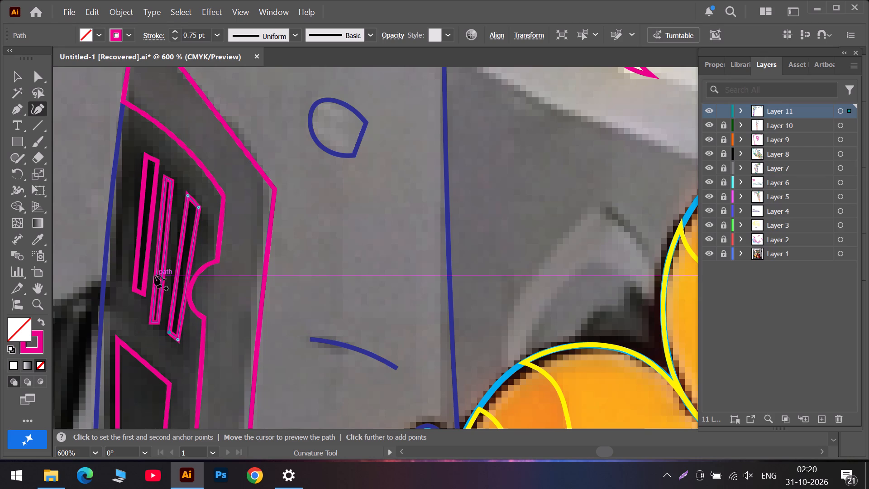
pyautogui.click(18, 78)
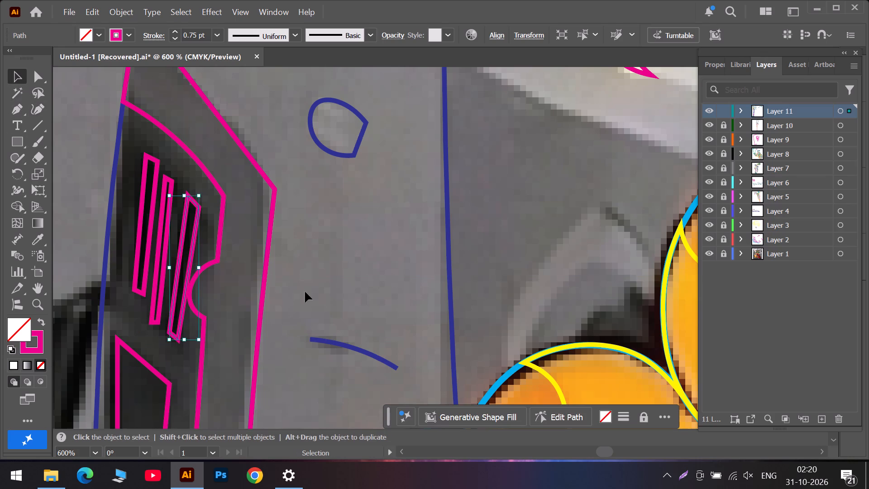
pyautogui.click(328, 295)
# Trace a long thin closed magenta sliver along the dark blue tower edge, from below the door panel down to the crossing blue strip.
pyautogui.scroll(-6, 255, 287)
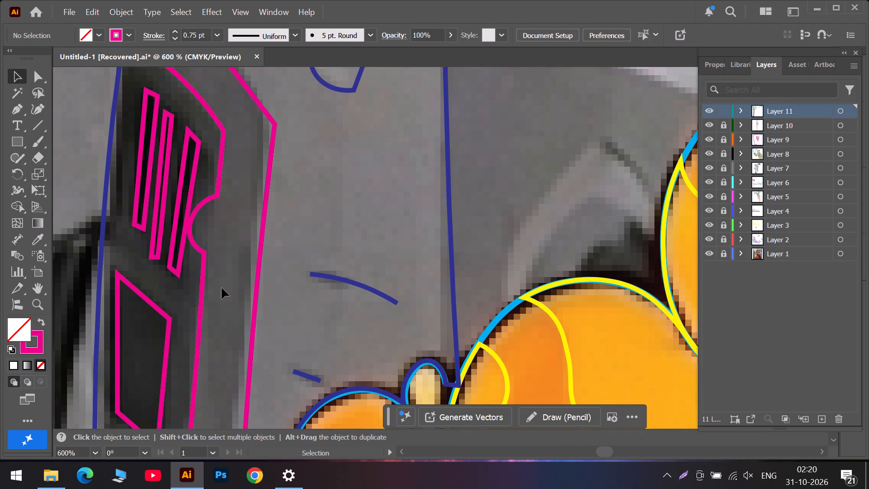
pyautogui.keyDown('alt'); pyautogui.scroll(-2, 222, 288); pyautogui.keyUp('alt')
pyautogui.scroll(-5, 210, 296)
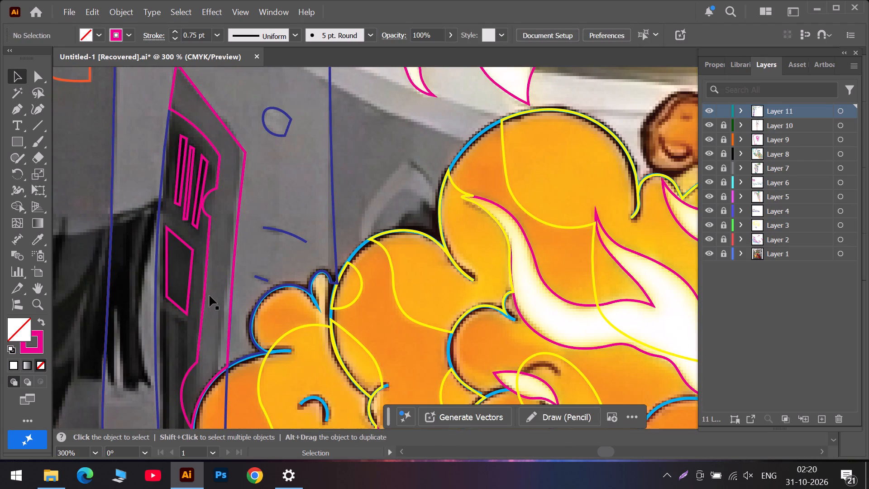
pyautogui.keyDown('alt'); pyautogui.scroll(5, 170, 157); pyautogui.keyUp('alt')
pyautogui.keyDown('alt'); pyautogui.scroll(-2, 180, 157); pyautogui.keyUp('alt')
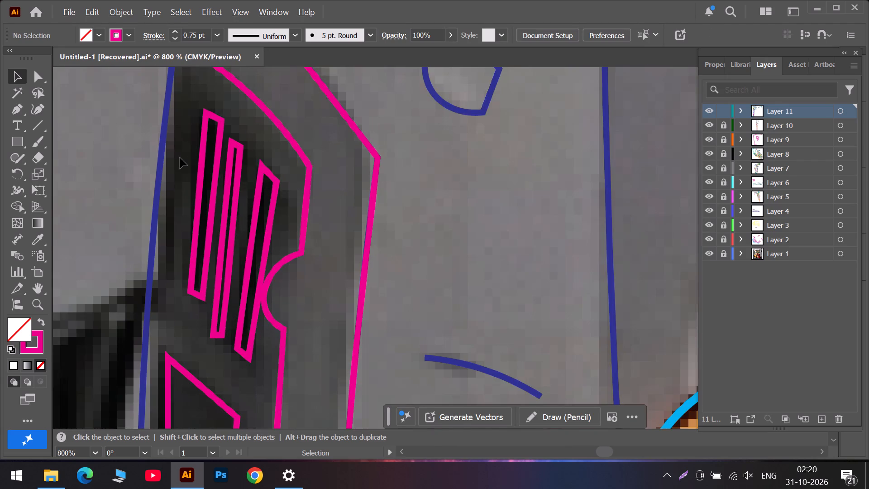
pyautogui.keyDown('alt'); pyautogui.scroll(-1, 179, 168); pyautogui.keyUp('alt')
pyautogui.scroll(-6, 188, 225)
pyautogui.keyDown('alt'); pyautogui.scroll(-2, 191, 248); pyautogui.keyUp('alt')
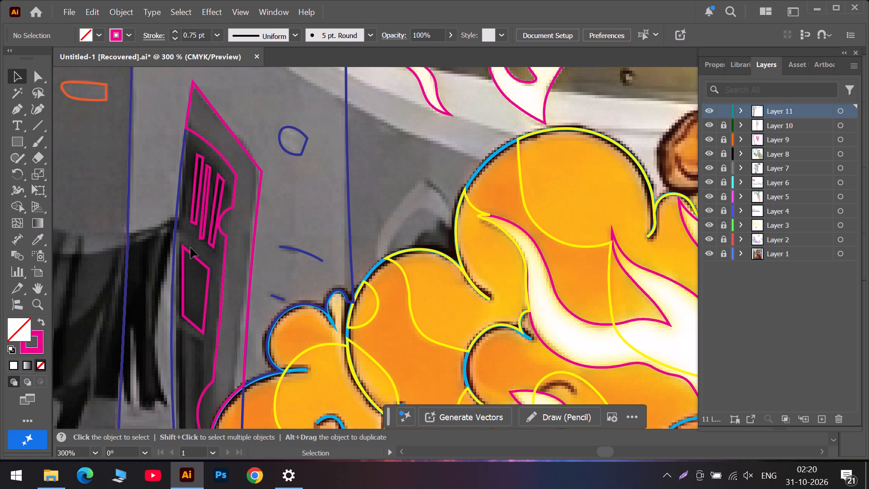
pyautogui.scroll(-15, 191, 248)
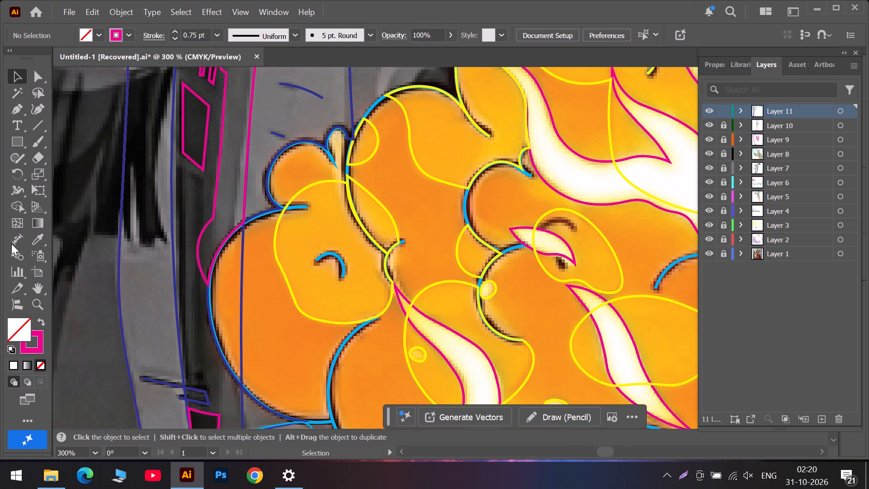
pyautogui.click(41, 107)
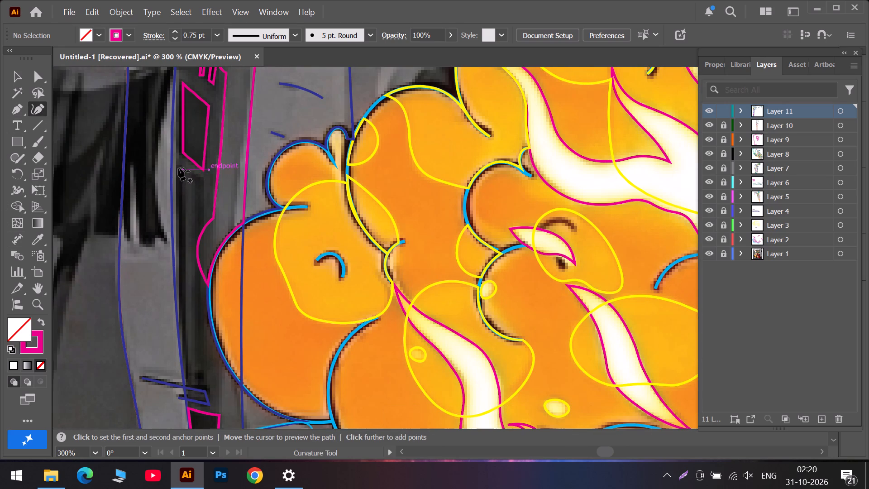
pyautogui.click(177, 166)
pyautogui.doubleClick(186, 170)
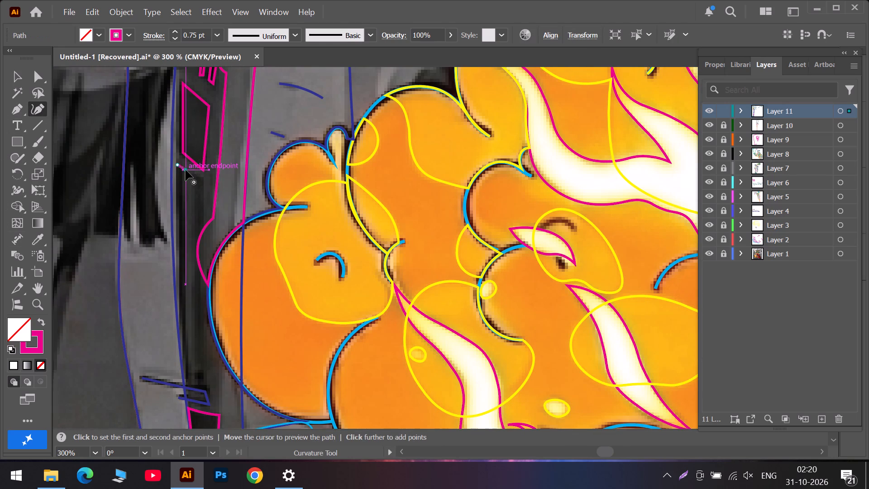
pyautogui.doubleClick(190, 384)
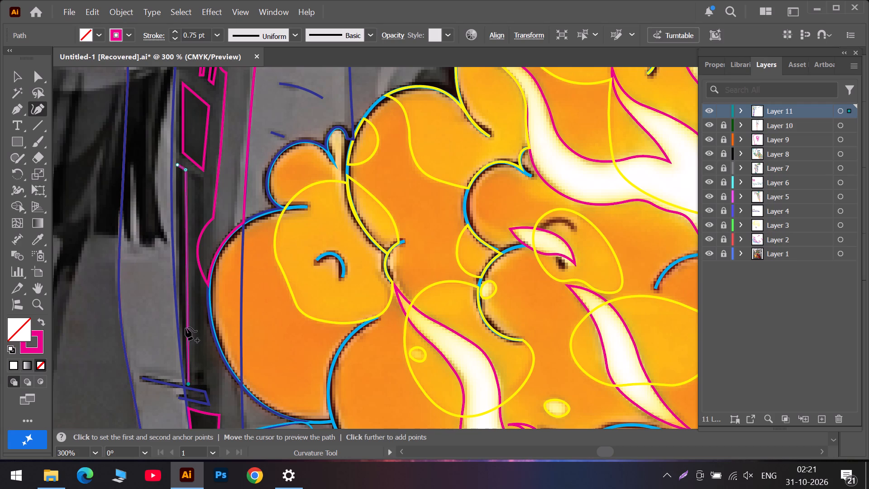
pyautogui.click(180, 272)
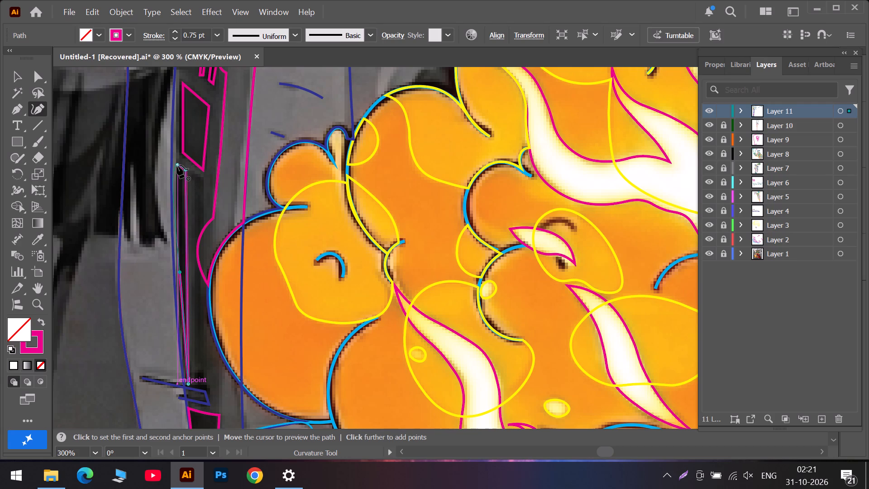
pyautogui.doubleClick(177, 164)
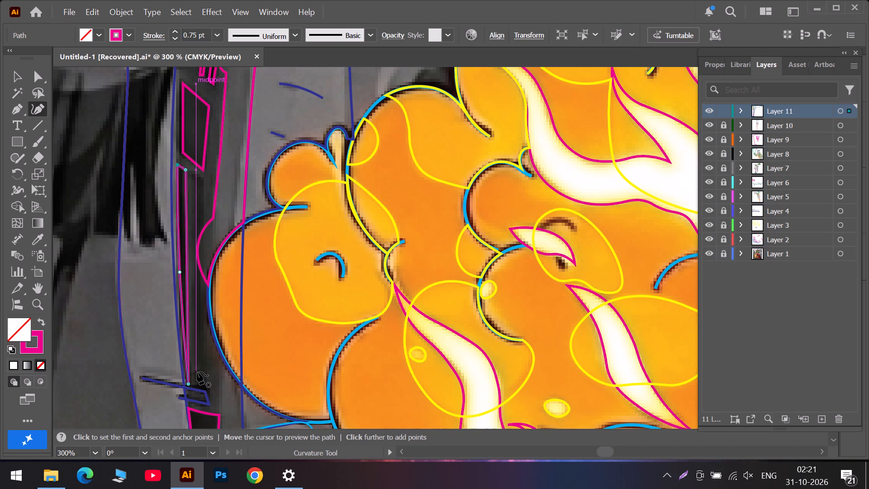
# Trace the small dark square beside the sliver's lower tip, just above the blue strip, as a closed four-cornered magenta outline.
pyautogui.keyDown('alt'); pyautogui.scroll(3, 197, 373); pyautogui.keyUp('alt')
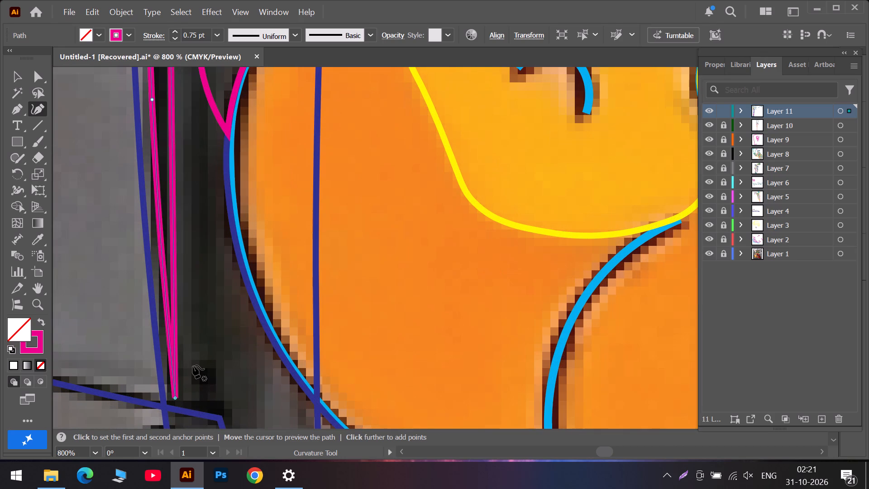
pyautogui.click(193, 365)
pyautogui.doubleClick(218, 367)
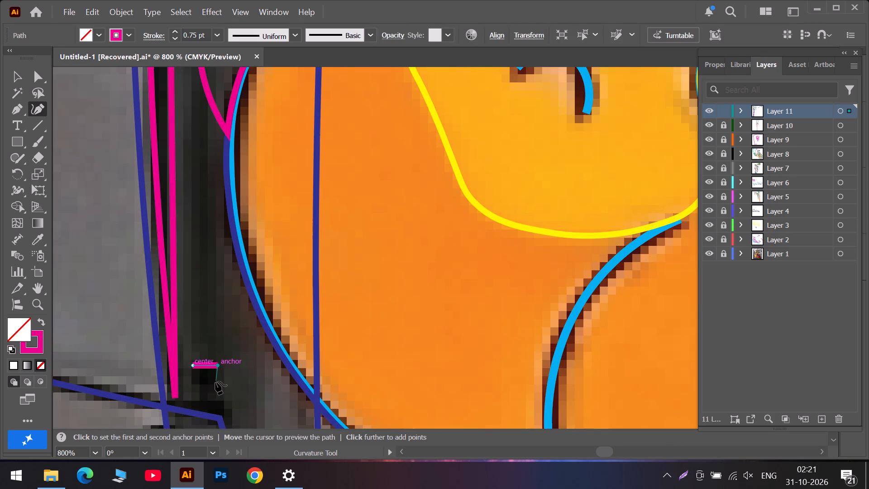
pyautogui.doubleClick(215, 386)
pyautogui.doubleClick(193, 383)
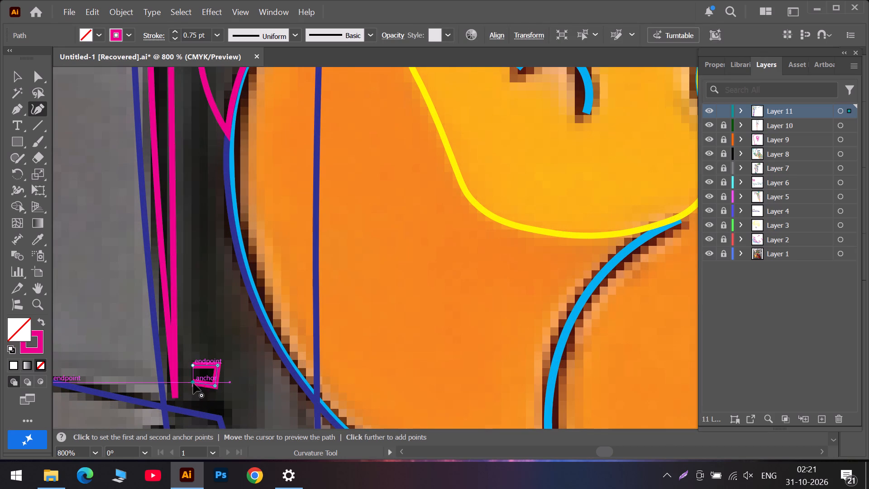
pyautogui.doubleClick(194, 367)
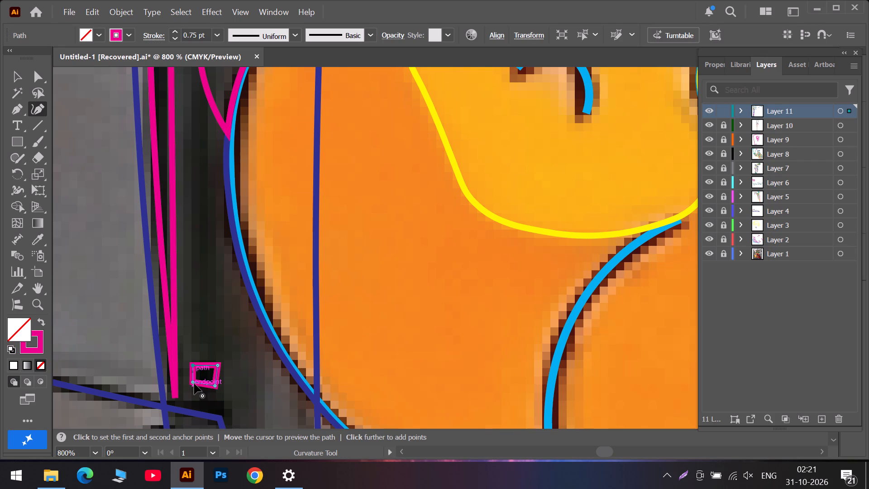
# Straighten the two lower corners of the small dark square's magenta outline, and leave nothing selected.
pyautogui.click(194, 384)
pyautogui.click(216, 385)
pyautogui.click(16, 78)
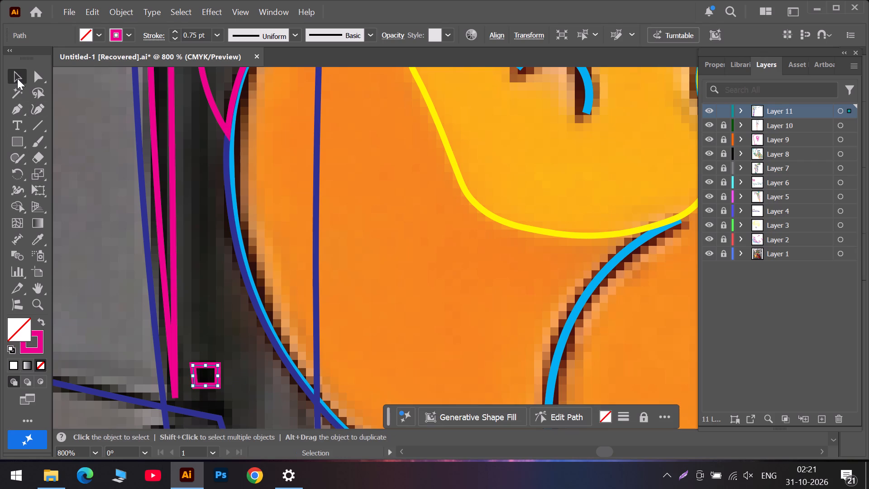
pyautogui.click(174, 394)
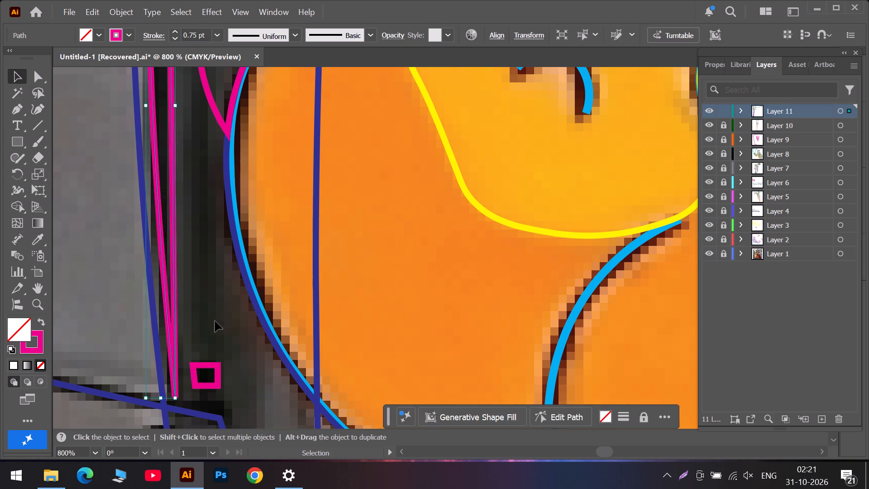
pyautogui.click(215, 321)
# Trace a closed magenta teardrop around the grey patch between the small dark square and the orange chicken edge, above the cyan-outlined block.
pyautogui.keyDown('alt'); pyautogui.scroll(-1, 241, 392); pyautogui.keyUp('alt')
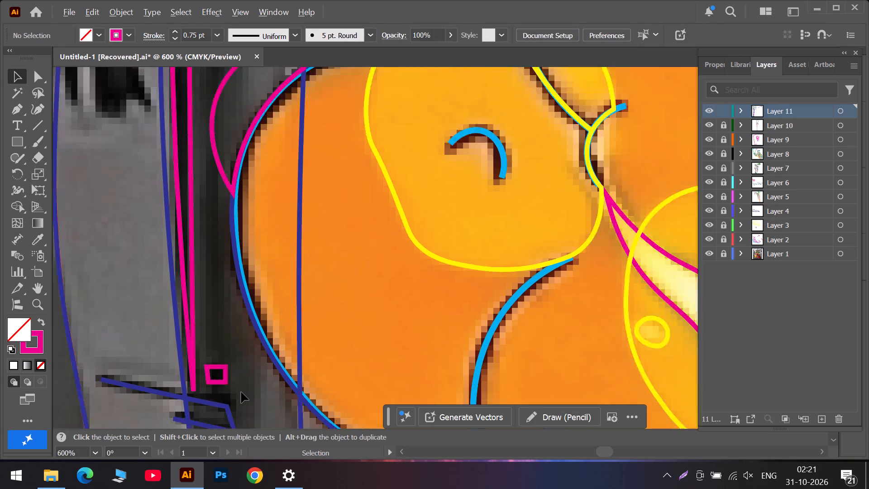
pyautogui.keyDown('alt'); pyautogui.scroll(-3, 241, 392); pyautogui.keyUp('alt')
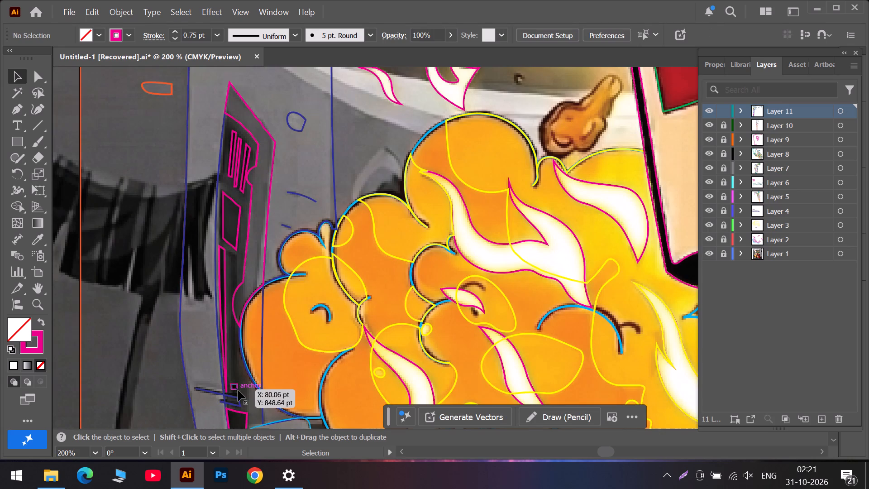
pyautogui.keyDown('alt'); pyautogui.scroll(3, 237, 328); pyautogui.keyUp('alt')
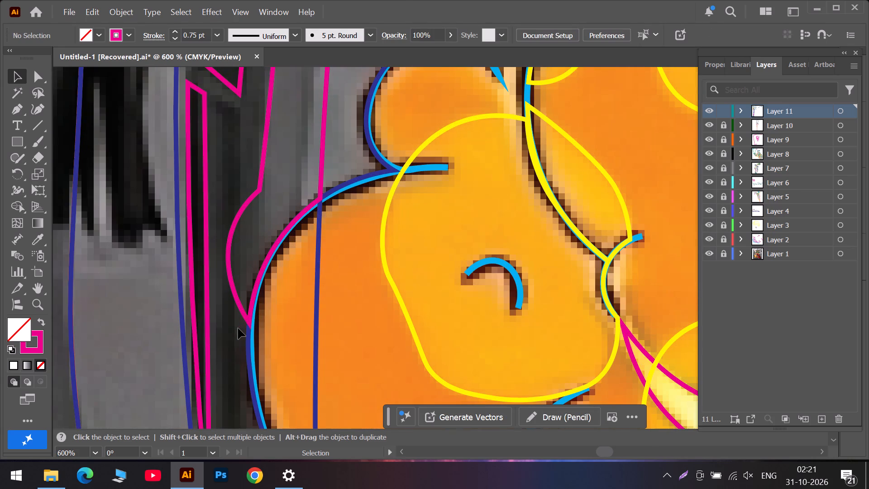
pyautogui.keyDown('alt'); pyautogui.scroll(-2, 238, 329); pyautogui.keyUp('alt')
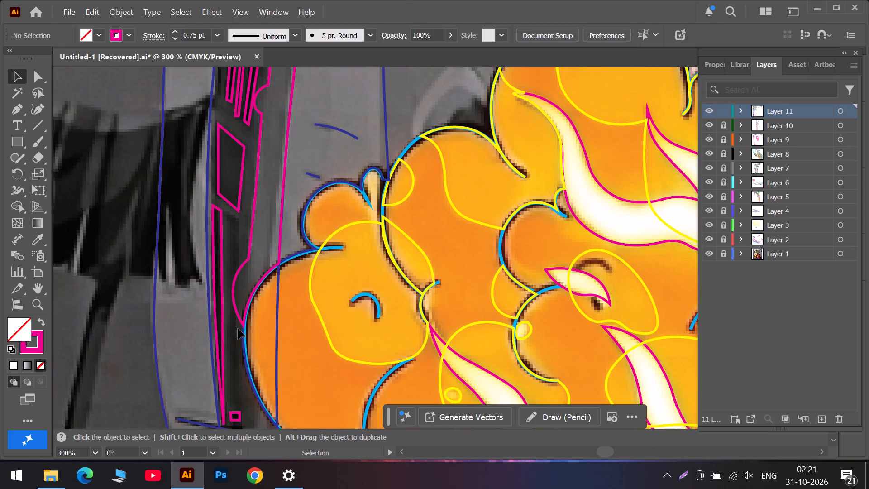
pyautogui.scroll(-15, 237, 337)
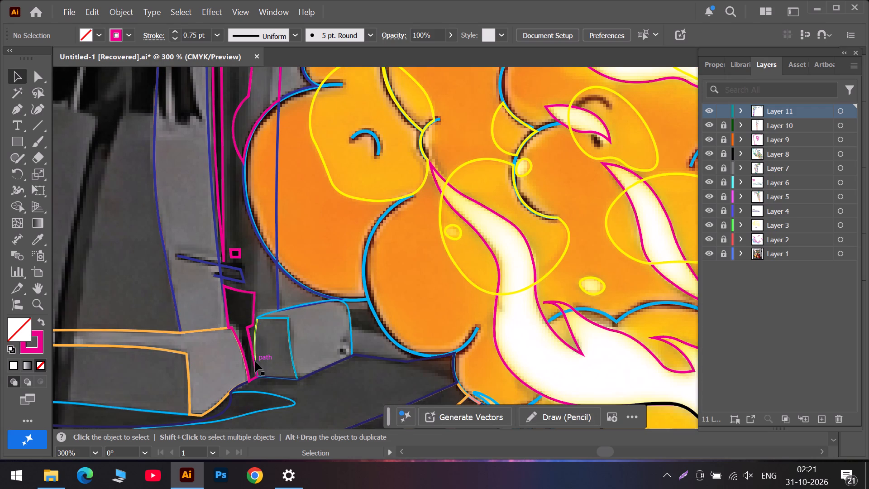
pyautogui.keyDown('alt'); pyautogui.scroll(3, 264, 300); pyautogui.keyUp('alt')
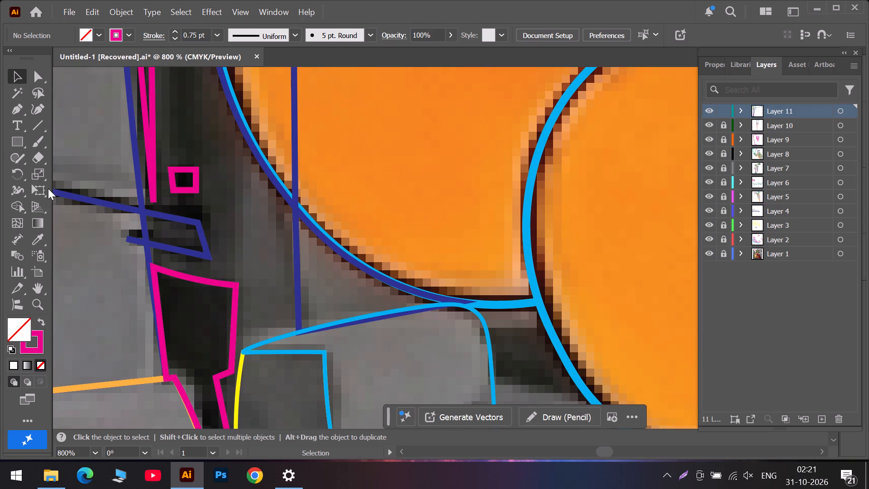
pyautogui.click(34, 109)
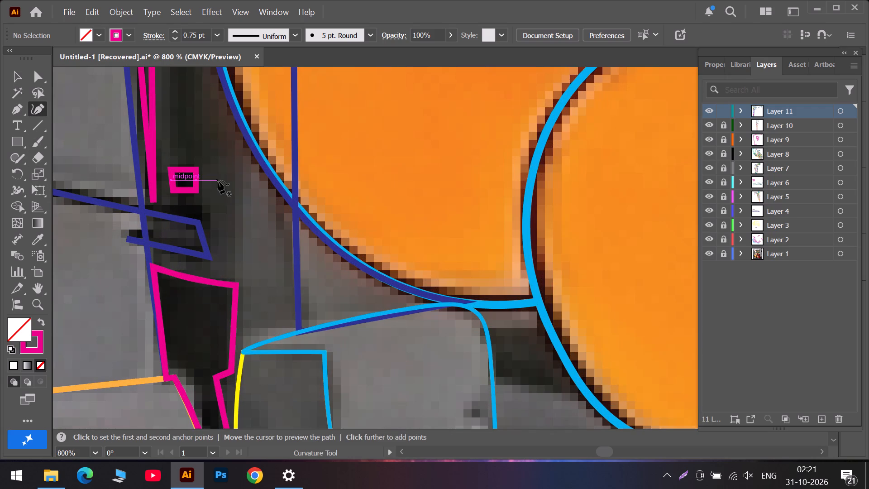
pyautogui.click(249, 168)
pyautogui.click(241, 266)
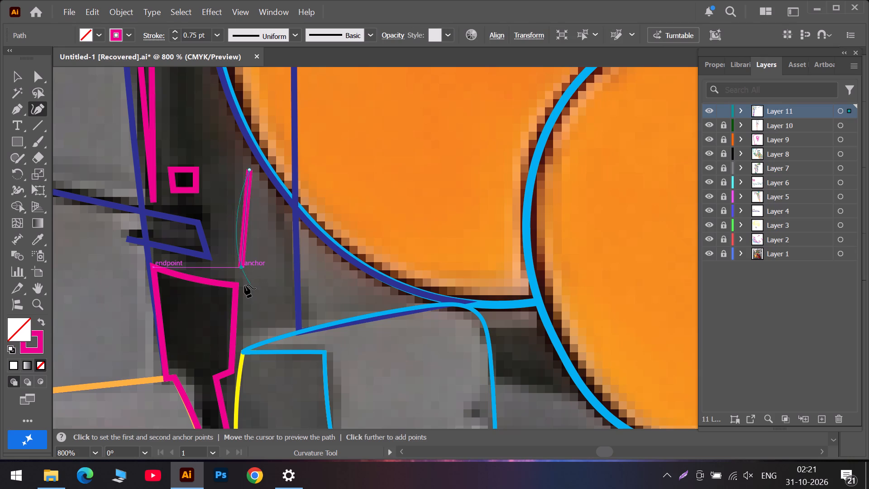
pyautogui.click(240, 282)
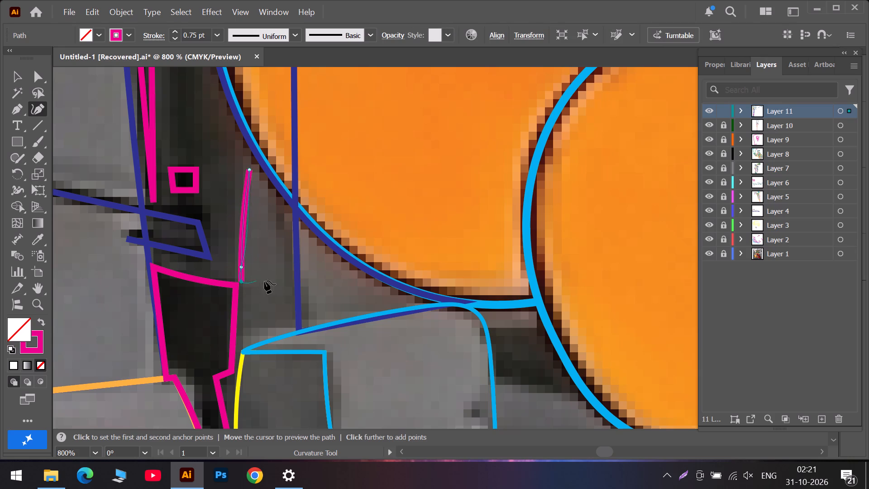
pyautogui.click(282, 281)
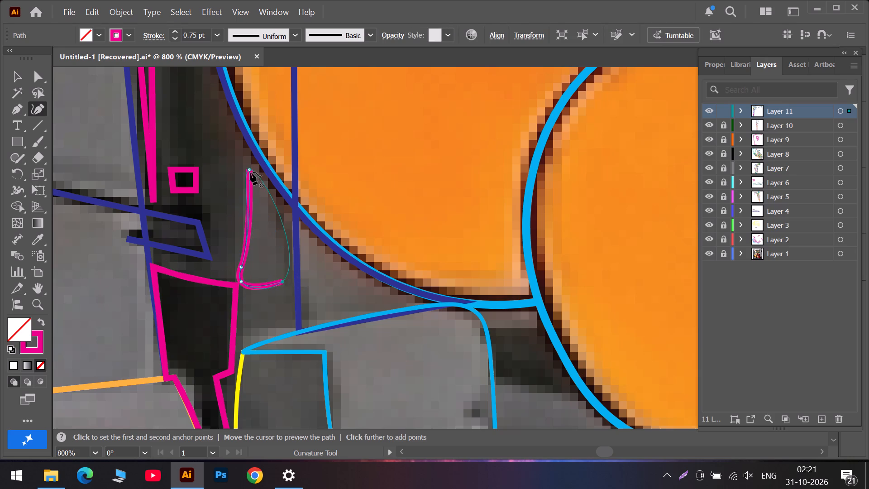
pyautogui.click(250, 172)
# Refine the teardrop by moving its inner-side anchor up, pulling its outer side inward, and bringing both bottom anchors closer together.
pyautogui.moveTo(239, 267); pyautogui.dragTo(239, 264)
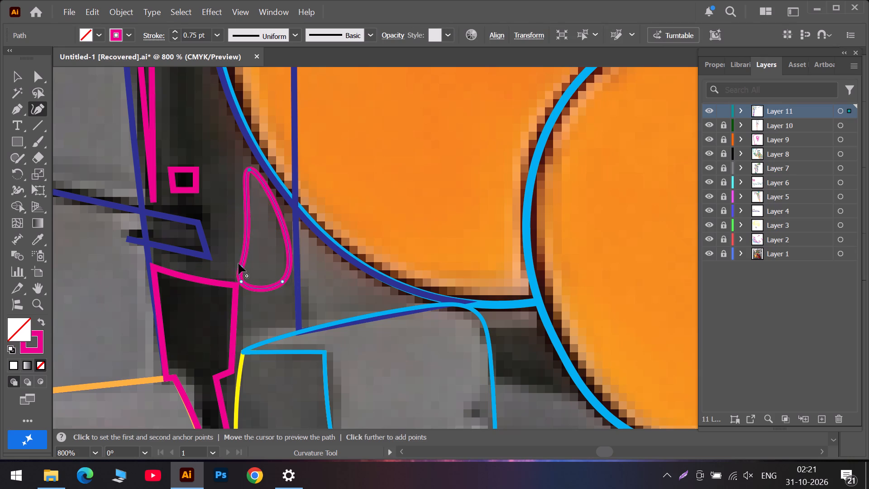
pyautogui.moveTo(239, 264); pyautogui.dragTo(244, 220)
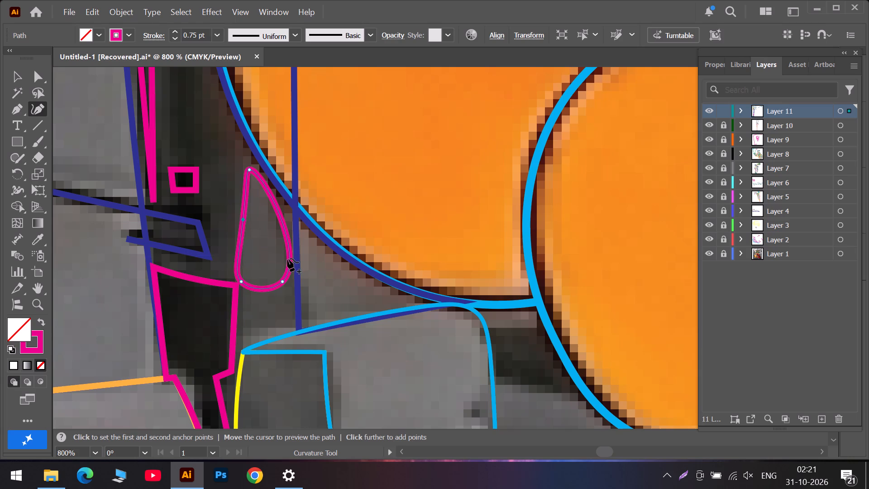
pyautogui.moveTo(287, 258); pyautogui.dragTo(278, 234)
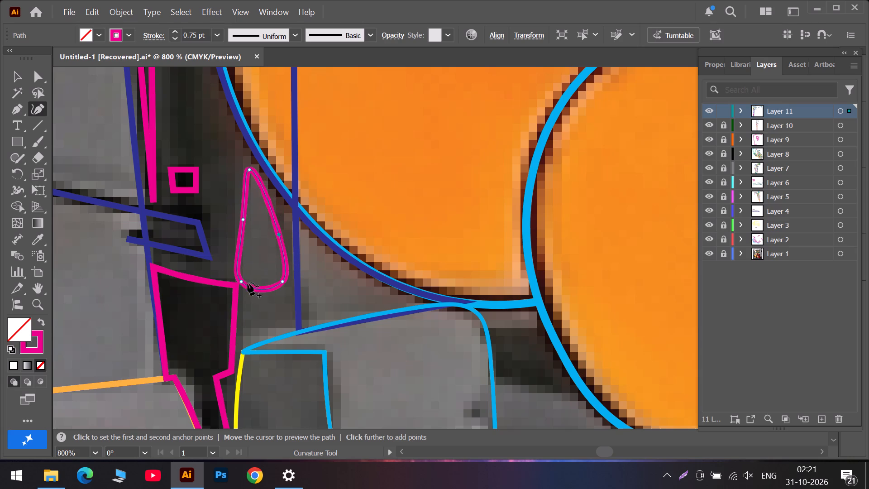
pyautogui.moveTo(241, 283); pyautogui.dragTo(248, 282)
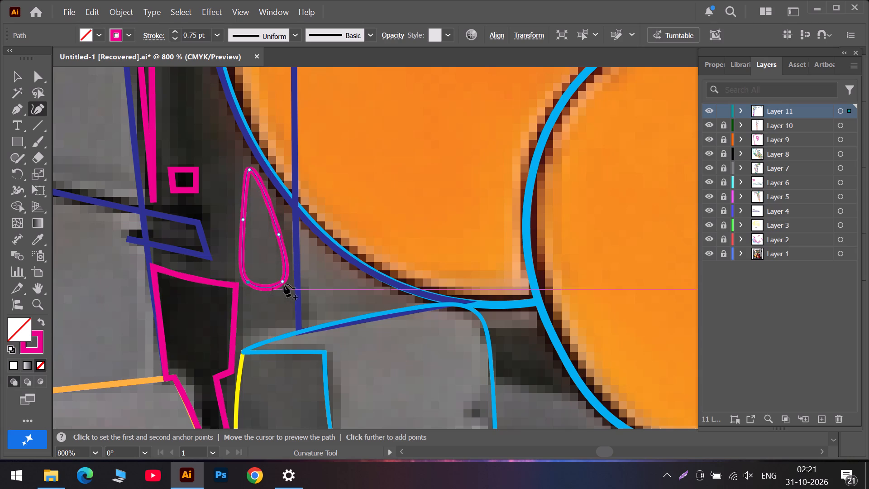
pyautogui.moveTo(282, 283); pyautogui.dragTo(277, 279)
# Trace the dark strip below the door panel, beside the long sliver, as a closed six-cornered magenta outline with a small notch at its top.
pyautogui.keyDown('alt'); pyautogui.scroll(-4, 277, 279); pyautogui.keyUp('alt')
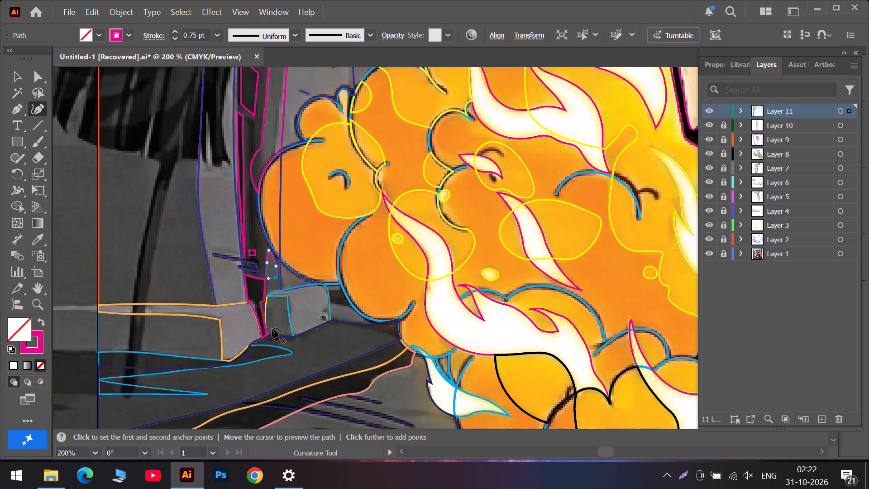
pyautogui.keyDown('alt'); pyautogui.scroll(3, 272, 329); pyautogui.keyUp('alt')
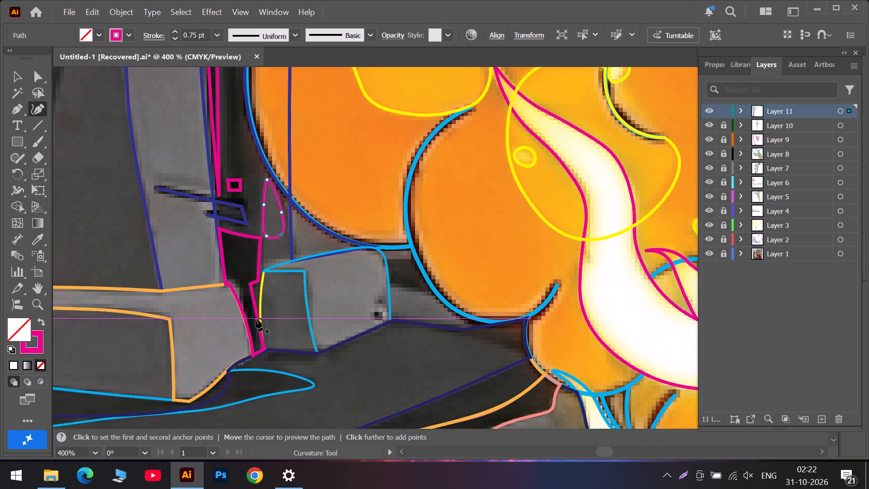
pyautogui.scroll(5, 252, 316)
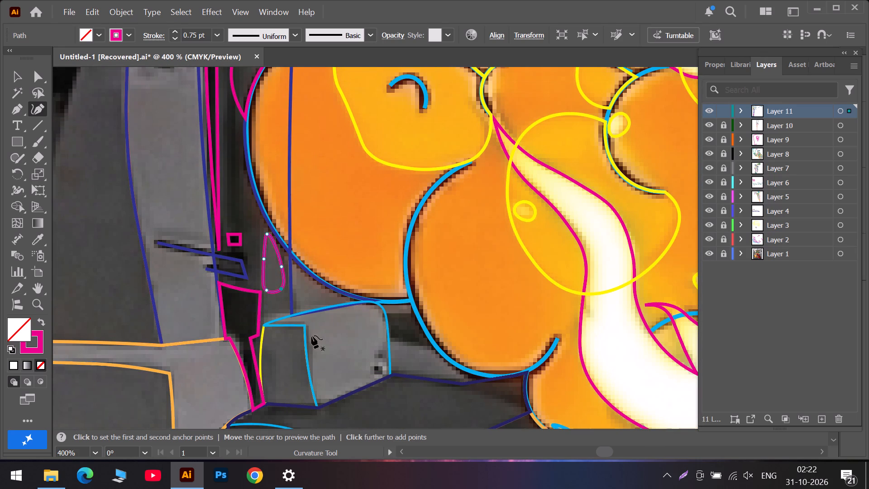
pyautogui.scroll(11, 277, 298)
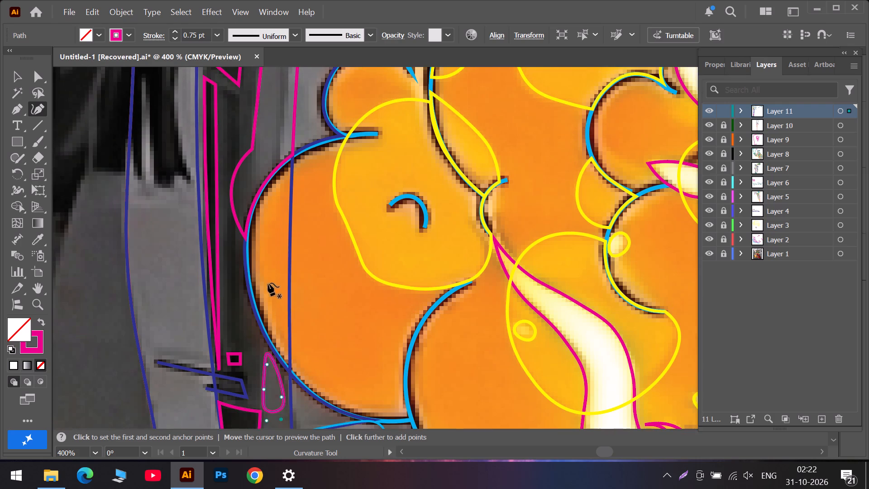
pyautogui.scroll(11, 240, 268)
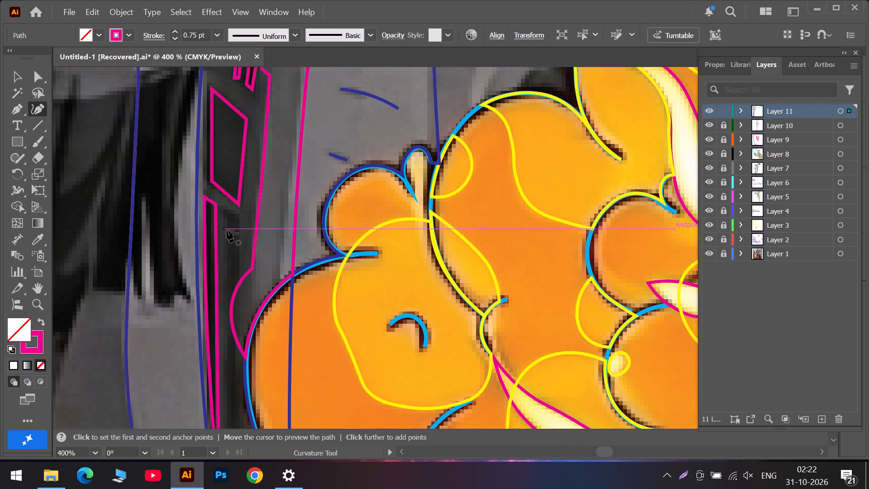
pyautogui.scroll(3, 228, 226)
pyautogui.click(219, 218)
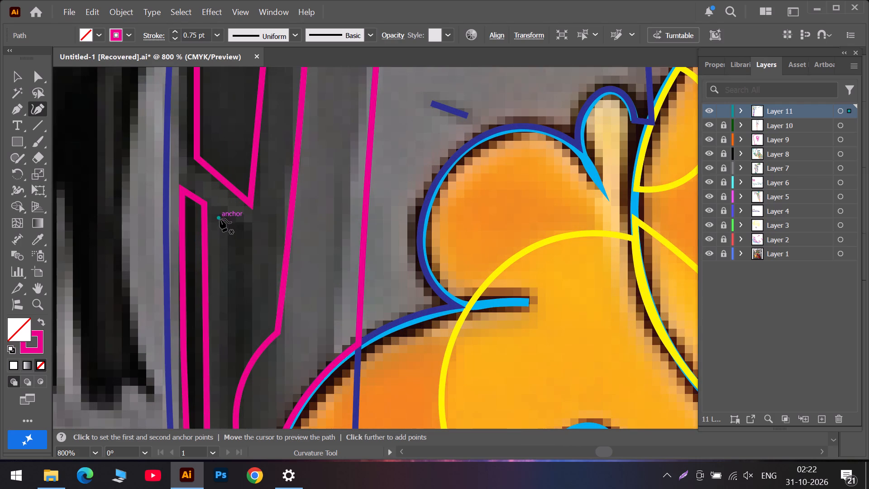
pyautogui.click(220, 228)
pyautogui.click(230, 234)
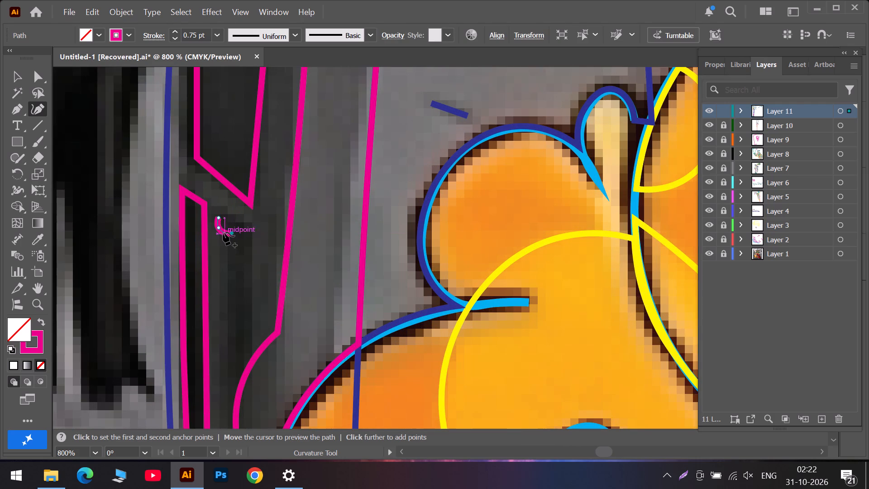
pyautogui.doubleClick(220, 227)
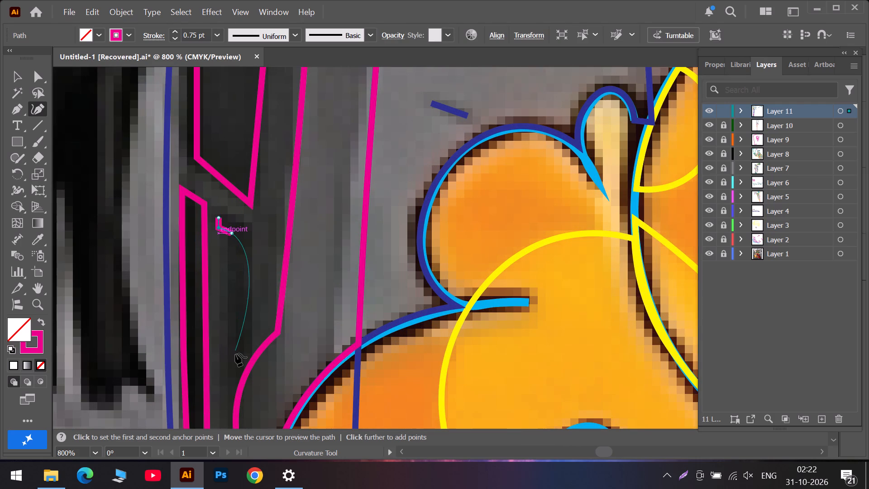
pyautogui.click(232, 376)
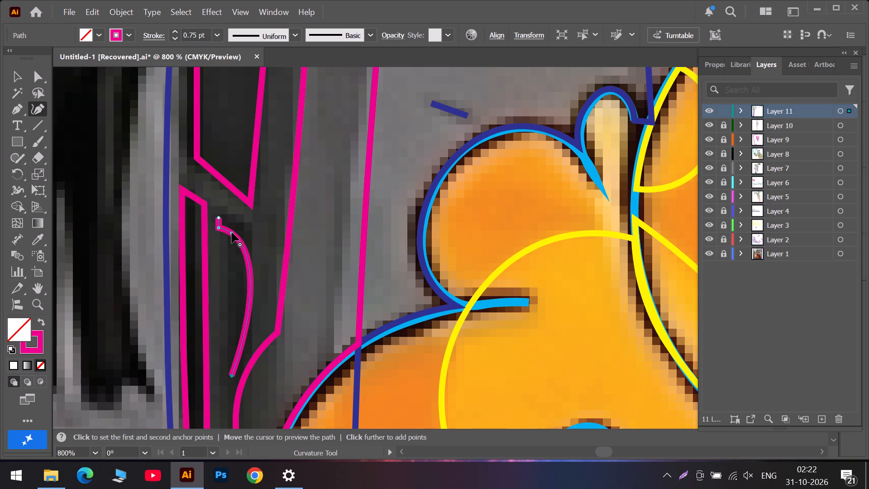
pyautogui.doubleClick(231, 233)
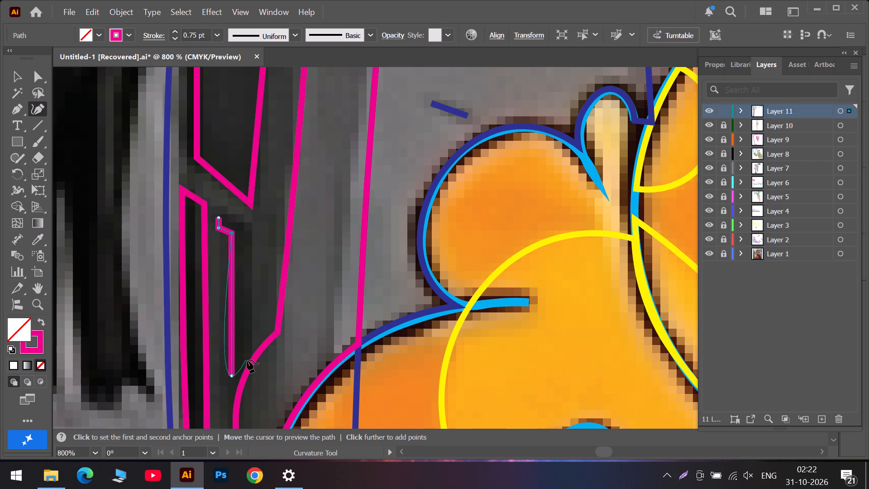
pyautogui.doubleClick(233, 375)
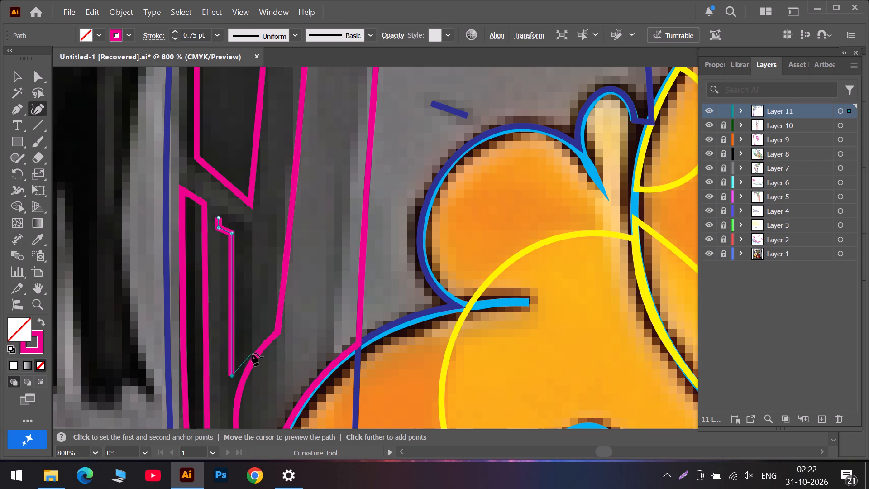
pyautogui.doubleClick(252, 351)
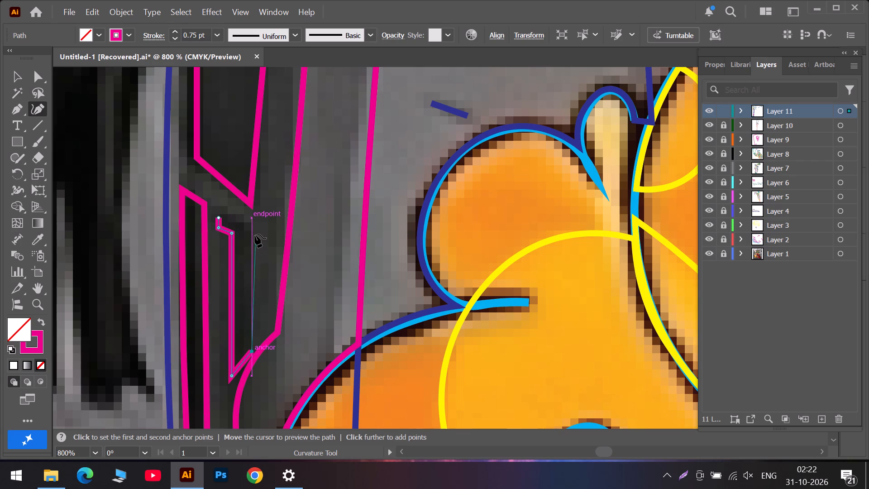
pyautogui.doubleClick(252, 229)
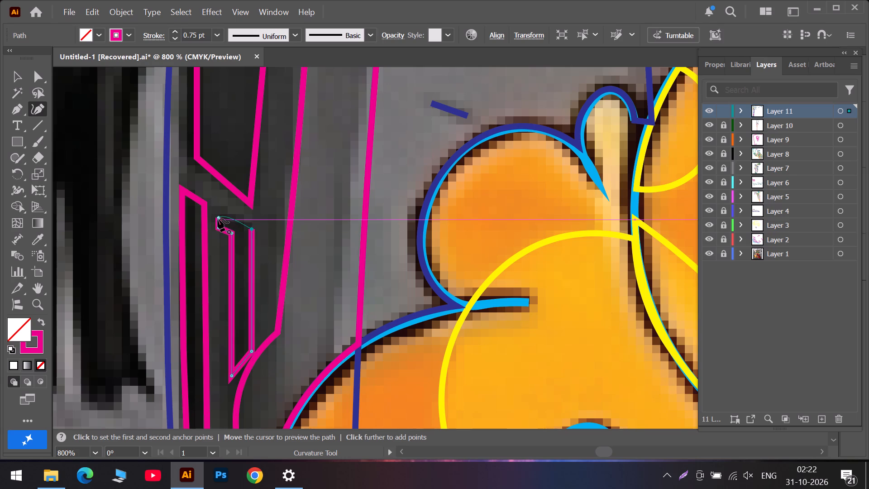
pyautogui.doubleClick(218, 219)
# Adjust the strip outline by raising its top corner and shifting the notch corner and the lower corner by the curved frame.
pyautogui.moveTo(218, 219); pyautogui.dragTo(221, 215)
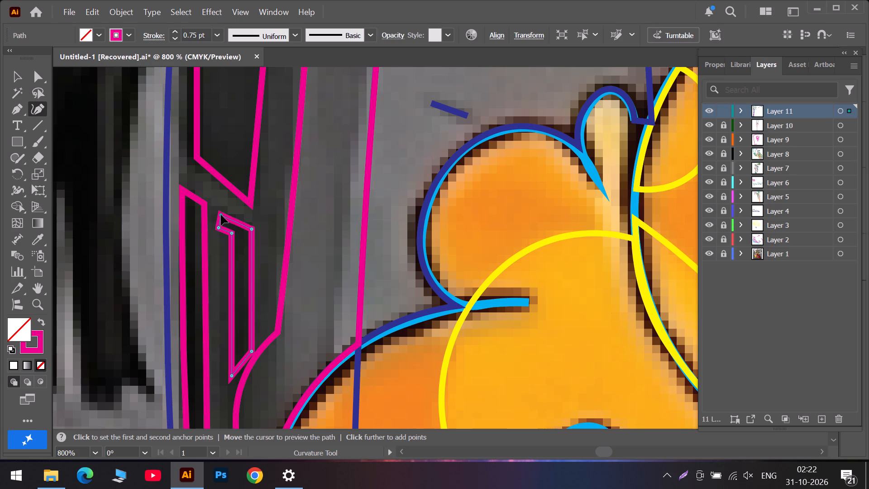
pyautogui.moveTo(221, 215); pyautogui.dragTo(220, 214)
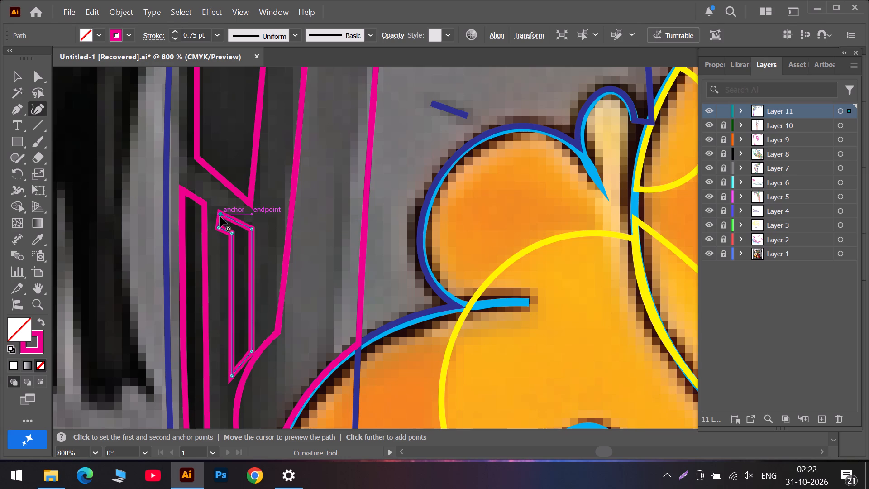
pyautogui.moveTo(218, 230); pyautogui.dragTo(223, 229)
pyautogui.scroll(-4, 247, 364)
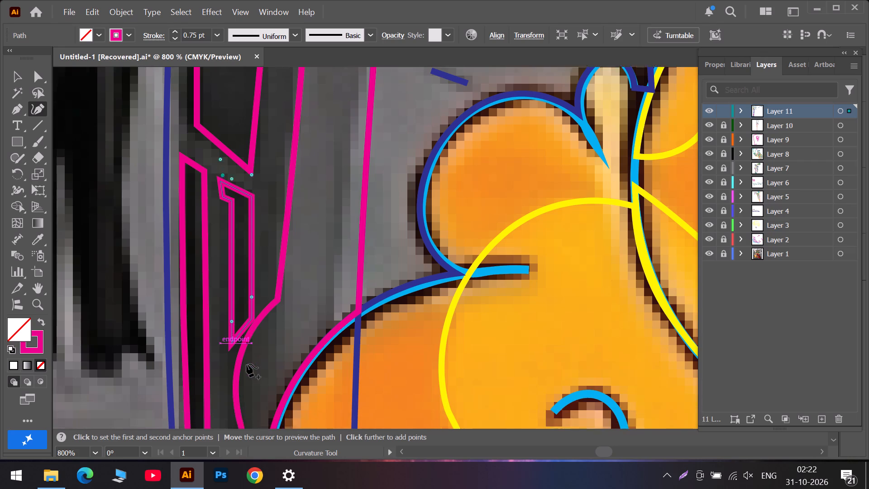
pyautogui.scroll(-1, 247, 364)
pyautogui.moveTo(252, 295); pyautogui.dragTo(248, 293)
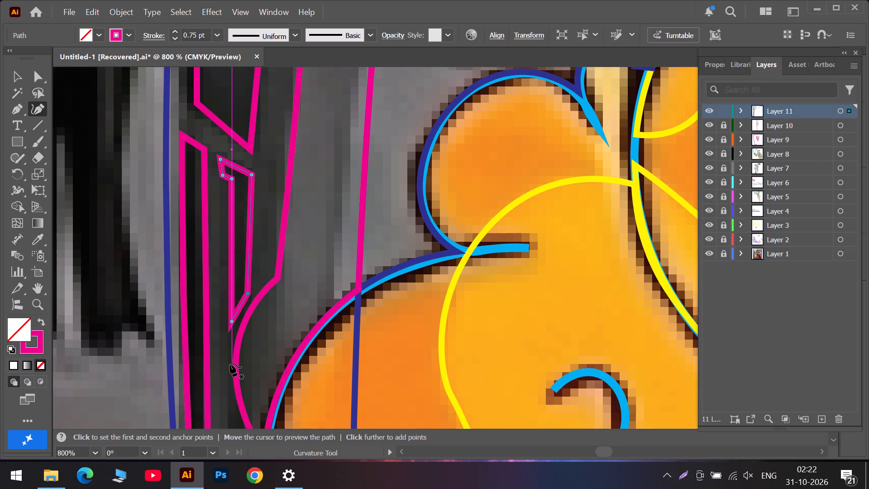
# Trace the long narrow dark strip above the small dark square, beside the orange chicken edge, as a closed magenta outline.
pyautogui.scroll(-13, 230, 364)
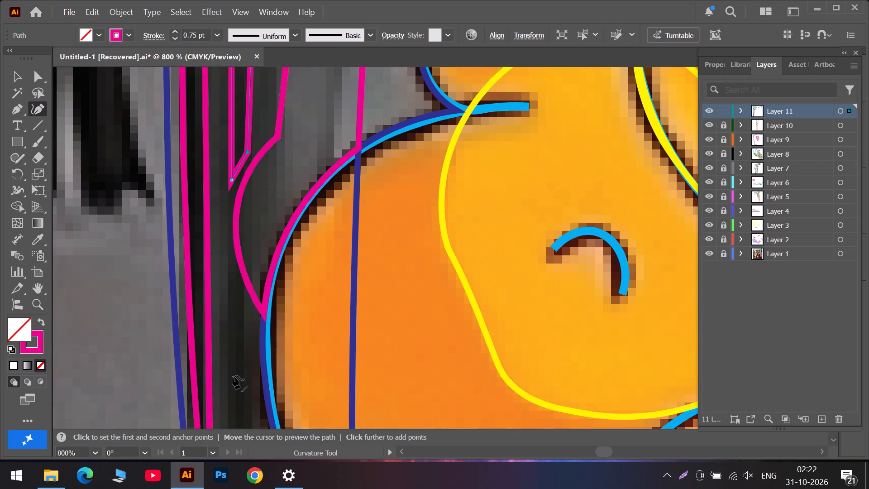
pyautogui.keyDown('alt'); pyautogui.scroll(-2, 233, 376); pyautogui.keyUp('alt')
pyautogui.scroll(-12, 234, 386)
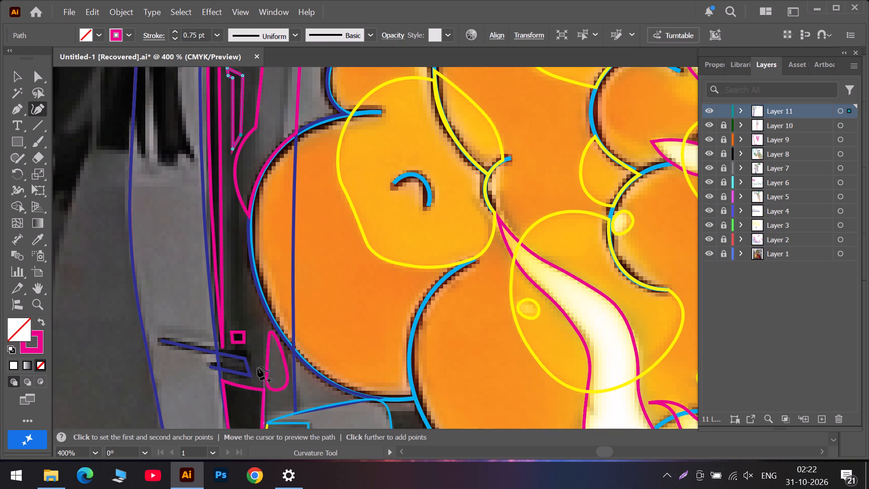
pyautogui.moveTo(244, 290); pyautogui.dragTo(243, 283)
pyautogui.keyDown('alt'); pyautogui.scroll(3, 238, 269); pyautogui.keyUp('alt')
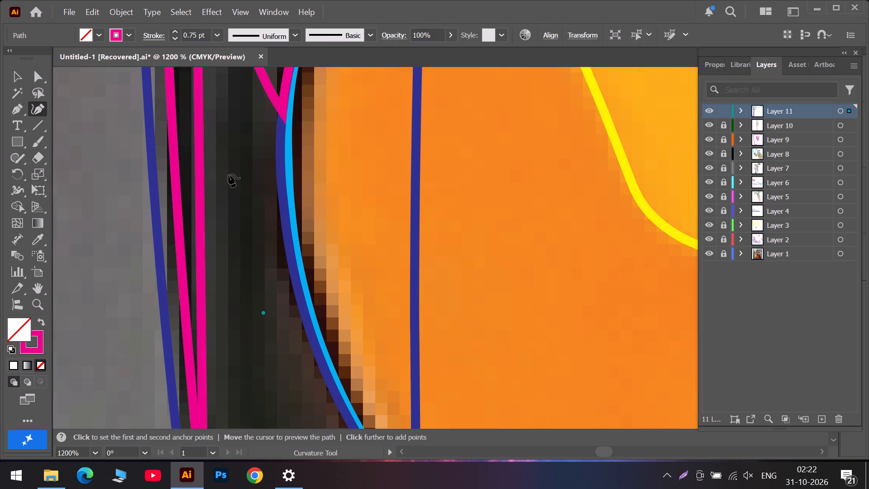
pyautogui.click(236, 115)
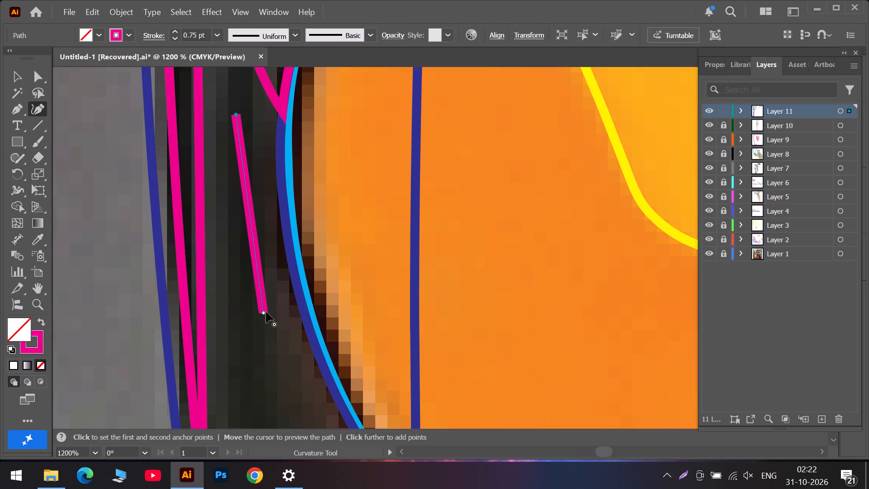
pyautogui.moveTo(263, 312); pyautogui.dragTo(237, 336)
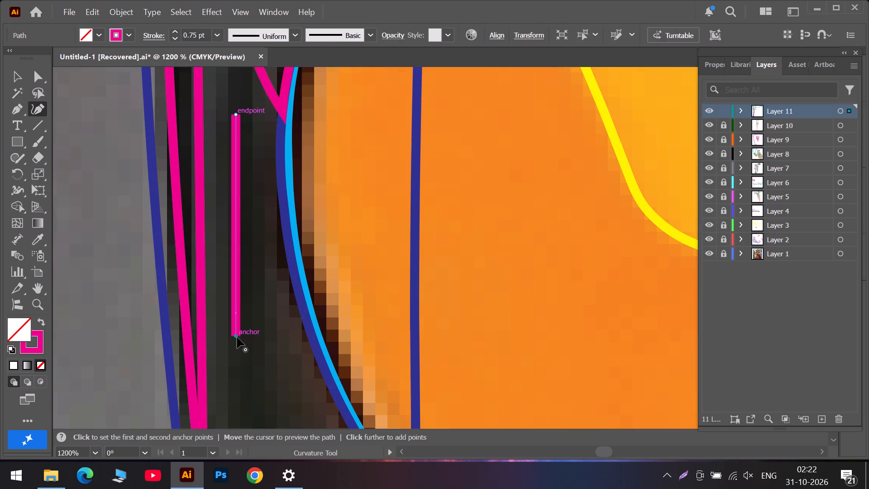
pyautogui.scroll(-6, 238, 338)
pyautogui.doubleClick(239, 372)
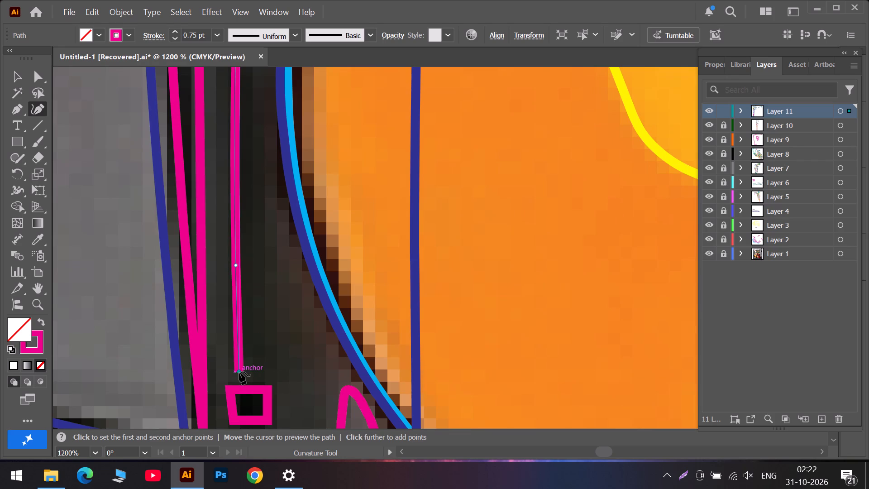
pyautogui.doubleClick(280, 371)
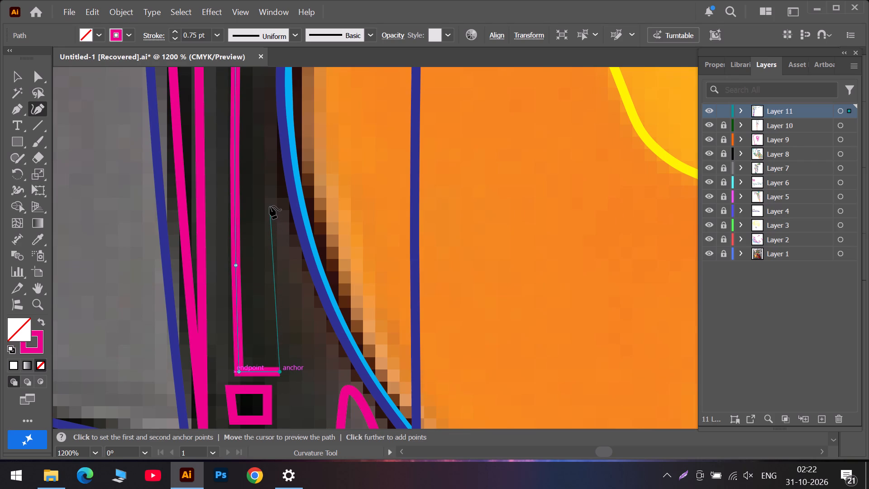
pyautogui.click(270, 206)
pyautogui.scroll(7, 267, 197)
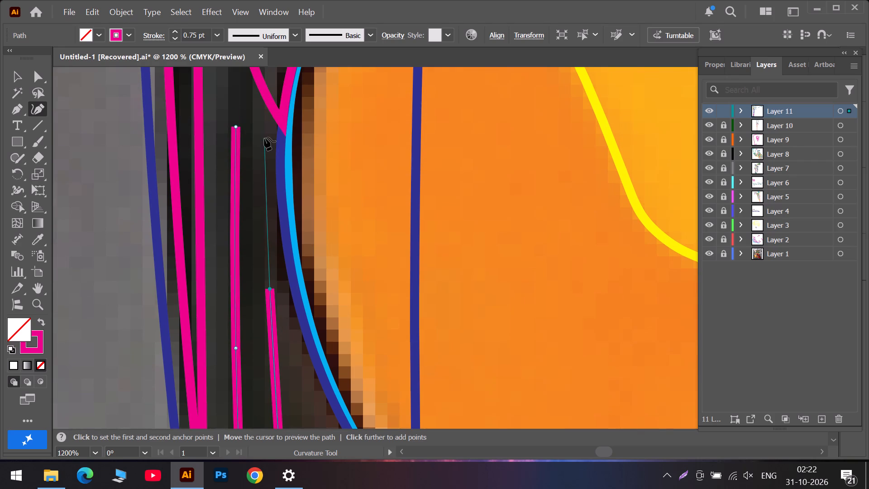
pyautogui.doubleClick(264, 138)
pyautogui.doubleClick(236, 127)
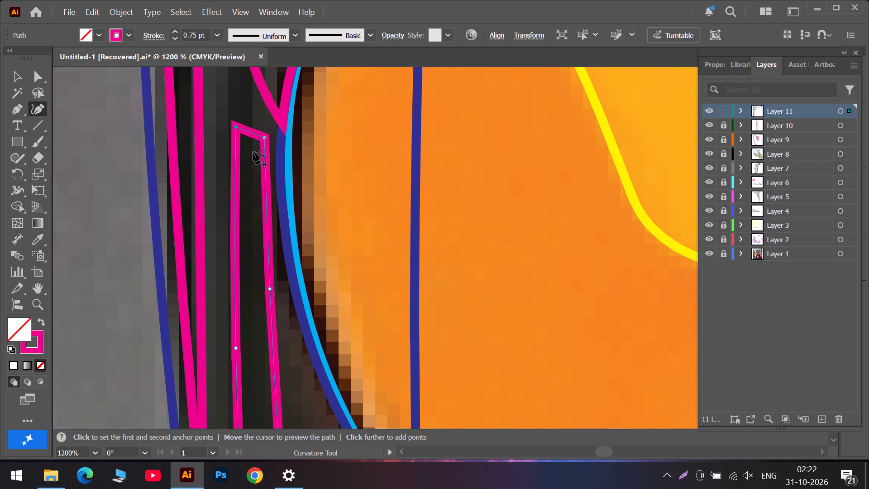
# Raise both top corners of the narrow strip outline and bring them closer together so it tapers toward the curved frame.
pyautogui.keyDown('alt'); pyautogui.scroll(-2, 253, 154); pyautogui.keyUp('alt')
pyautogui.scroll(5, 259, 154)
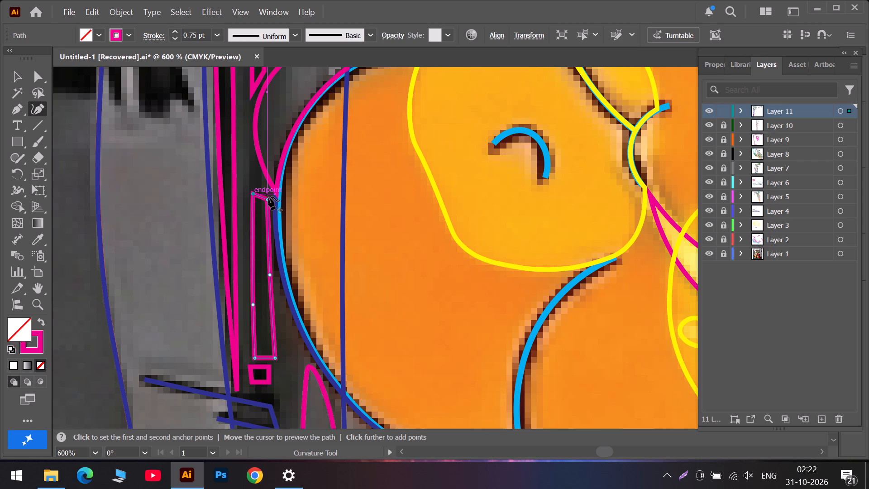
pyautogui.moveTo(268, 201); pyautogui.dragTo(262, 177)
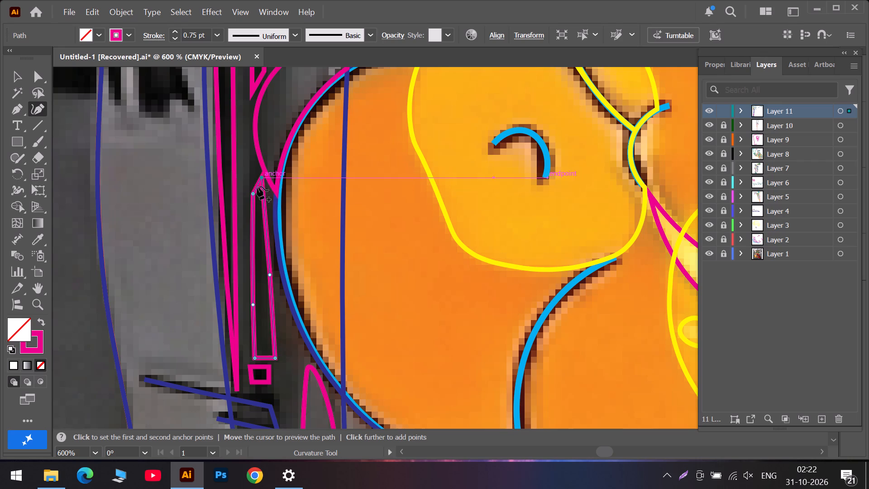
pyautogui.moveTo(252, 193); pyautogui.dragTo(255, 173)
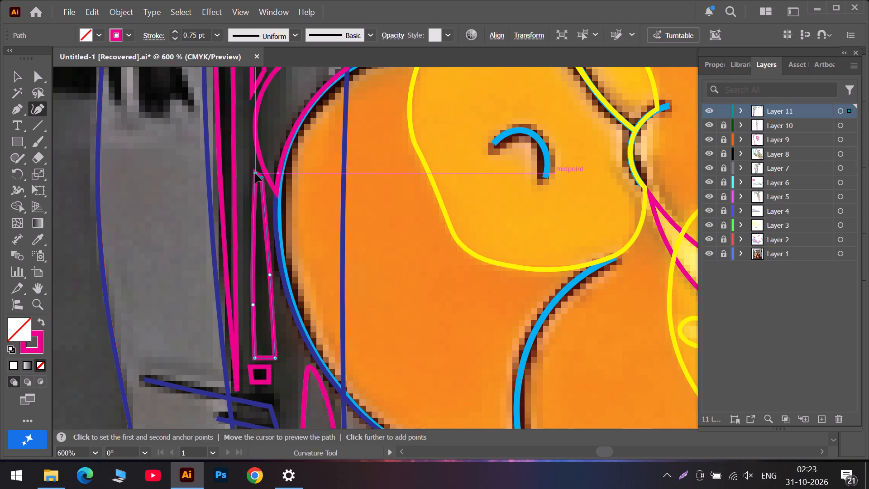
pyautogui.moveTo(255, 173); pyautogui.dragTo(254, 167)
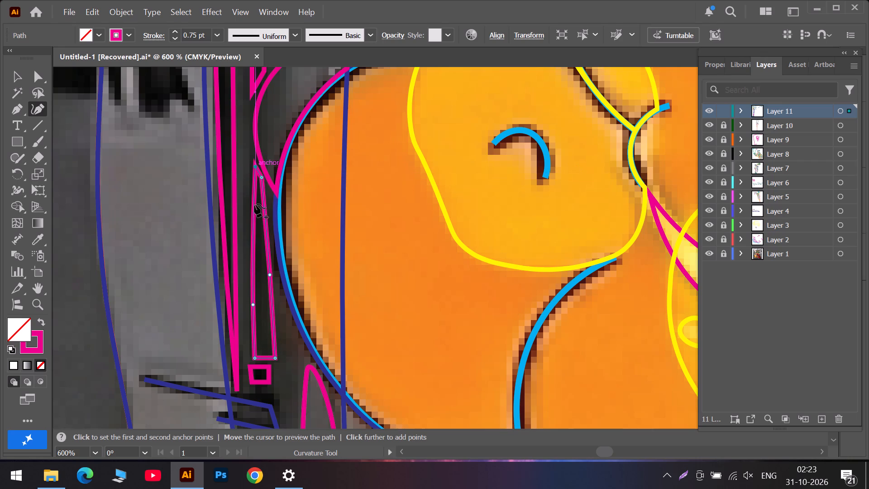
# Draw a curve along the lower edge of the dark band above the three slats and set its stroke to red.
pyautogui.keyDown('alt'); pyautogui.scroll(-3, 253, 349); pyautogui.keyUp('alt')
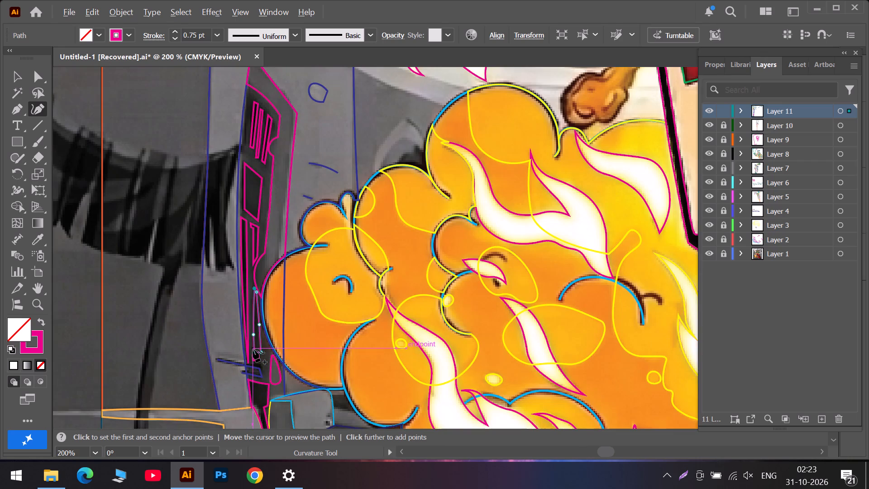
pyautogui.scroll(7, 263, 290)
pyautogui.moveTo(257, 231); pyautogui.dragTo(247, 227)
pyautogui.keyDown('alt'); pyautogui.scroll(2, 248, 227); pyautogui.keyUp('alt')
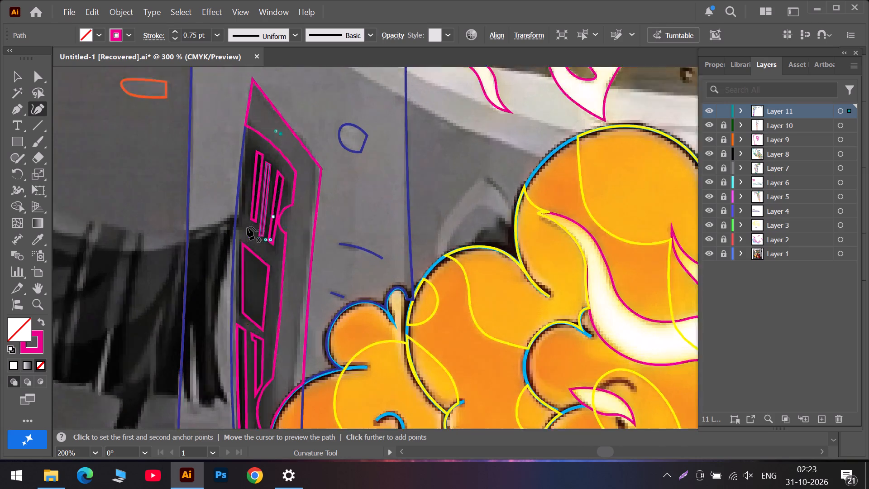
pyautogui.keyDown('alt'); pyautogui.scroll(2, 247, 227); pyautogui.keyUp('alt')
pyautogui.scroll(6, 247, 227)
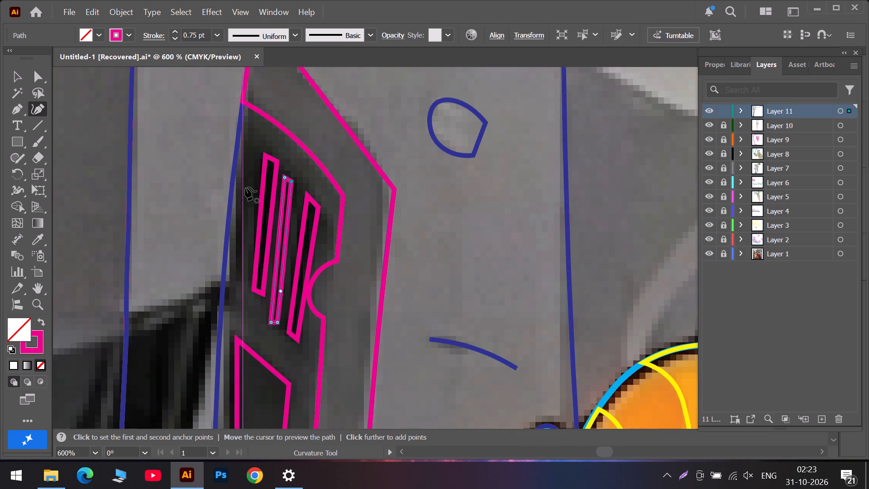
pyautogui.scroll(4, 253, 151)
pyautogui.click(248, 157)
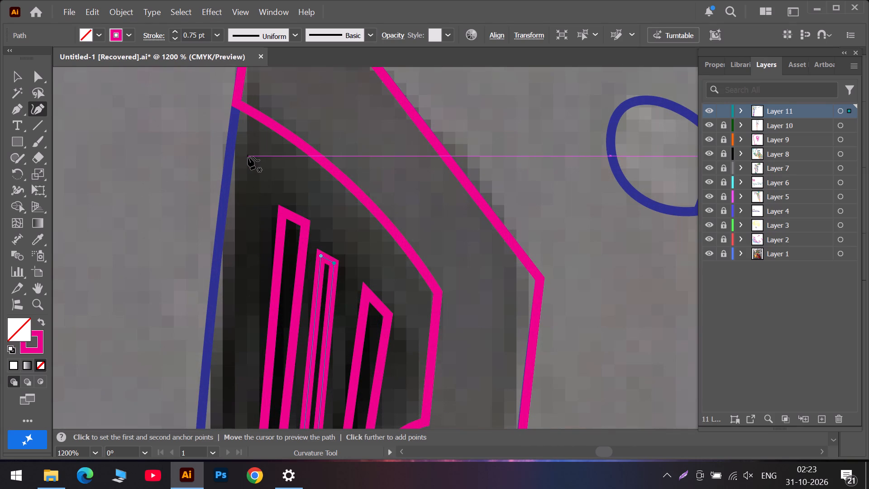
pyautogui.click(314, 212)
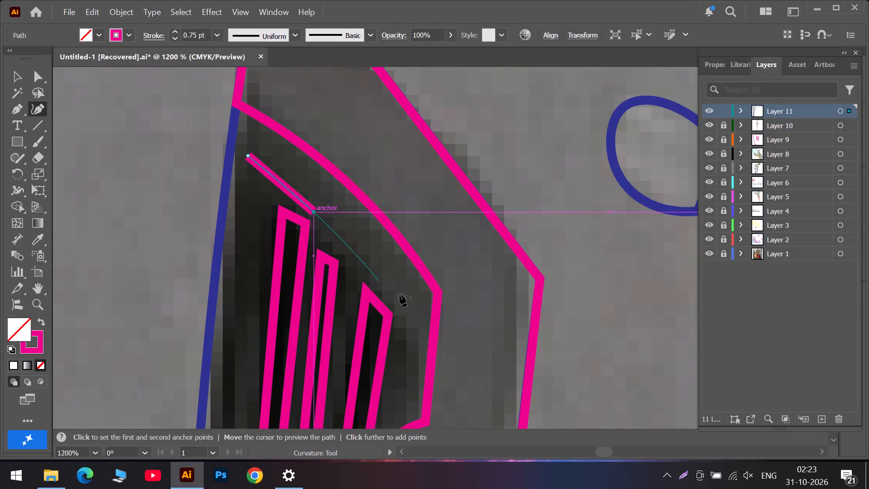
pyautogui.doubleClick(421, 338)
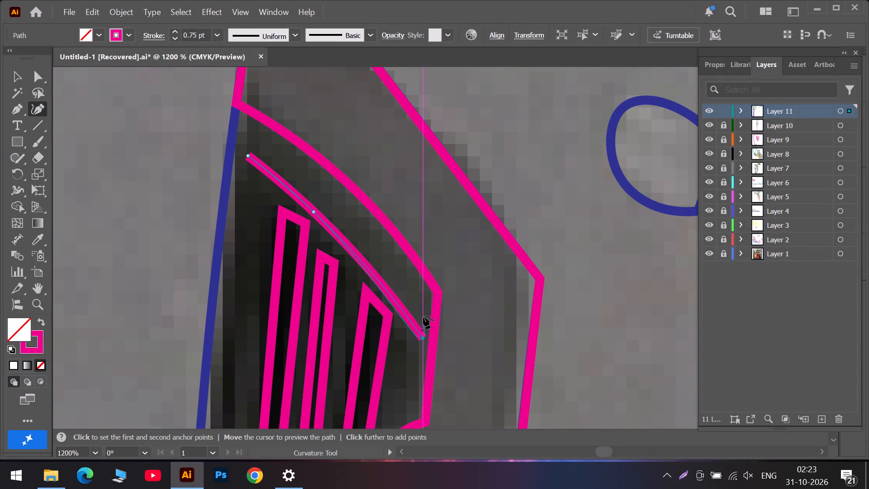
pyautogui.click(129, 37)
pyautogui.click(100, 101)
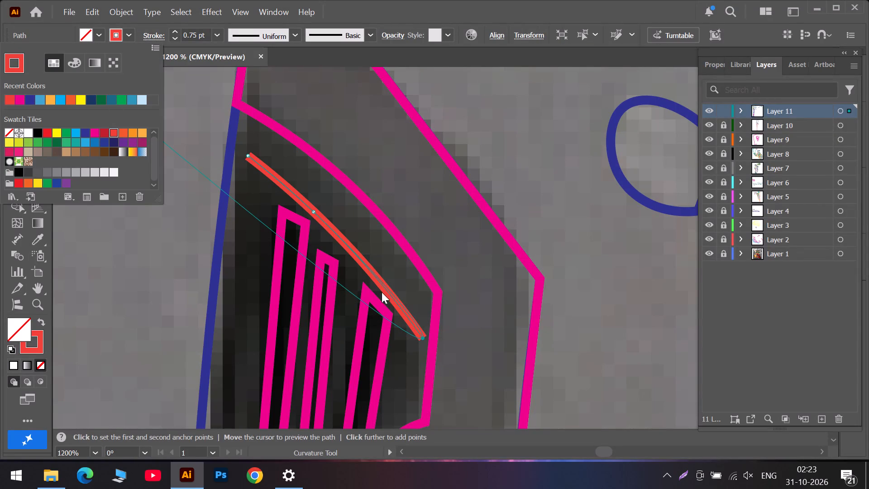
# Extend the red curve back along the inner side of the magenta frame and close it as a curved band.
pyautogui.doubleClick(422, 337)
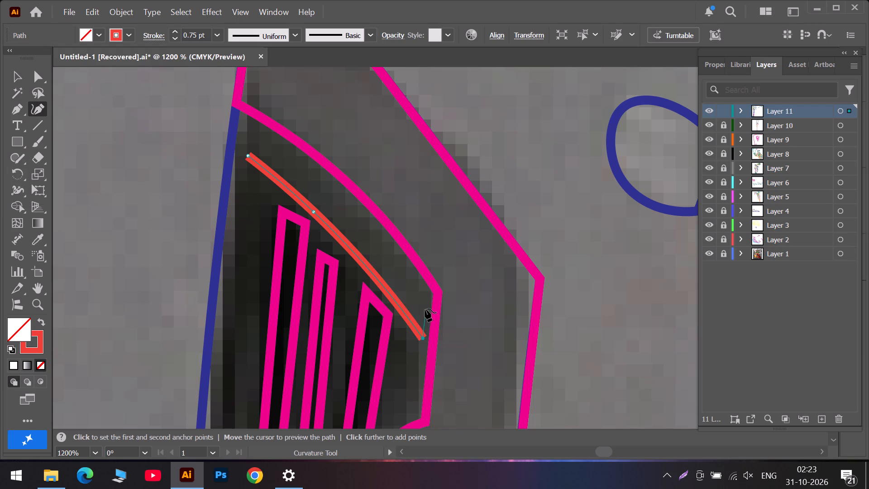
pyautogui.doubleClick(428, 294)
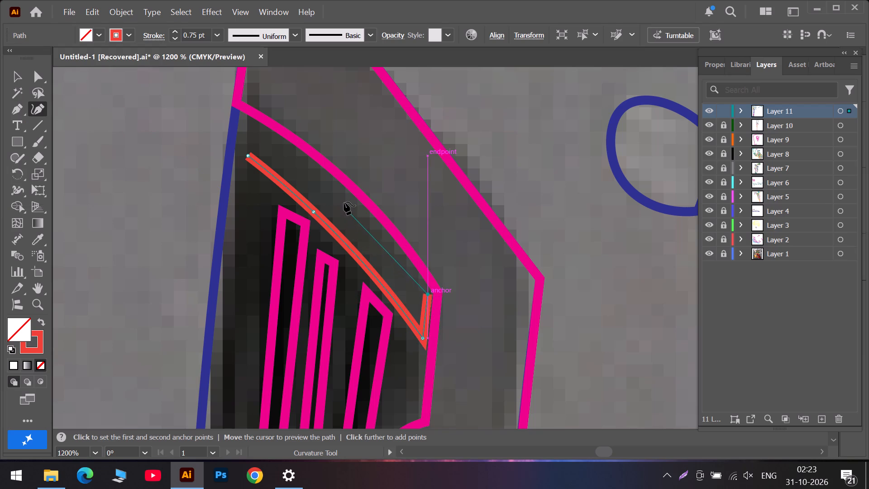
pyautogui.click(344, 199)
pyautogui.doubleClick(241, 117)
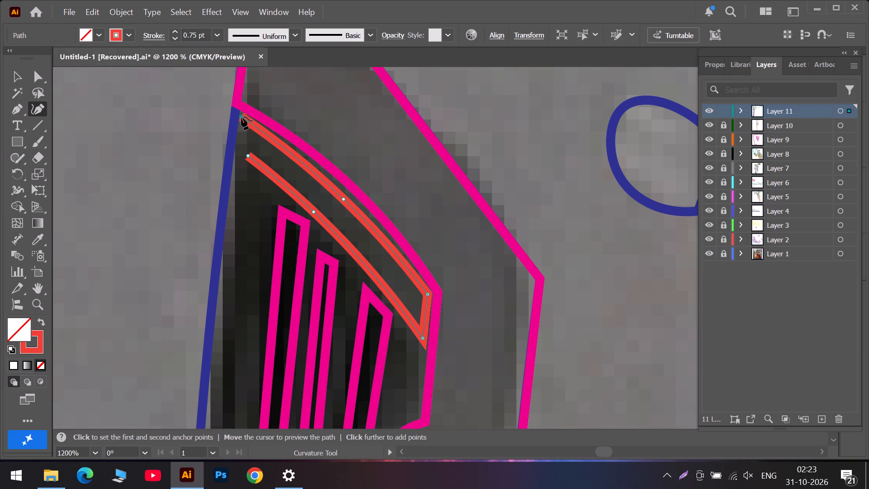
pyautogui.doubleClick(249, 157)
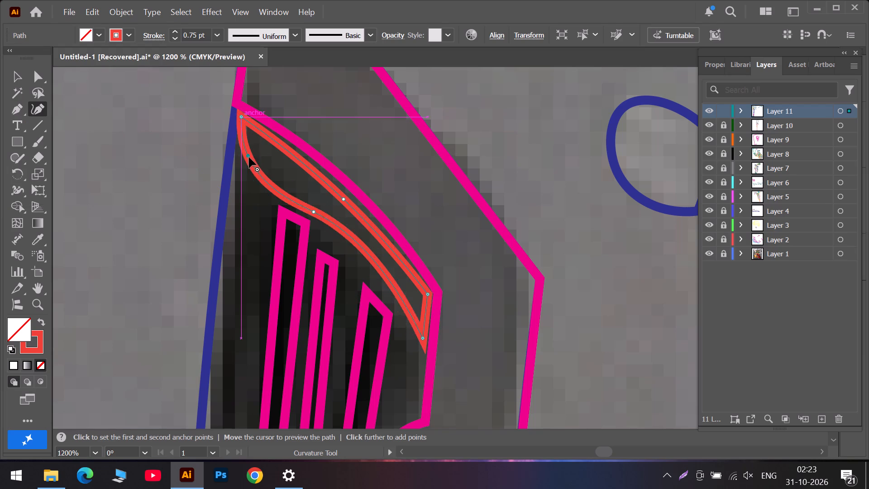
# Reshape the band's end at the blue tower edge, moving its lower corner onto that edge and its upper corner to the frame corner.
pyautogui.moveTo(249, 157); pyautogui.dragTo(232, 152)
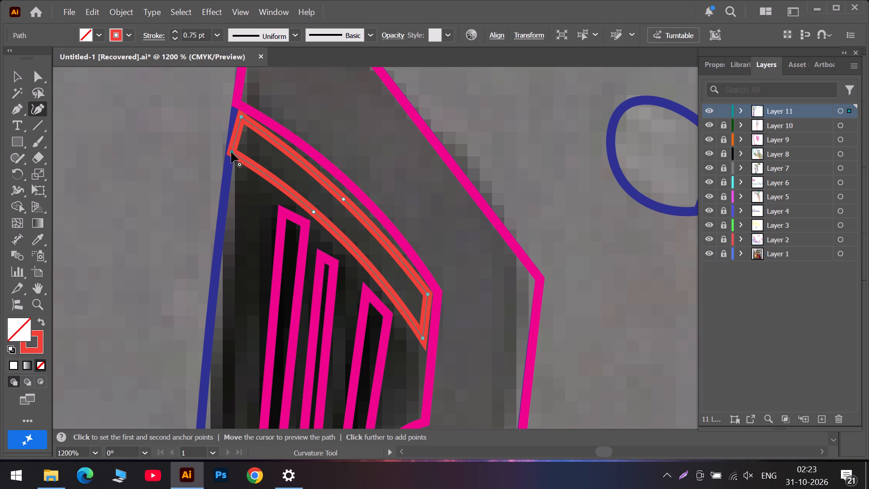
pyautogui.moveTo(241, 118); pyautogui.dragTo(239, 102)
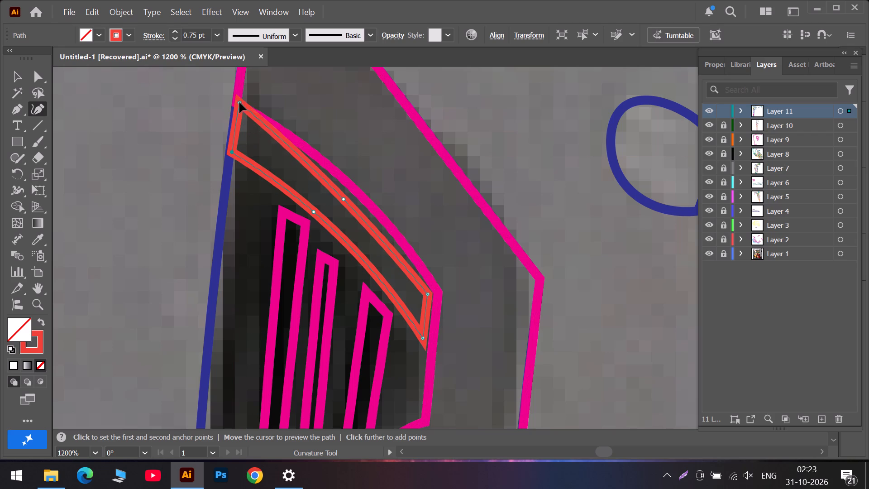
pyautogui.moveTo(239, 102); pyautogui.dragTo(239, 101)
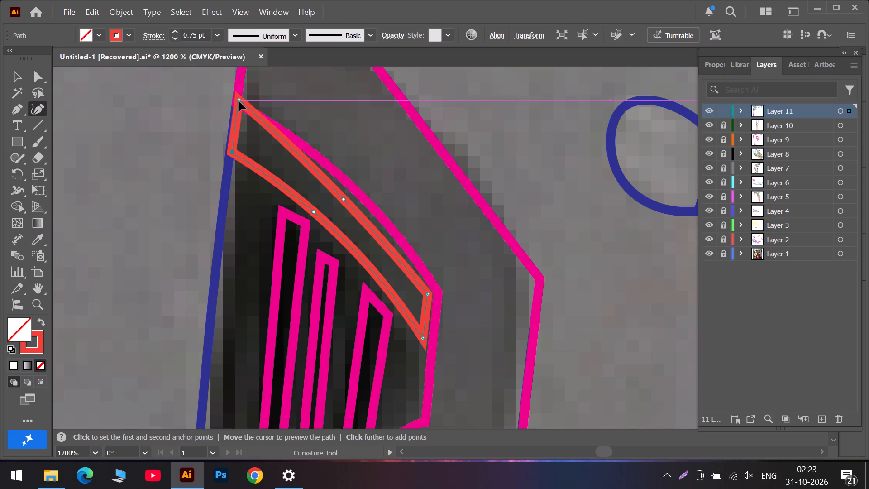
pyautogui.moveTo(239, 101); pyautogui.dragTo(239, 105)
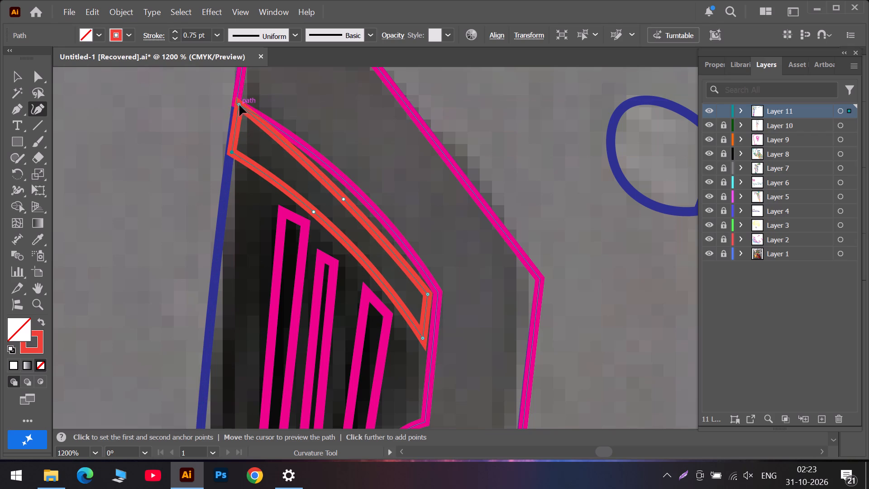
pyautogui.moveTo(239, 105); pyautogui.dragTo(239, 101)
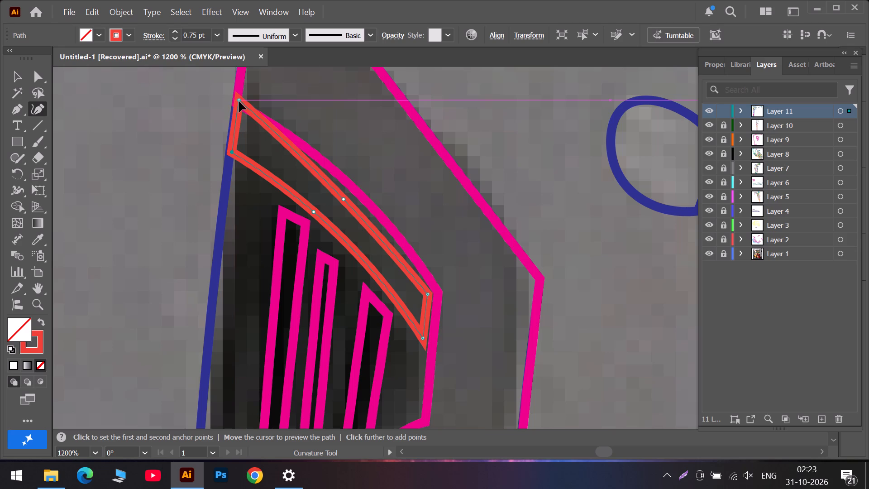
pyautogui.moveTo(239, 101); pyautogui.dragTo(240, 98)
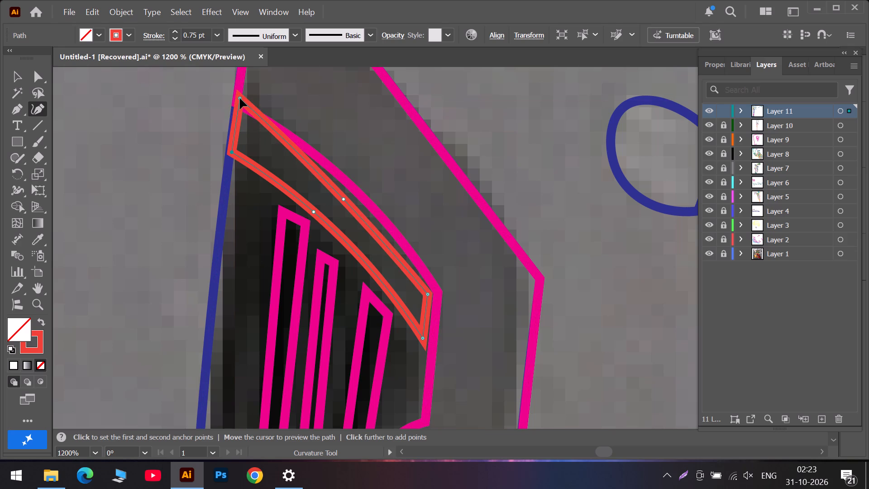
pyautogui.moveTo(240, 98); pyautogui.dragTo(239, 99)
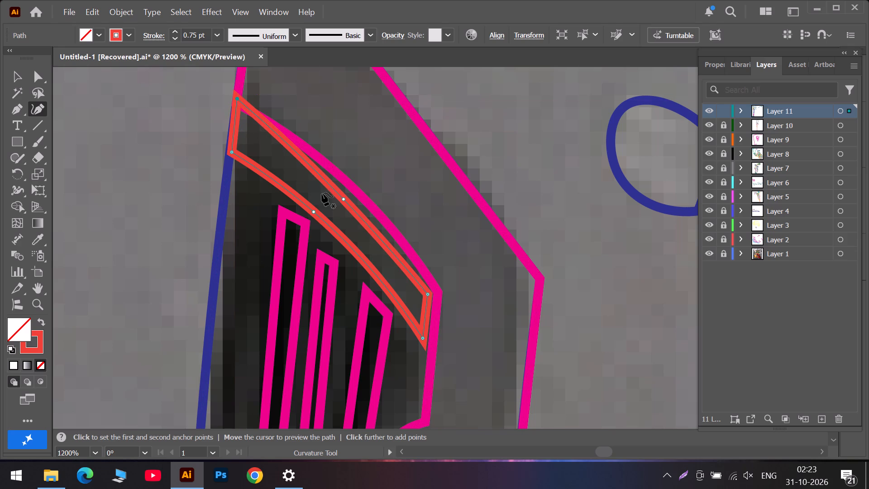
# Bow the red band's upper curve out to the magenta frame and move both corners of its far end onto the frame's edge.
pyautogui.moveTo(343, 199); pyautogui.dragTo(346, 197)
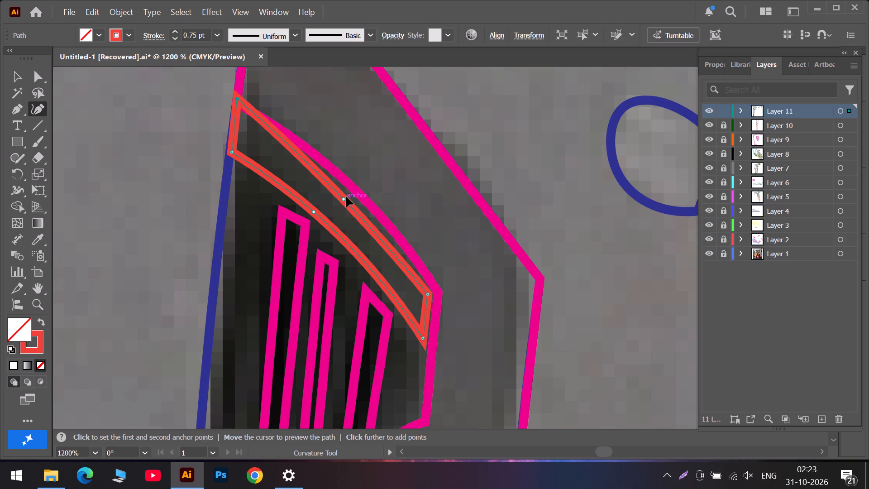
pyautogui.moveTo(346, 197); pyautogui.dragTo(343, 179)
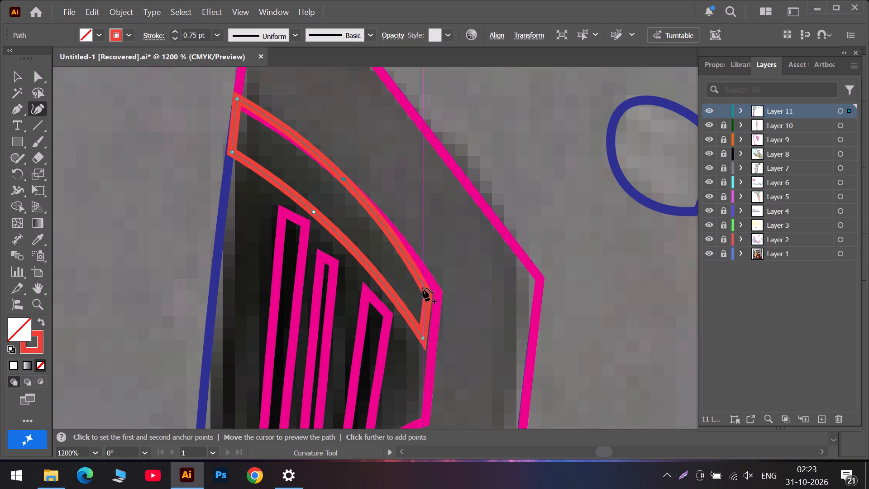
pyautogui.moveTo(427, 295); pyautogui.dragTo(440, 290)
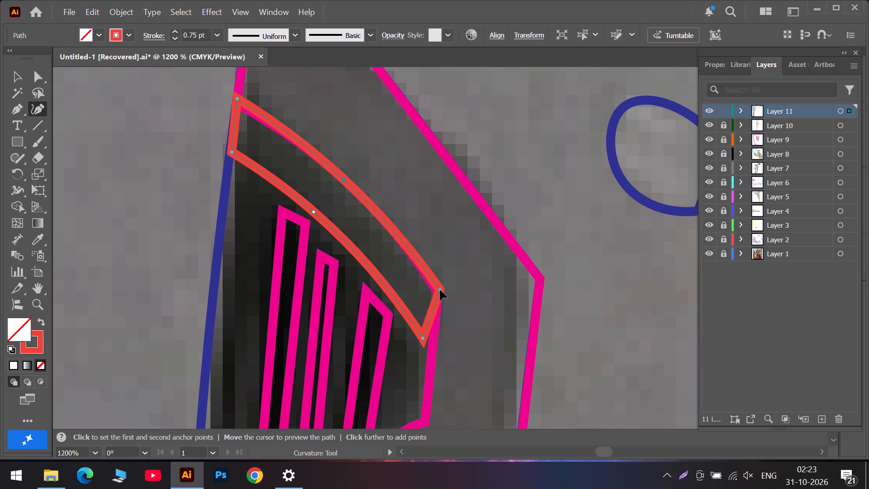
pyautogui.moveTo(440, 290); pyautogui.dragTo(438, 292)
pyautogui.moveTo(423, 339); pyautogui.dragTo(425, 339)
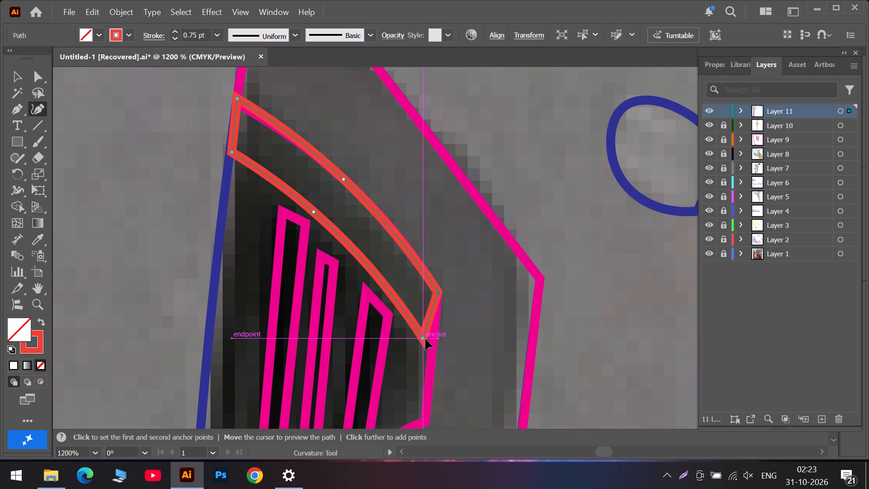
pyautogui.moveTo(425, 339); pyautogui.dragTo(433, 342)
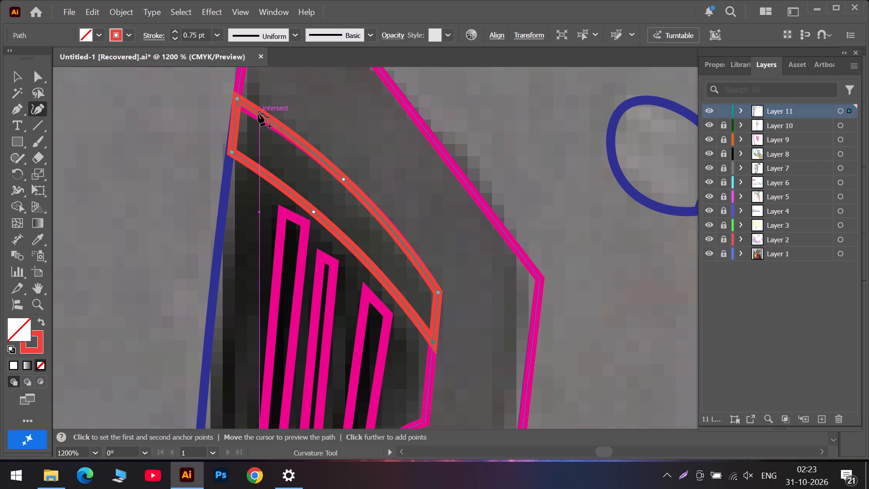
# Add a point to the band's upper curve near the blue tower edge, then fit the curve and both end corners to the frame.
pyautogui.moveTo(258, 114); pyautogui.dragTo(273, 121)
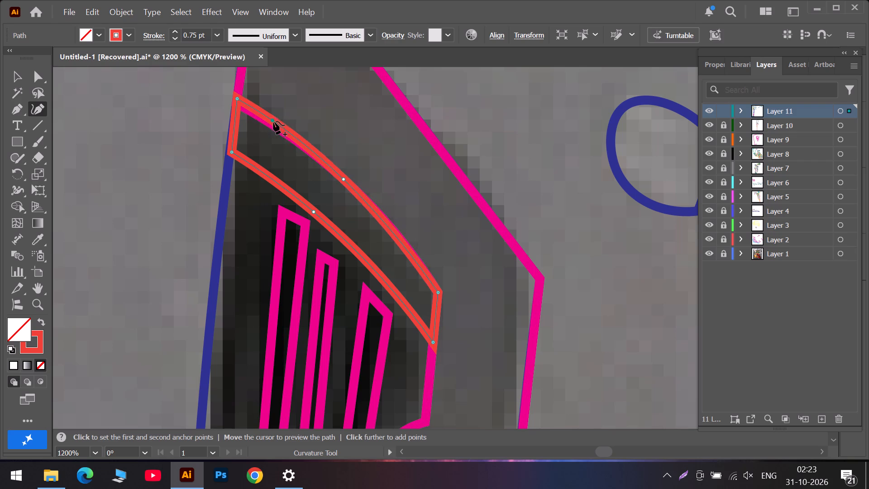
pyautogui.moveTo(273, 121); pyautogui.dragTo(279, 127)
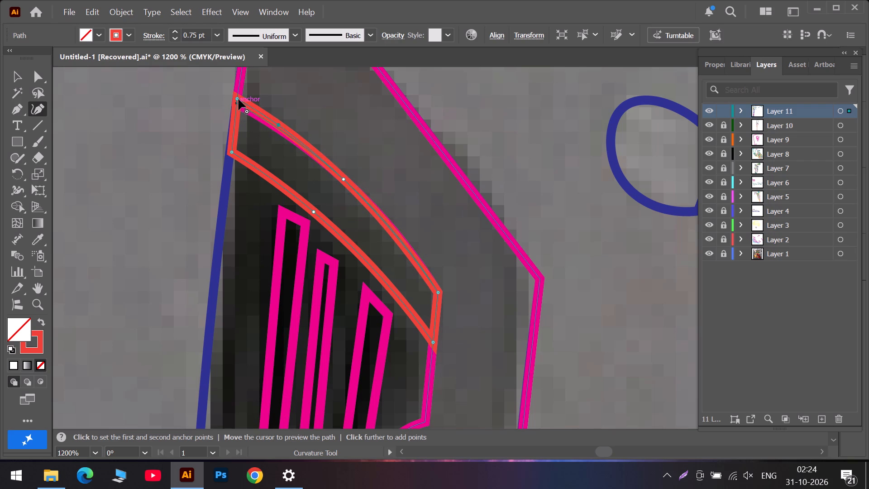
pyautogui.moveTo(238, 98); pyautogui.dragTo(239, 103)
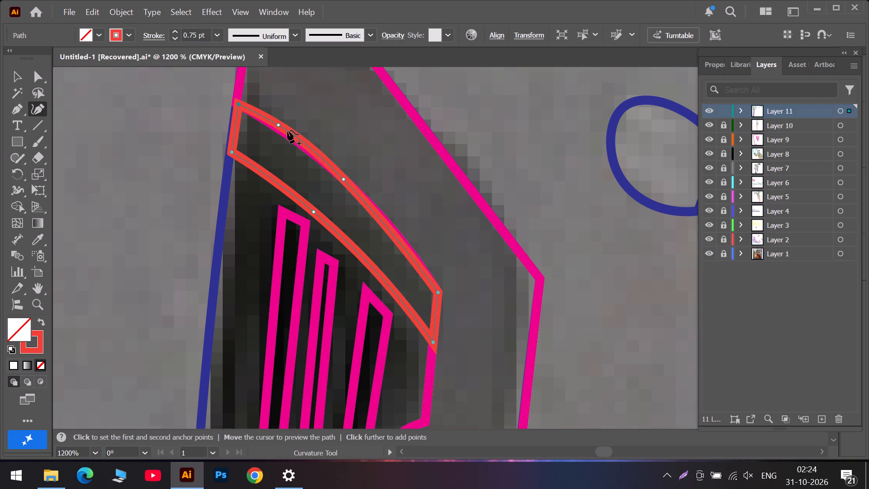
pyautogui.moveTo(278, 125); pyautogui.dragTo(283, 130)
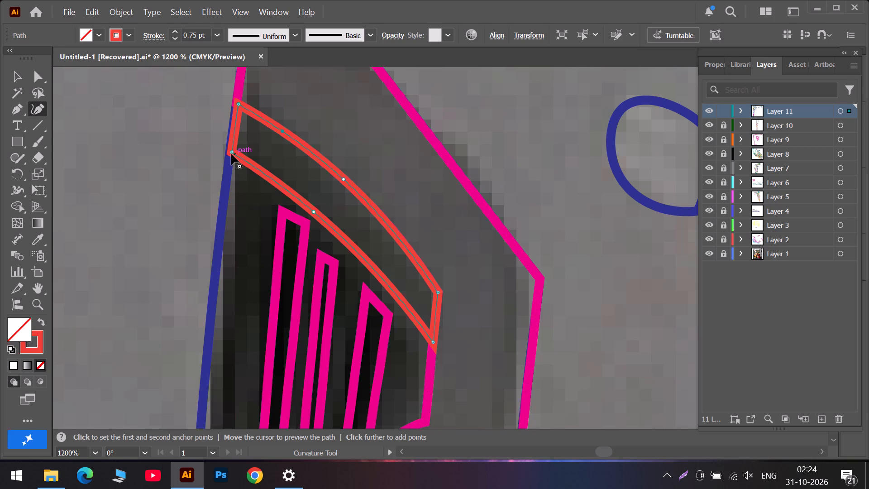
pyautogui.click(231, 153)
pyautogui.click(239, 103)
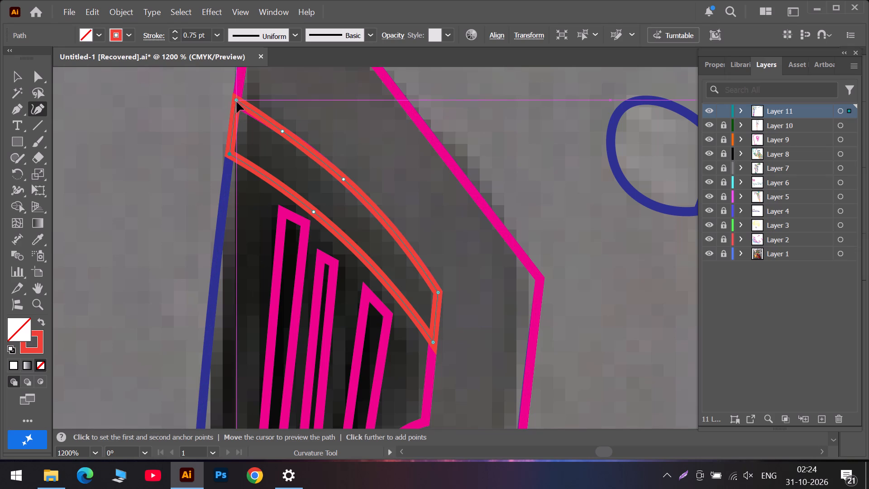
# Pull the lower part of the magenta frame's outer edge inward, shifting its corner at the orange cloud and adding points along the edge.
pyautogui.scroll(-6, 249, 197)
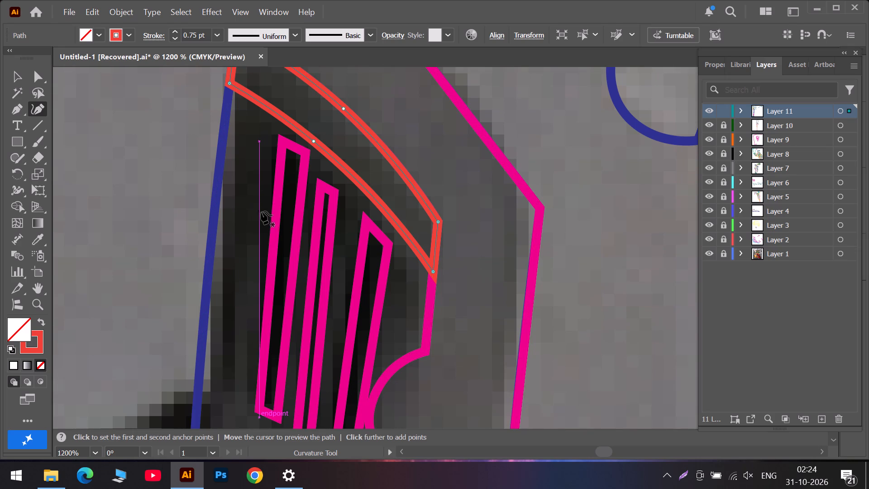
pyautogui.keyDown('alt'); pyautogui.scroll(-3, 261, 214); pyautogui.keyUp('alt')
pyautogui.scroll(-15, 272, 254)
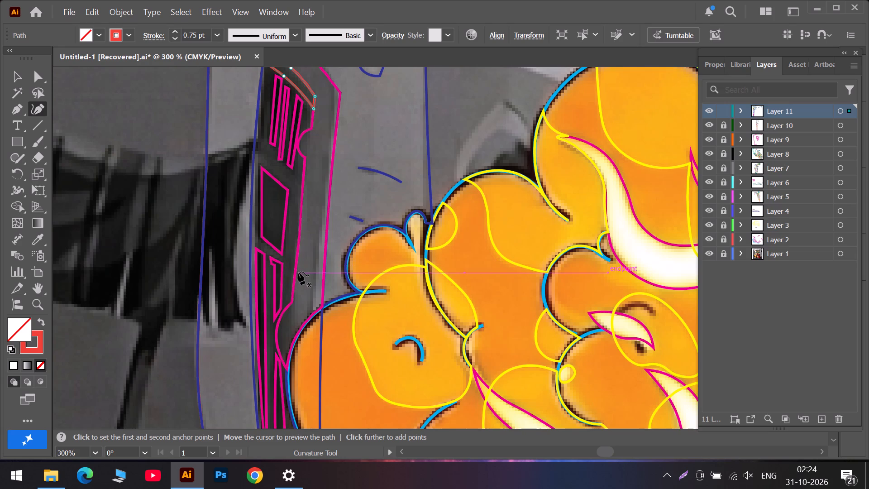
pyautogui.scroll(-6, 295, 278)
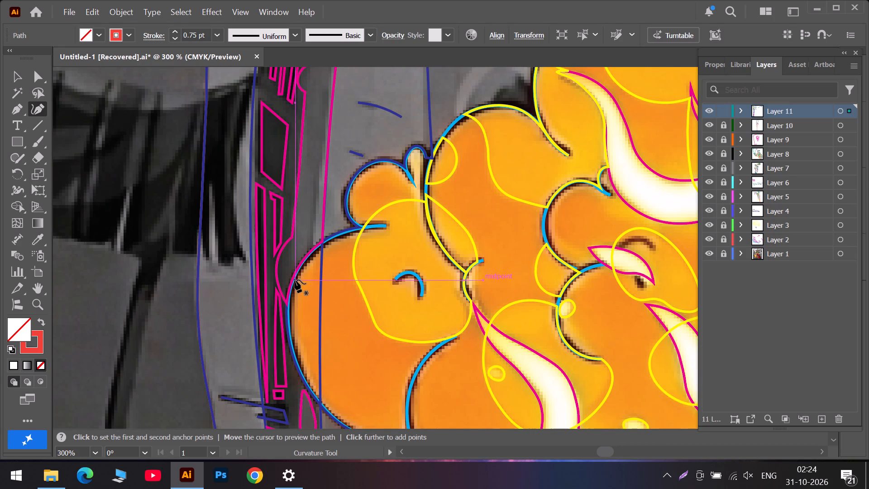
pyautogui.keyDown('alt'); pyautogui.scroll(-2, 295, 280); pyautogui.keyUp('alt')
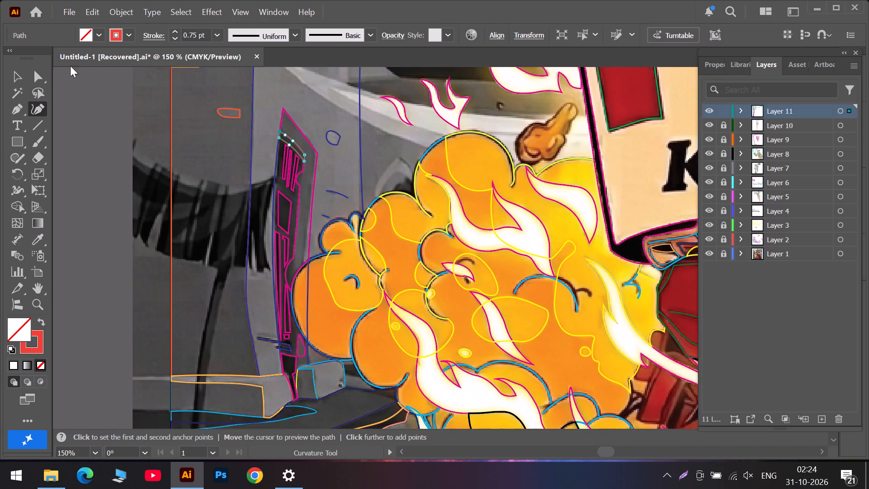
pyautogui.keyDown('alt'); pyautogui.scroll(3, 306, 261); pyautogui.keyUp('alt')
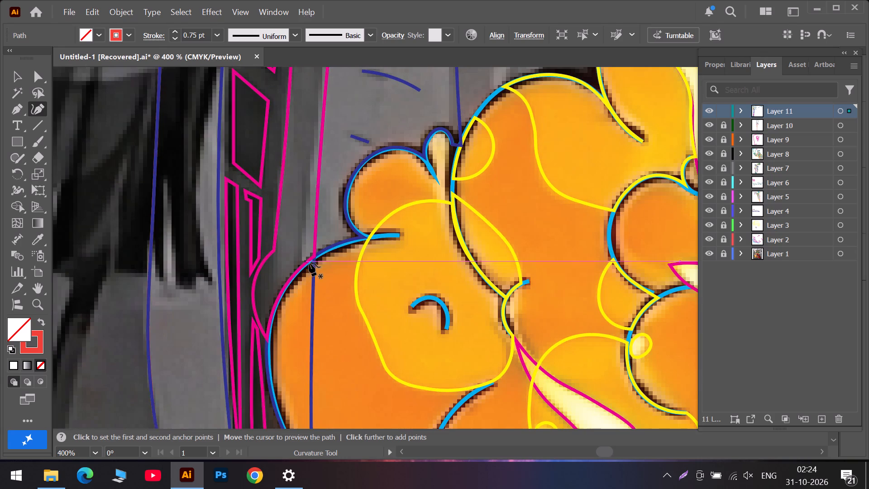
pyautogui.moveTo(314, 255); pyautogui.dragTo(307, 259)
pyautogui.moveTo(314, 255); pyautogui.dragTo(303, 264)
pyautogui.moveTo(319, 178); pyautogui.dragTo(310, 185)
pyautogui.moveTo(323, 122); pyautogui.dragTo(315, 128)
# Move the magenta frame's outer upper corner inward, delete the extra point below it, and straighten the edge beneath.
pyautogui.scroll(14, 316, 113)
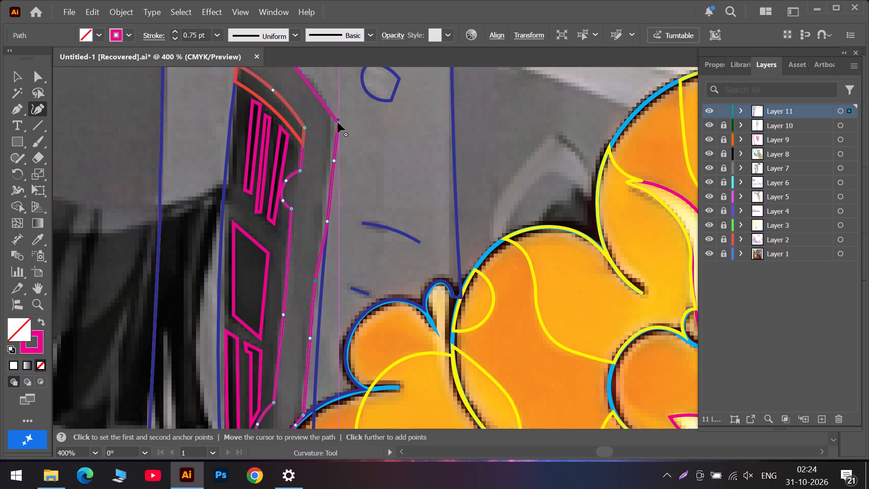
pyautogui.moveTo(338, 122); pyautogui.dragTo(334, 118)
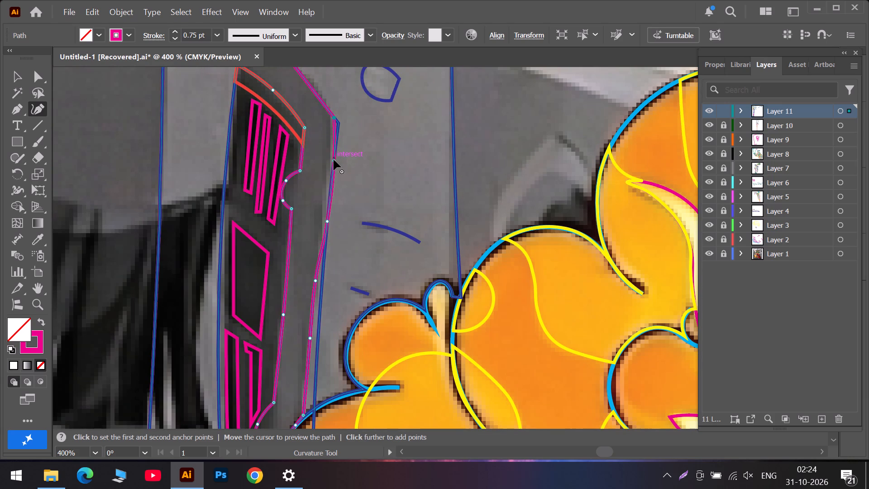
pyautogui.moveTo(334, 159); pyautogui.dragTo(328, 164)
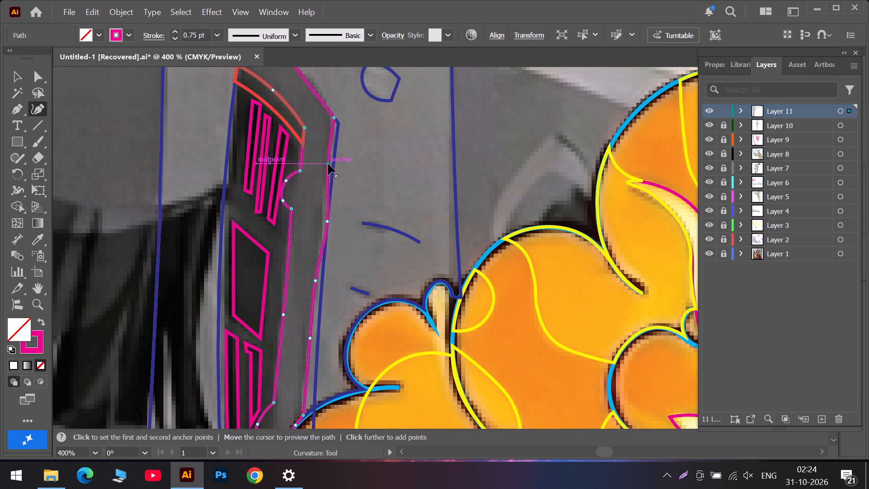
pyautogui.press('Delete')
pyautogui.moveTo(327, 221); pyautogui.dragTo(323, 178)
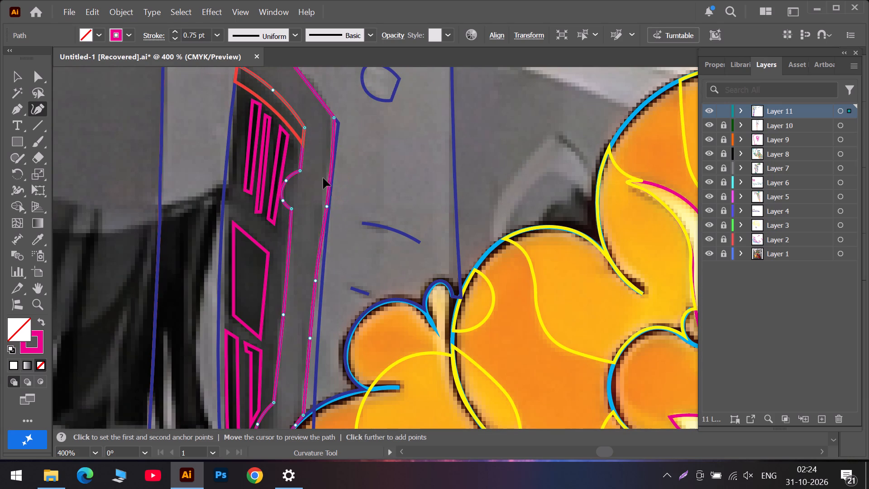
pyautogui.moveTo(323, 178); pyautogui.dragTo(327, 180)
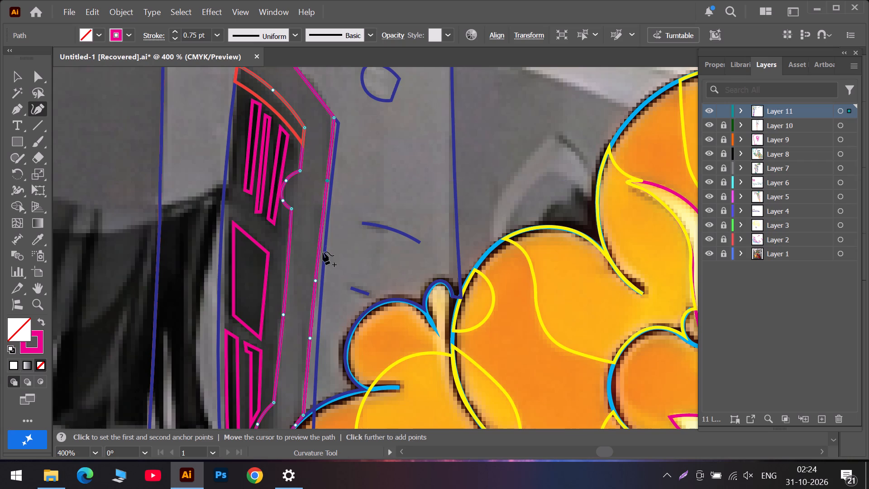
# Nudge the magenta frame's lower outer corner onto the outline of the orange cloud.
pyautogui.scroll(-12, 323, 261)
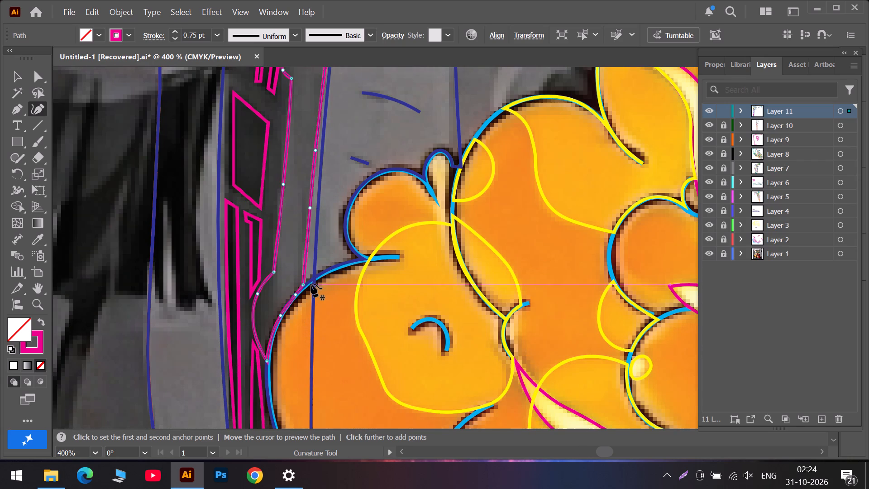
pyautogui.keyDown('alt'); pyautogui.scroll(3, 306, 285); pyautogui.keyUp('alt')
pyautogui.scroll(-5, 306, 285)
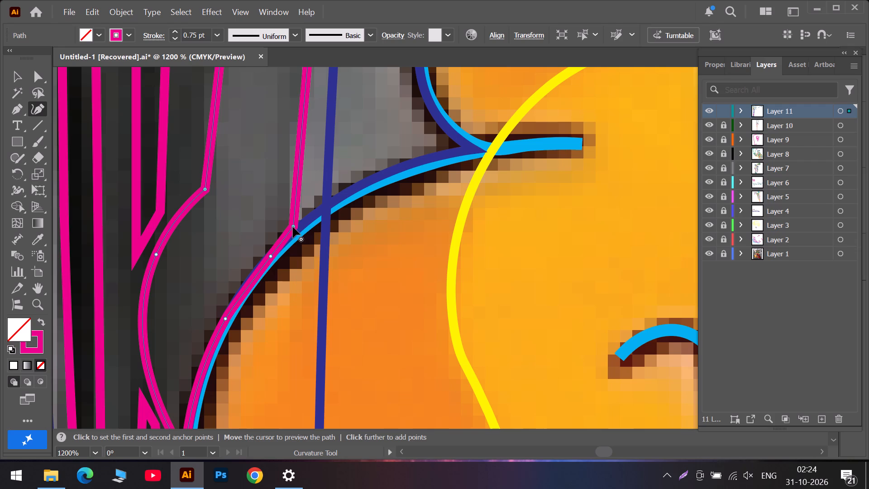
pyautogui.moveTo(293, 227); pyautogui.dragTo(294, 231)
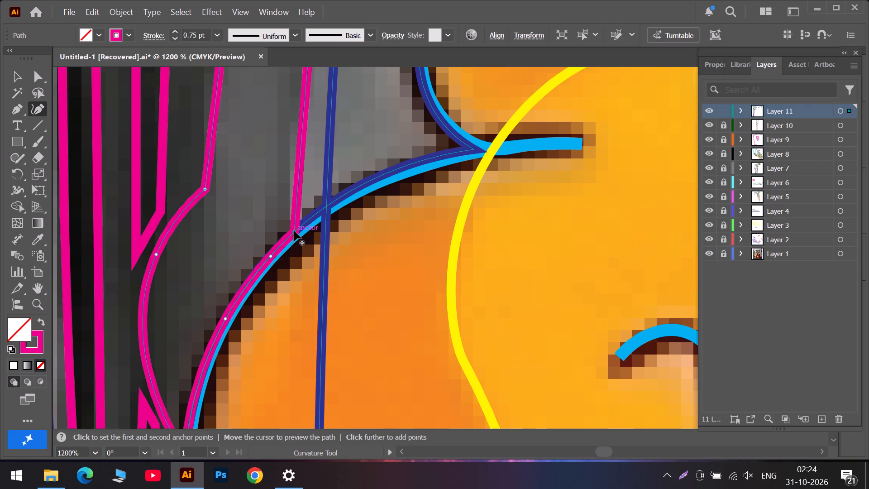
# Select the blue tower outline and move its corner onto the magenta frame's outer upper corner.
pyautogui.scroll(5, 294, 230)
pyautogui.keyDown('alt'); pyautogui.scroll(-2, 294, 230); pyautogui.keyUp('alt')
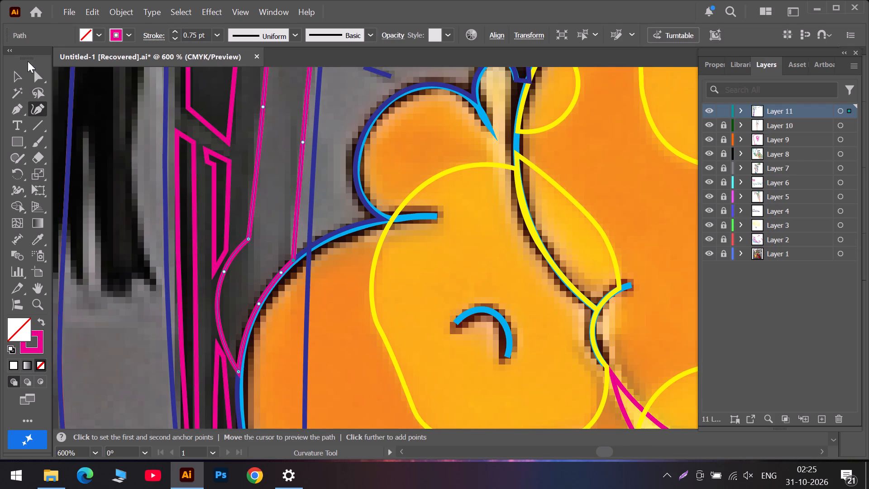
pyautogui.click(18, 76)
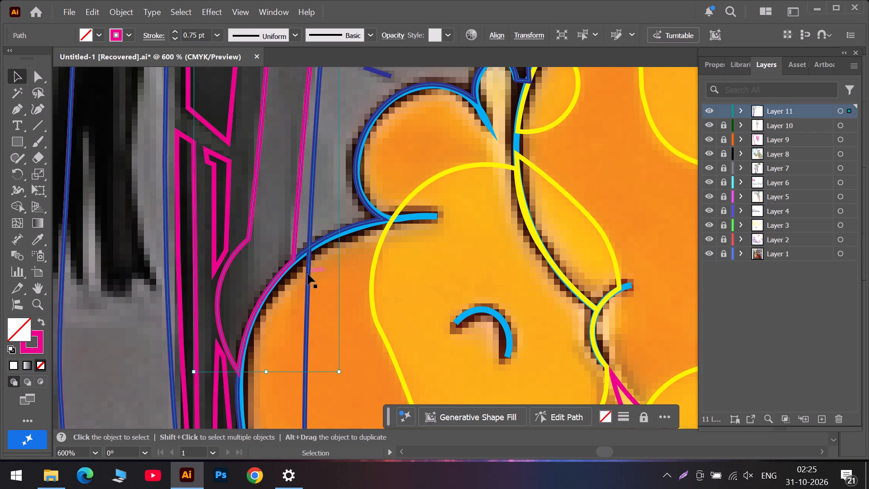
pyautogui.click(308, 274)
pyautogui.scroll(1, 61, 173)
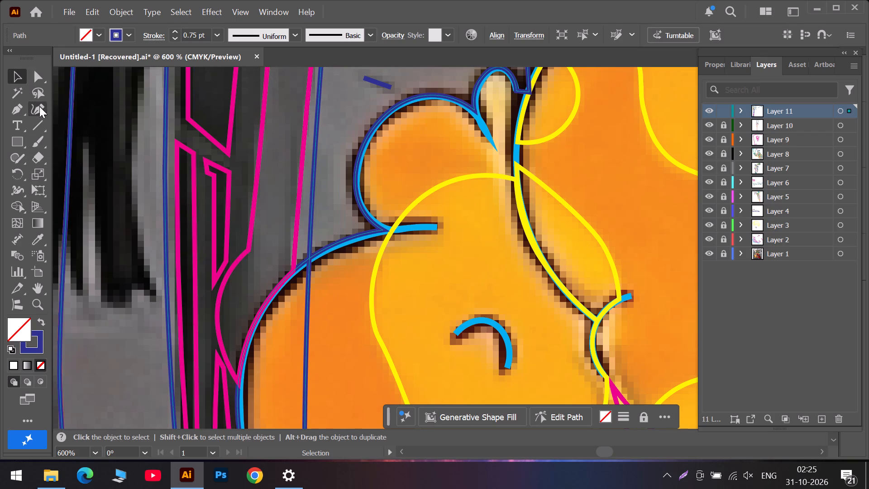
pyautogui.click(39, 107)
pyautogui.scroll(7, 309, 237)
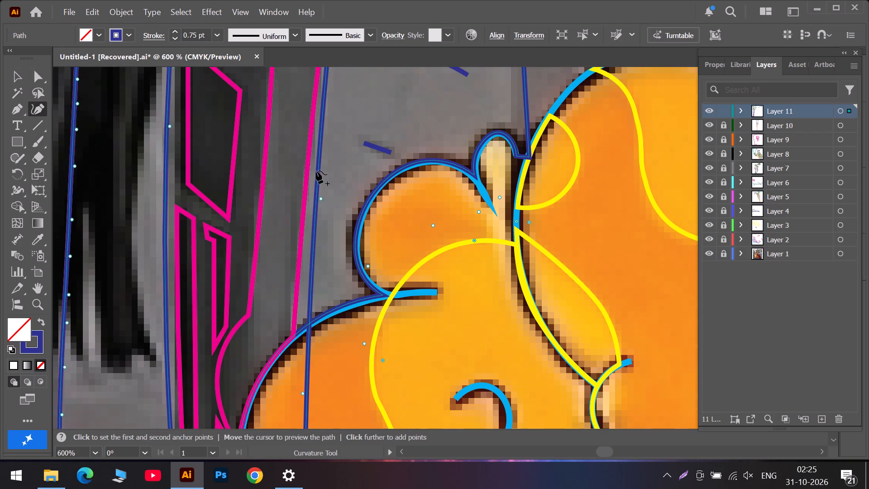
pyautogui.scroll(18, 316, 171)
pyautogui.scroll(5, 335, 155)
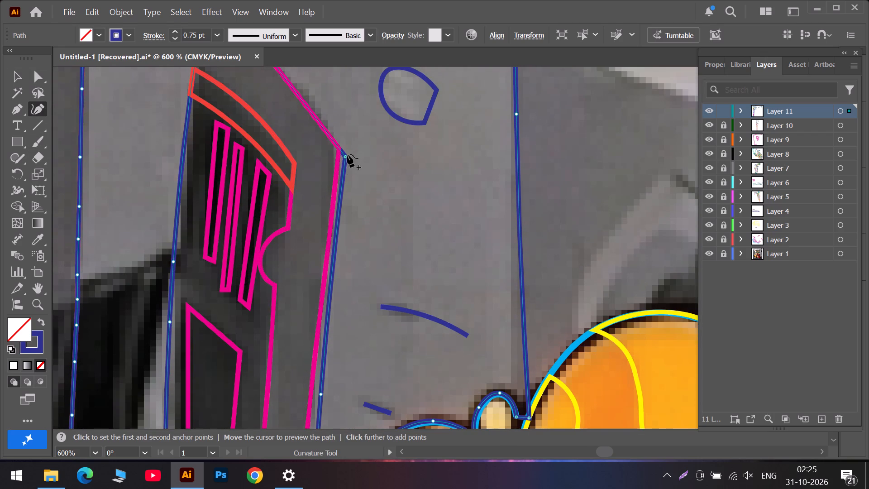
pyautogui.moveTo(346, 158); pyautogui.dragTo(339, 150)
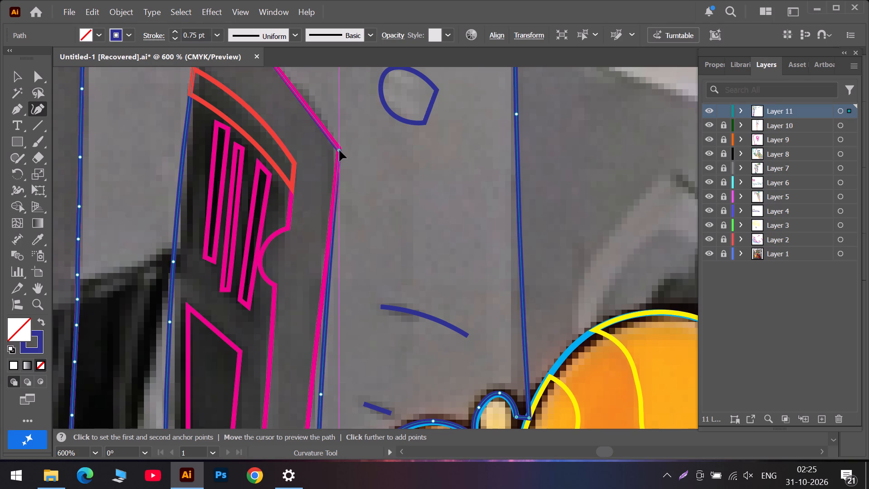
pyautogui.moveTo(339, 150); pyautogui.dragTo(339, 147)
# Shift the blue outline's edge onto the magenta frame's outer edge down to the orange cloud, adding points where needed.
pyautogui.scroll(-6, 334, 258)
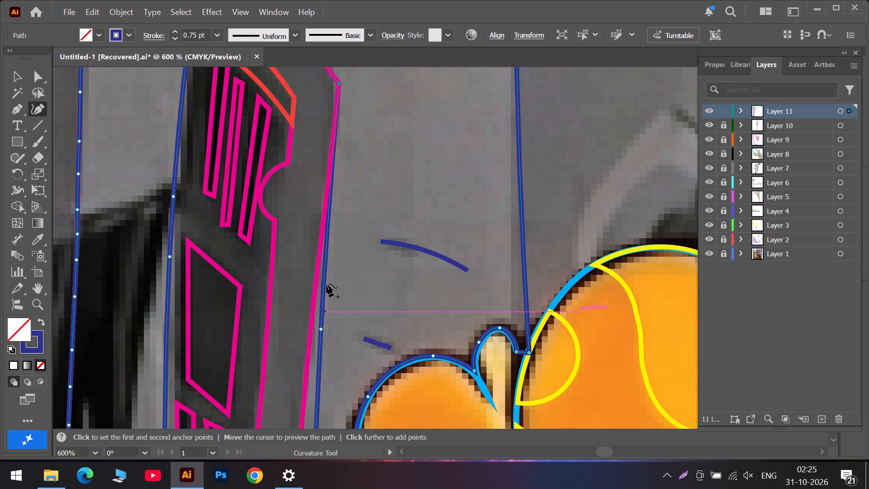
pyautogui.moveTo(321, 328); pyautogui.dragTo(312, 324)
pyautogui.click(323, 201)
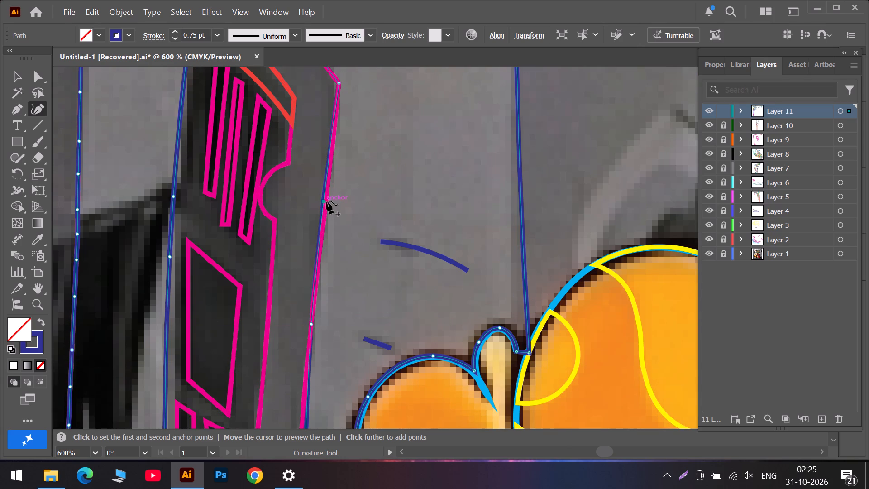
pyautogui.scroll(-13, 316, 262)
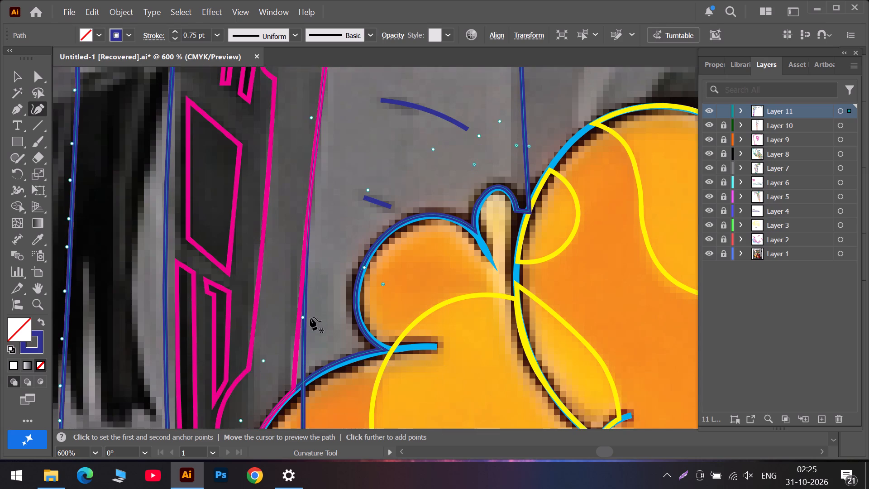
pyautogui.scroll(-6, 310, 329)
pyautogui.click(303, 318)
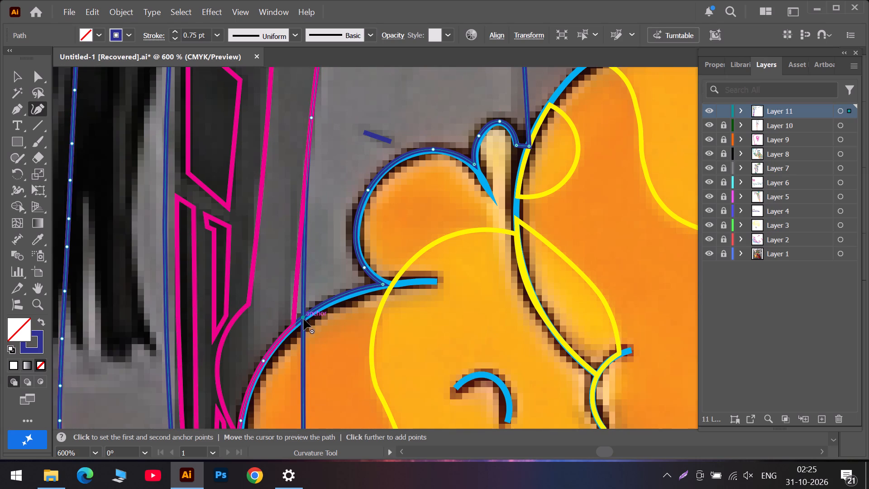
pyautogui.moveTo(305, 295); pyautogui.dragTo(294, 310)
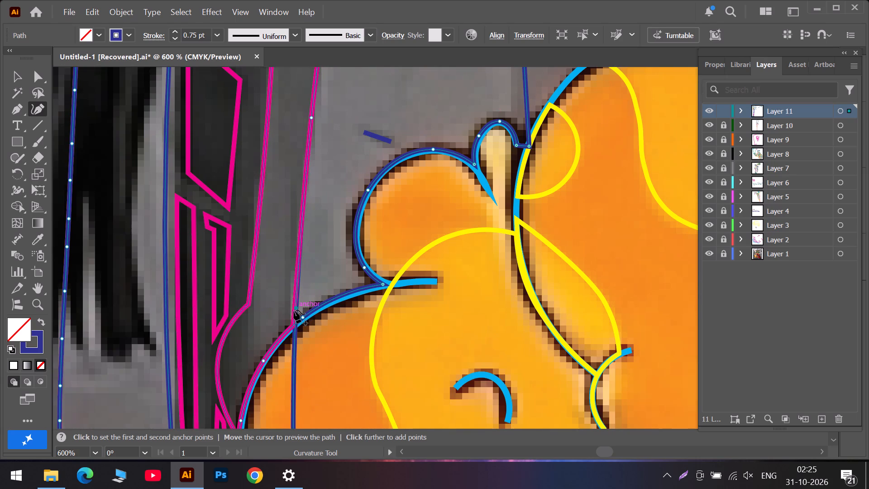
# Nudge the blue outline's point on the magenta frame's outer edge, just above the orange cloud.
pyautogui.moveTo(294, 310); pyautogui.dragTo(293, 312)
# Bend the blue outline's bottom edge onto the light blue curve beneath the orange cloud and nudge its lower corner onto that curve.
pyautogui.scroll(-13, 296, 313)
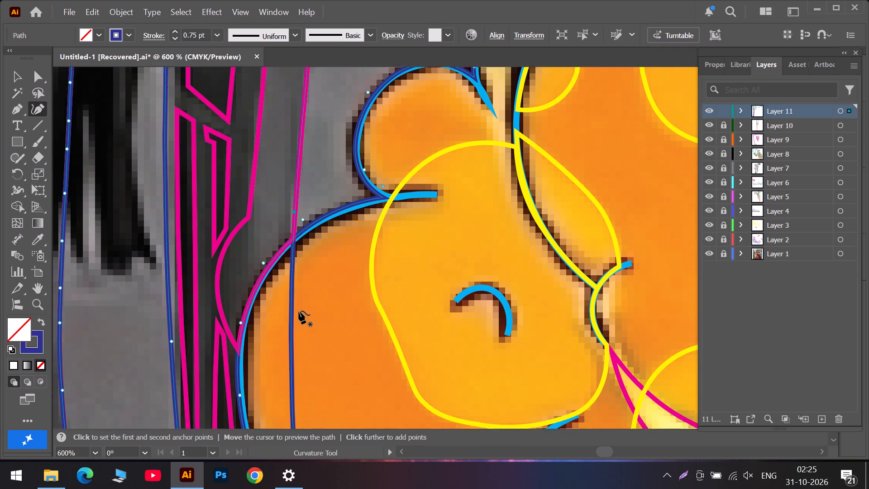
pyautogui.keyDown('alt'); pyautogui.scroll(-2, 300, 310); pyautogui.keyUp('alt')
pyautogui.scroll(-11, 302, 311)
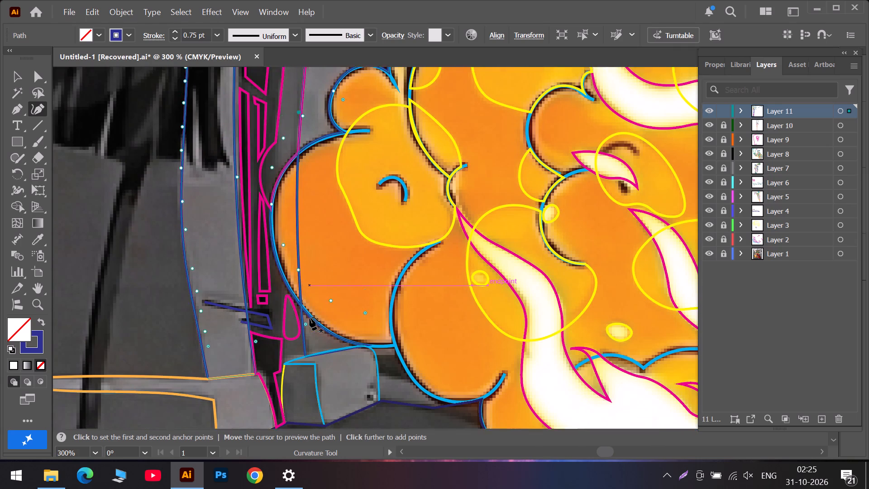
pyautogui.keyDown('alt'); pyautogui.scroll(5, 334, 328); pyautogui.keyUp('alt')
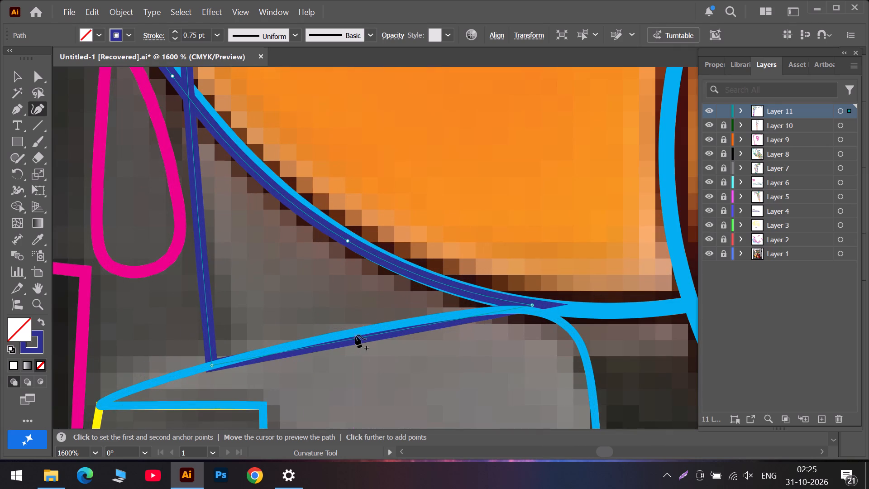
pyautogui.moveTo(359, 336); pyautogui.dragTo(368, 327)
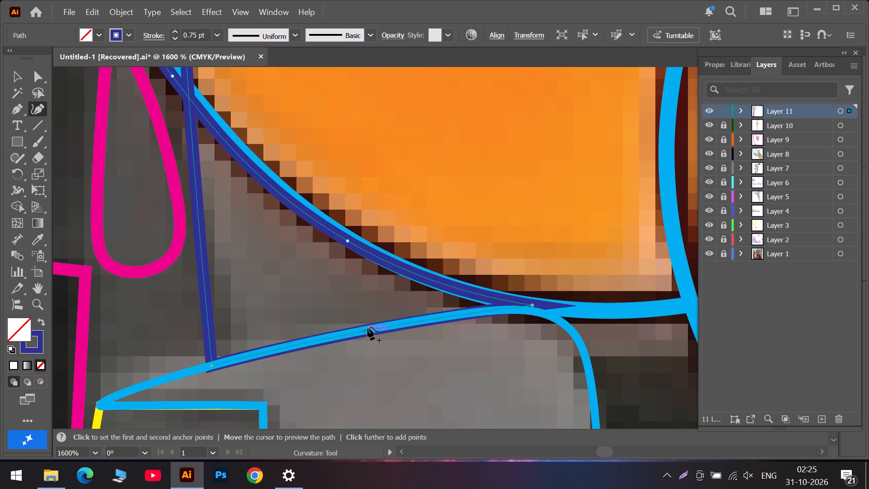
pyautogui.moveTo(368, 327); pyautogui.dragTo(360, 330)
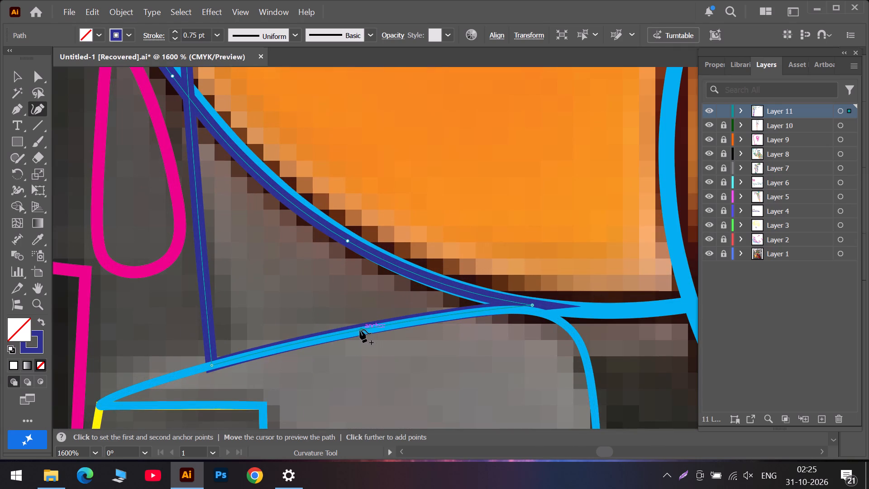
pyautogui.moveTo(360, 330); pyautogui.dragTo(354, 333)
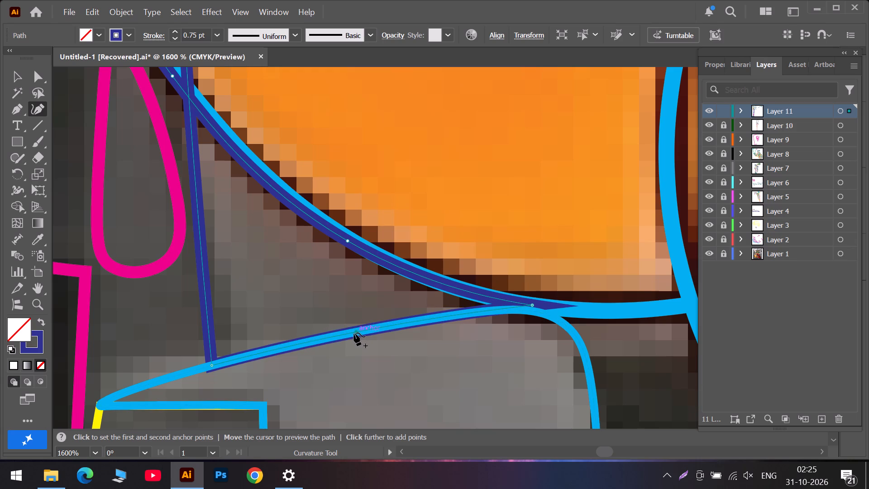
pyautogui.click(212, 365)
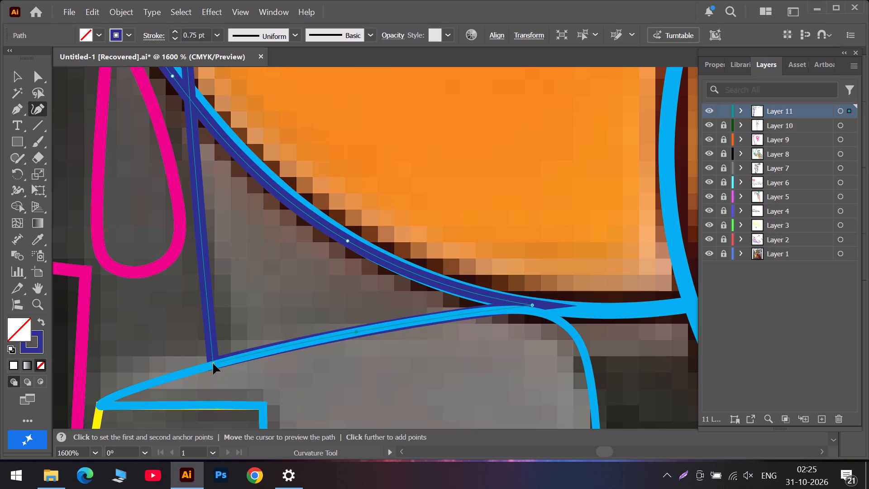
# Trace the rounded head of the dark window slit crossing the artboard edge on the upper tower, ending in a corner at its neck.
pyautogui.keyDown('alt'); pyautogui.scroll(-4, 212, 364); pyautogui.keyUp('alt')
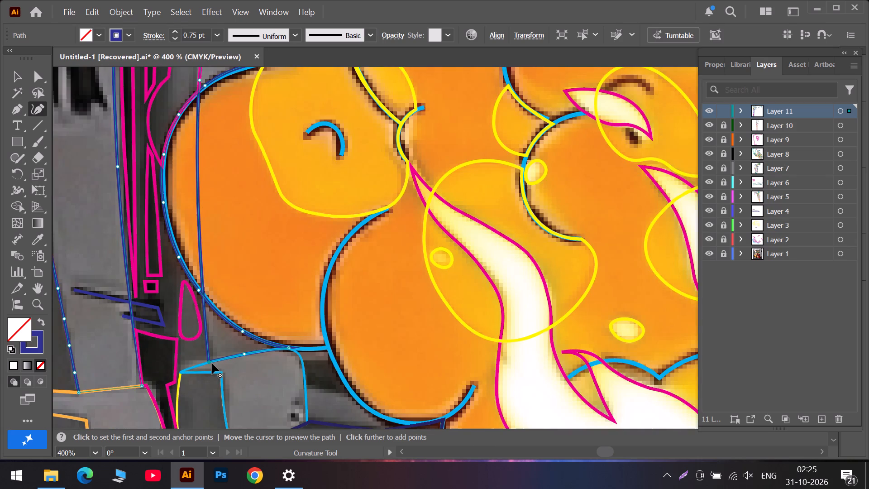
pyautogui.keyDown('alt'); pyautogui.scroll(-3, 212, 363); pyautogui.keyUp('alt')
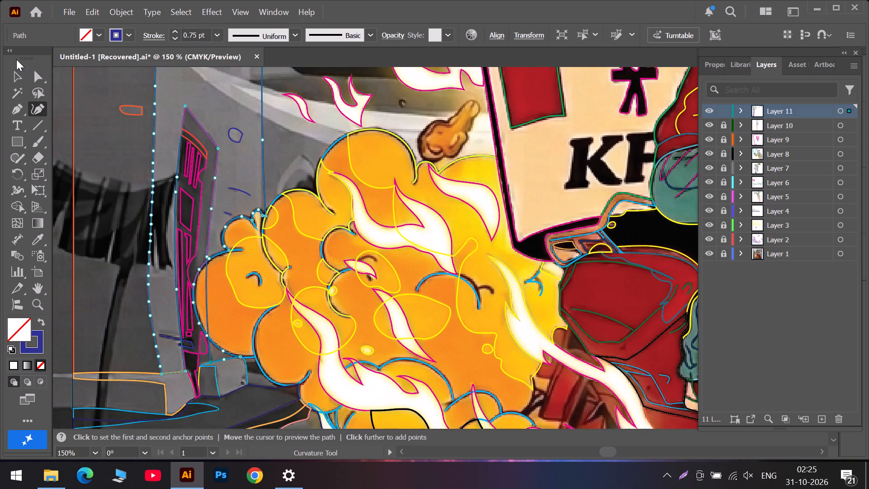
pyautogui.click(16, 79)
pyautogui.keyDown('alt'); pyautogui.scroll(-3, 224, 194); pyautogui.keyUp('alt')
pyautogui.scroll(6, 215, 195)
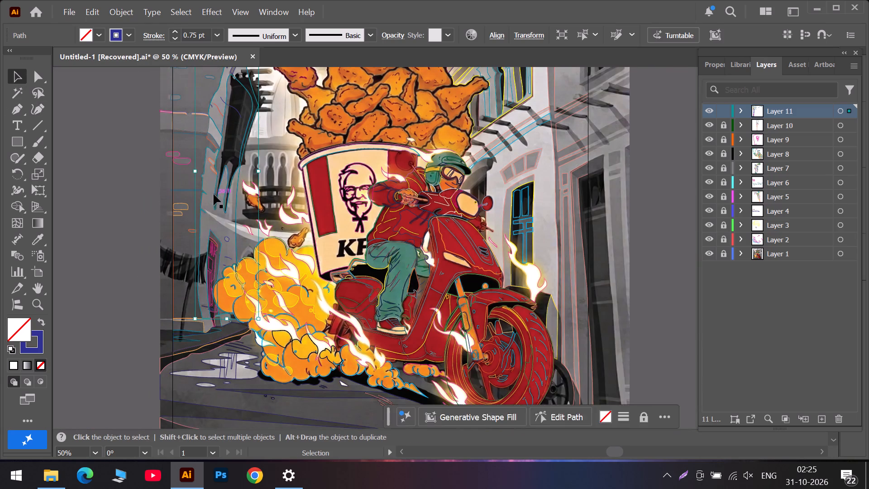
pyautogui.scroll(17, 214, 192)
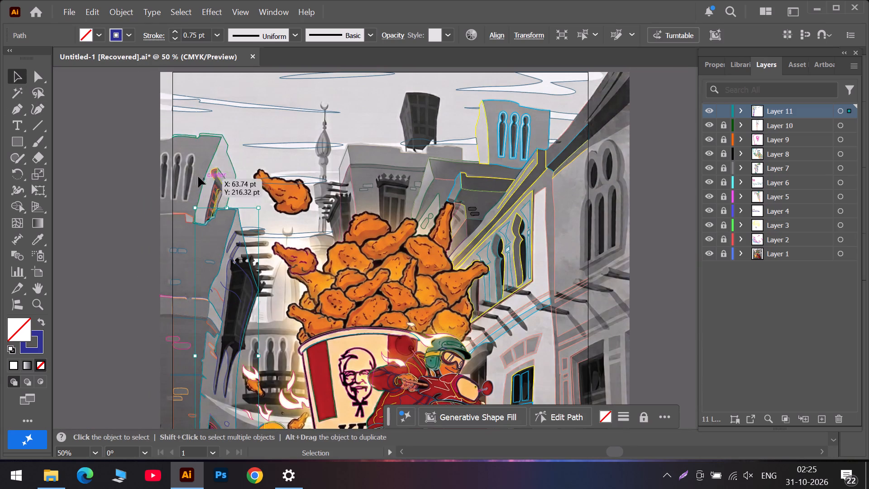
pyautogui.keyDown('alt'); pyautogui.scroll(5, 186, 174); pyautogui.keyUp('alt')
pyautogui.scroll(6, 186, 174)
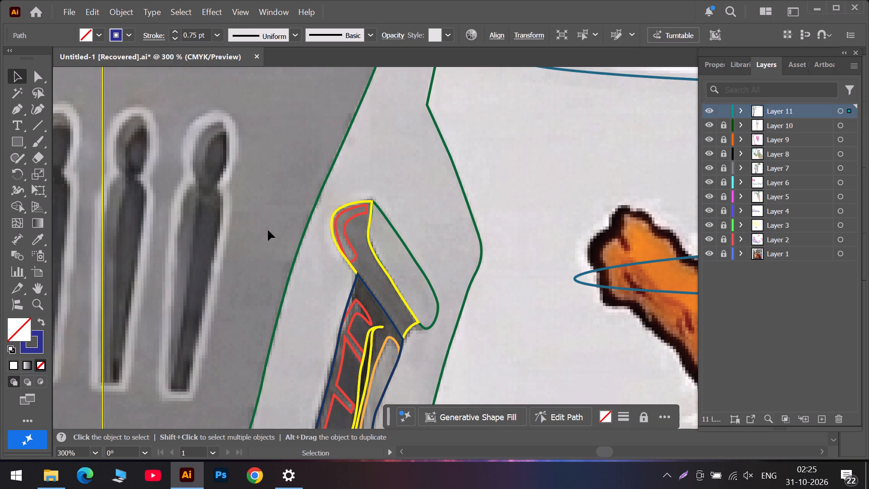
pyautogui.click(38, 110)
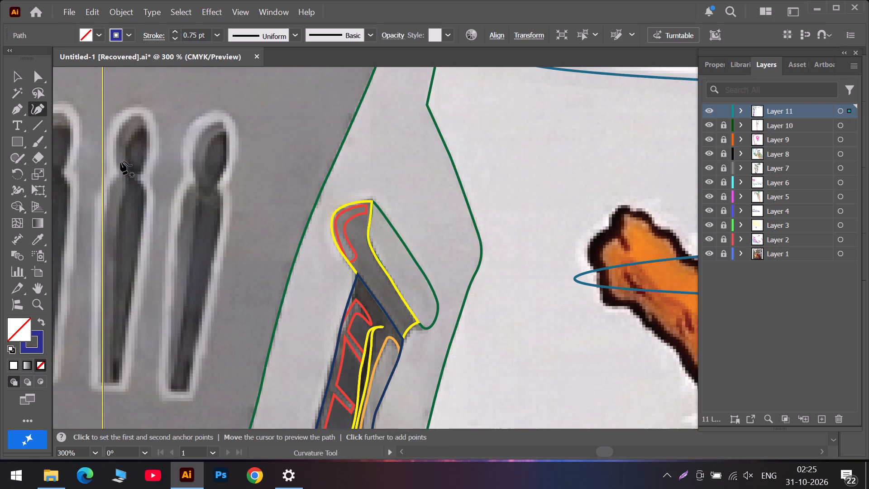
pyautogui.click(121, 173)
pyautogui.click(115, 153)
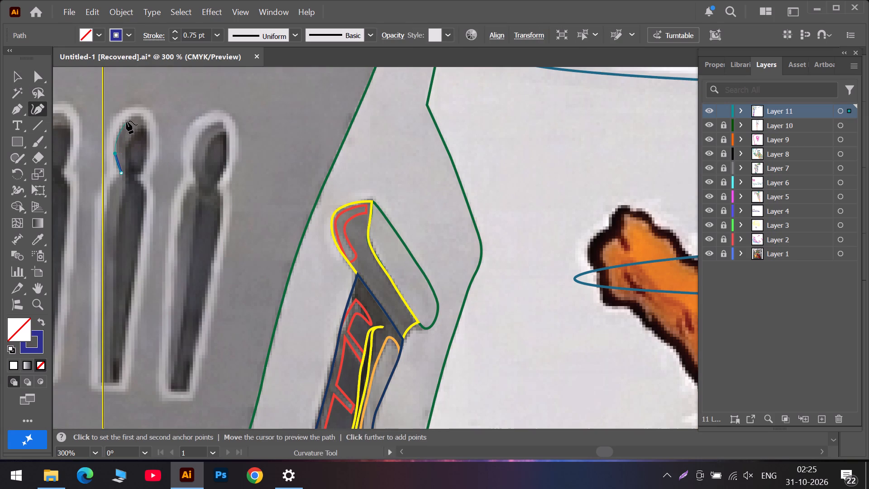
pyautogui.click(128, 120)
pyautogui.click(141, 116)
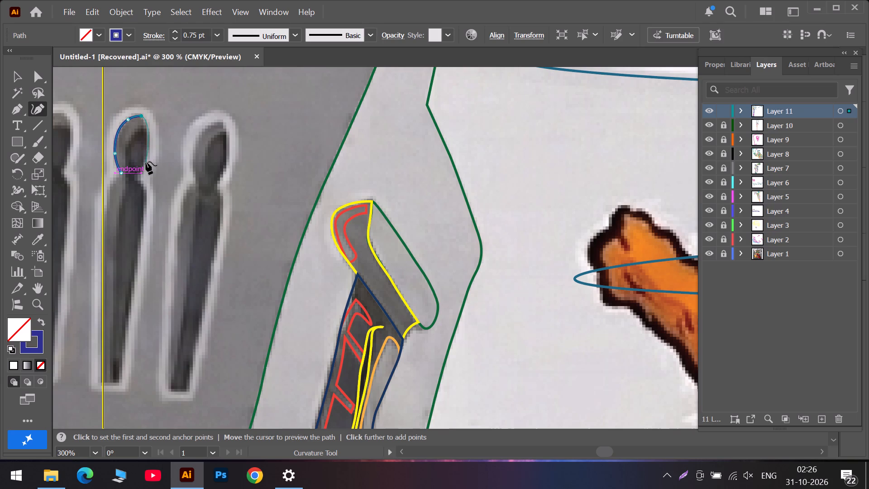
pyautogui.click(146, 162)
pyautogui.click(135, 177)
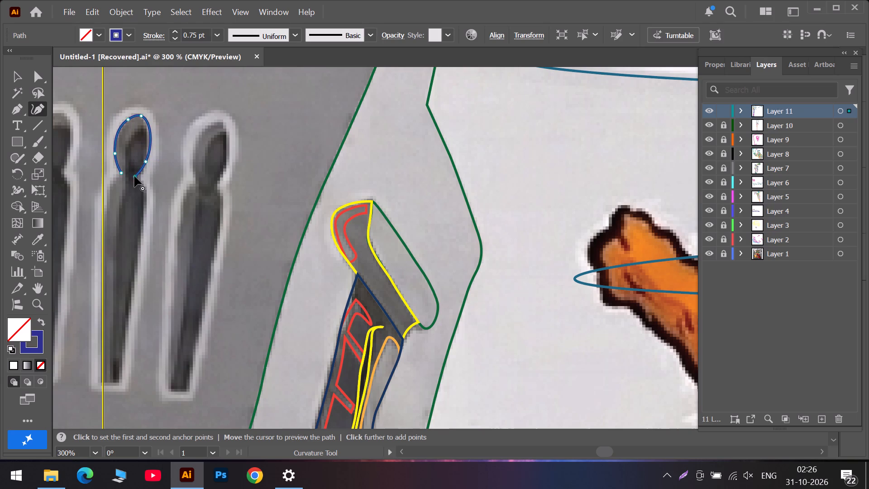
pyautogui.doubleClick(134, 176)
# Continue the slit's outline down its tapered body, across the flat base and back up to close with a corner at the neck.
pyautogui.click(144, 188)
pyautogui.click(142, 223)
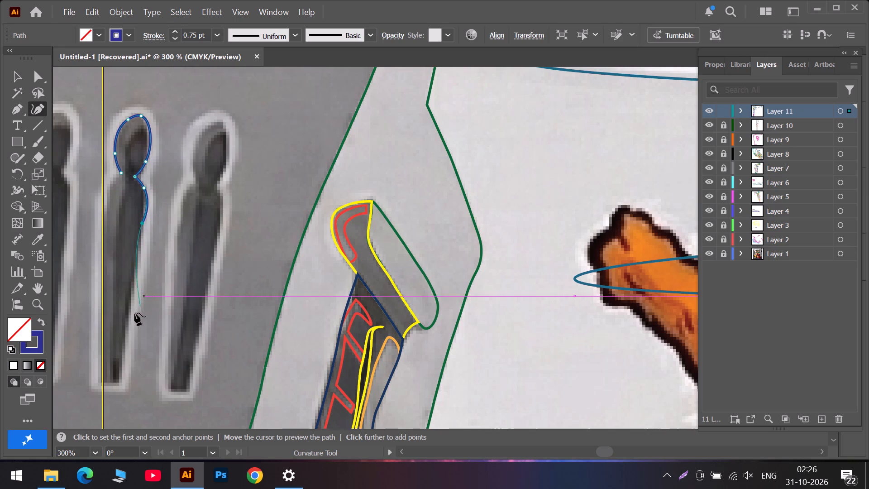
pyautogui.click(135, 278)
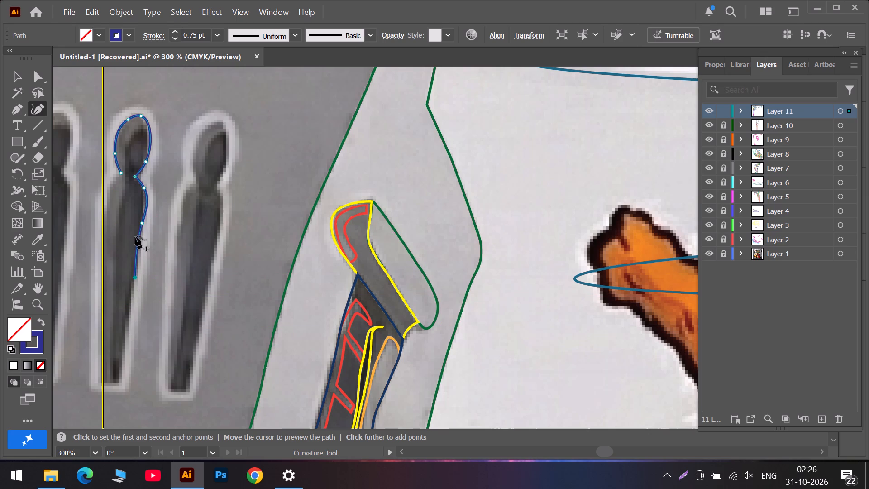
pyautogui.moveTo(142, 223); pyautogui.dragTo(142, 239)
pyautogui.doubleClick(119, 382)
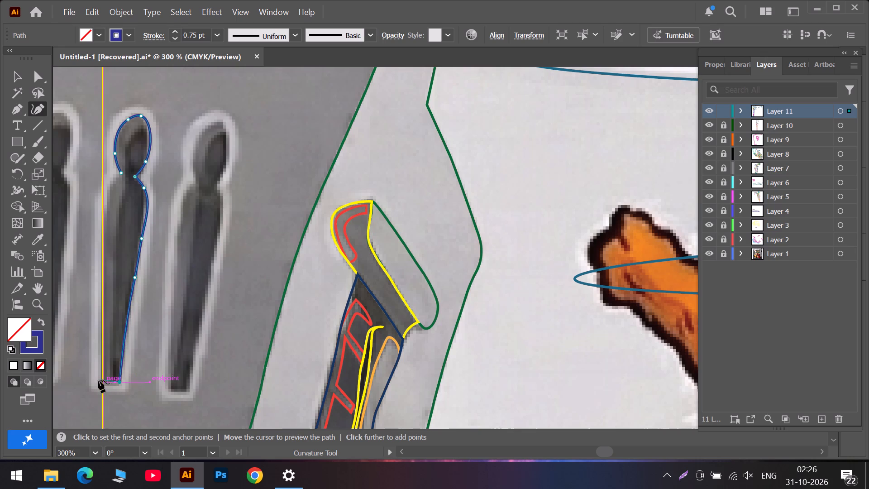
pyautogui.doubleClick(98, 380)
pyautogui.click(107, 194)
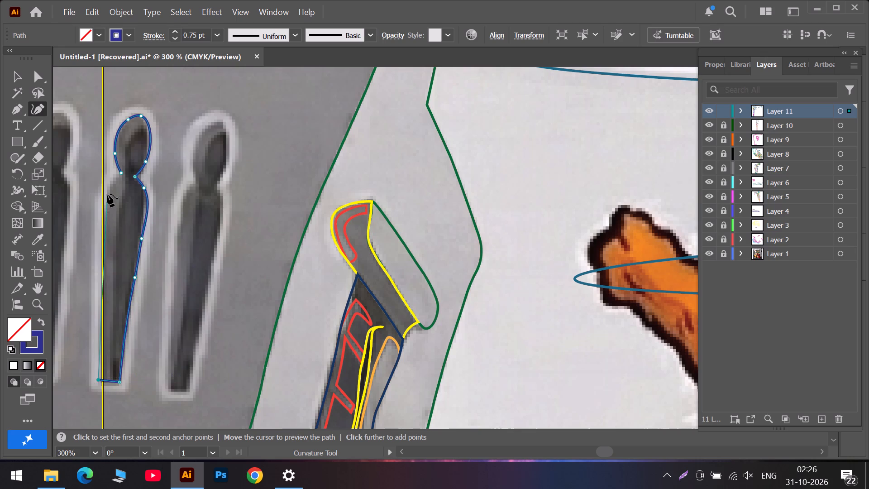
pyautogui.click(122, 173)
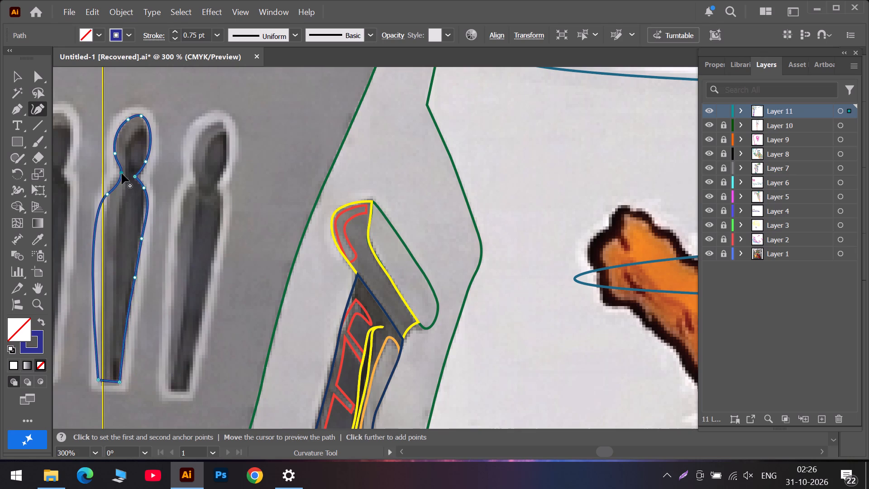
pyautogui.doubleClick(122, 173)
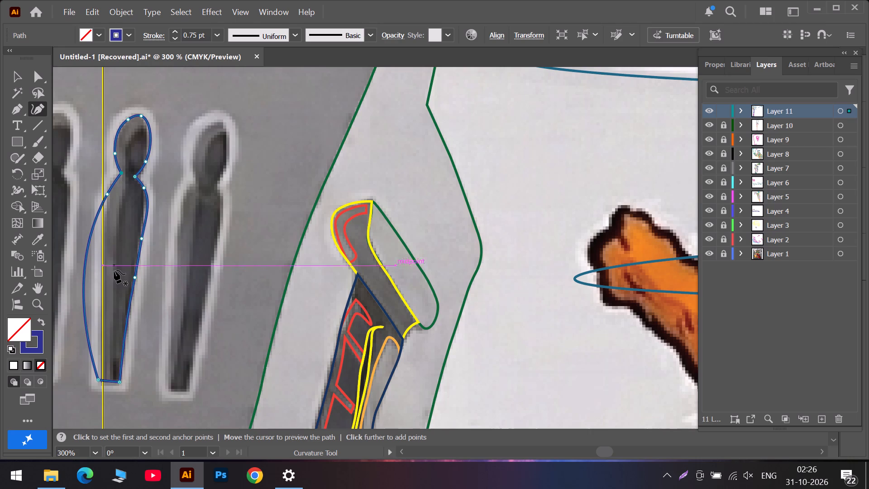
# Trace a second closed outline around the white border of the same window slit, with corners at the base and neck.
pyautogui.click(107, 169)
pyautogui.click(107, 143)
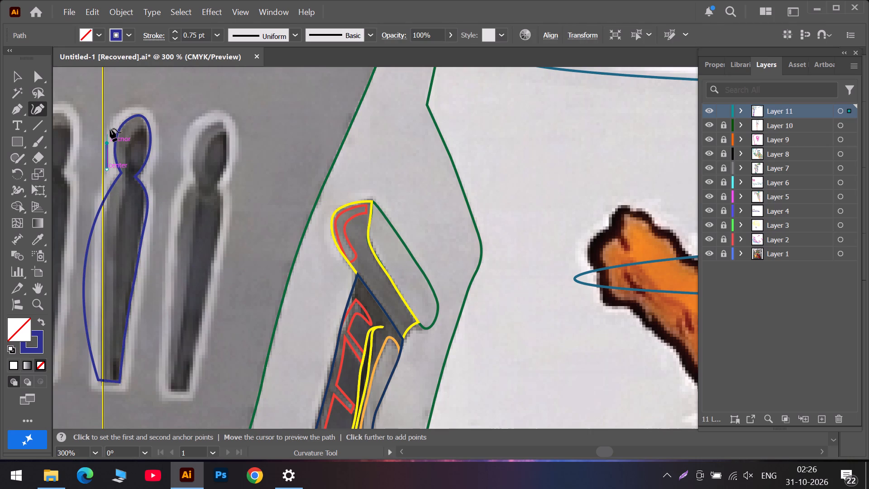
pyautogui.click(126, 109)
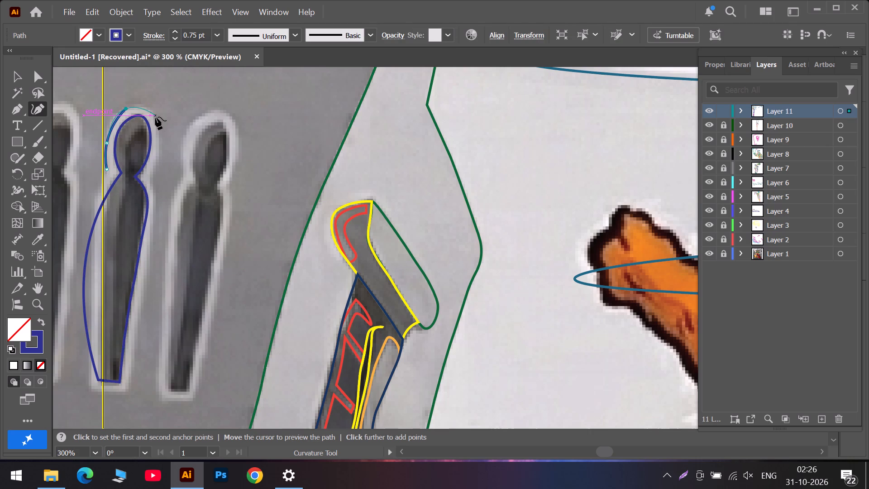
pyautogui.click(155, 117)
pyautogui.doubleClick(154, 173)
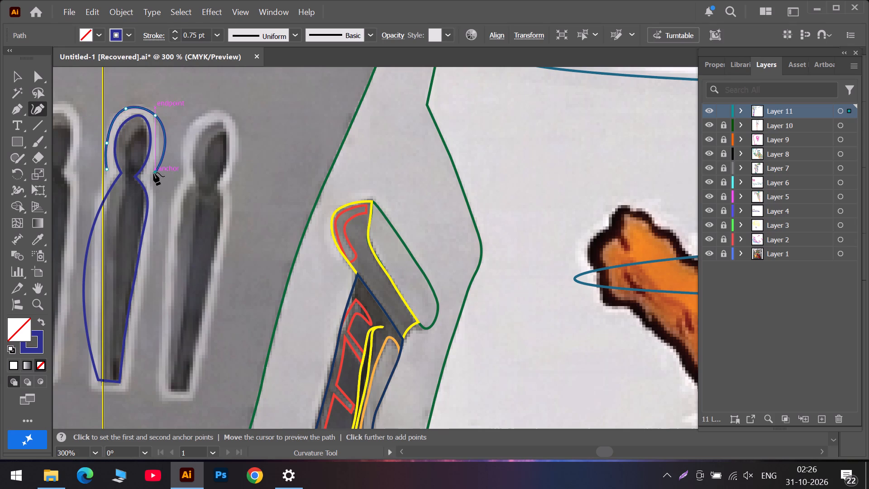
pyautogui.click(155, 200)
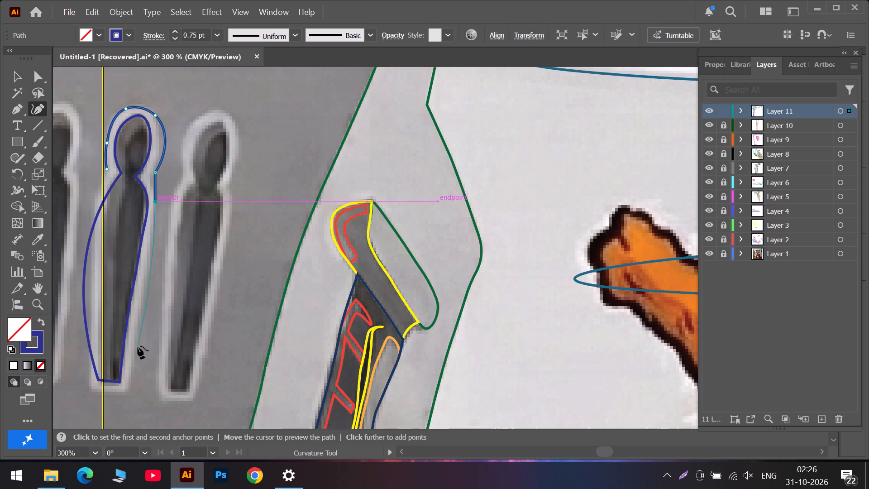
pyautogui.click(140, 300)
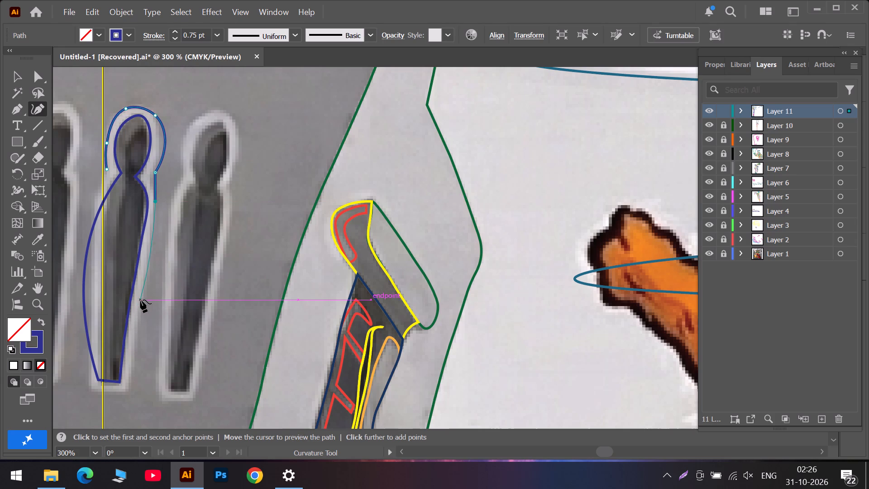
pyautogui.doubleClick(129, 388)
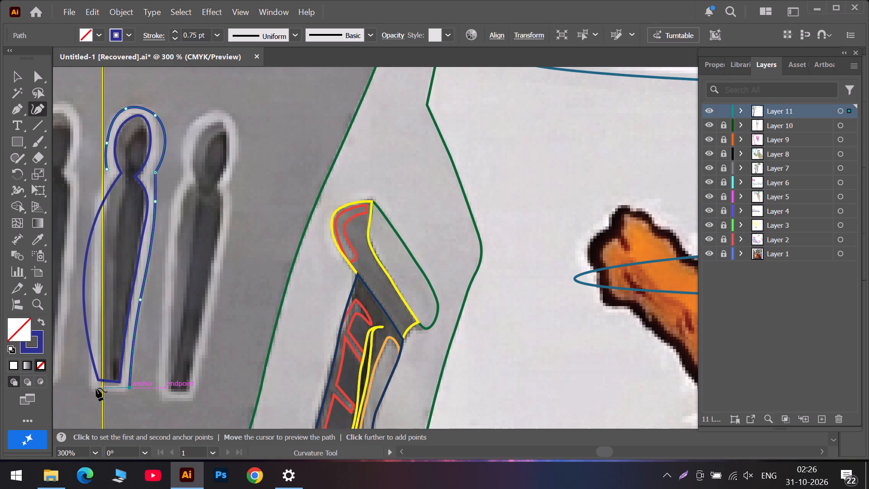
pyautogui.doubleClick(92, 389)
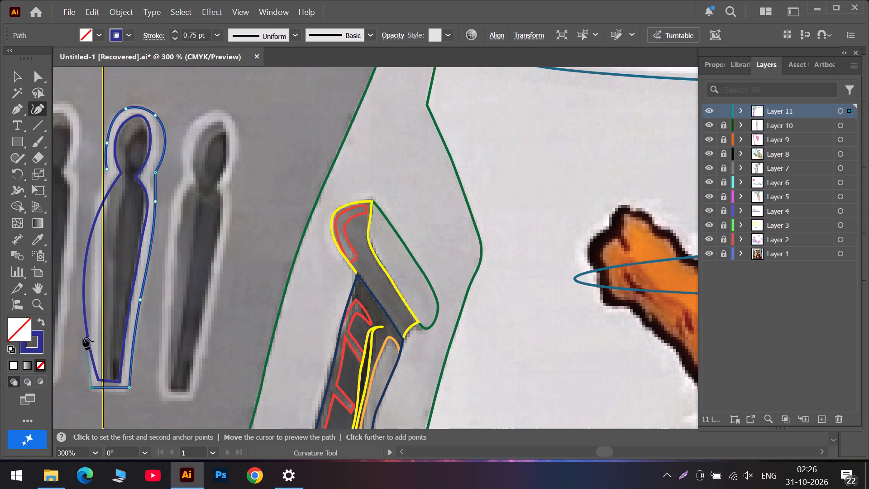
pyautogui.click(83, 337)
pyautogui.click(100, 187)
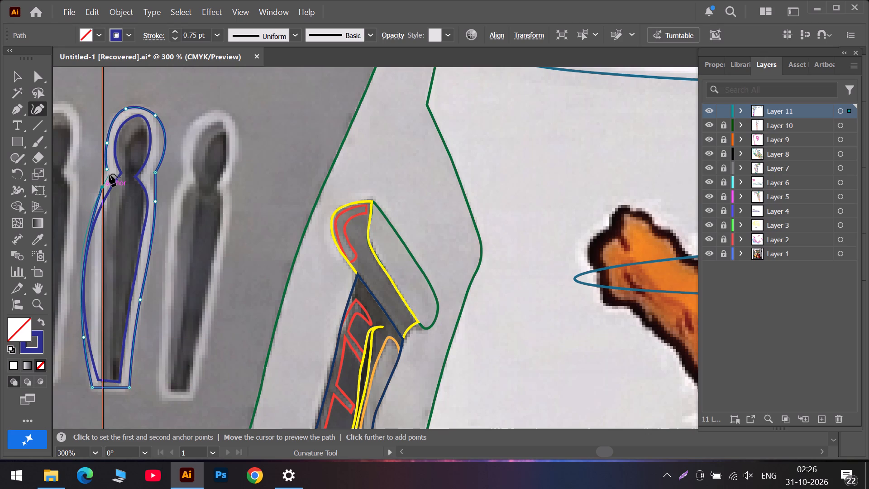
pyautogui.doubleClick(109, 174)
pyautogui.doubleClick(108, 168)
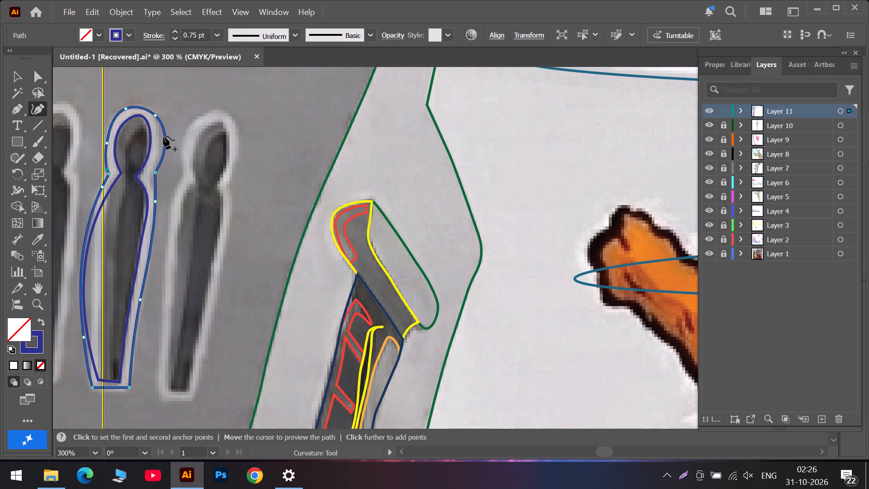
# Pull the outer outline's head and neck inward on the side facing the neighbouring slit to follow the white border.
pyautogui.moveTo(165, 135); pyautogui.dragTo(160, 147)
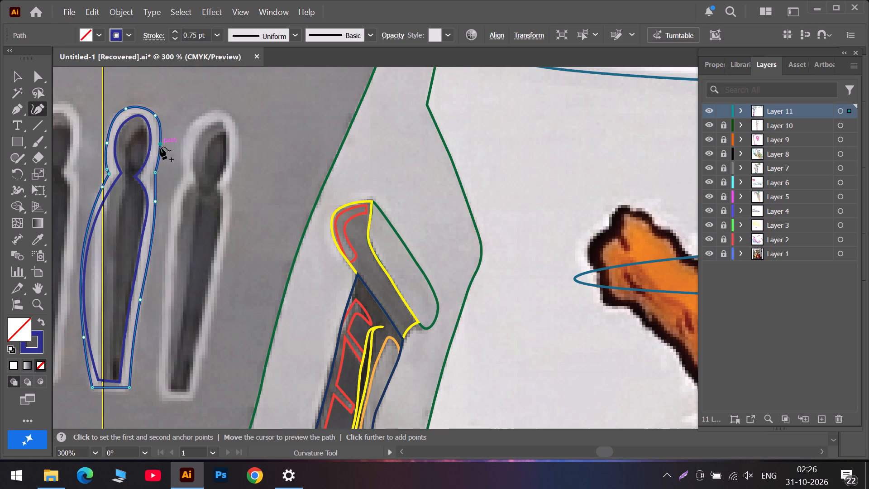
pyautogui.moveTo(160, 147); pyautogui.dragTo(162, 151)
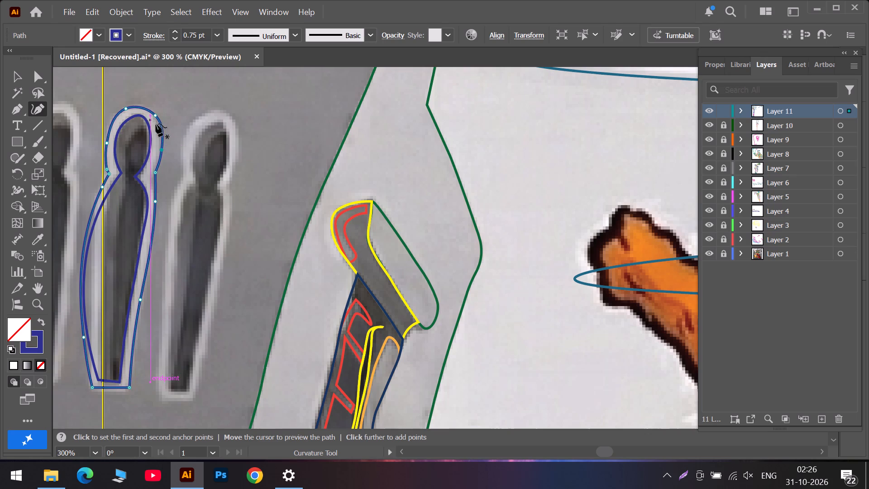
pyautogui.click(155, 173)
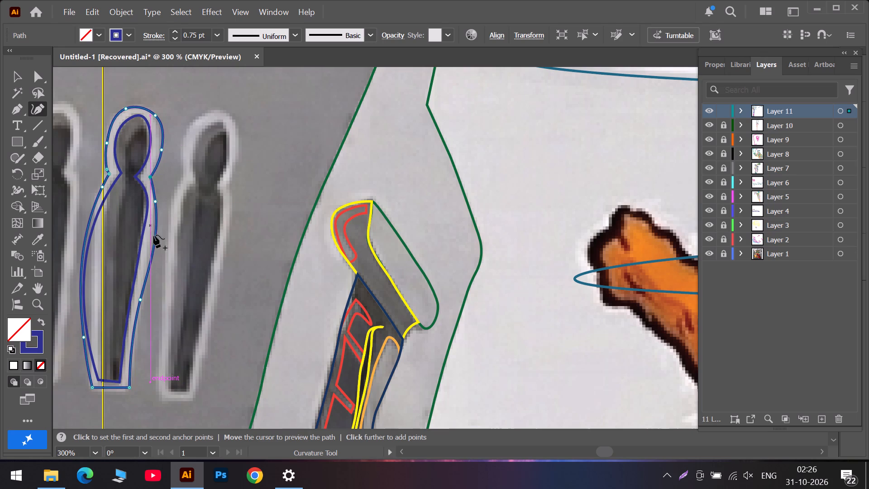
# Reshape the outer border outline along the neck and tapered body, on the side facing the neighbouring slit, to follow the white border.
pyautogui.moveTo(142, 300); pyautogui.dragTo(140, 314)
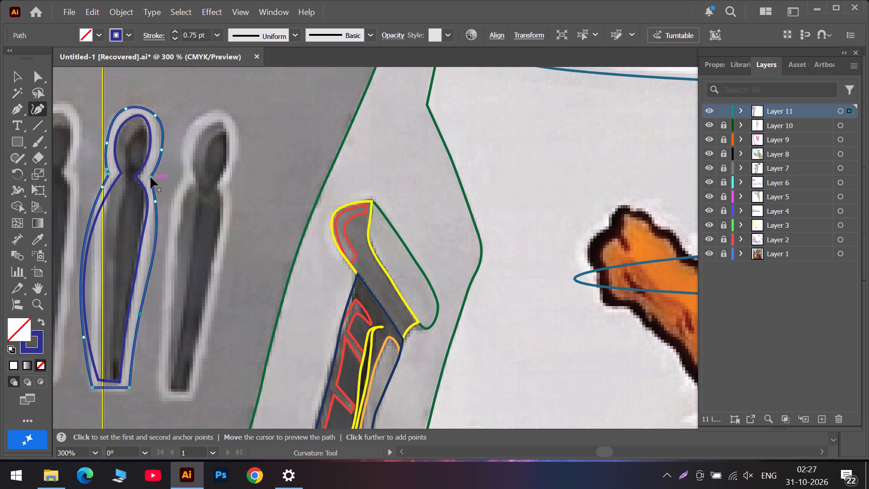
pyautogui.click(151, 177)
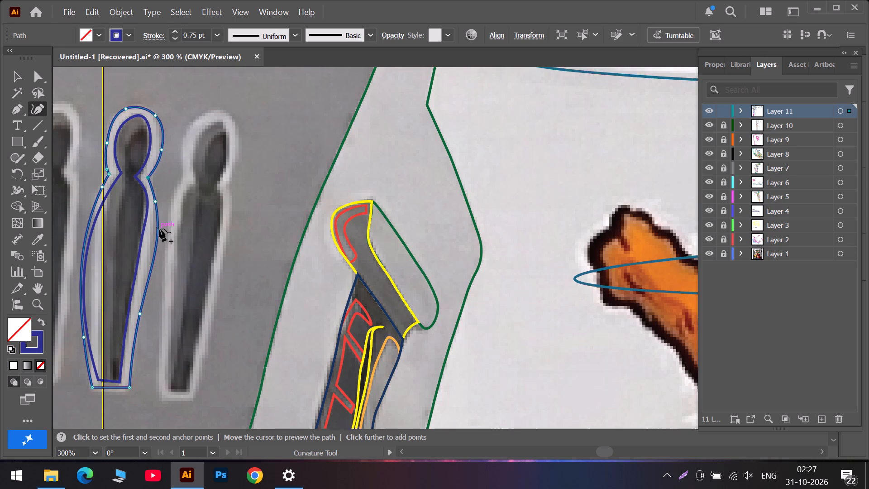
pyautogui.moveTo(157, 236); pyautogui.dragTo(153, 248)
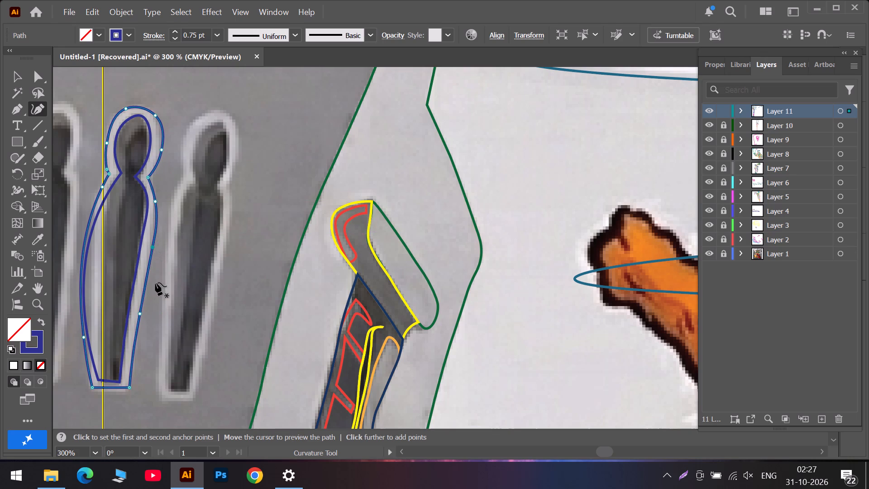
pyautogui.scroll(-4, 152, 293)
pyautogui.click(128, 344)
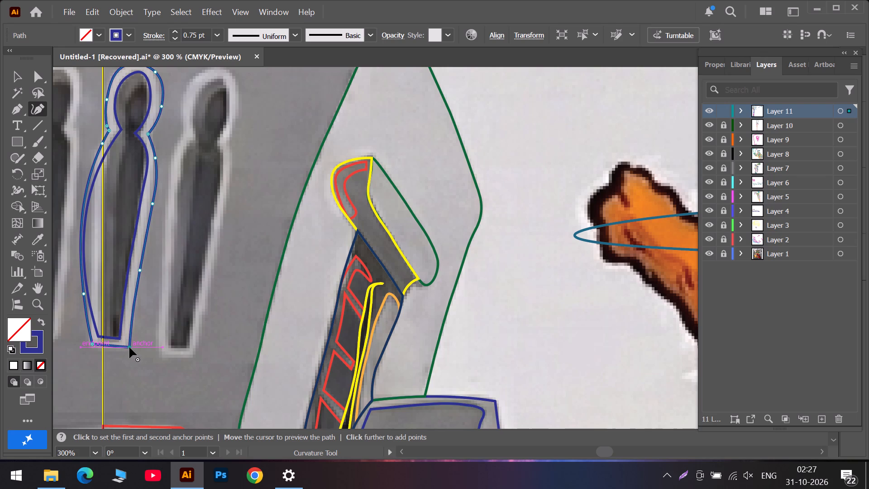
# Trace the neighbouring dark slit from its head down the side facing the finished slit to its flat base, with corners at neck and base.
pyautogui.scroll(6, 186, 218)
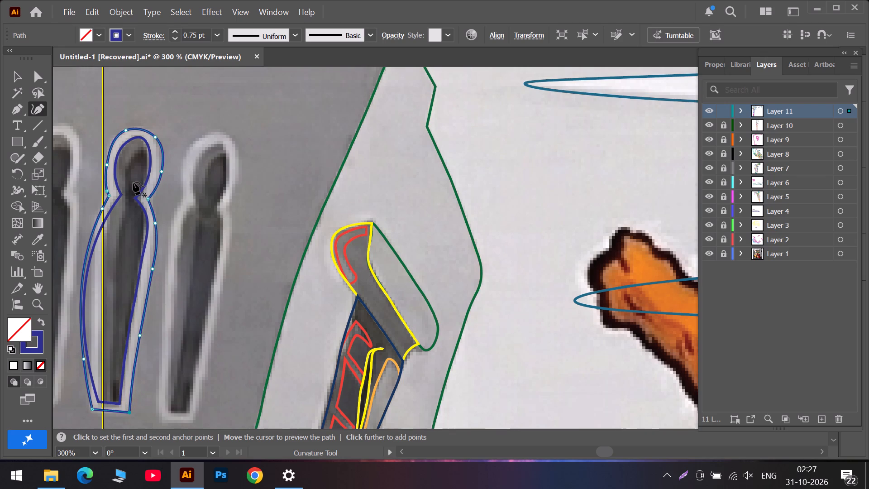
pyautogui.click(215, 147)
pyautogui.click(204, 153)
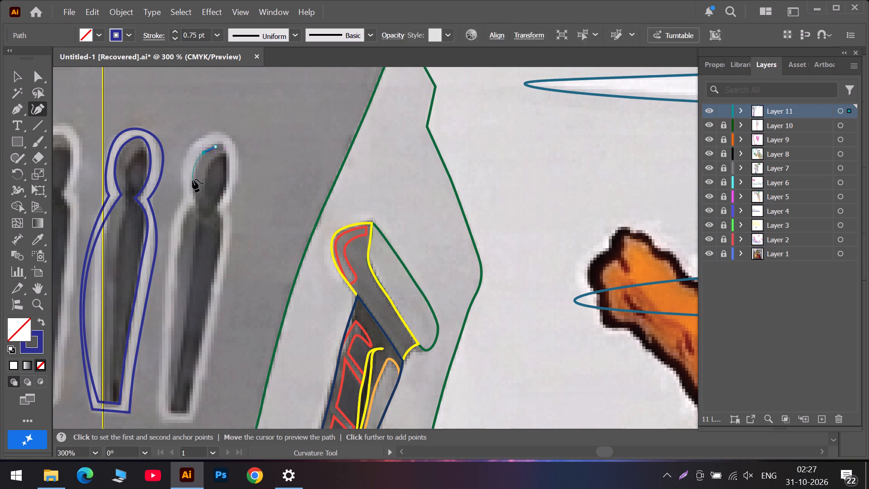
pyautogui.doubleClick(196, 205)
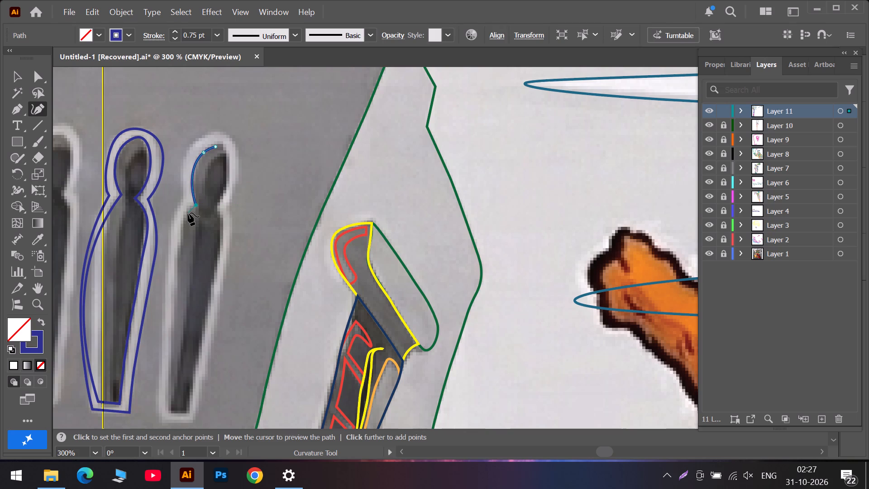
pyautogui.click(188, 213)
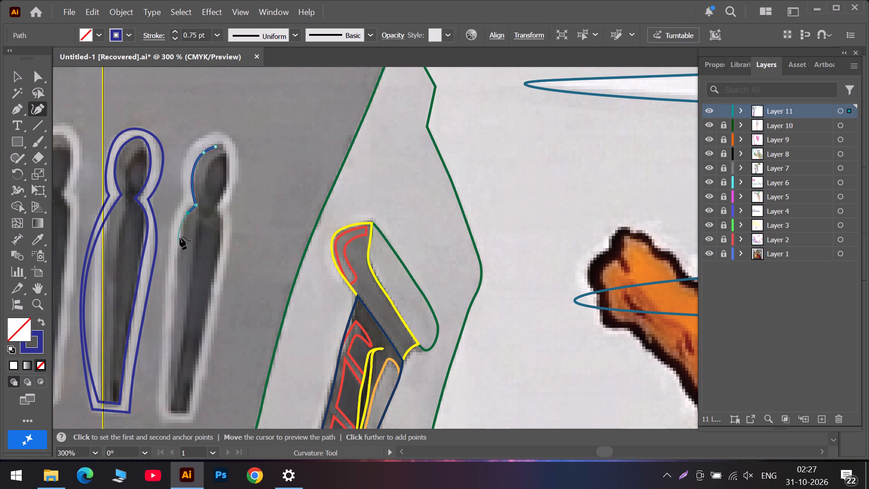
pyautogui.click(184, 232)
pyautogui.click(177, 306)
pyautogui.doubleClick(170, 409)
pyautogui.click(188, 411)
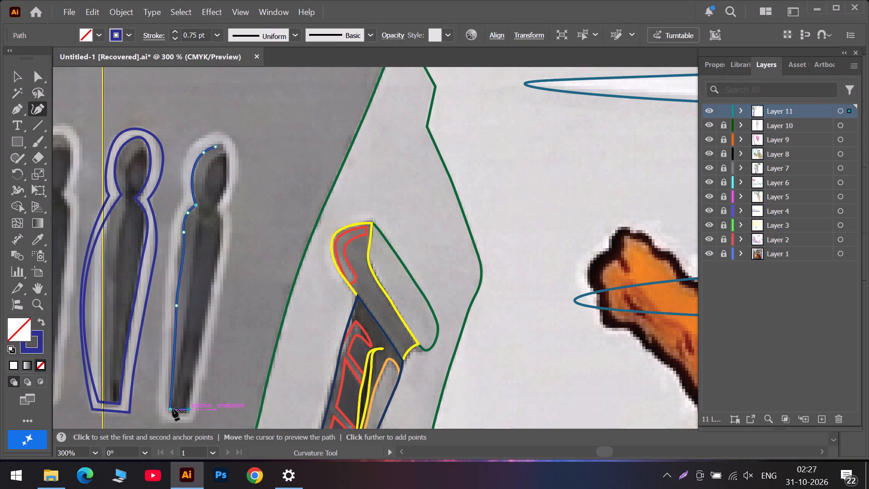
pyautogui.moveTo(172, 408); pyautogui.dragTo(170, 412)
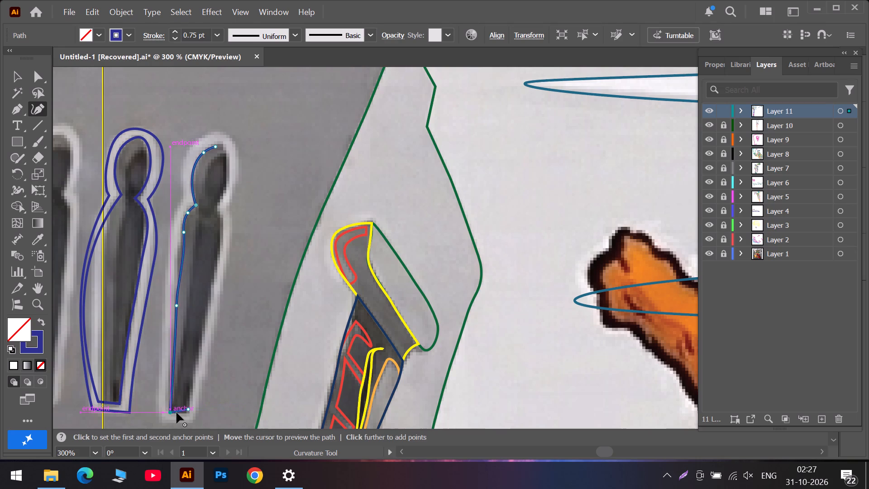
pyautogui.click(188, 409)
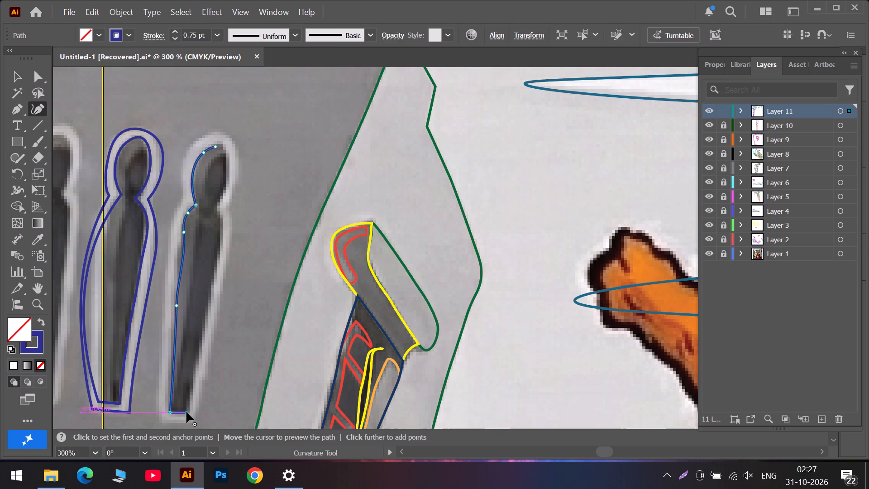
# Adjust the new outline's long body edge facing the finished slit, adding curve points so it follows the dark shape.
pyautogui.moveTo(175, 334); pyautogui.dragTo(172, 348)
pyautogui.moveTo(183, 254); pyautogui.dragTo(180, 263)
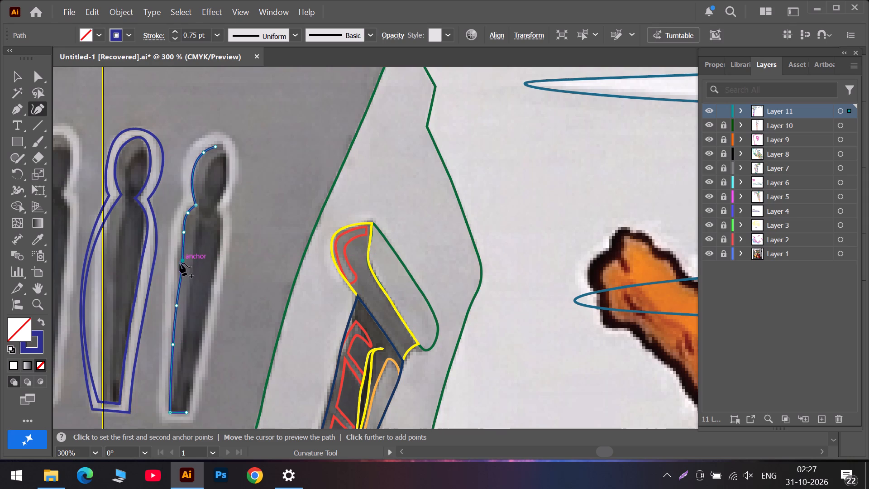
pyautogui.moveTo(180, 263); pyautogui.dragTo(178, 265)
pyautogui.moveTo(185, 232); pyautogui.dragTo(182, 240)
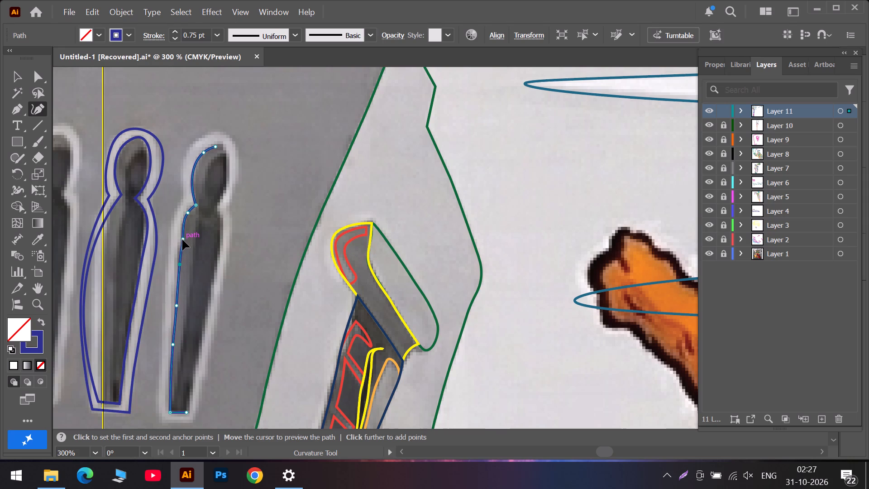
pyautogui.moveTo(182, 240); pyautogui.dragTo(183, 240)
pyautogui.moveTo(183, 240); pyautogui.dragTo(179, 247)
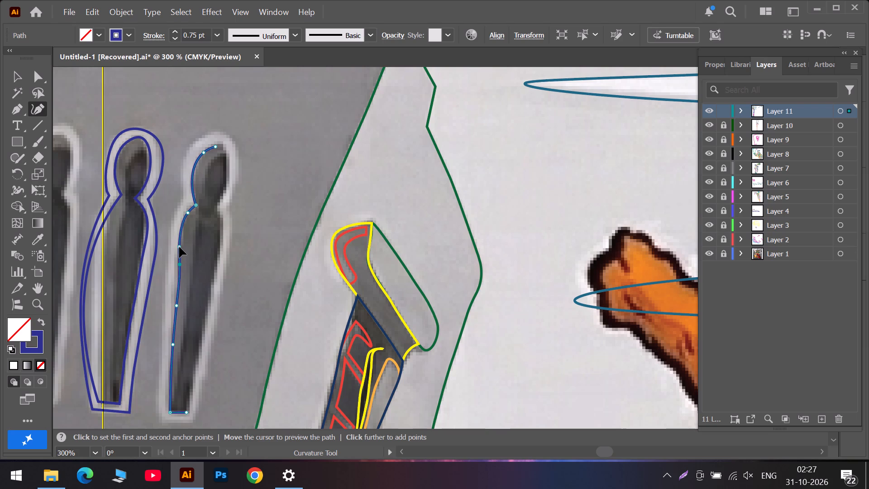
pyautogui.moveTo(179, 247); pyautogui.dragTo(182, 241)
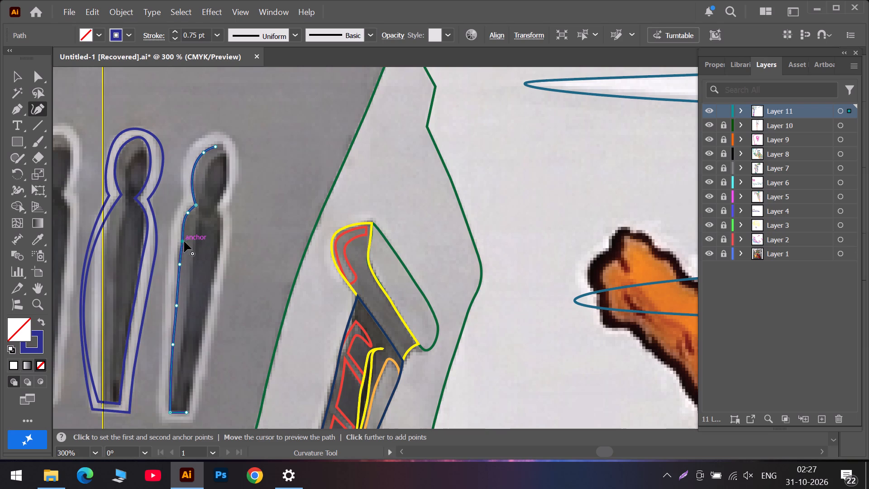
# Continue the outline from a base corner up the opposite side, with a corner at the neck, and close it around the rounded head.
pyautogui.doubleClick(187, 410)
pyautogui.click(194, 373)
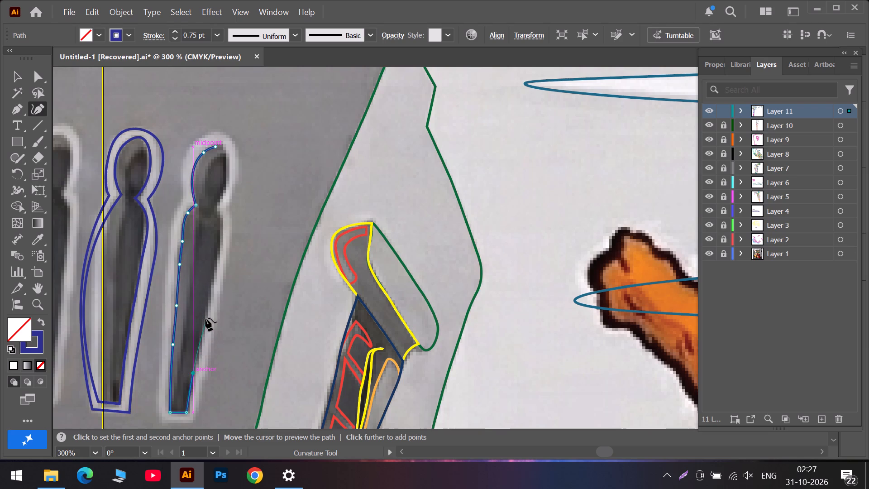
pyautogui.click(205, 312)
pyautogui.click(219, 251)
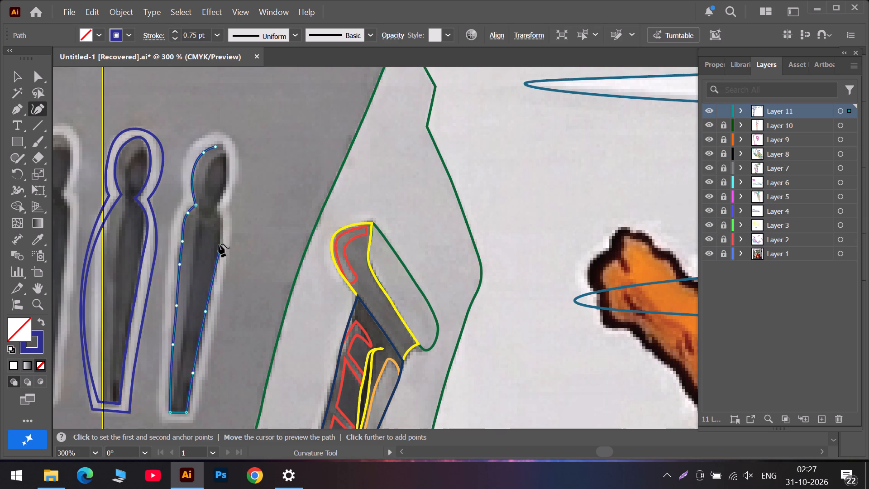
pyautogui.click(221, 224)
pyautogui.doubleClick(214, 209)
pyautogui.click(221, 197)
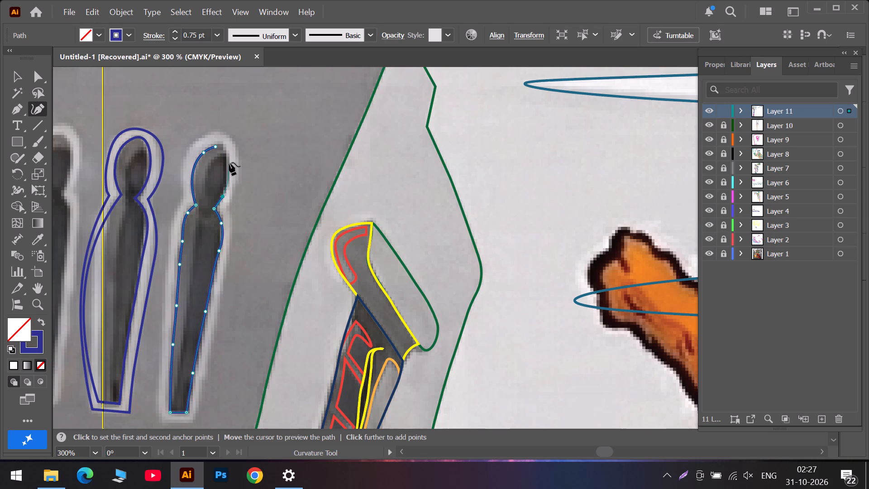
pyautogui.click(229, 162)
pyautogui.click(217, 147)
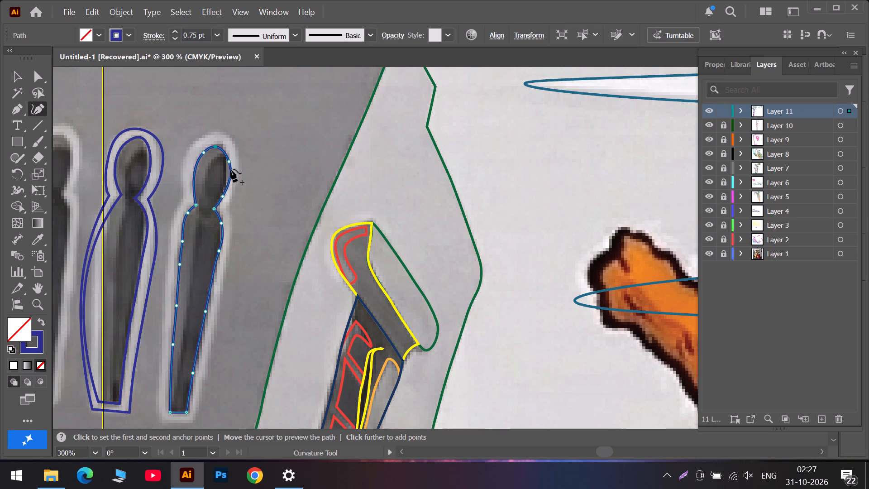
# Refine the closed slit outline at the head's upper curve and along the upper body on the side away from the finished slit.
pyautogui.moveTo(229, 162); pyautogui.dragTo(227, 154)
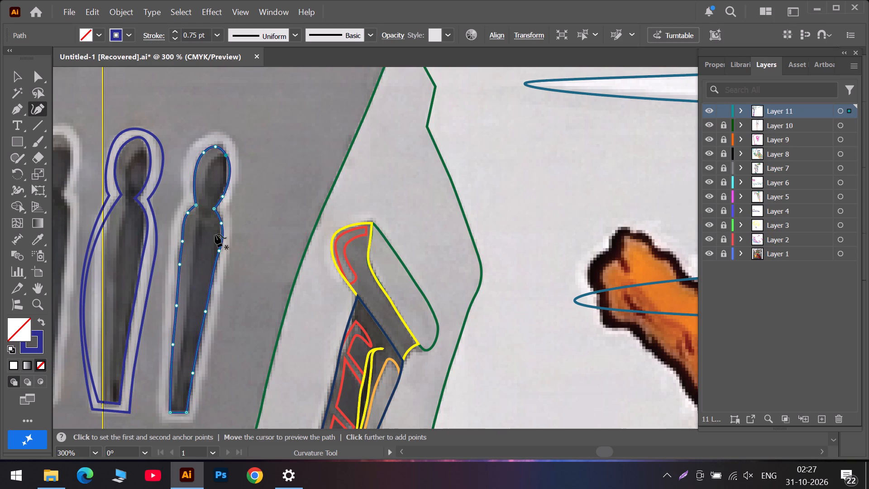
pyautogui.moveTo(219, 251); pyautogui.dragTo(219, 267)
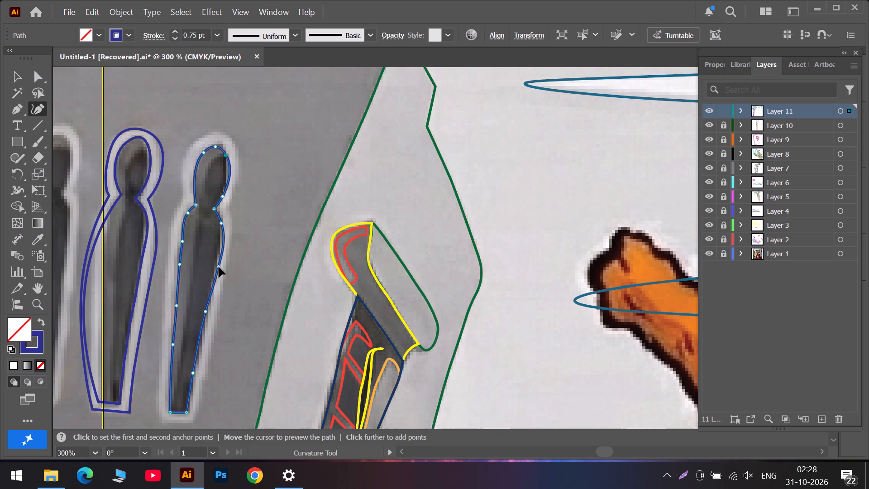
pyautogui.moveTo(219, 267); pyautogui.dragTo(219, 268)
pyautogui.moveTo(224, 235); pyautogui.dragTo(220, 249)
pyautogui.moveTo(217, 268); pyautogui.dragTo(213, 280)
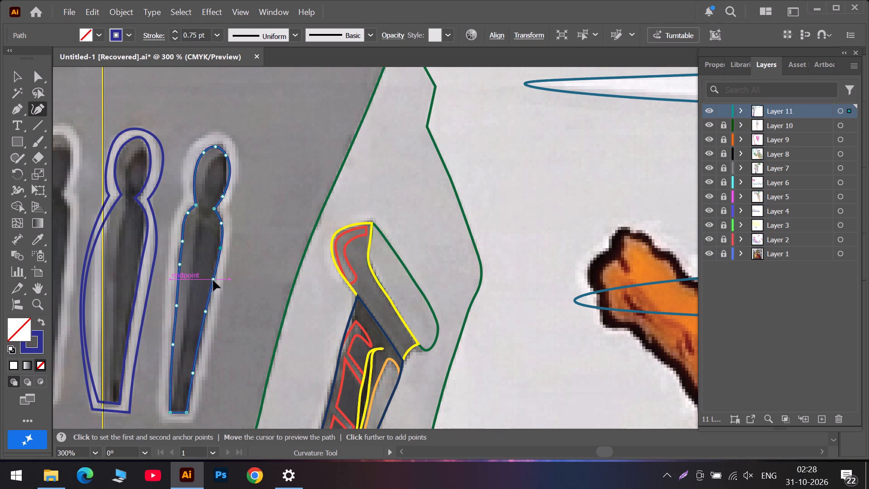
pyautogui.moveTo(213, 280); pyautogui.dragTo(213, 282)
pyautogui.scroll(-5, 201, 318)
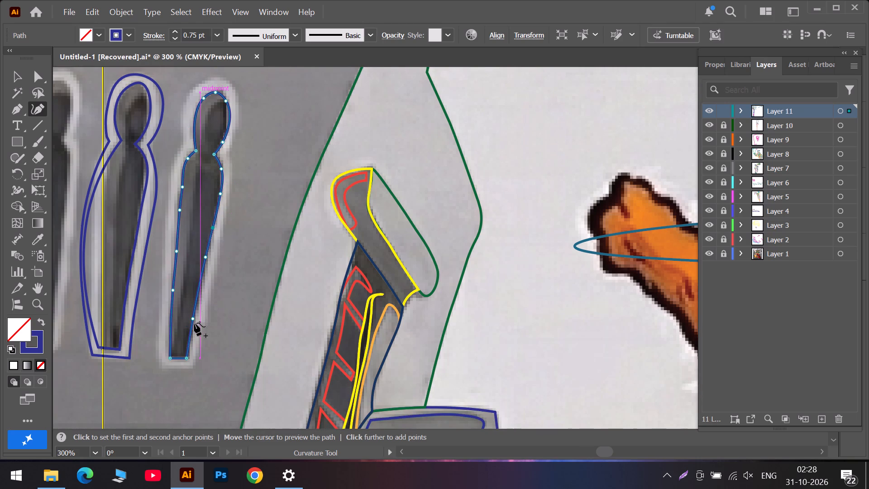
# Start a second outline around this slit's white border, tracing the head on the side facing the finished slit and past a neck corner.
pyautogui.scroll(6, 175, 153)
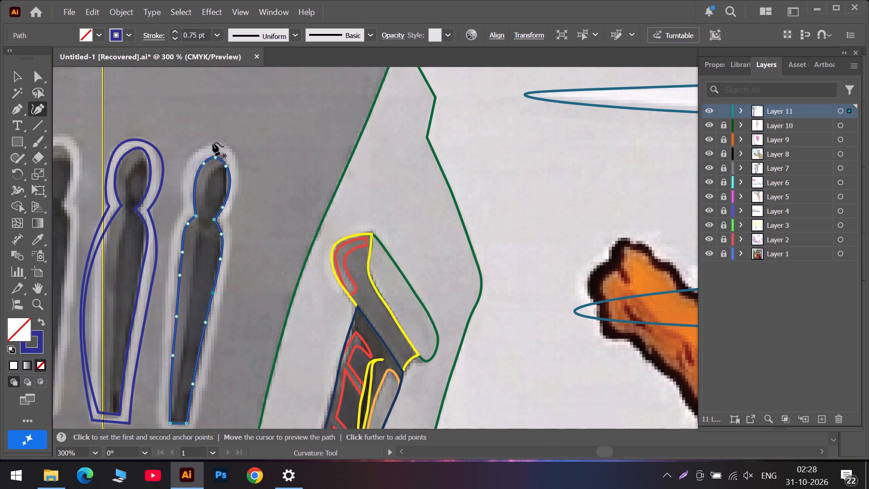
pyautogui.click(213, 143)
pyautogui.click(193, 153)
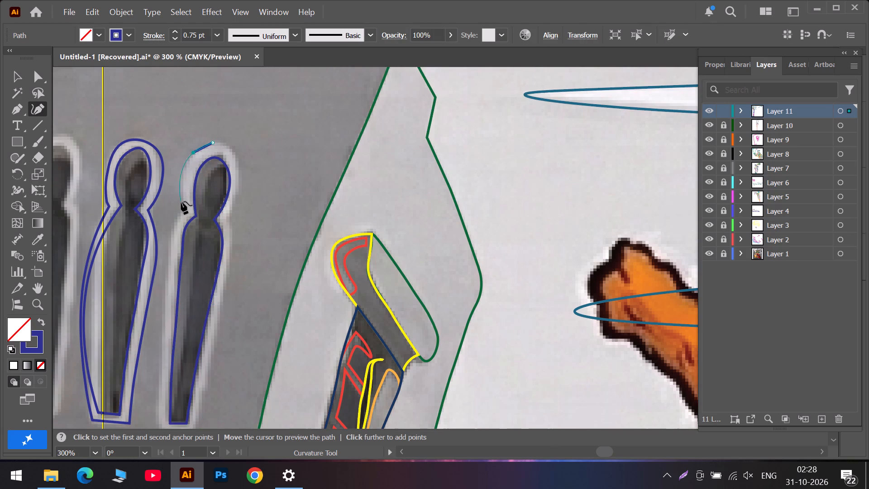
pyautogui.doubleClick(182, 206)
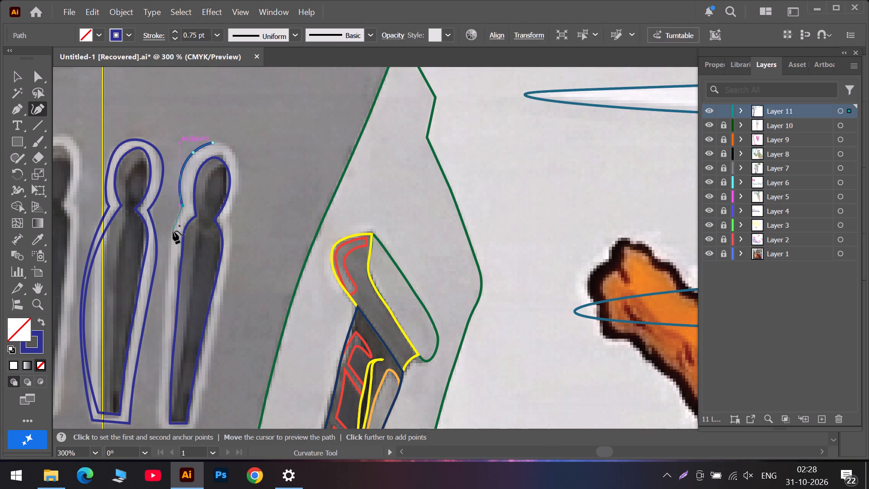
pyautogui.click(173, 231)
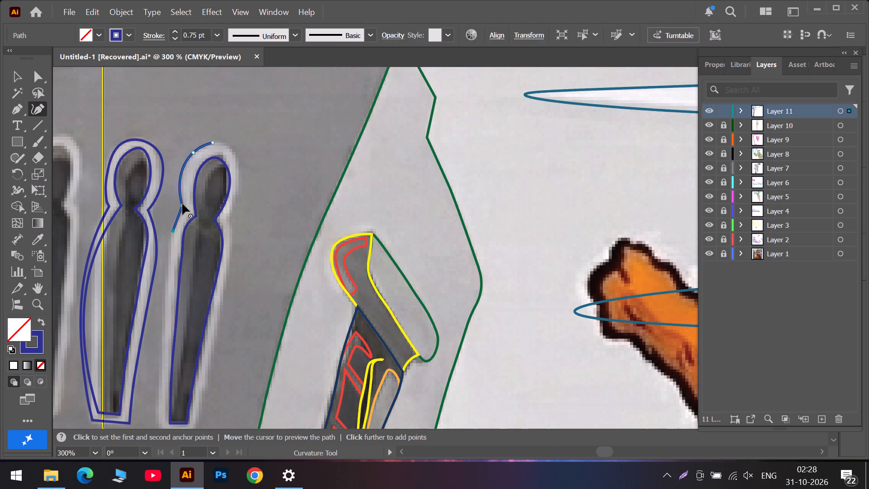
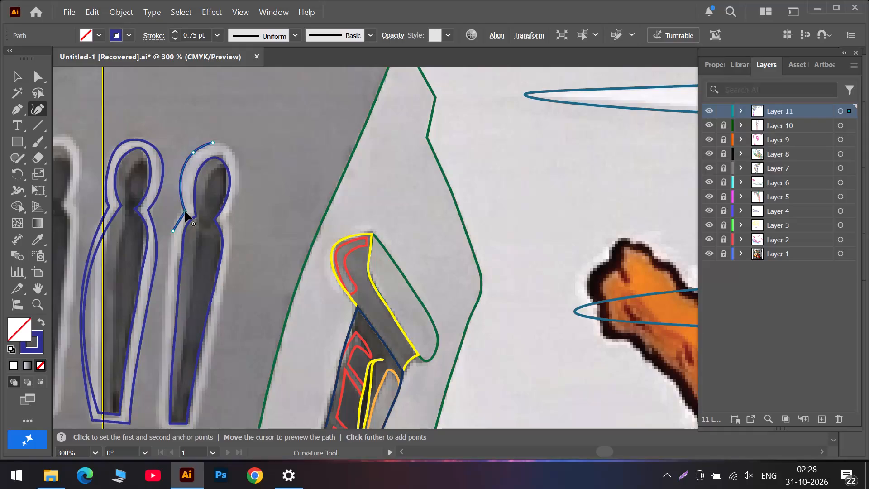
# Continue the third window slit's outer outline with the Curvature tool down its left side and across the base, with corner points at both base ends.
pyautogui.click(167, 276)
pyautogui.scroll(-5, 162, 330)
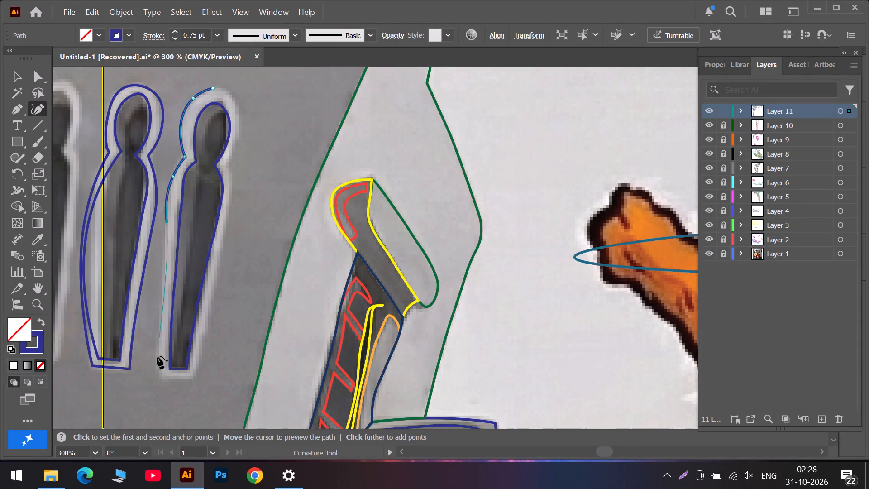
pyautogui.click(164, 288)
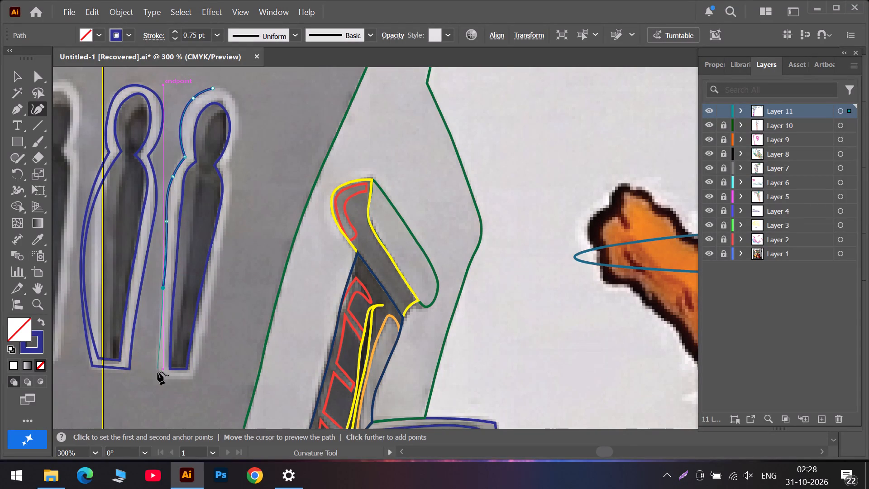
pyautogui.doubleClick(160, 378)
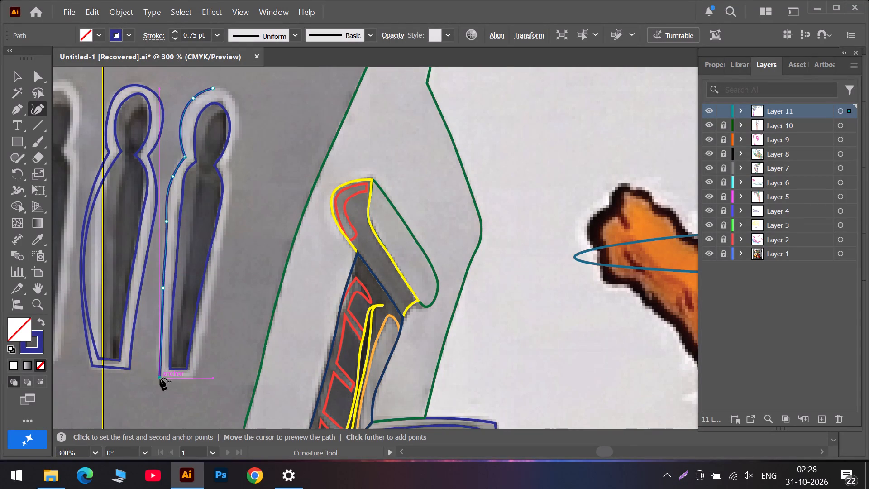
pyautogui.doubleClick(193, 377)
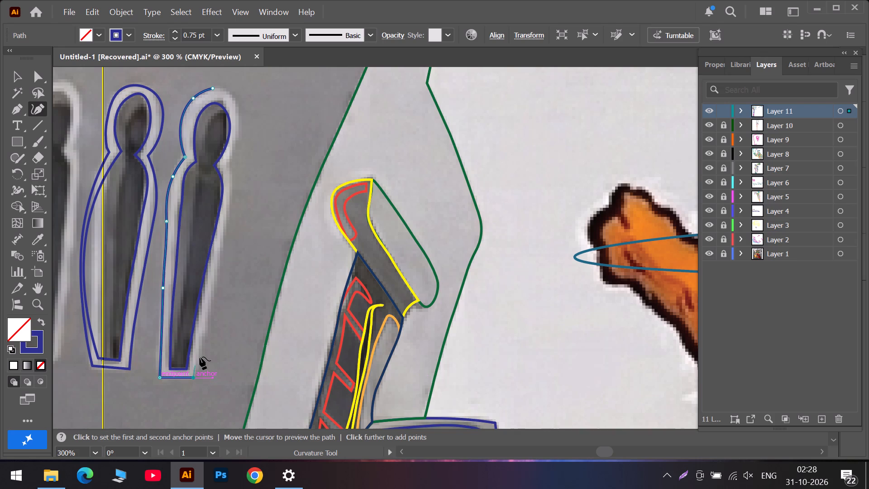
# Trace the slit's outer outline up its right side, with a corner at the neck, and close the path at the top of the head.
pyautogui.click(202, 335)
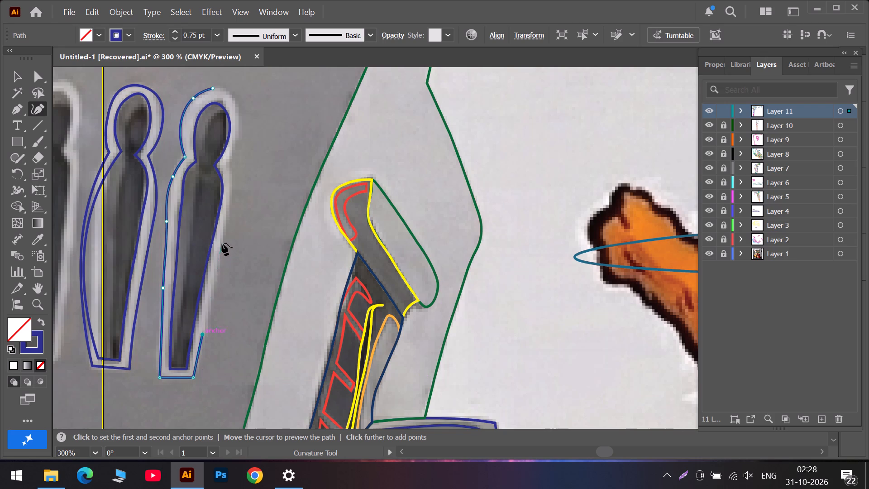
pyautogui.click(222, 243)
pyautogui.click(233, 182)
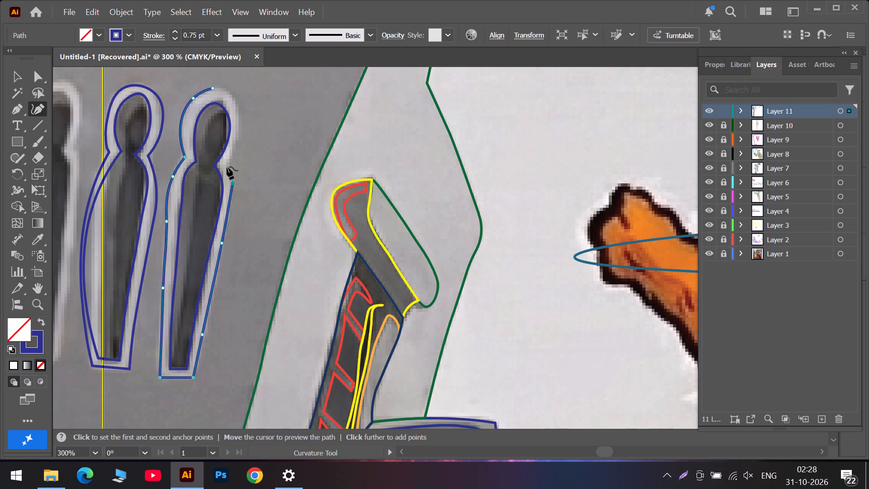
pyautogui.doubleClick(227, 167)
pyautogui.moveTo(234, 202); pyautogui.dragTo(228, 211)
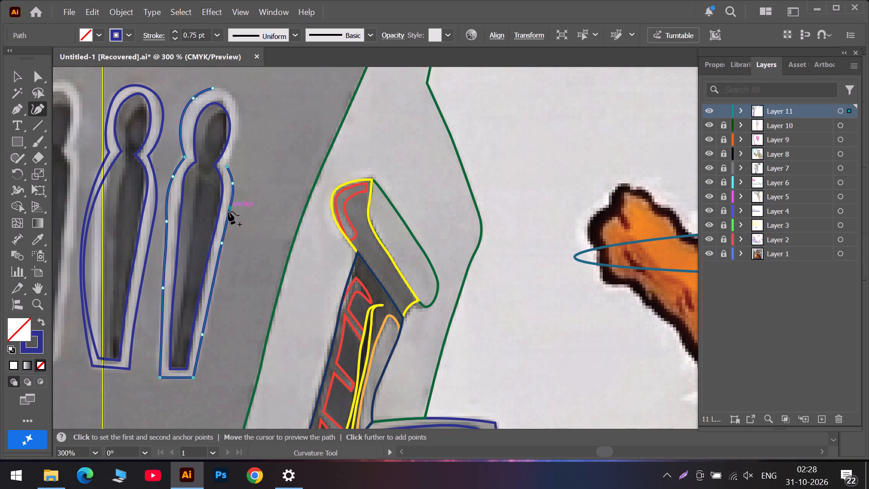
pyautogui.moveTo(228, 211); pyautogui.dragTo(228, 221)
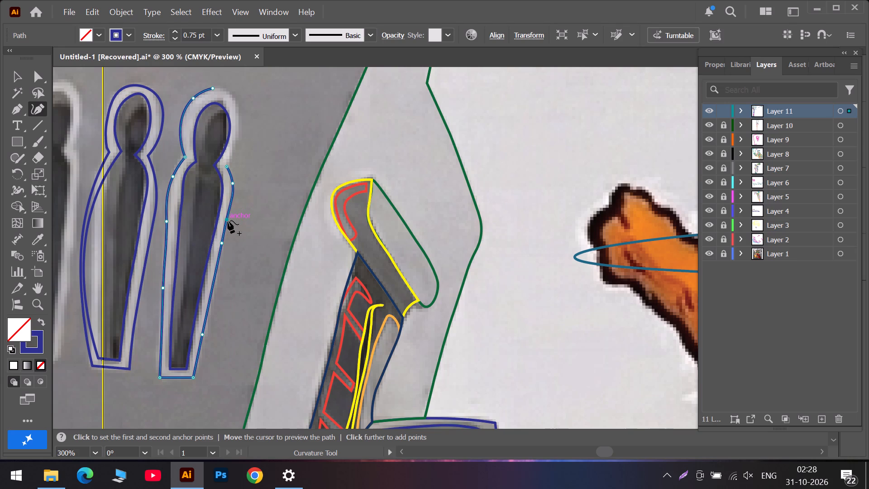
pyautogui.moveTo(228, 221); pyautogui.dragTo(228, 221)
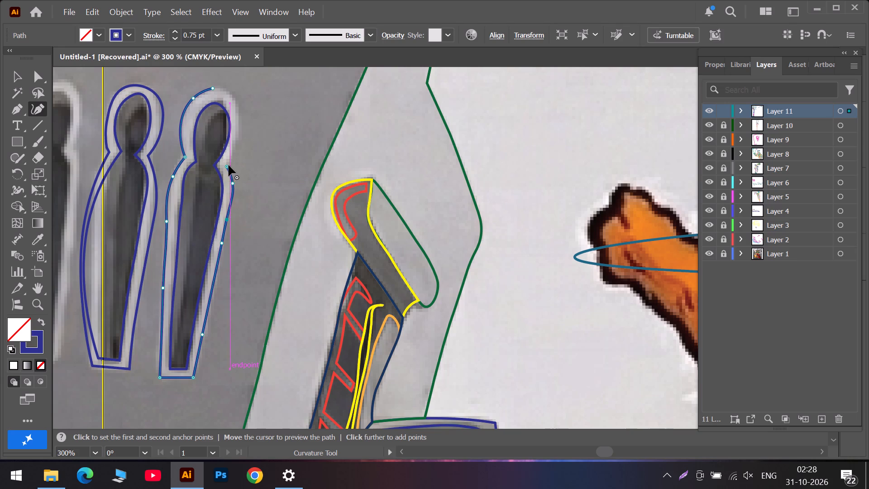
pyautogui.click(234, 146)
pyautogui.click(242, 124)
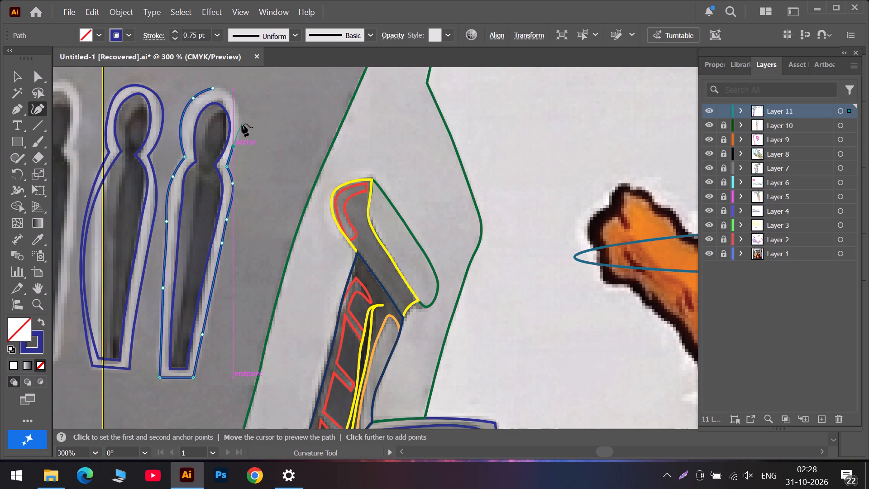
pyautogui.click(211, 86)
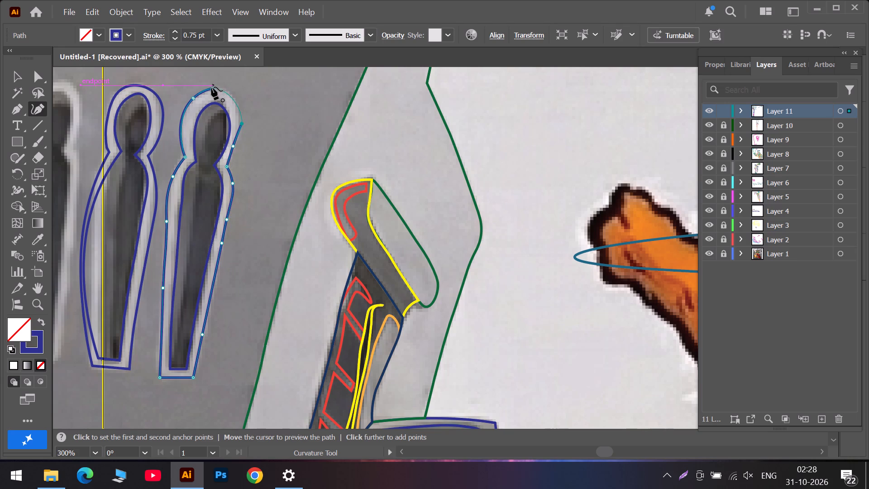
# Reposition the outer outline's anchor points on the right side of the slit's head to follow the light border.
pyautogui.moveTo(233, 148); pyautogui.dragTo(234, 152)
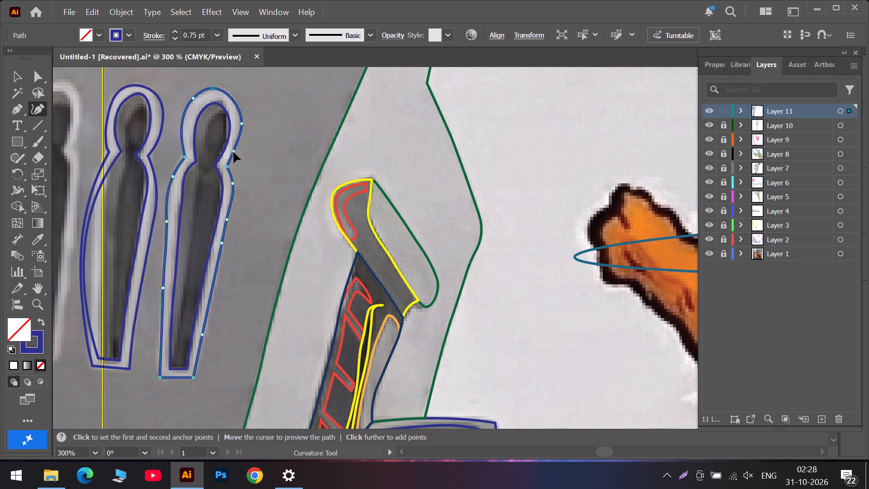
pyautogui.moveTo(234, 152); pyautogui.dragTo(234, 153)
pyautogui.moveTo(242, 126); pyautogui.dragTo(237, 115)
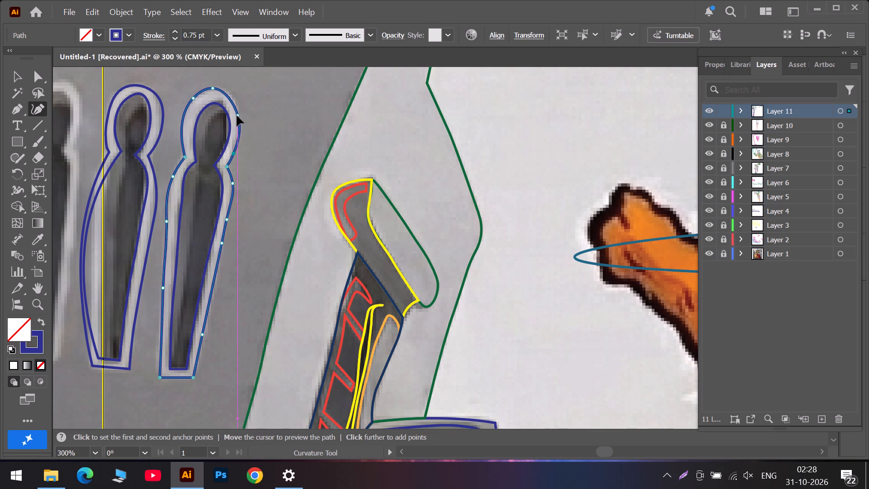
pyautogui.moveTo(237, 115); pyautogui.dragTo(231, 93)
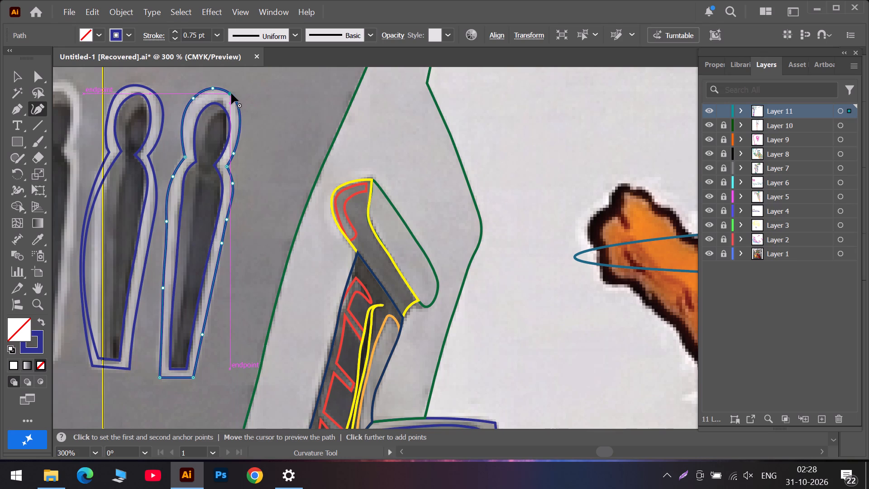
# Deselect the outer outline and examine the two traced window slits against the reference image from head to base.
pyautogui.keyDown('alt'); pyautogui.scroll(3, 225, 164); pyautogui.keyUp('alt')
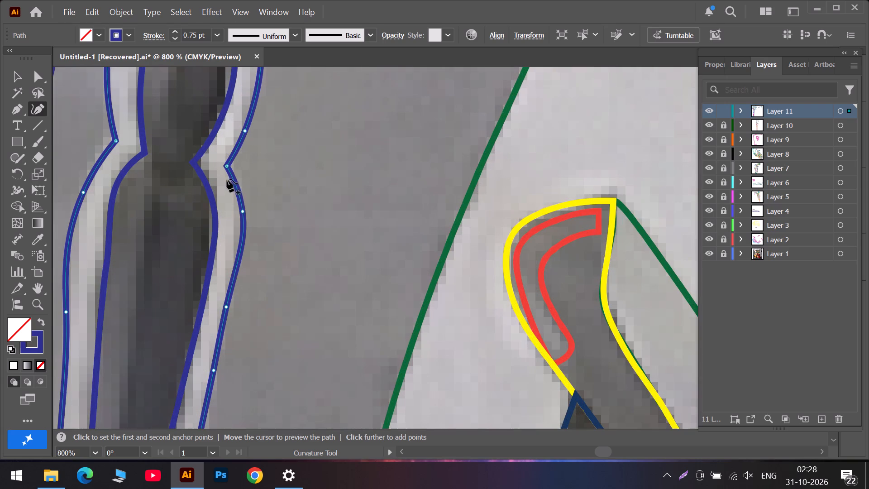
pyautogui.keyDown('alt'); pyautogui.scroll(-3, 235, 267); pyautogui.keyUp('alt')
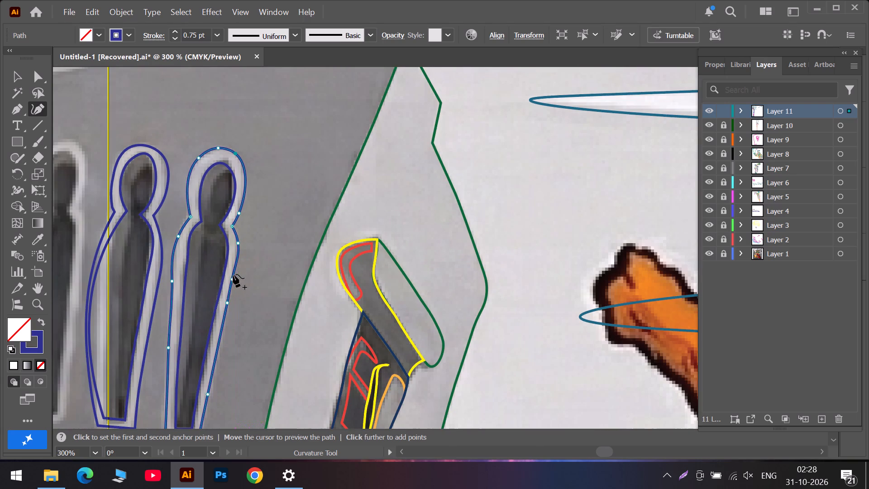
pyautogui.keyDown('alt'); pyautogui.scroll(4, 190, 260); pyautogui.keyUp('alt')
pyautogui.keyDown('alt'); pyautogui.scroll(-2, 186, 256); pyautogui.keyUp('alt')
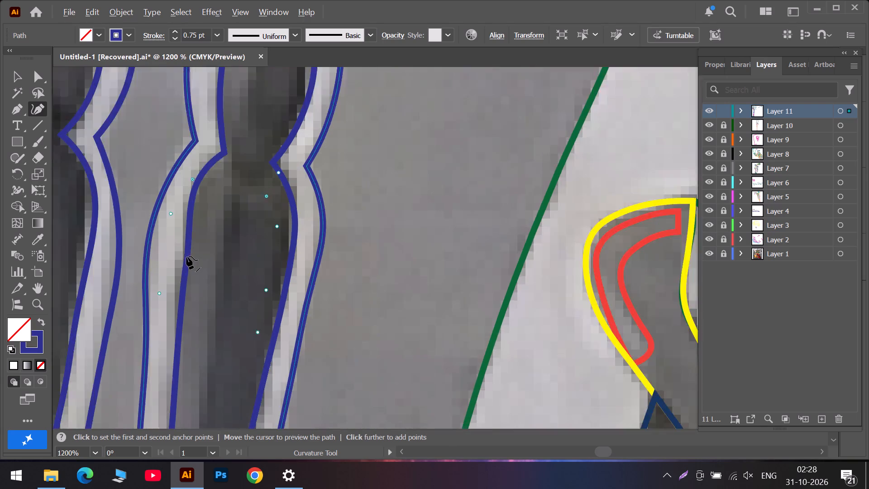
pyautogui.keyDown('alt'); pyautogui.scroll(-2, 186, 256); pyautogui.keyUp('alt')
pyautogui.scroll(-1, 184, 266)
pyautogui.keyDown('alt'); pyautogui.scroll(-2, 184, 266); pyautogui.keyUp('alt')
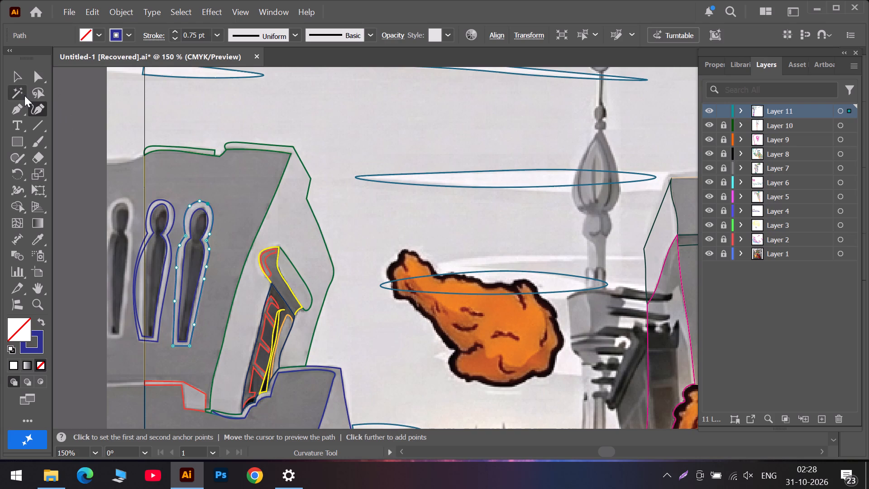
pyautogui.click(18, 72)
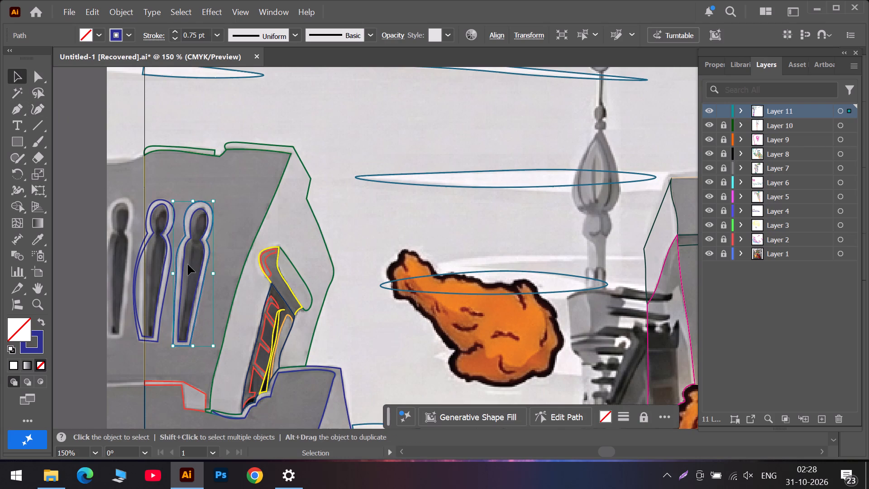
pyautogui.keyDown('alt'); pyautogui.scroll(5, 190, 262); pyautogui.keyUp('alt')
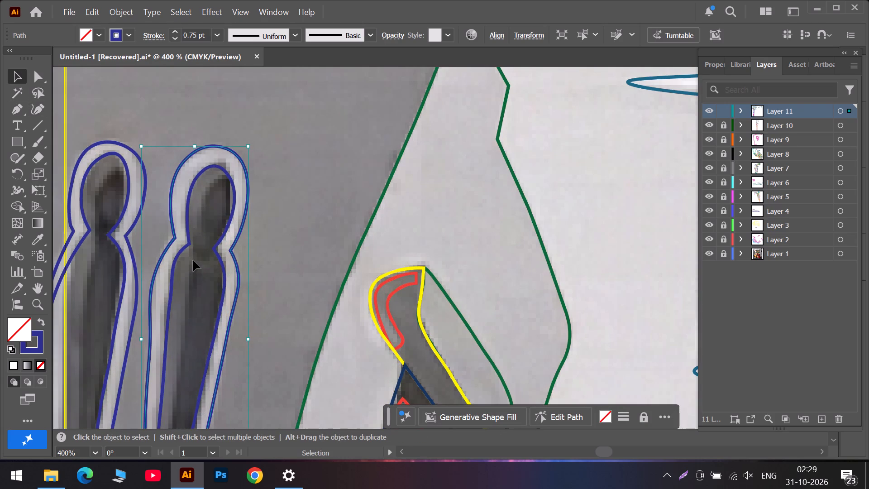
pyautogui.click(199, 282)
pyautogui.scroll(-5, 199, 282)
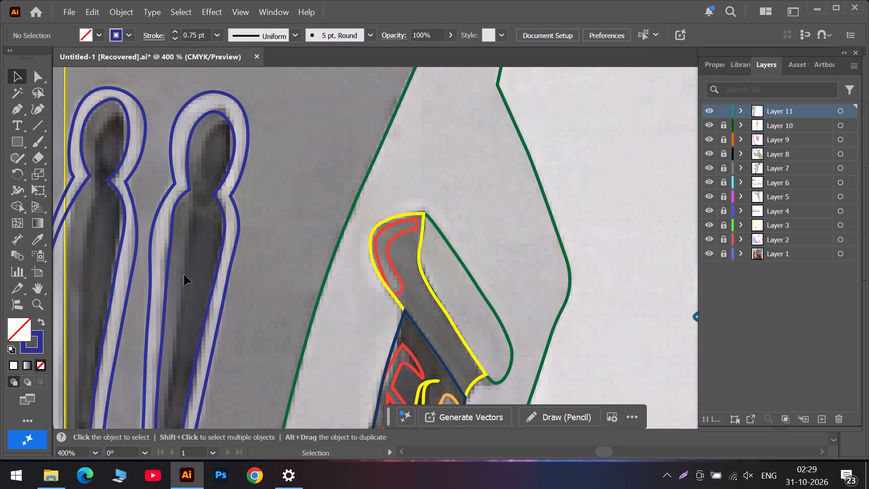
pyautogui.scroll(-4, 163, 270)
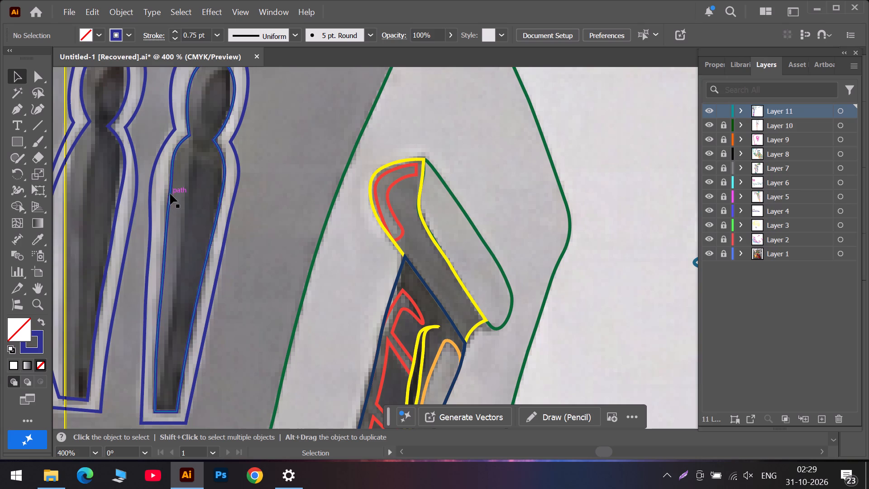
pyautogui.scroll(-4, 191, 267)
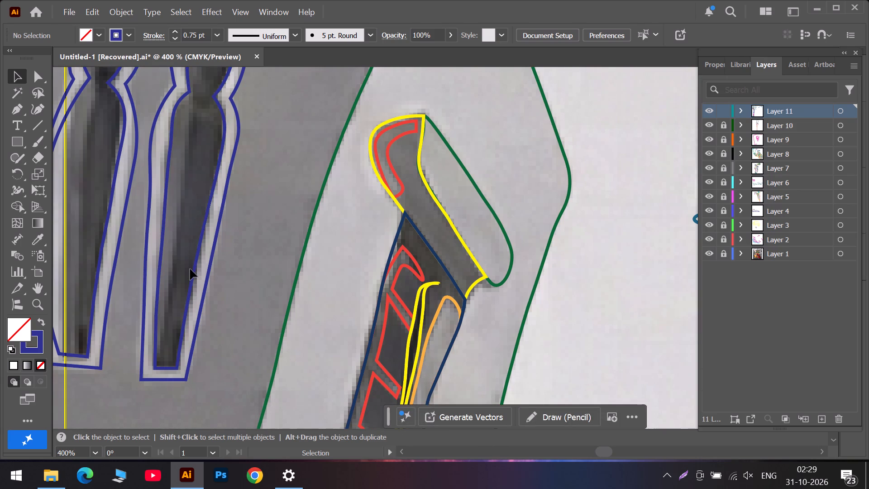
pyautogui.scroll(9, 94, 245)
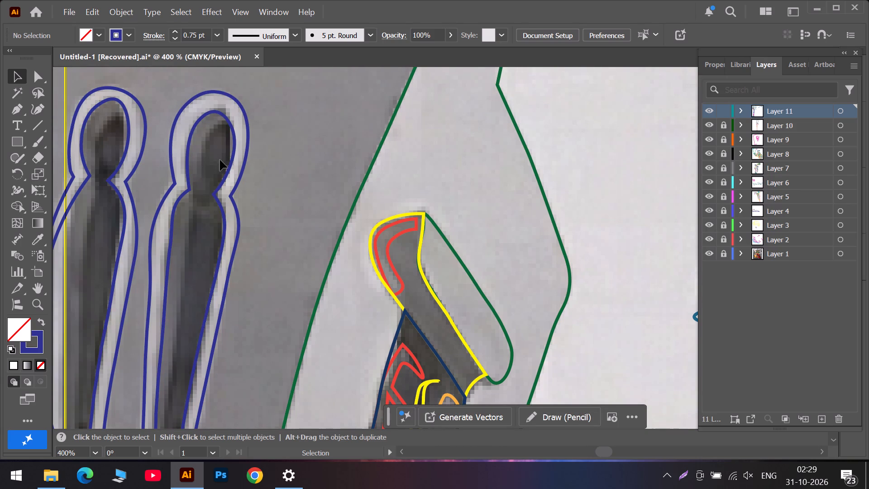
pyautogui.scroll(-5, 200, 221)
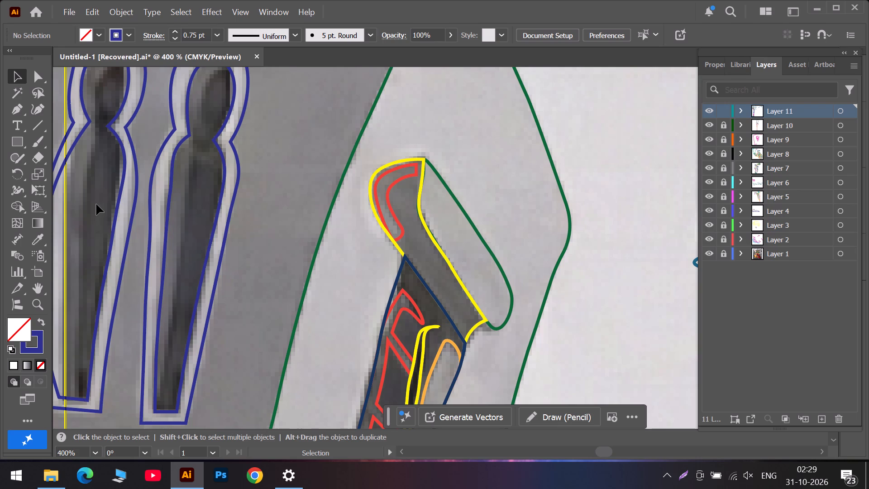
pyautogui.scroll(4, 97, 205)
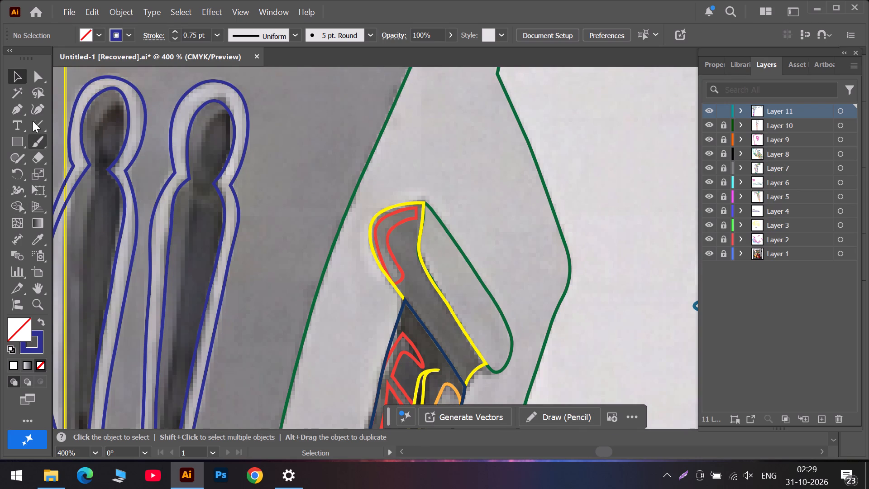
# Trace the third window slit's inner shadow with the Curvature tool from the head down its left edge and across the base, with corner points at both base ends.
pyautogui.click(37, 112)
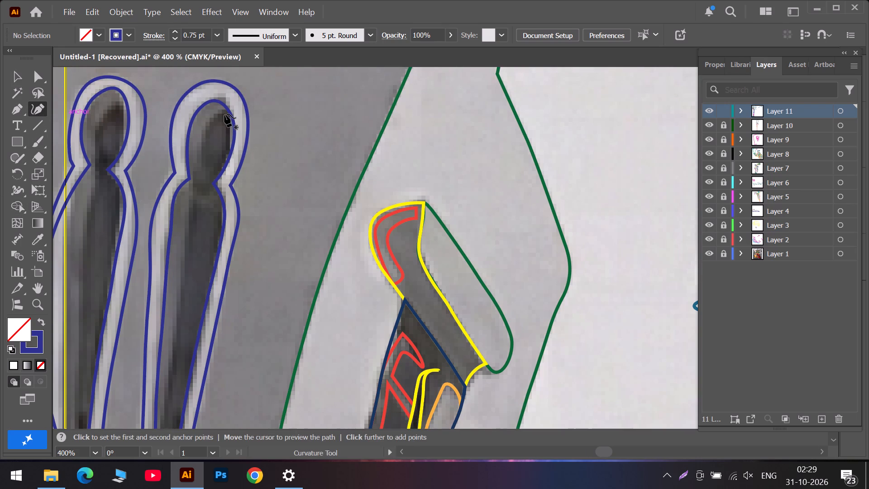
pyautogui.click(224, 114)
pyautogui.click(215, 121)
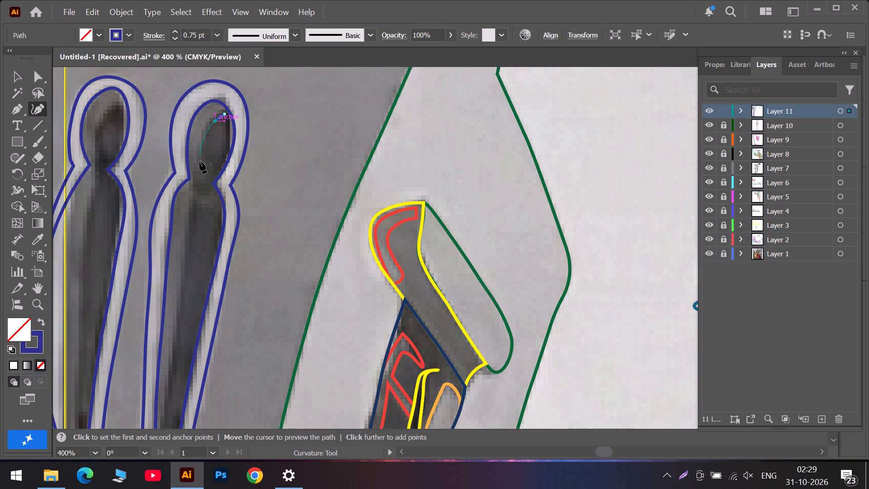
pyautogui.click(199, 171)
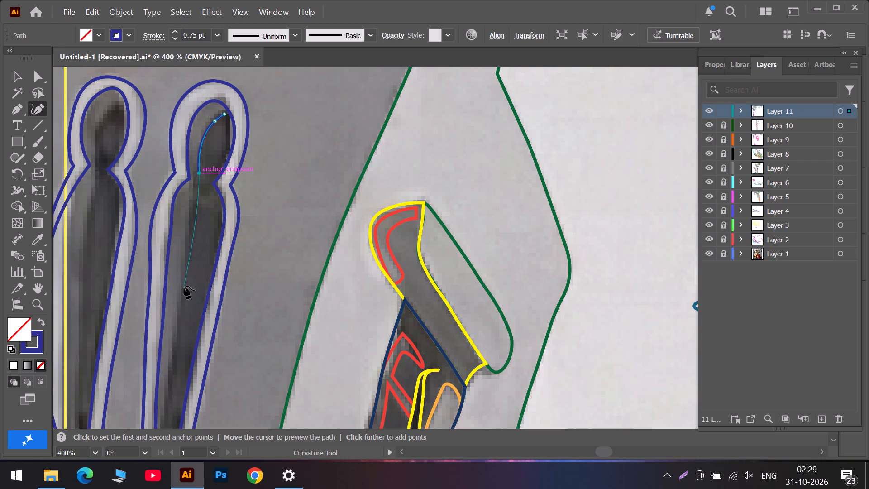
pyautogui.click(184, 286)
pyautogui.scroll(-6, 174, 359)
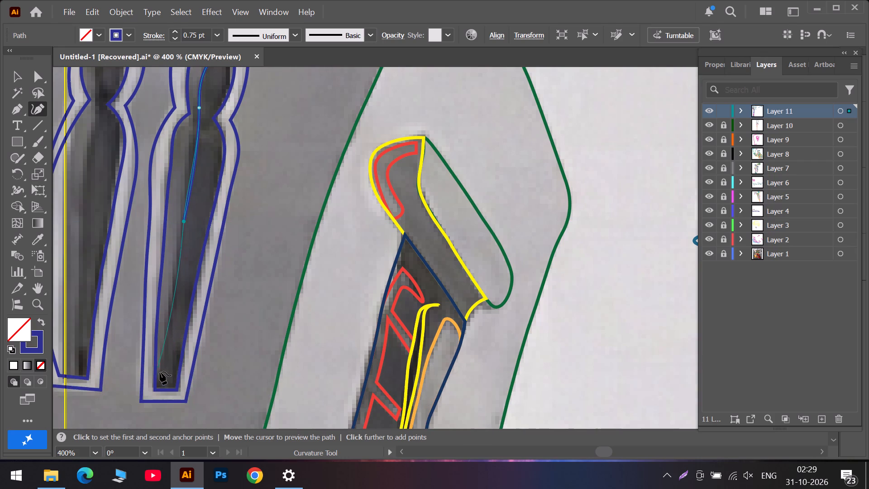
pyautogui.doubleClick(162, 374)
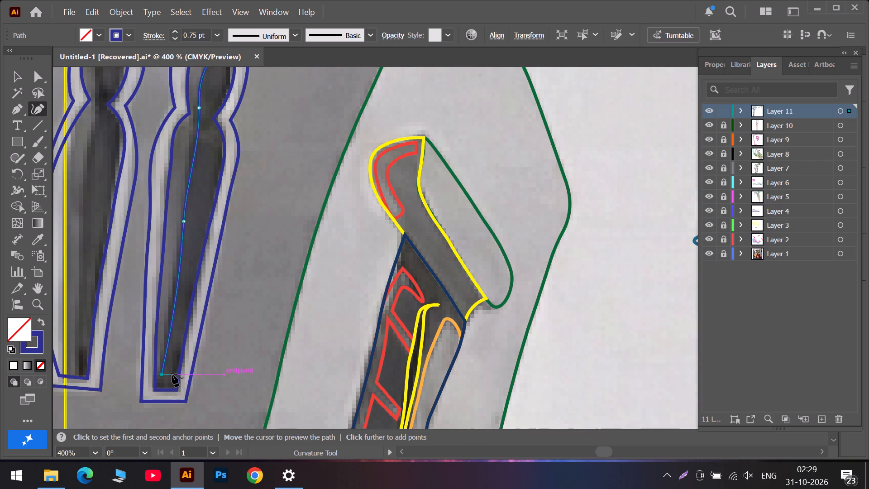
pyautogui.doubleClick(172, 374)
# Continue the inner shadow outline up the slit's right side to the neck.
pyautogui.click(185, 312)
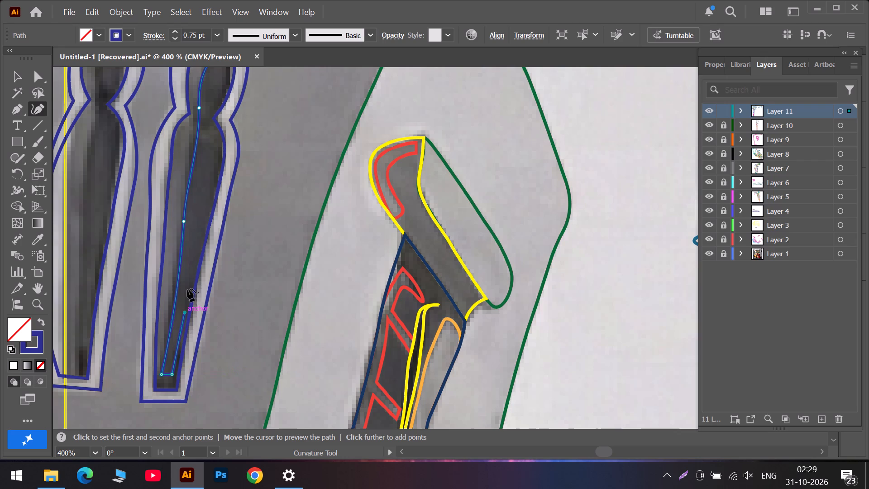
pyautogui.click(206, 221)
pyautogui.click(222, 153)
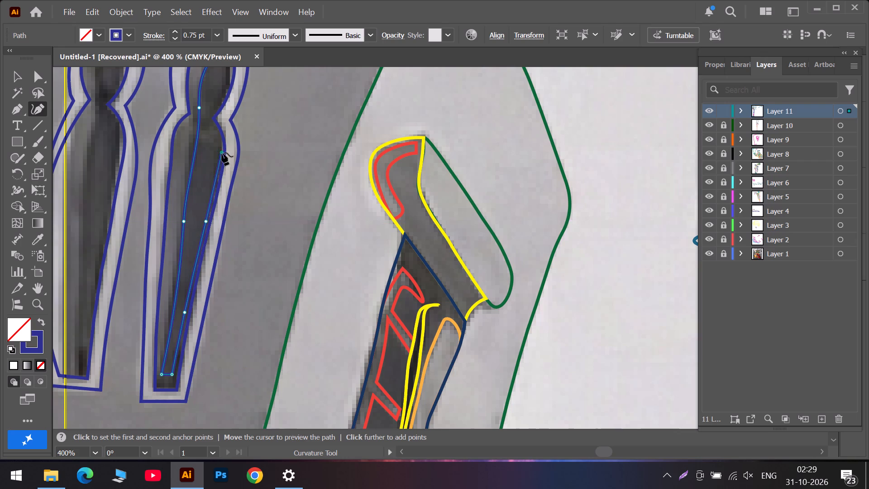
pyautogui.doubleClick(211, 122)
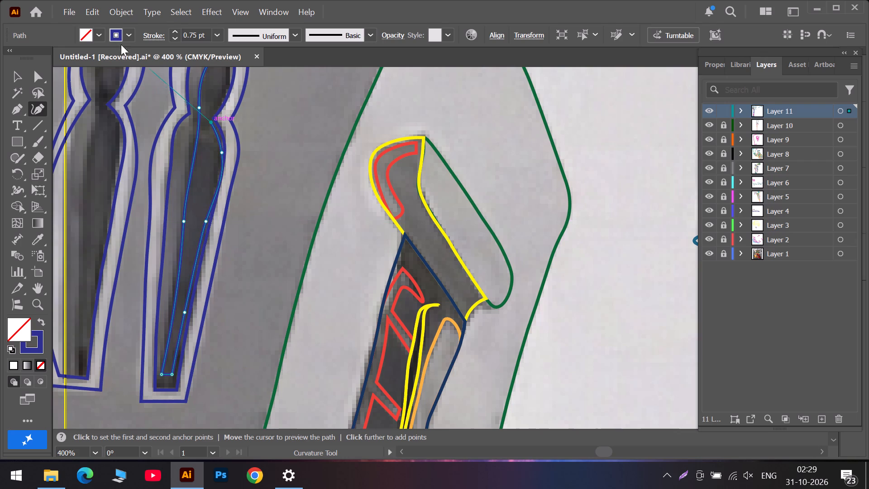
# Set the inner shadow outline's stroke colour to yellow.
pyautogui.click(129, 33)
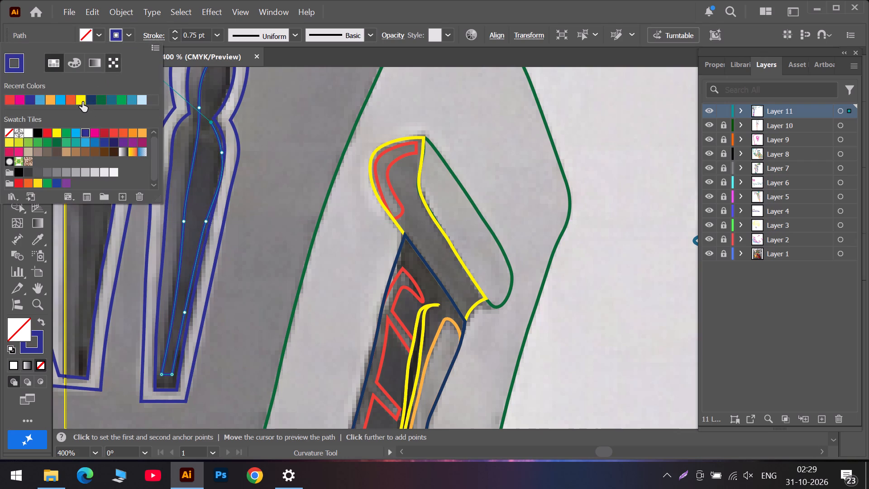
pyautogui.click(81, 102)
# Make the neck point a corner and close the inner shadow outline around the right side of the slit's head.
pyautogui.doubleClick(210, 121)
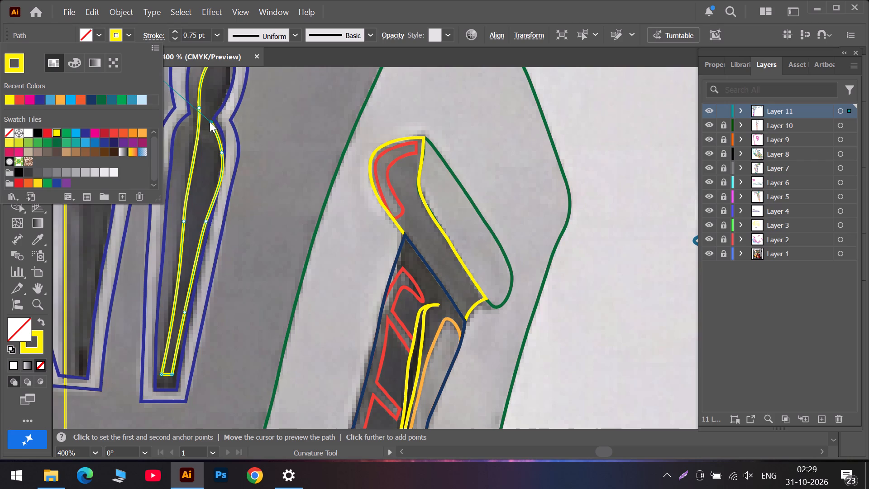
pyautogui.click(222, 98)
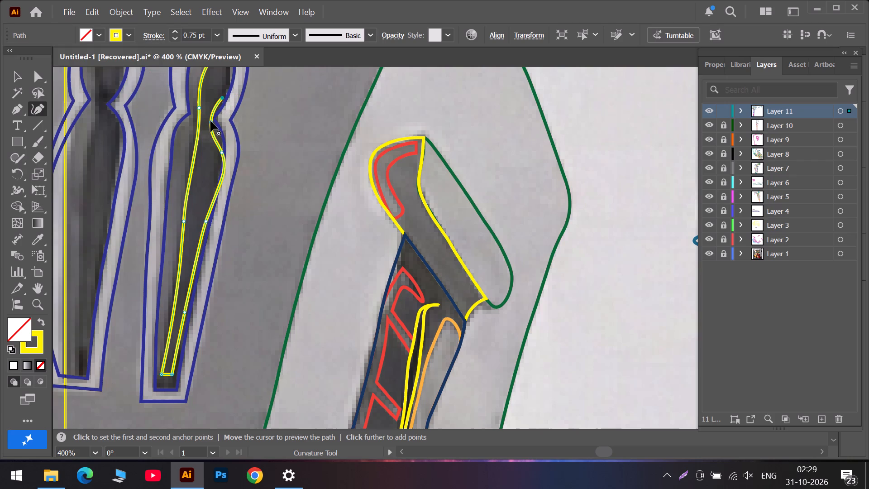
pyautogui.doubleClick(210, 121)
pyautogui.scroll(5, 221, 94)
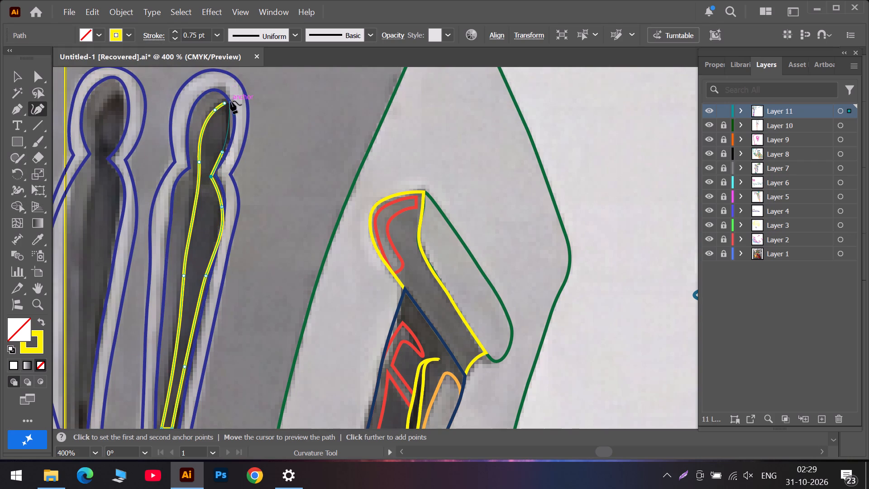
pyautogui.click(226, 102)
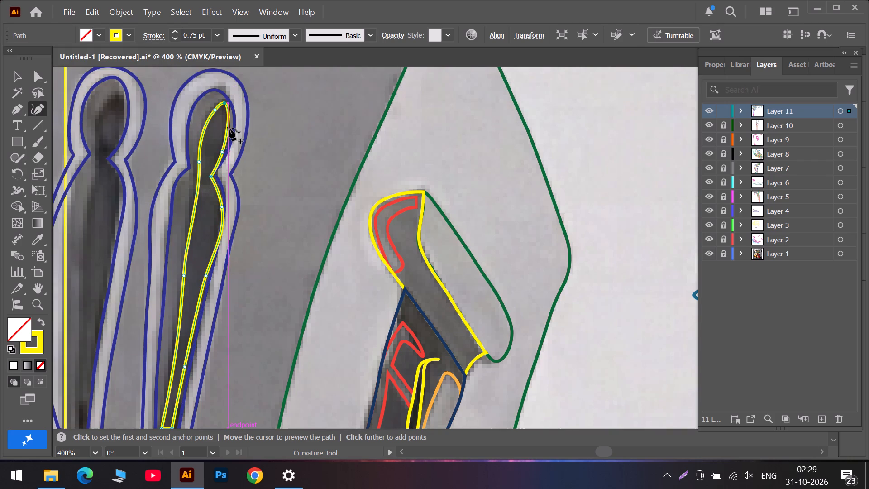
# Reshape the shadow outline's right side around the head and neck to follow the dark area, adding anchor points where needed.
pyautogui.moveTo(228, 123); pyautogui.dragTo(235, 114)
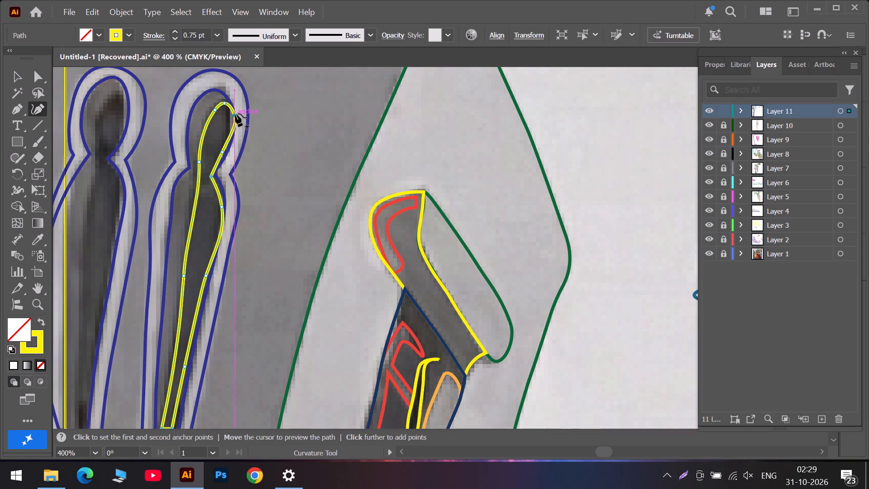
pyautogui.moveTo(235, 114); pyautogui.dragTo(235, 112)
pyautogui.moveTo(224, 149); pyautogui.dragTo(224, 152)
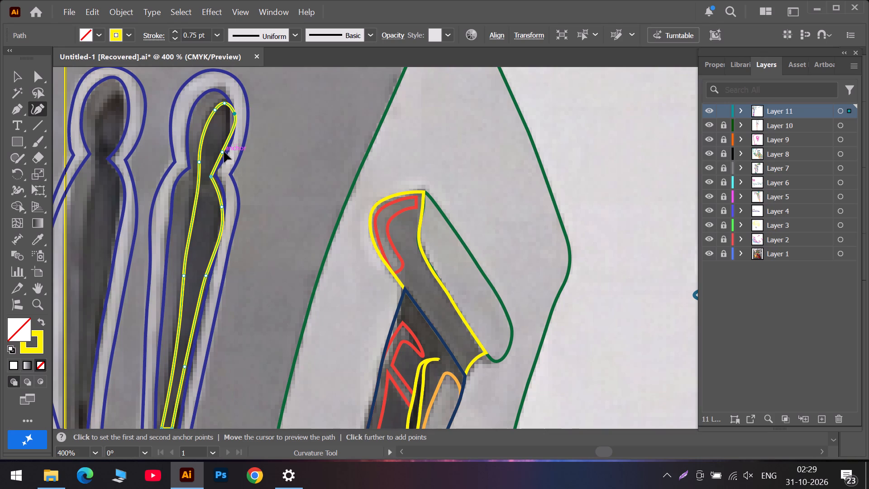
pyautogui.moveTo(224, 152); pyautogui.dragTo(227, 153)
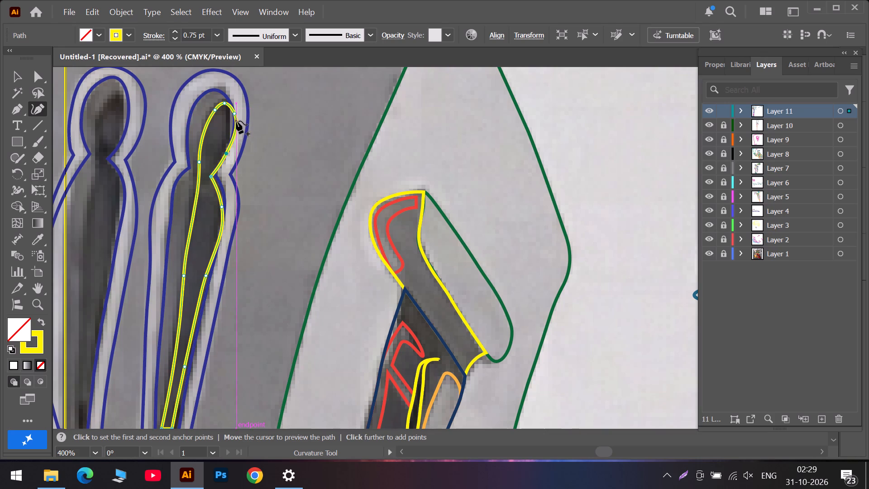
pyautogui.moveTo(236, 121); pyautogui.dragTo(234, 128)
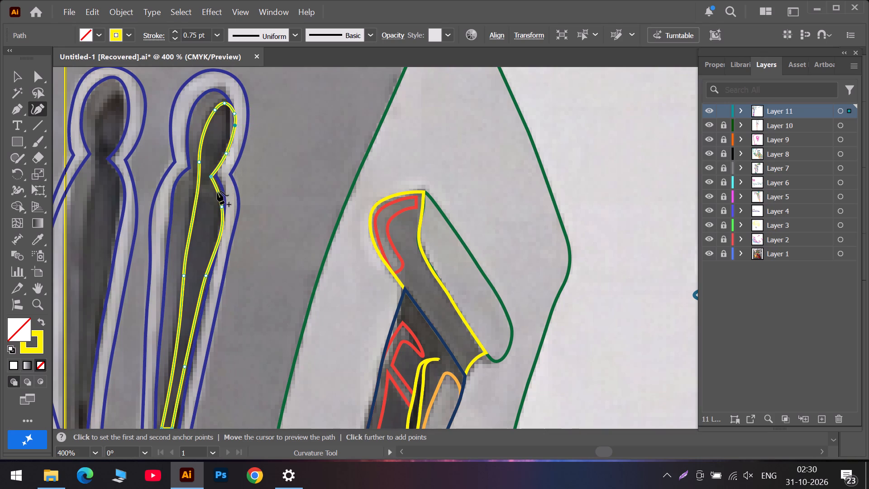
pyautogui.moveTo(217, 192); pyautogui.dragTo(222, 184)
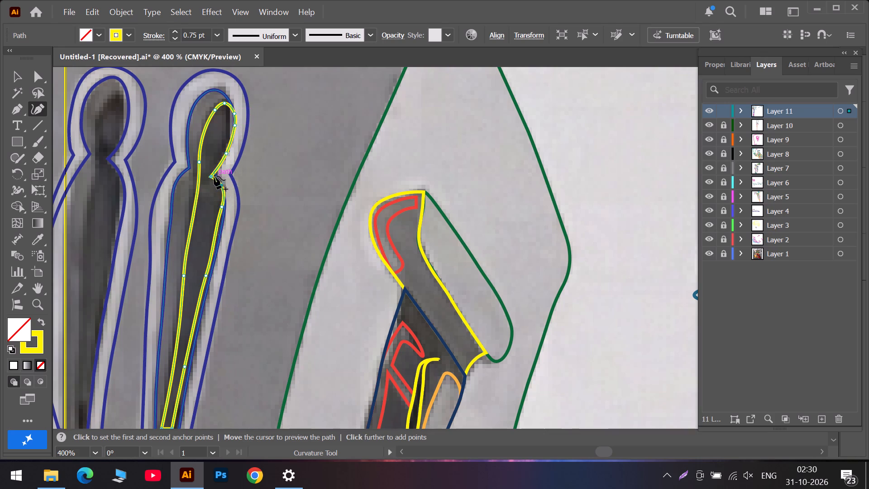
pyautogui.click(213, 176)
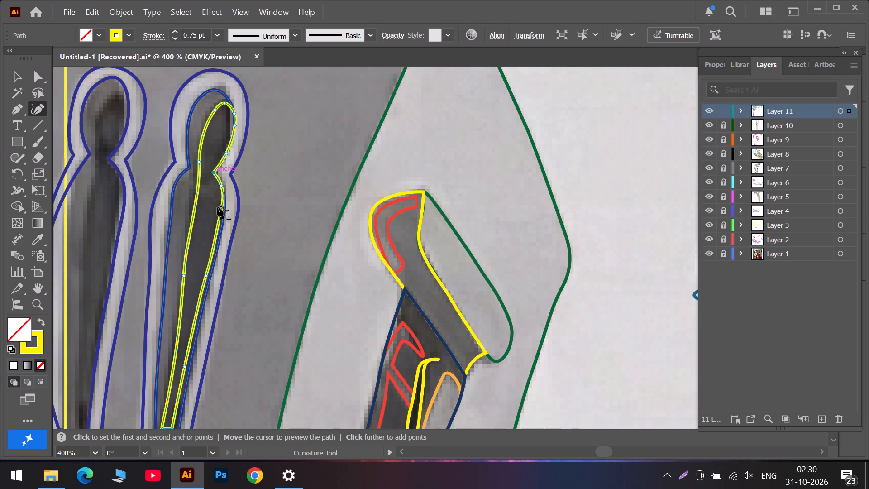
# Fit the shadow outline's upper right side below the neck to the dark edge by moving and adding anchor points.
pyautogui.keyDown('alt'); pyautogui.scroll(3, 218, 208); pyautogui.keyUp('alt')
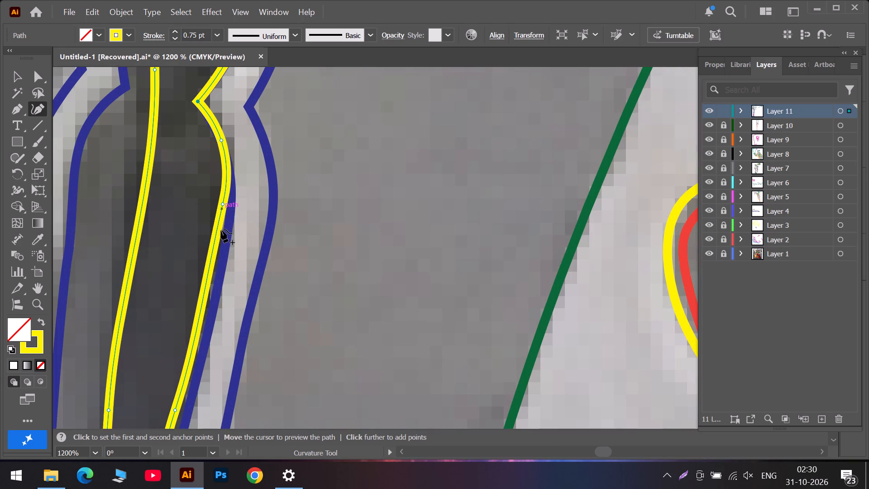
pyautogui.moveTo(224, 204); pyautogui.dragTo(230, 205)
pyautogui.scroll(-6, 219, 268)
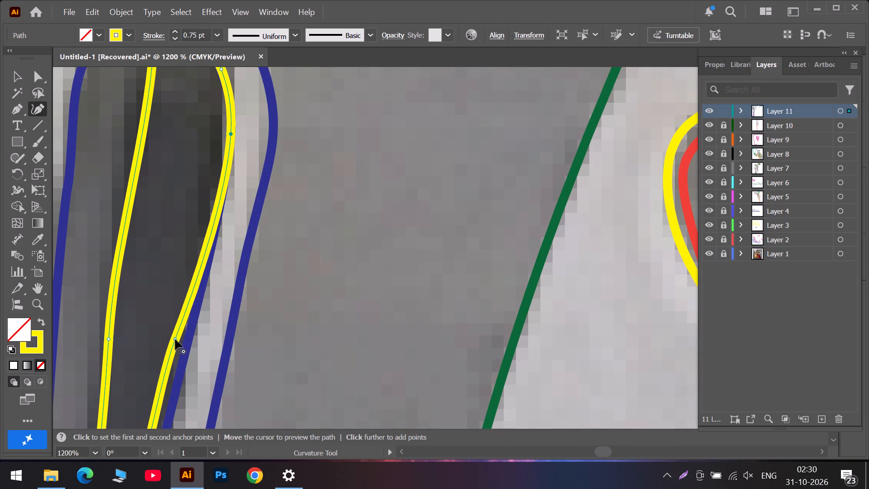
pyautogui.moveTo(175, 339); pyautogui.dragTo(186, 350)
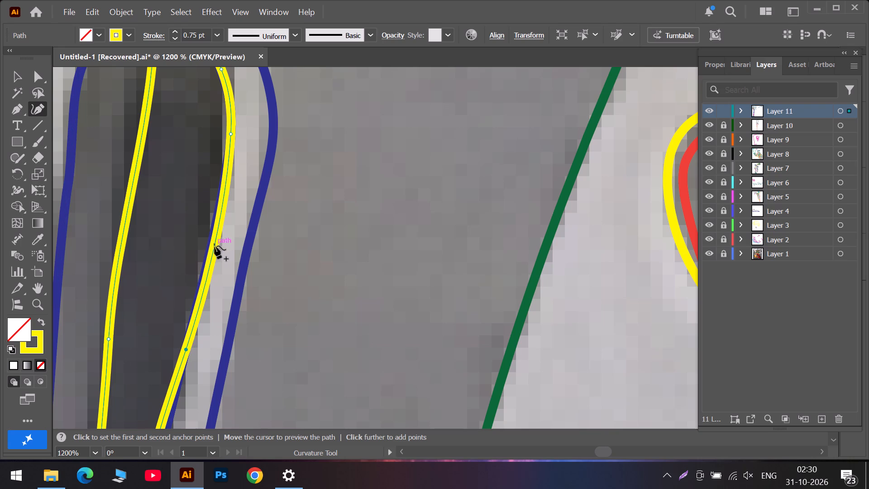
pyautogui.moveTo(214, 250); pyautogui.dragTo(208, 267)
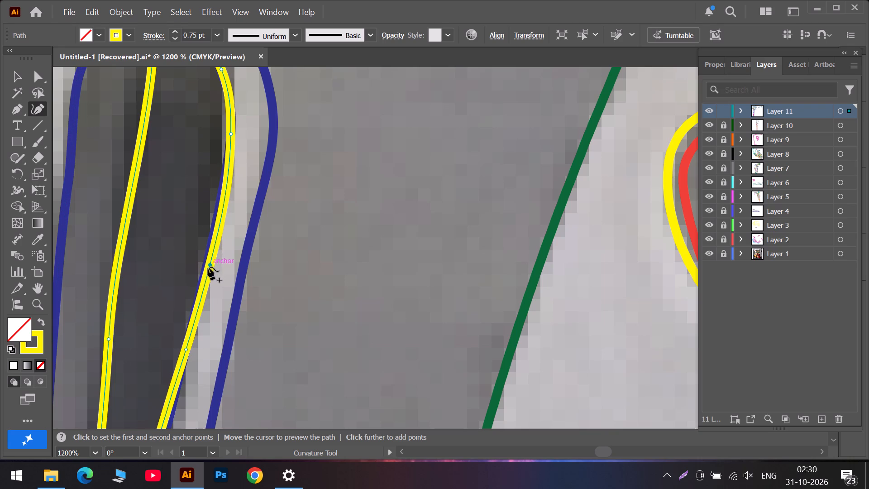
pyautogui.moveTo(208, 267); pyautogui.dragTo(205, 273)
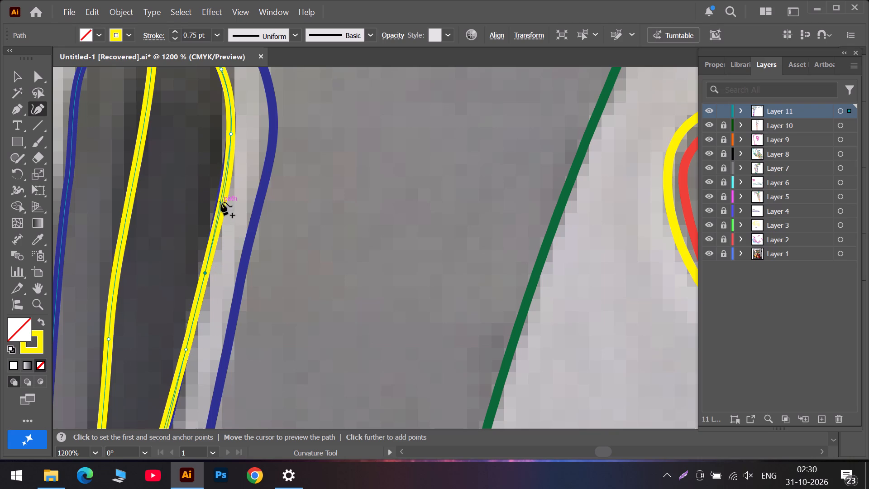
pyautogui.moveTo(223, 201); pyautogui.dragTo(219, 211)
# Fit the shadow outline's lower right side to the dark edge down toward the base by adding and moving anchor points.
pyautogui.scroll(-6, 210, 249)
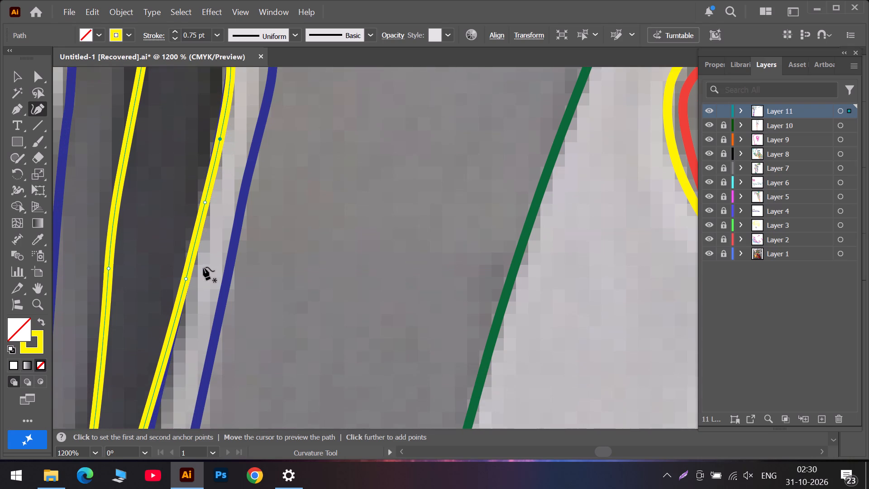
pyautogui.scroll(-7, 199, 273)
pyautogui.moveTo(154, 308); pyautogui.dragTo(154, 314)
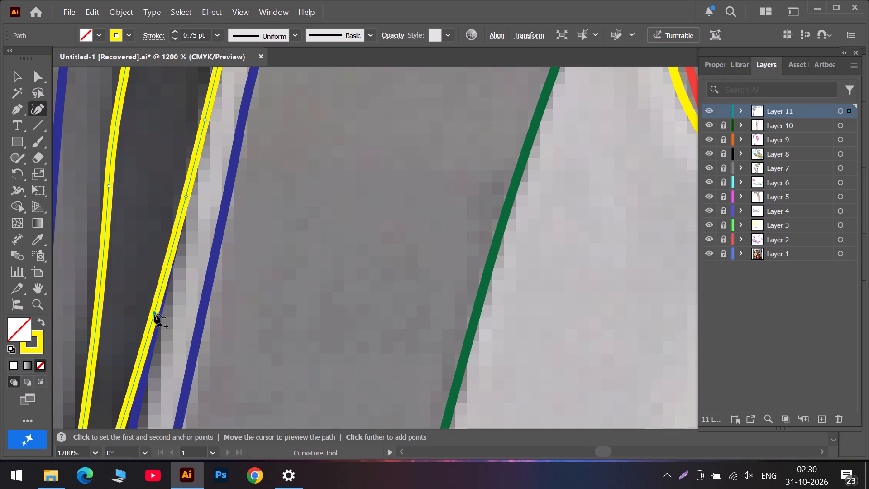
pyautogui.moveTo(154, 314); pyautogui.dragTo(156, 320)
pyautogui.scroll(-6, 157, 312)
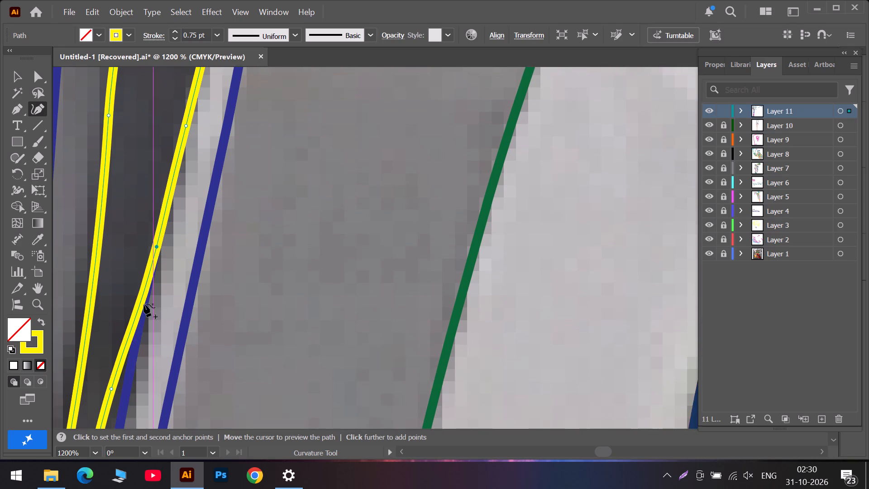
pyautogui.scroll(-6, 143, 305)
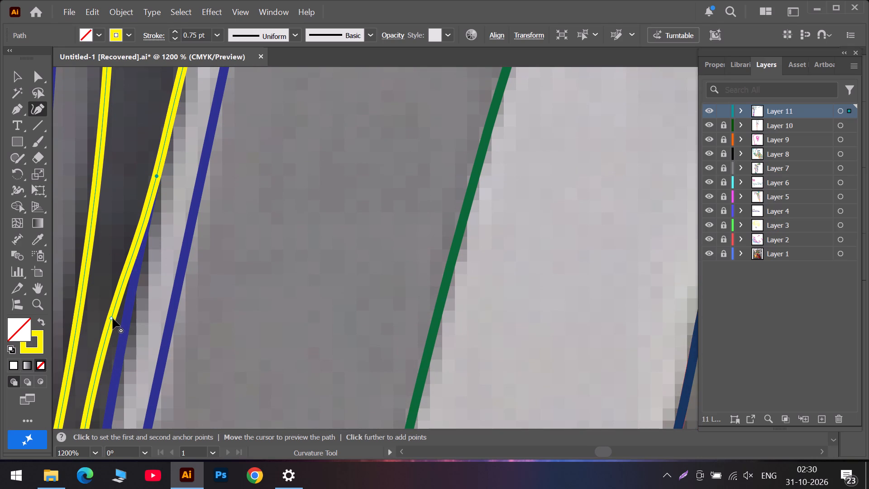
pyautogui.moveTo(113, 318); pyautogui.dragTo(125, 326)
pyautogui.scroll(-7, 127, 321)
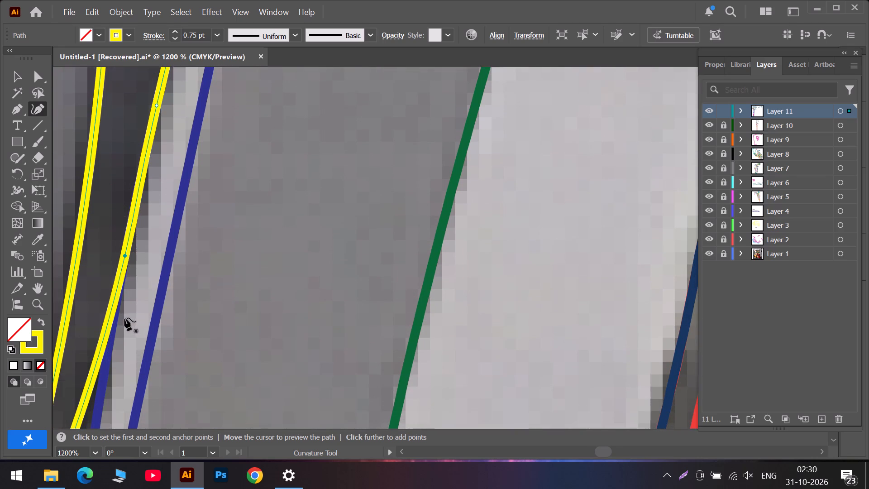
pyautogui.scroll(-6, 123, 318)
# Move the shadow outline's two base corners down onto the bottom corners of the slit's blue inner outline.
pyautogui.moveTo(74, 362); pyautogui.dragTo(86, 393)
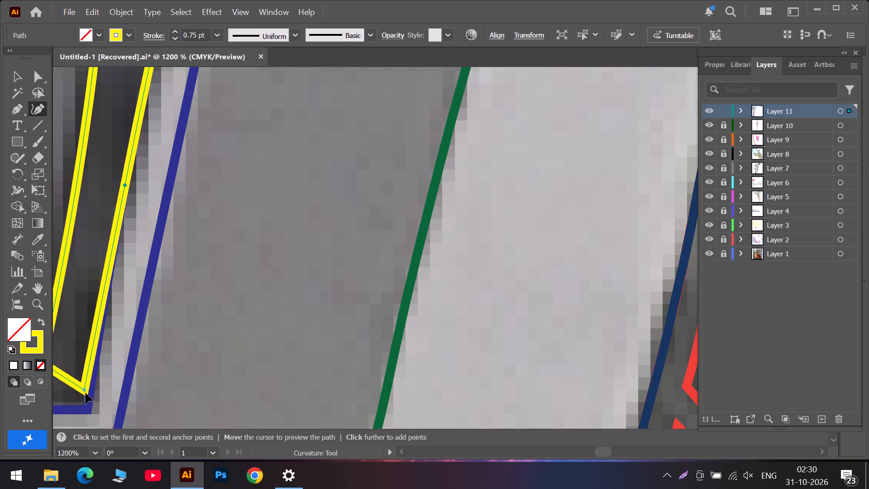
pyautogui.moveTo(86, 393); pyautogui.dragTo(88, 407)
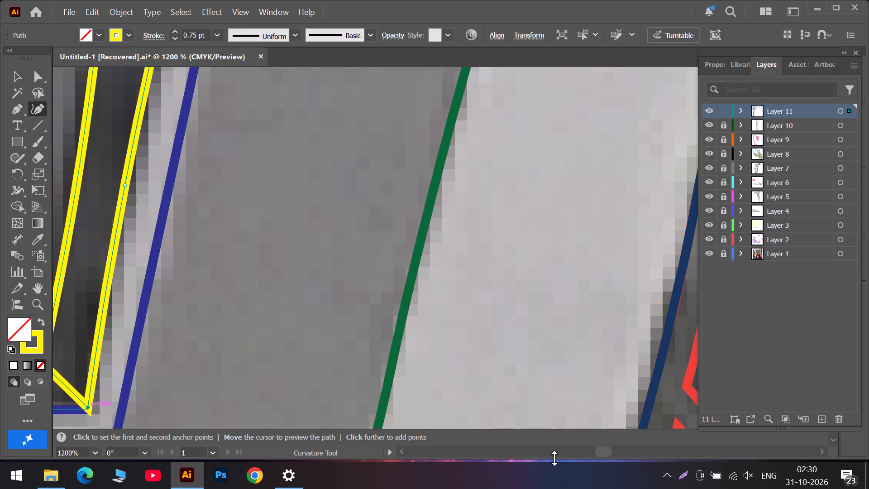
pyautogui.click(564, 454)
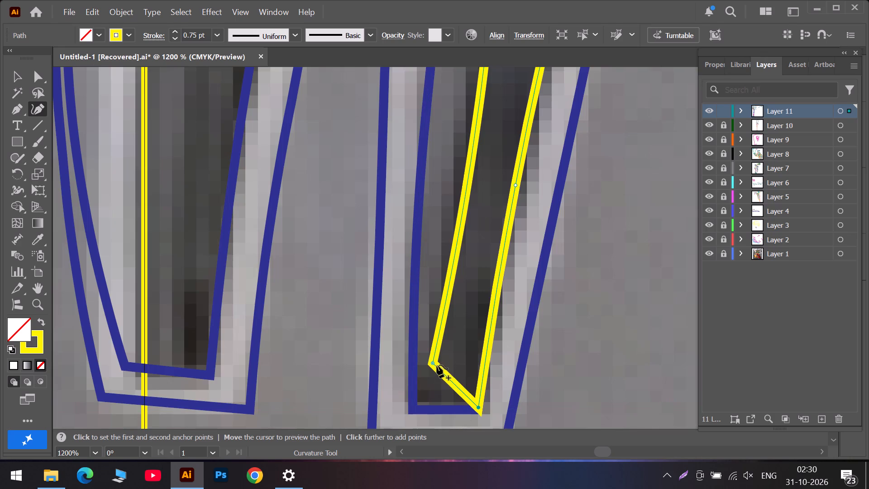
pyautogui.moveTo(432, 362); pyautogui.dragTo(417, 409)
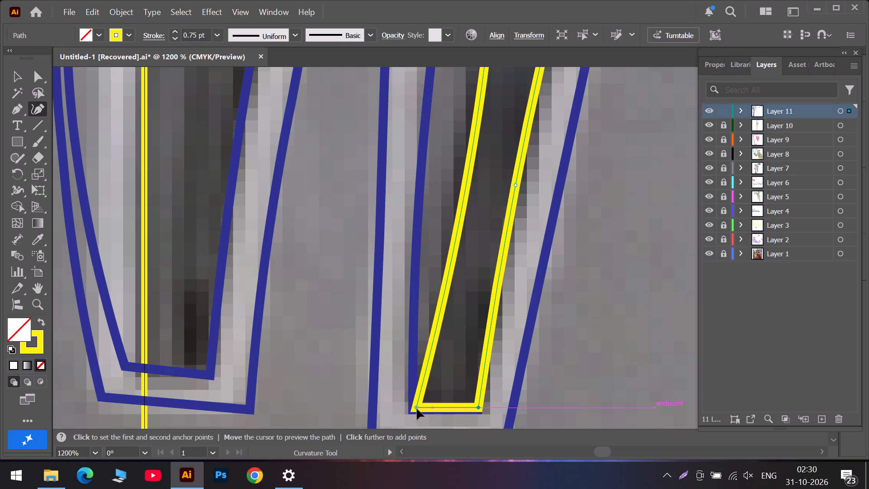
pyautogui.moveTo(417, 409); pyautogui.dragTo(413, 409)
pyautogui.moveTo(479, 405); pyautogui.dragTo(478, 409)
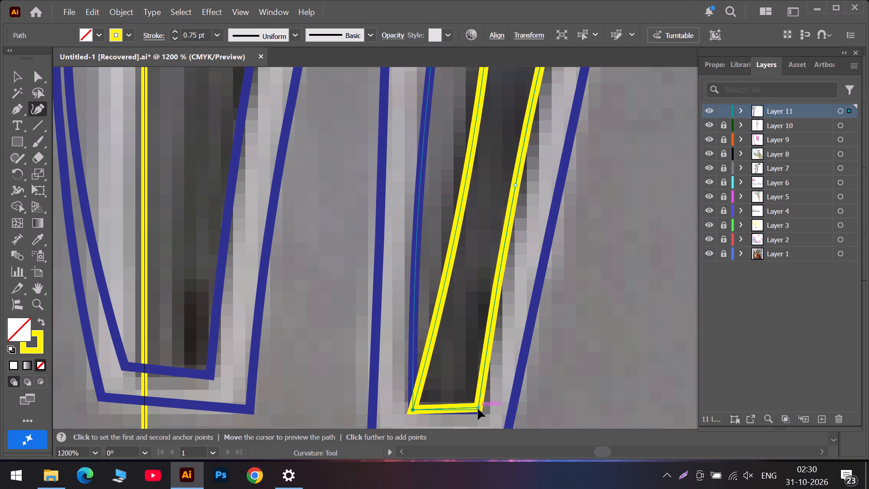
pyautogui.moveTo(478, 409); pyautogui.dragTo(478, 409)
pyautogui.scroll(5, 423, 359)
pyautogui.keyDown('alt'); pyautogui.scroll(-4, 458, 309); pyautogui.keyUp('alt')
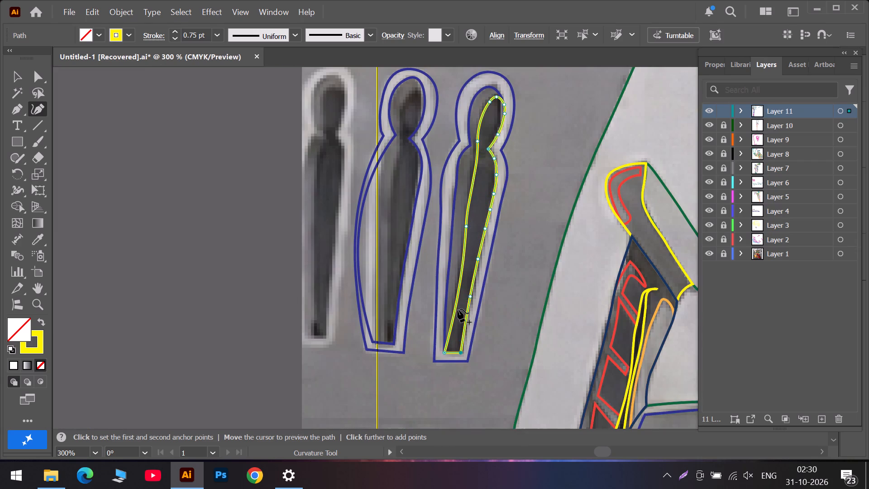
# Adjust the left side of the rightmost slit's yellow shadow outline below the neck by moving its anchor points.
pyautogui.scroll(5, 460, 297)
pyautogui.moveTo(477, 193); pyautogui.dragTo(473, 206)
pyautogui.keyDown('alt'); pyautogui.scroll(-2, 478, 237); pyautogui.keyUp('alt')
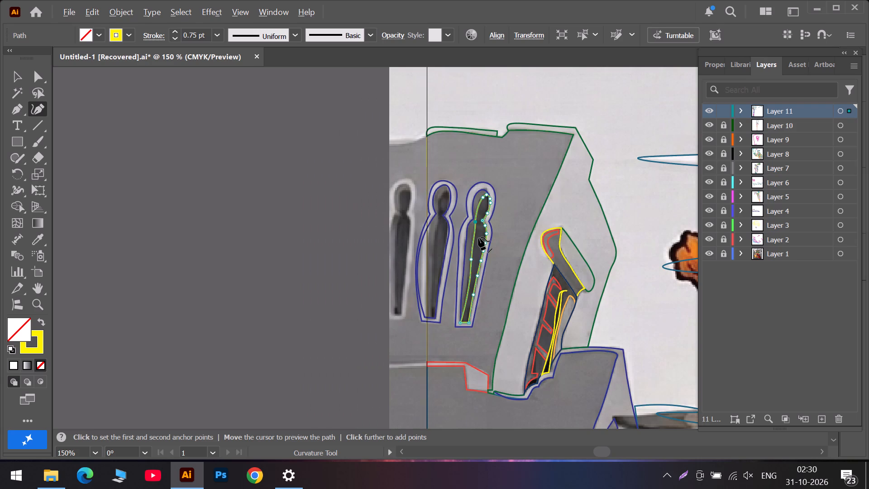
pyautogui.keyDown('alt'); pyautogui.scroll(4, 475, 252); pyautogui.keyUp('alt')
pyautogui.moveTo(455, 281); pyautogui.dragTo(457, 239)
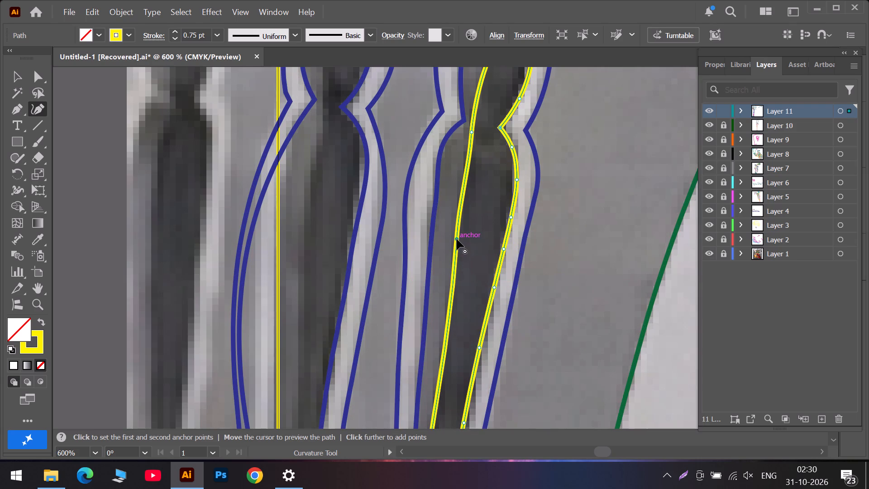
pyautogui.scroll(-3, 456, 288)
pyautogui.scroll(-12, 441, 367)
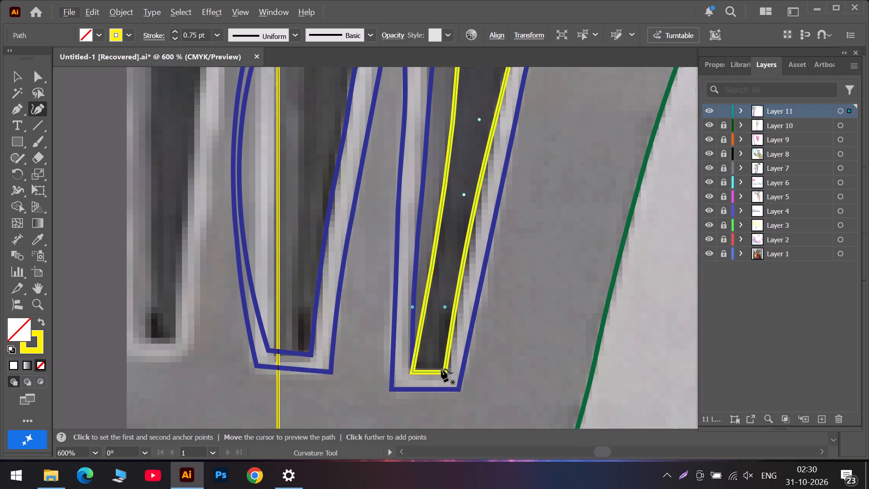
# Move the anchor point at the upper left of the same shadow outline's head down along the dark area's edge.
pyautogui.scroll(6, 439, 359)
pyautogui.scroll(7, 442, 300)
pyautogui.scroll(7, 468, 254)
pyautogui.scroll(5, 478, 216)
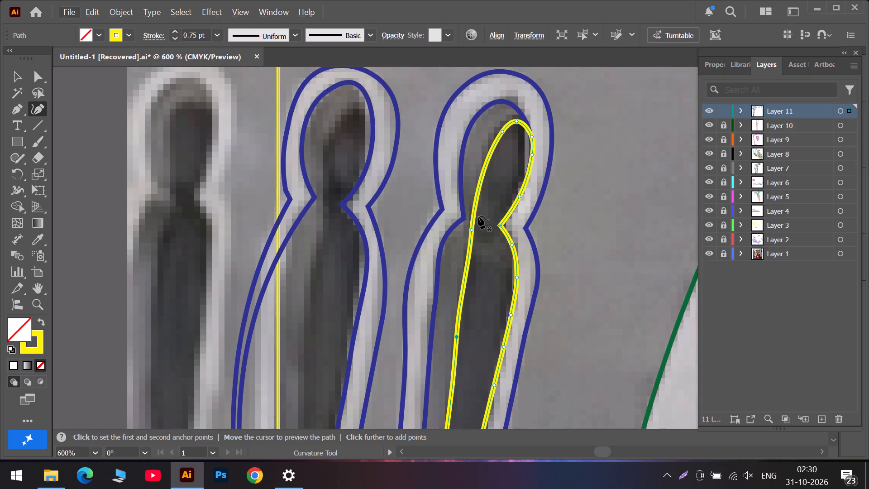
pyautogui.scroll(1, 478, 216)
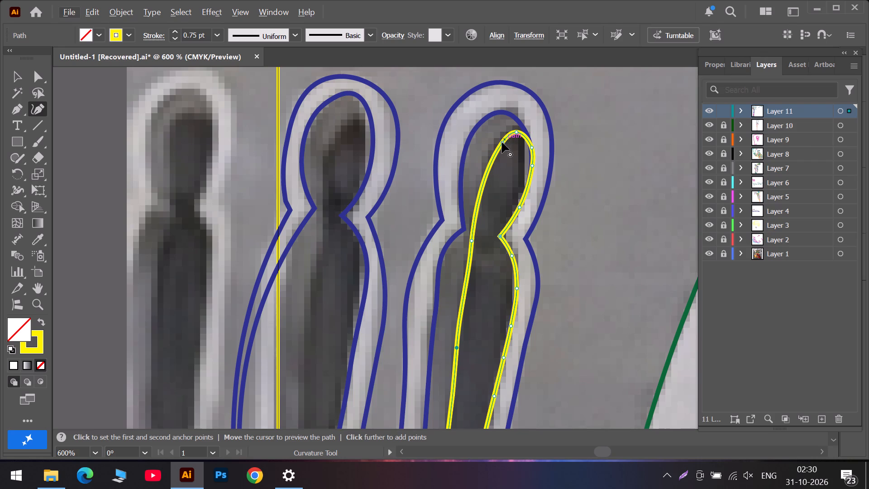
pyautogui.moveTo(502, 142); pyautogui.dragTo(492, 154)
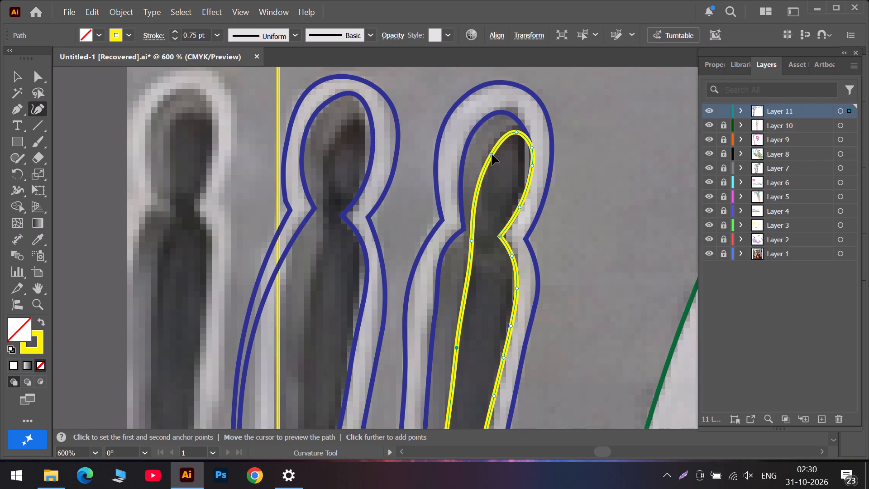
pyautogui.moveTo(492, 154); pyautogui.dragTo(496, 153)
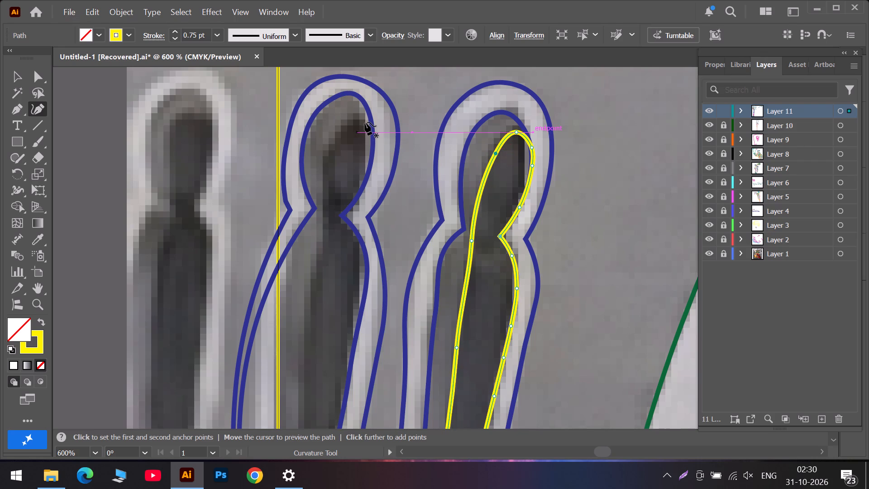
# Trace the left edge of the middle slit's dark shadow in yellow with the Curvature tool, from the head's top down toward the base.
pyautogui.click(365, 120)
pyautogui.click(343, 133)
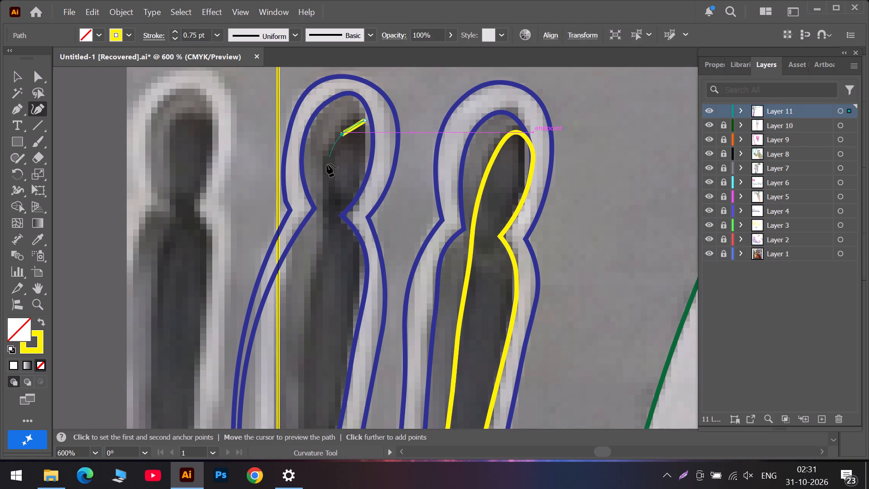
pyautogui.click(326, 180)
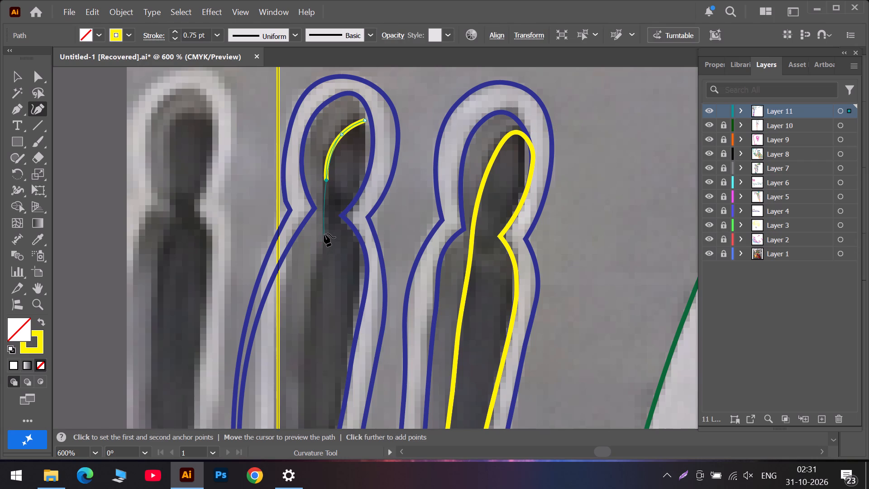
pyautogui.click(324, 234)
pyautogui.click(314, 273)
pyautogui.scroll(-2, 314, 273)
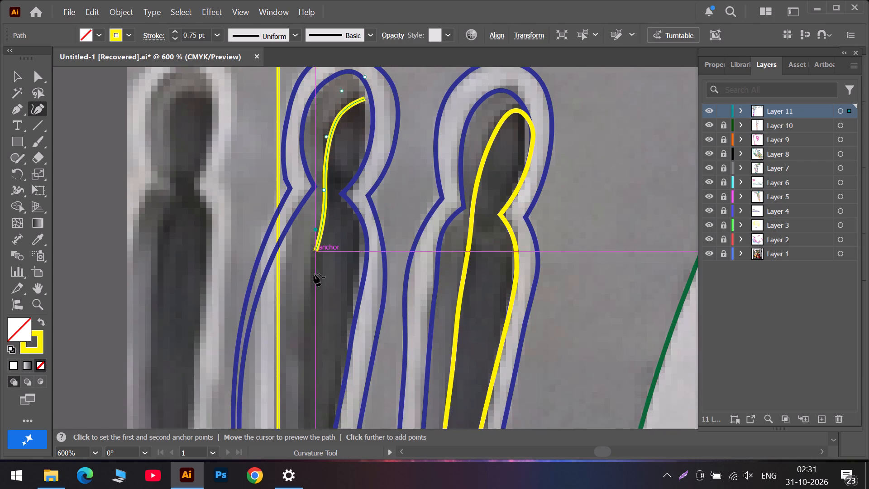
pyautogui.scroll(-3, 314, 273)
pyautogui.click(305, 295)
pyautogui.scroll(-6, 305, 296)
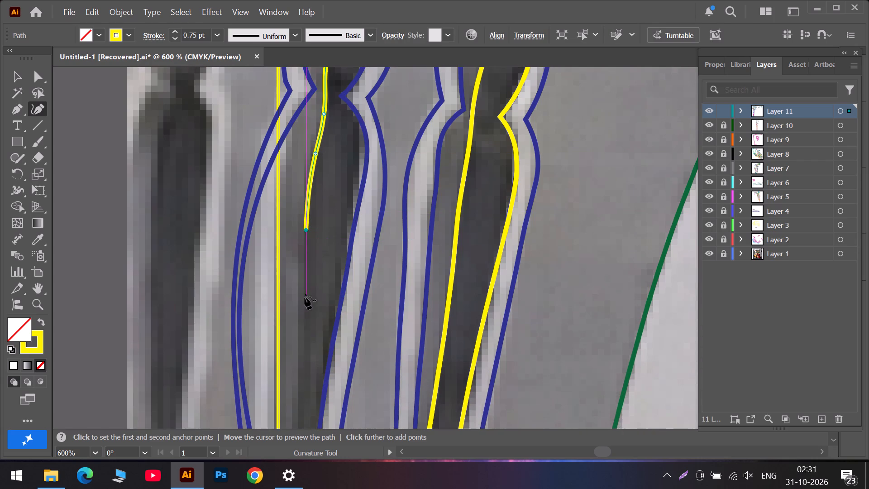
pyautogui.click(301, 315)
pyautogui.scroll(-9, 301, 316)
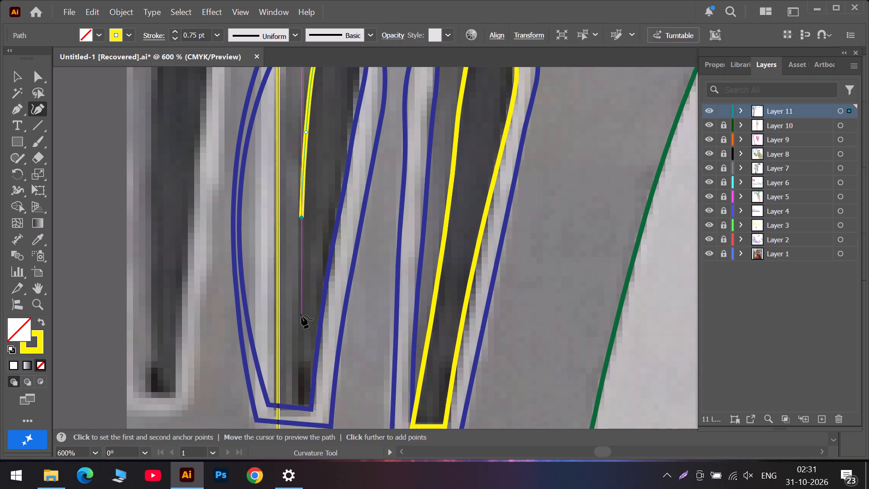
pyautogui.click(298, 322)
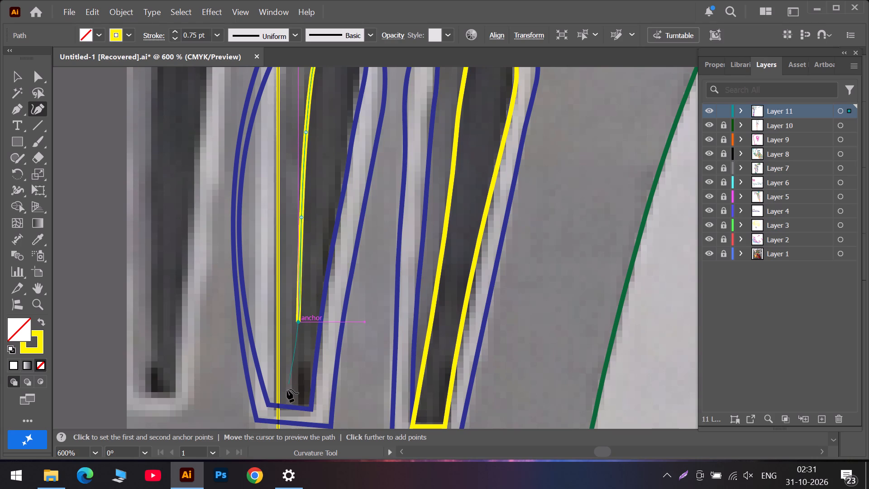
# Draw the middle shadow's base with two corner points along the bottom of the slit's blue inner outline.
pyautogui.doubleClick(284, 398)
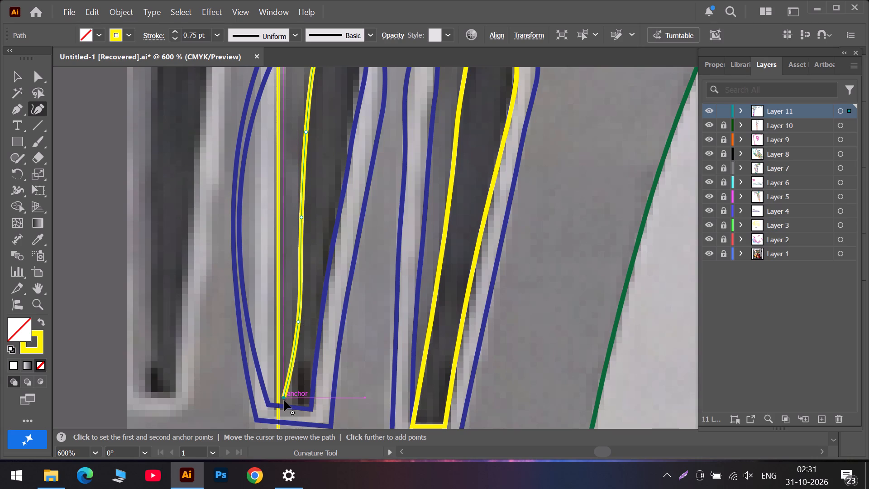
pyautogui.moveTo(284, 400); pyautogui.dragTo(278, 406)
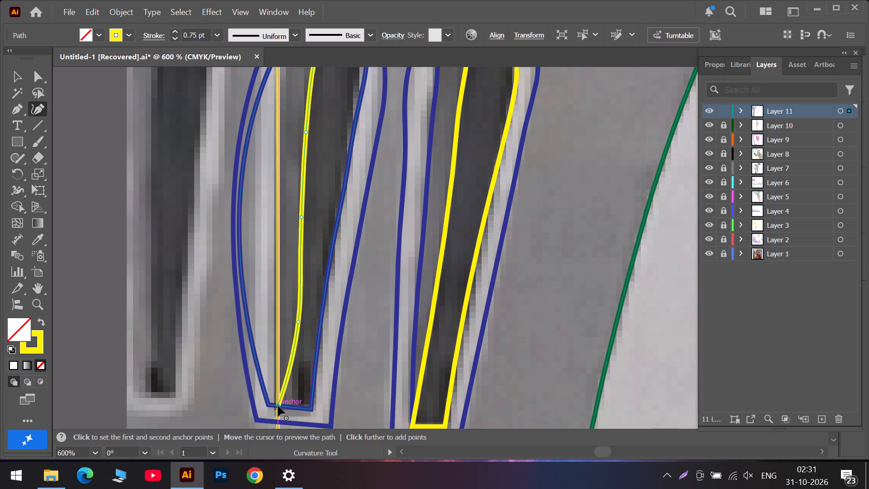
pyautogui.doubleClick(278, 406)
pyautogui.click(302, 405)
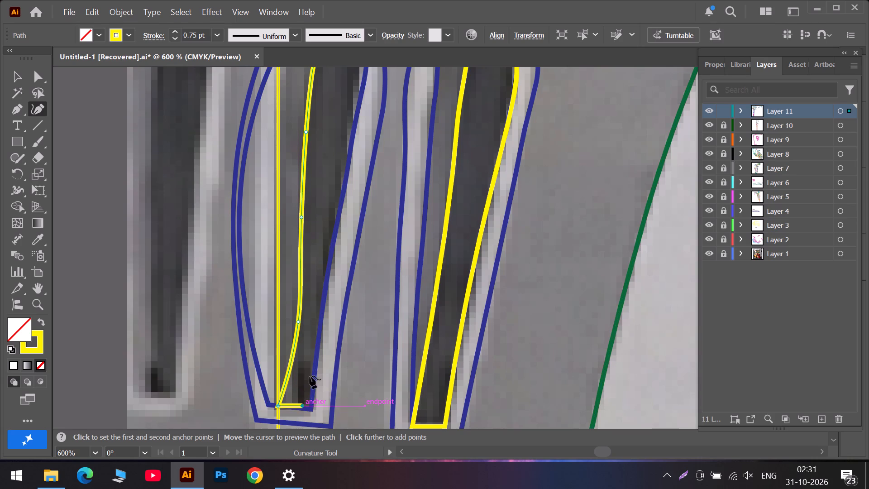
pyautogui.doubleClick(303, 406)
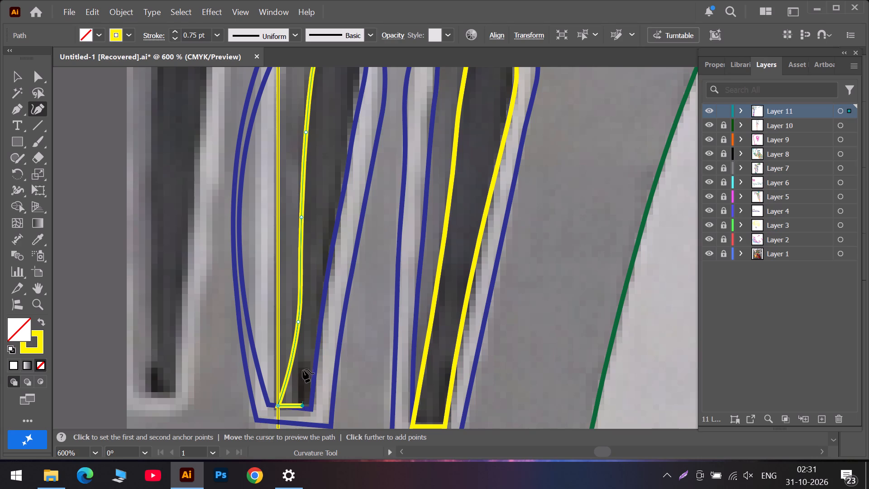
# Trace the middle shadow's right side up from the base, with a corner at the neck, and close the outline at the head's top.
pyautogui.click(312, 325)
pyautogui.click(332, 215)
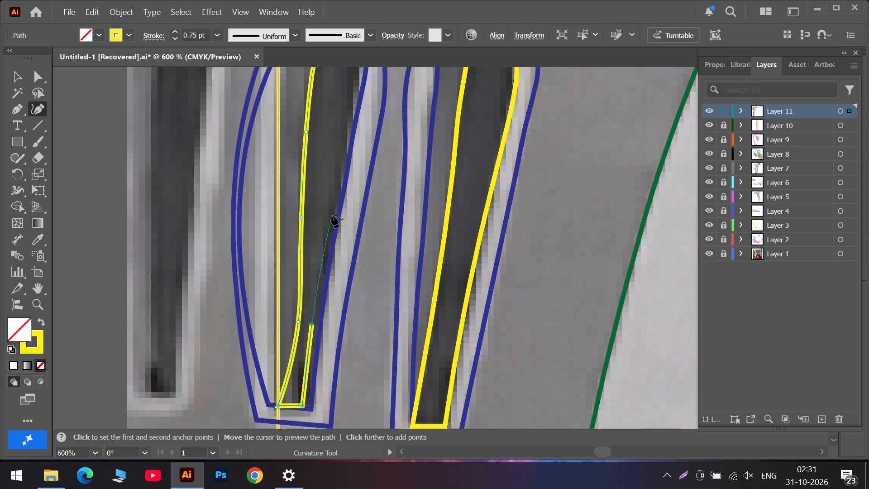
pyautogui.scroll(6, 332, 215)
pyautogui.click(349, 188)
pyautogui.scroll(3, 353, 164)
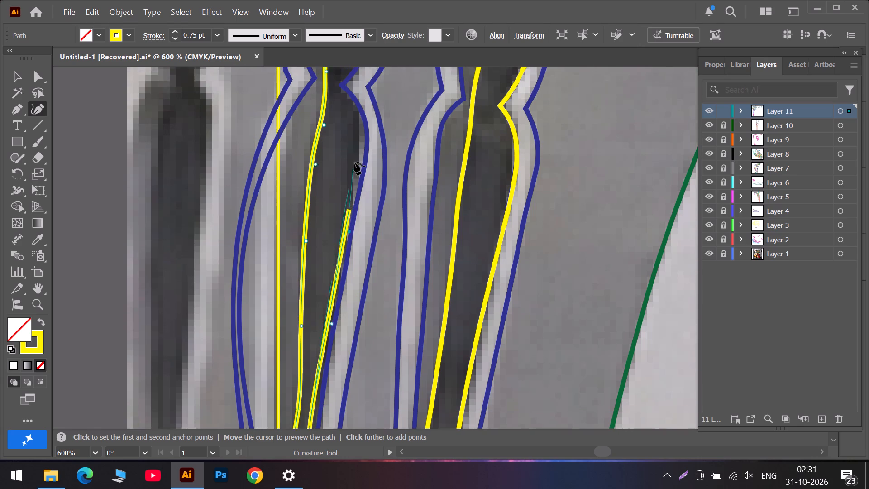
pyautogui.scroll(3, 354, 162)
pyautogui.click(362, 182)
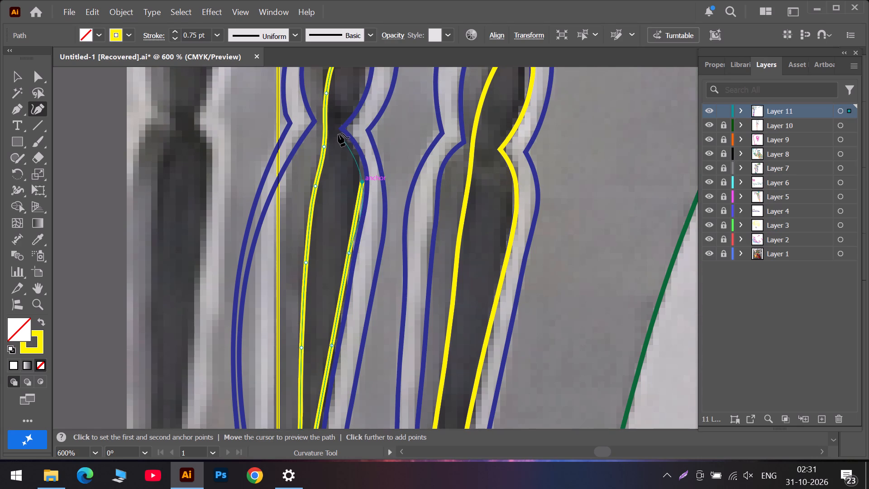
pyautogui.doubleClick(337, 133)
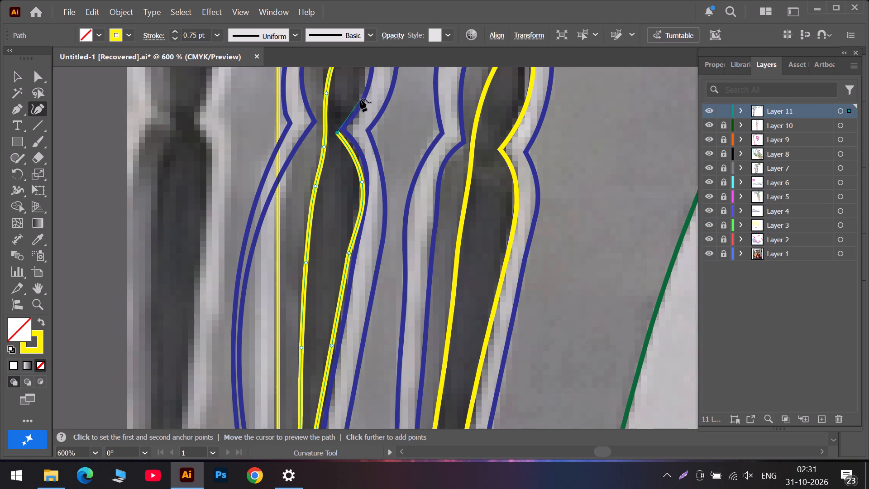
pyautogui.click(361, 95)
pyautogui.scroll(6, 361, 95)
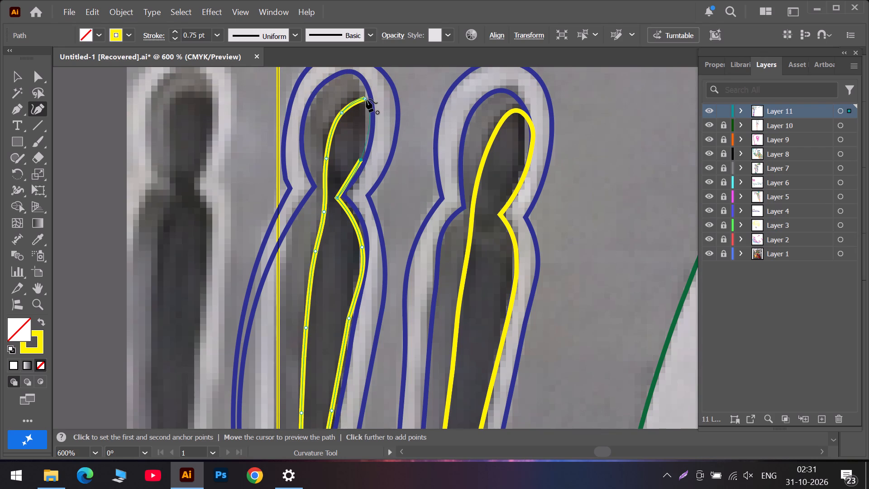
pyautogui.click(366, 99)
pyautogui.click(366, 99)
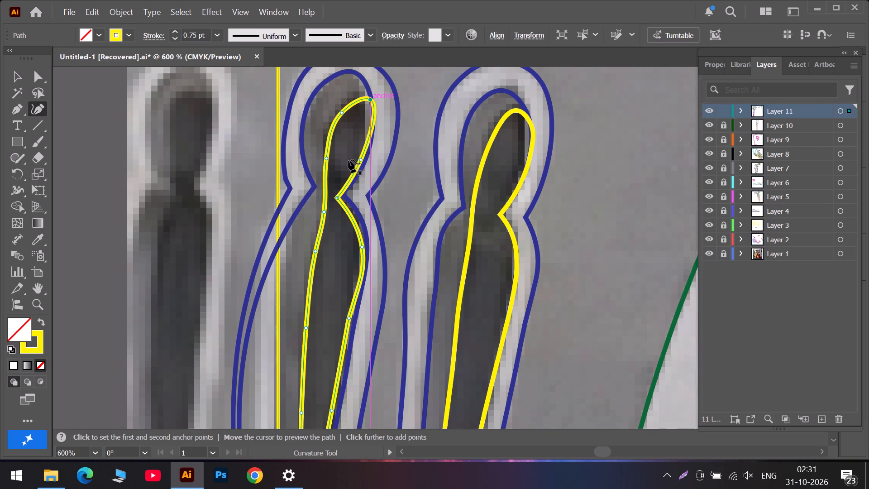
# Align the middle shadow's neck corner and head's right side with the blue inner outline, adding an anchor point on the upper curve.
pyautogui.moveTo(338, 199); pyautogui.dragTo(342, 193)
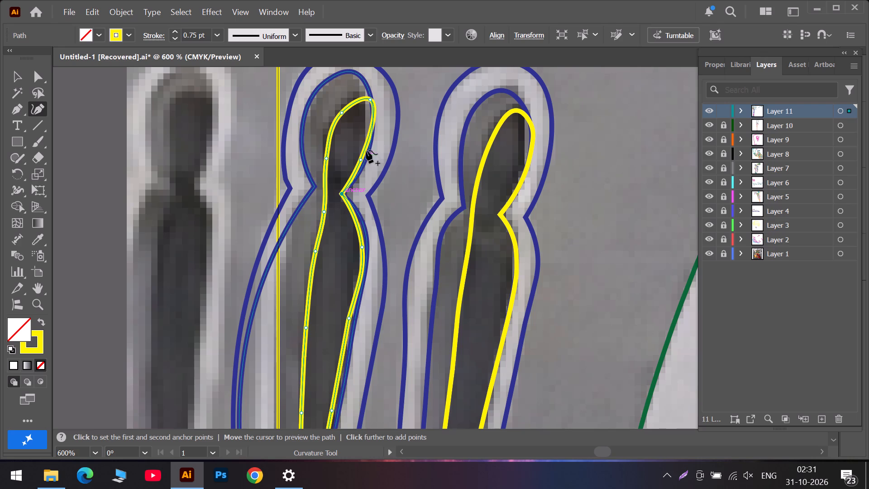
pyautogui.click(361, 158)
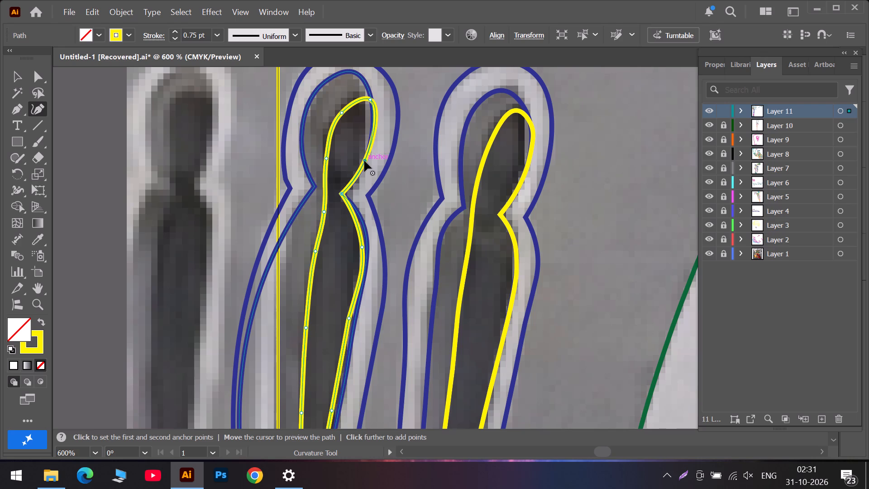
pyautogui.scroll(6, 364, 161)
pyautogui.scroll(6, 384, 108)
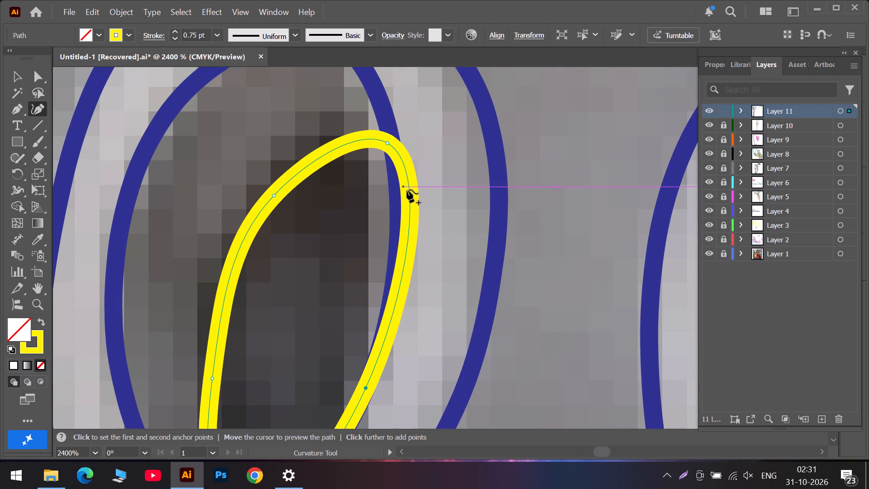
pyautogui.moveTo(409, 192); pyautogui.dragTo(398, 210)
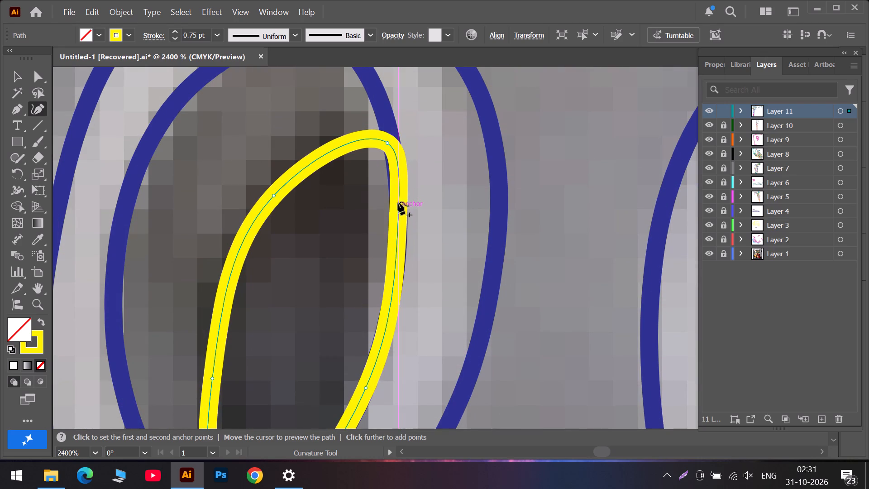
# Convert the top point of the middle shadow's head to a sharp corner and place it on the blue inner outline.
pyautogui.moveTo(388, 141); pyautogui.dragTo(384, 139)
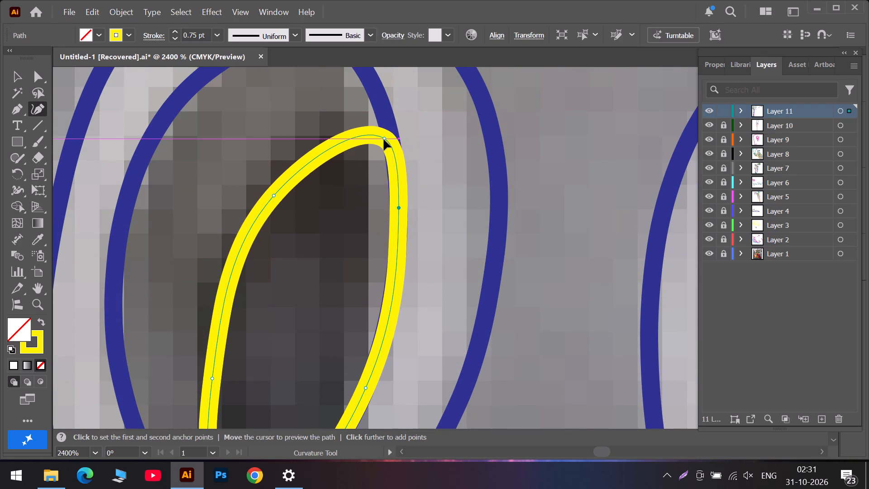
pyautogui.moveTo(384, 139); pyautogui.dragTo(382, 139)
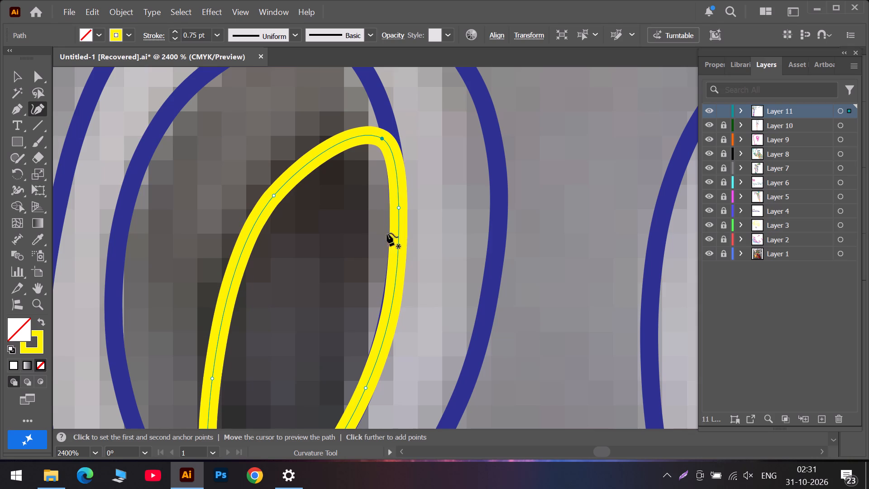
pyautogui.doubleClick(383, 137)
pyautogui.moveTo(383, 137); pyautogui.dragTo(387, 137)
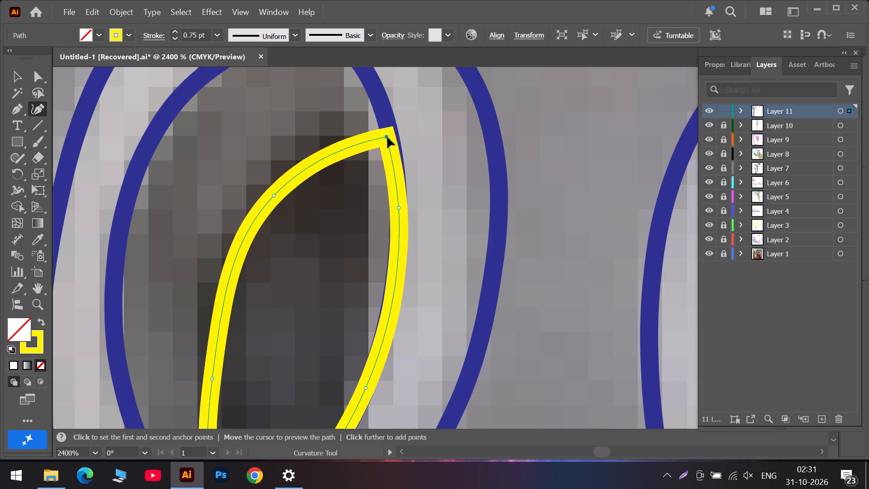
pyautogui.moveTo(387, 137); pyautogui.dragTo(390, 139)
# Move the anchor points of the middle shadow's right side below the neck onto the blue inner outline's shoulder curve.
pyautogui.scroll(-11, 372, 229)
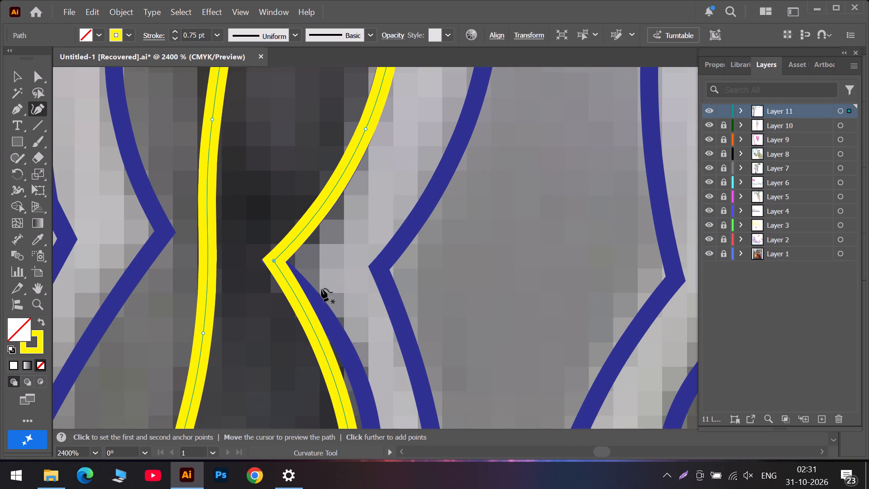
pyautogui.moveTo(327, 359); pyautogui.dragTo(348, 361)
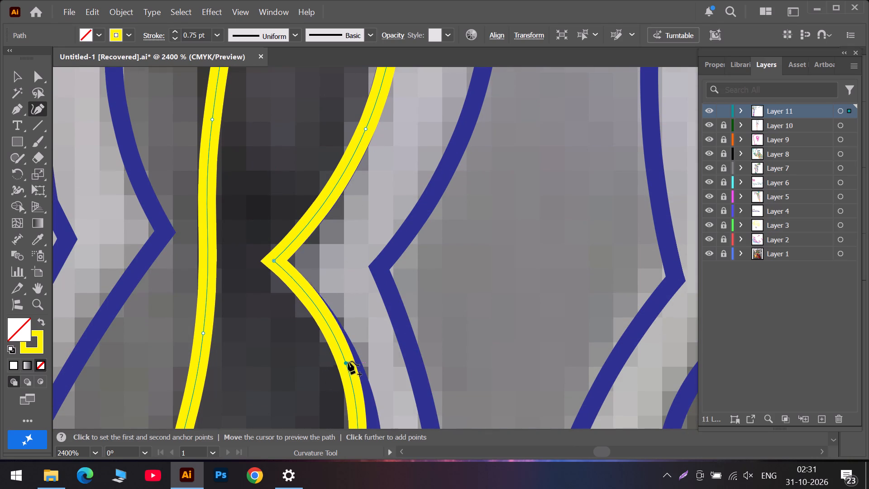
pyautogui.moveTo(348, 361); pyautogui.dragTo(350, 360)
pyautogui.scroll(-7, 350, 360)
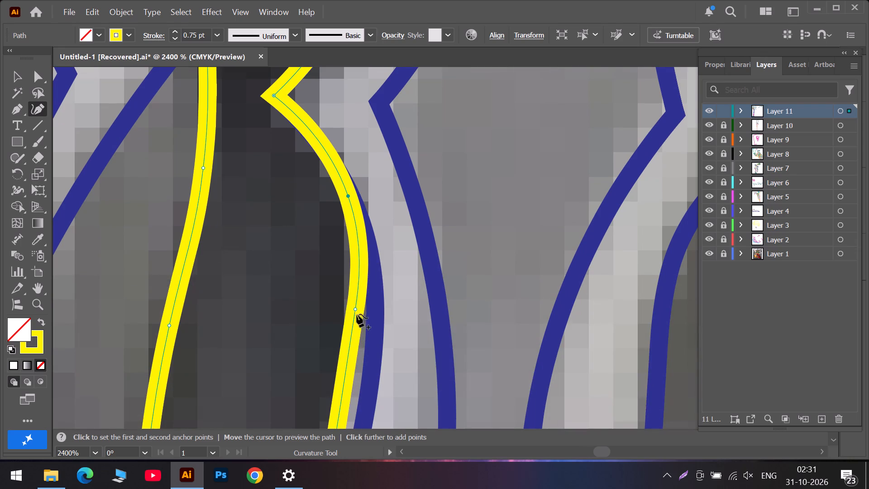
pyautogui.moveTo(355, 309); pyautogui.dragTo(376, 323)
pyautogui.moveTo(347, 195); pyautogui.dragTo(352, 193)
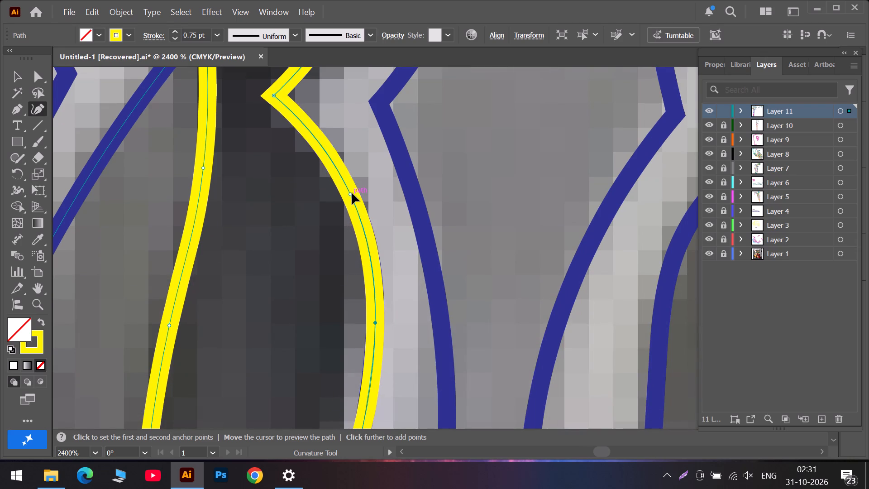
pyautogui.moveTo(352, 193); pyautogui.dragTo(352, 198)
# Align the middle shadow's right side below the shoulder with the blue inner outline, adding an anchor point on the curve.
pyautogui.scroll(-14, 355, 236)
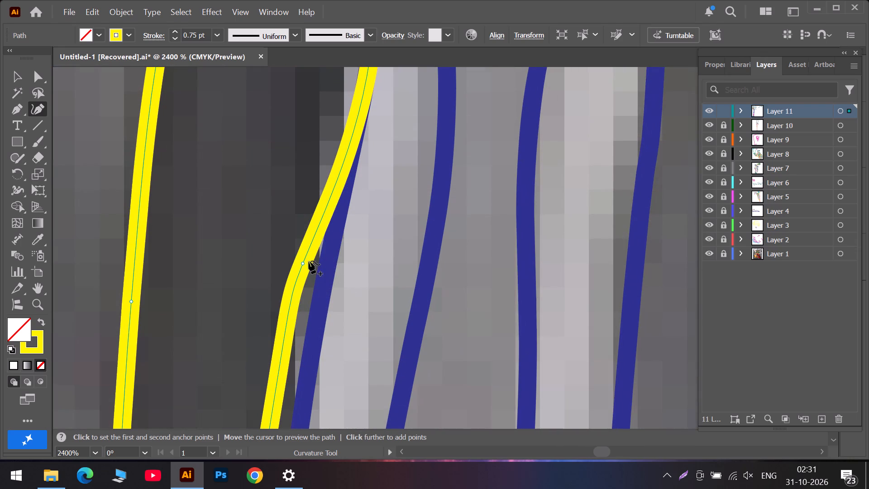
pyautogui.moveTo(302, 264); pyautogui.dragTo(322, 291)
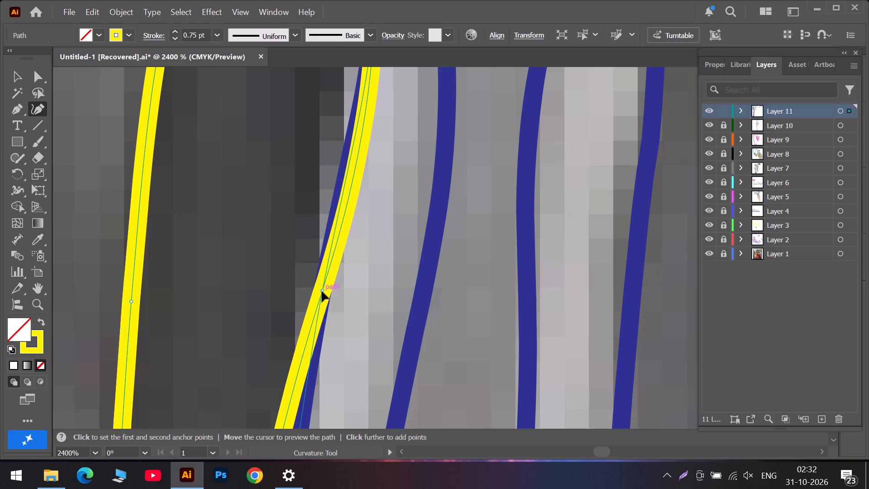
pyautogui.moveTo(322, 291); pyautogui.dragTo(322, 293)
pyautogui.scroll(4, 345, 191)
pyautogui.moveTo(364, 220); pyautogui.dragTo(362, 226)
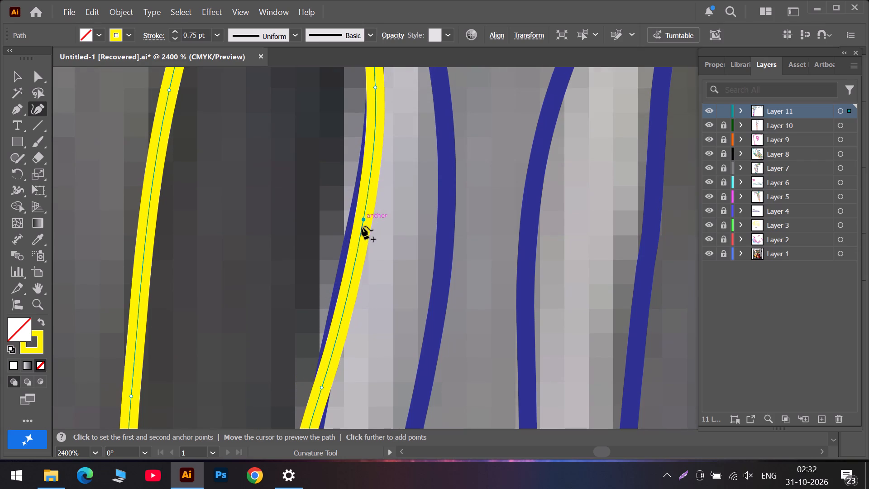
pyautogui.moveTo(362, 226); pyautogui.dragTo(351, 249)
# Fit the middle stretch of the middle shadow's right side to the blue inner outline, adding an anchor point.
pyautogui.scroll(-6, 351, 251)
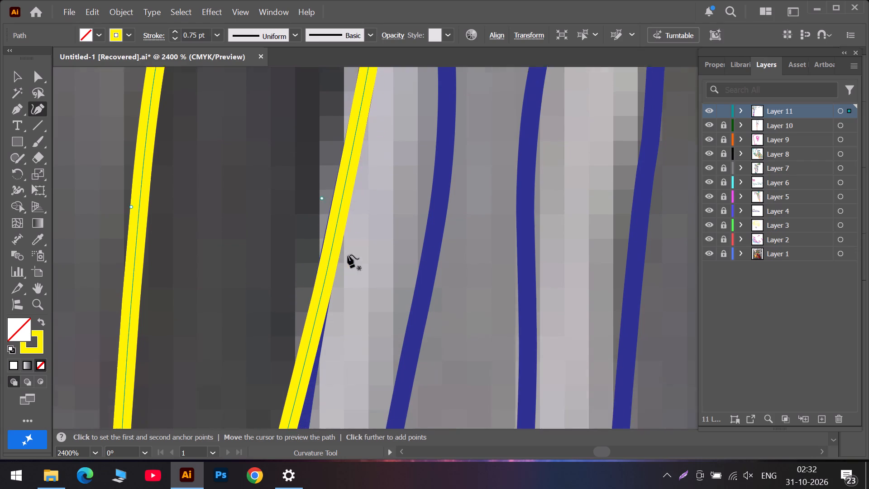
pyautogui.scroll(-6, 331, 263)
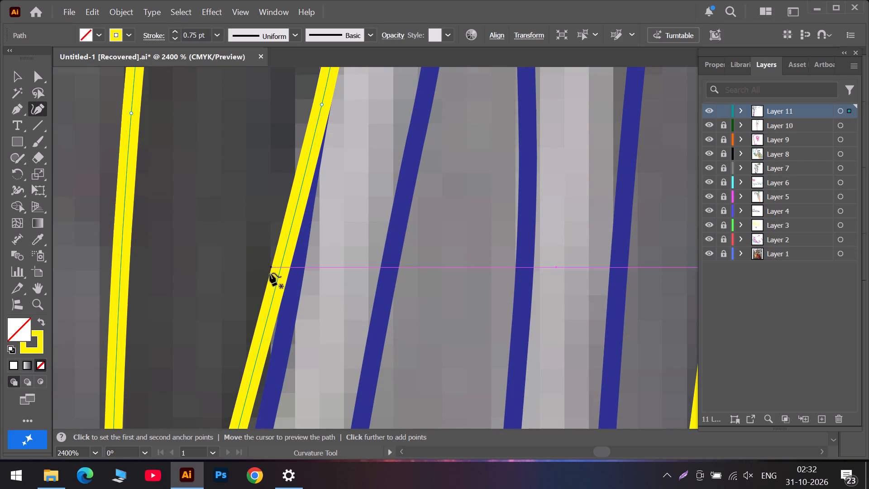
pyautogui.moveTo(274, 296); pyautogui.dragTo(285, 318)
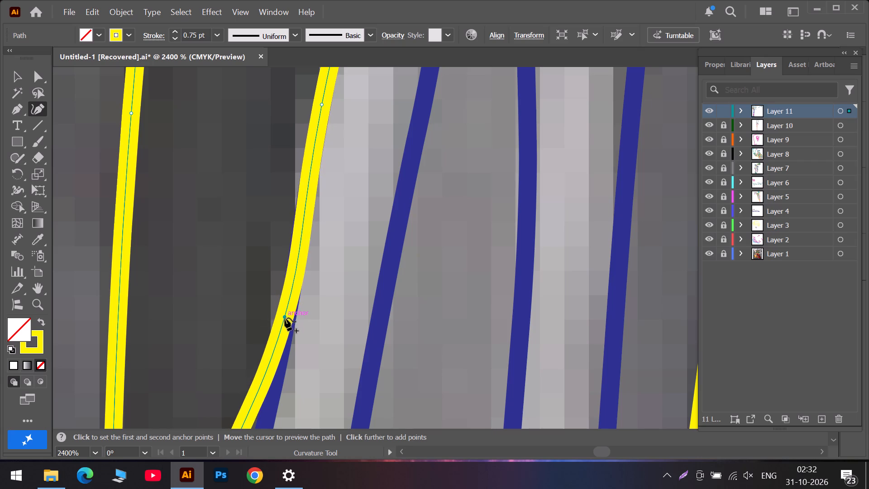
pyautogui.moveTo(285, 318); pyautogui.dragTo(283, 311)
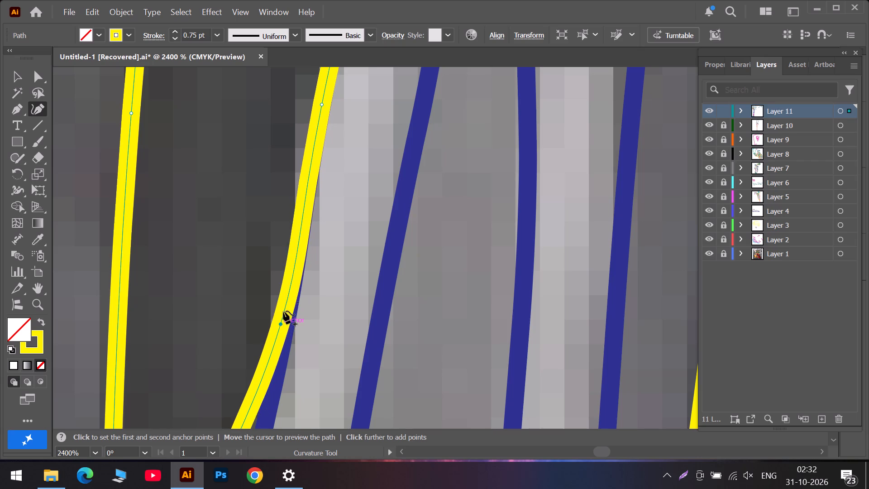
pyautogui.moveTo(283, 311); pyautogui.dragTo(296, 259)
pyautogui.scroll(-7, 297, 261)
pyautogui.scroll(-6, 255, 302)
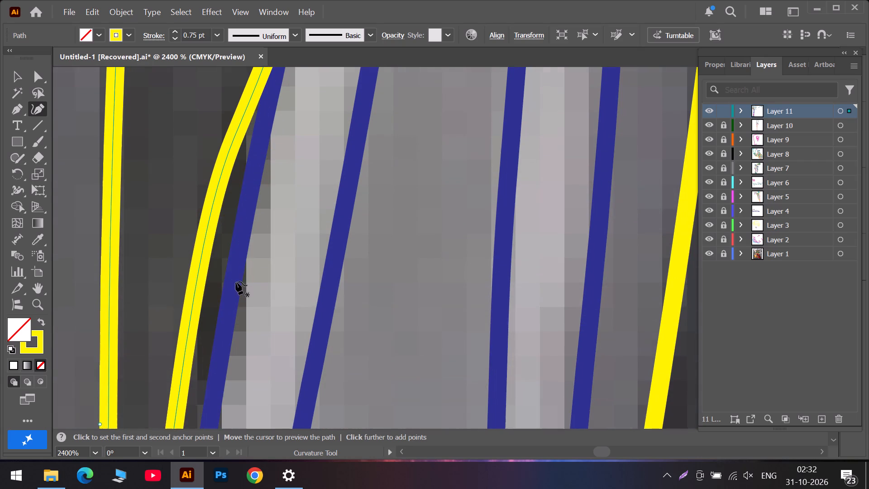
pyautogui.moveTo(235, 139); pyautogui.dragTo(250, 189)
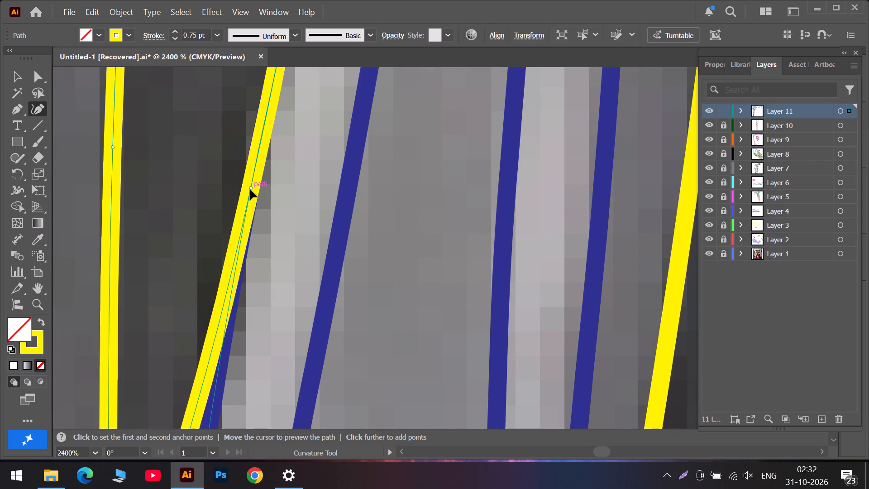
pyautogui.moveTo(250, 189); pyautogui.dragTo(251, 194)
# Align the lower stretch of the middle shadow's right side with the blue inner outline, adding an anchor point above the lowest one.
pyautogui.scroll(12, 252, 196)
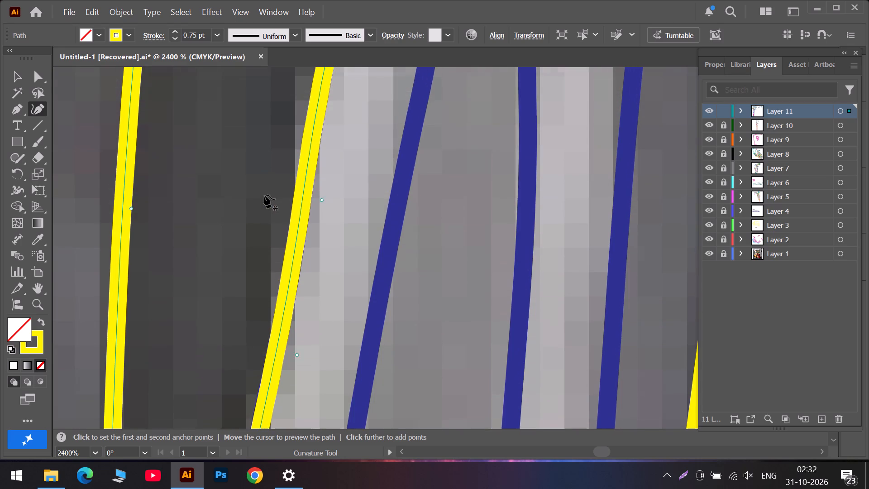
pyautogui.scroll(-16, 264, 195)
pyautogui.scroll(-14, 232, 231)
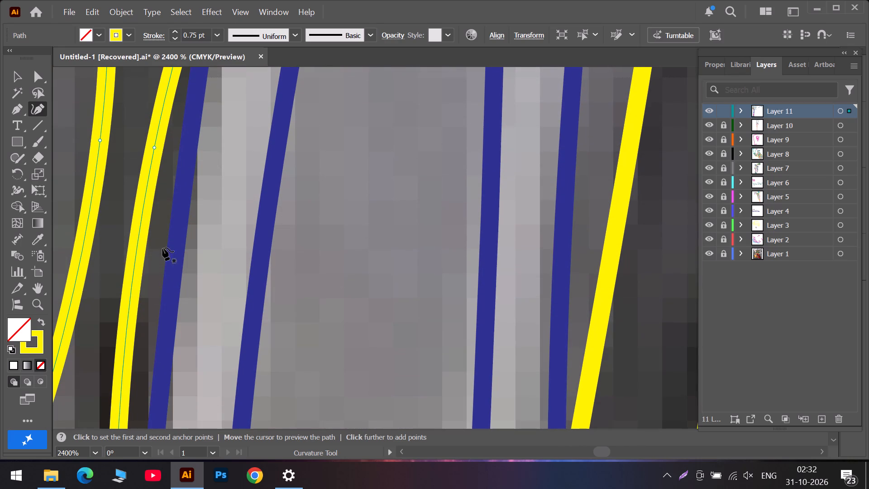
pyautogui.moveTo(154, 147); pyautogui.dragTo(184, 164)
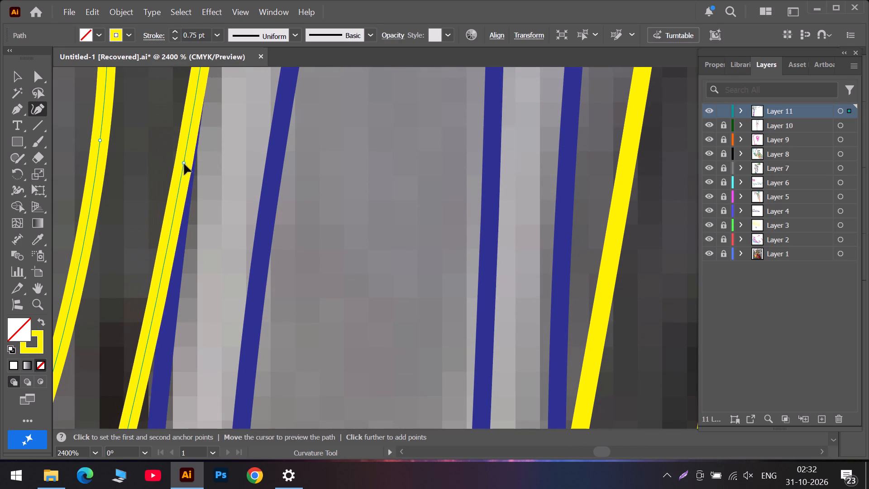
pyautogui.moveTo(184, 164); pyautogui.dragTo(186, 166)
pyautogui.scroll(10, 188, 160)
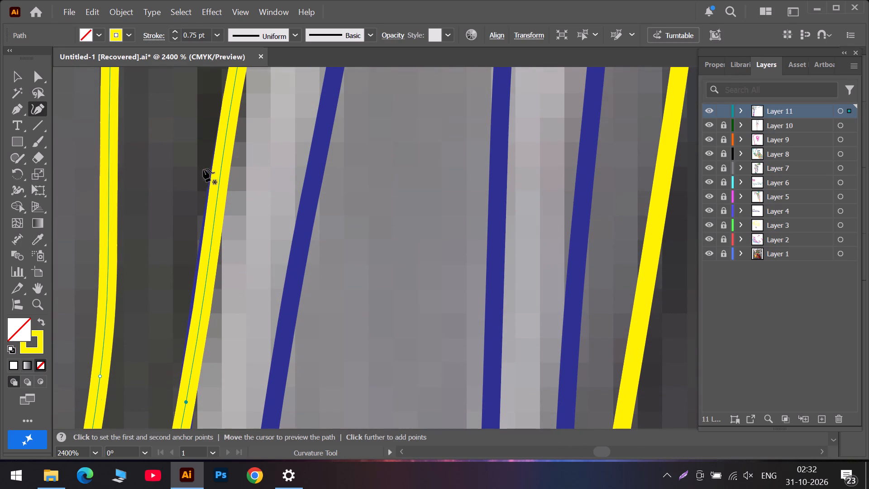
pyautogui.moveTo(215, 224); pyautogui.dragTo(209, 240)
# Move the middle shadow's bottom-right corner point onto the lower-right corner of the blue inner outline.
pyautogui.scroll(-9, 209, 240)
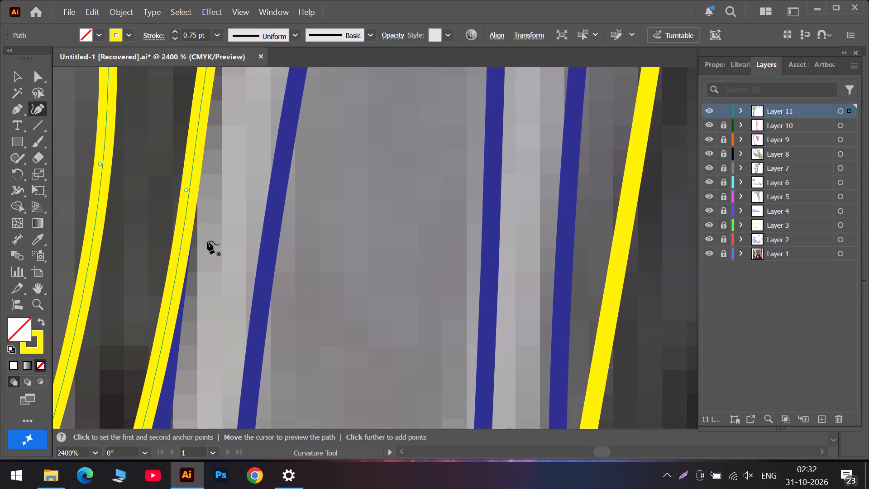
pyautogui.scroll(-9, 207, 241)
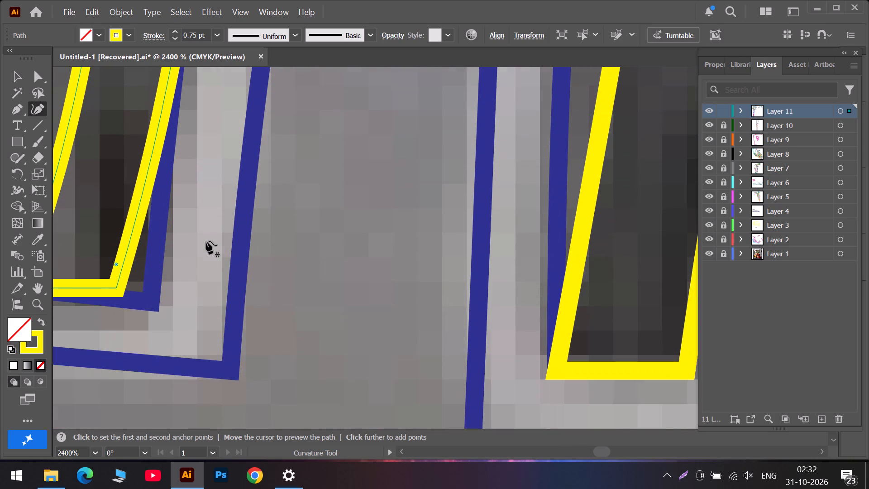
pyautogui.moveTo(118, 288); pyautogui.dragTo(151, 300)
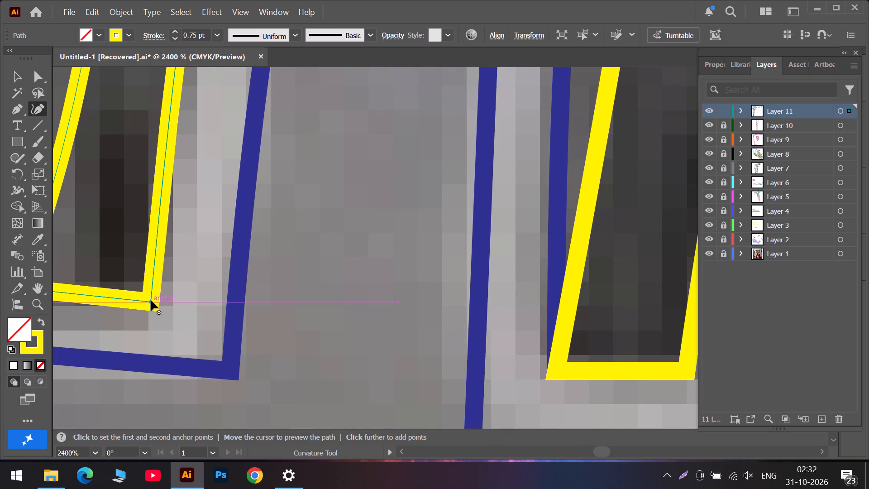
# Examine the middle shadow's outline against the slit from its base up to the head.
pyautogui.click(578, 447)
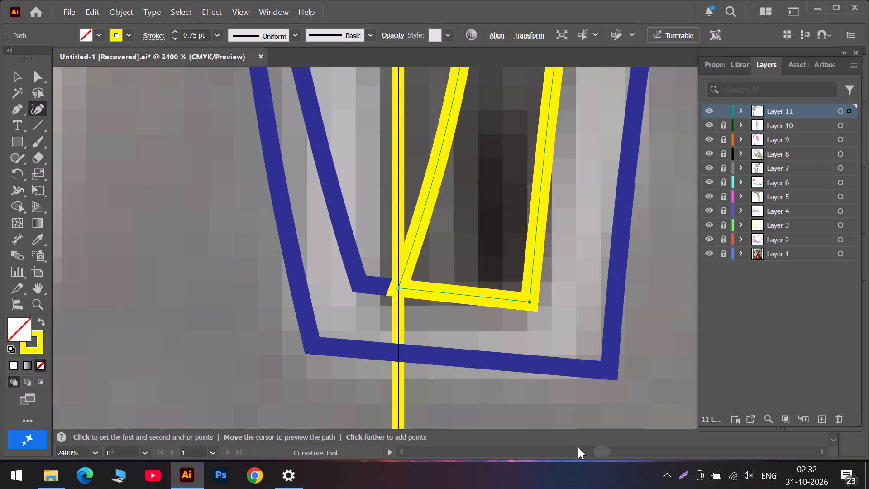
pyautogui.scroll(2, 440, 250)
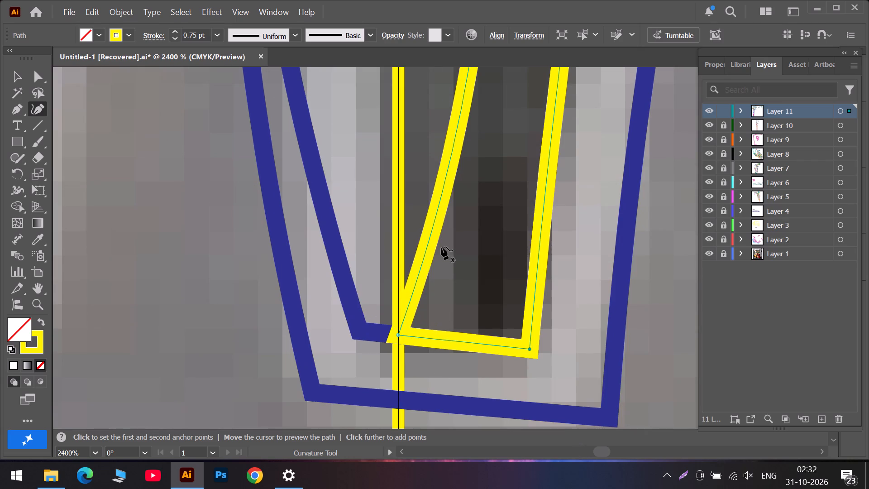
pyautogui.keyDown('alt'); pyautogui.scroll(-2, 441, 247); pyautogui.keyUp('alt')
pyautogui.scroll(6, 445, 245)
pyautogui.scroll(7, 484, 195)
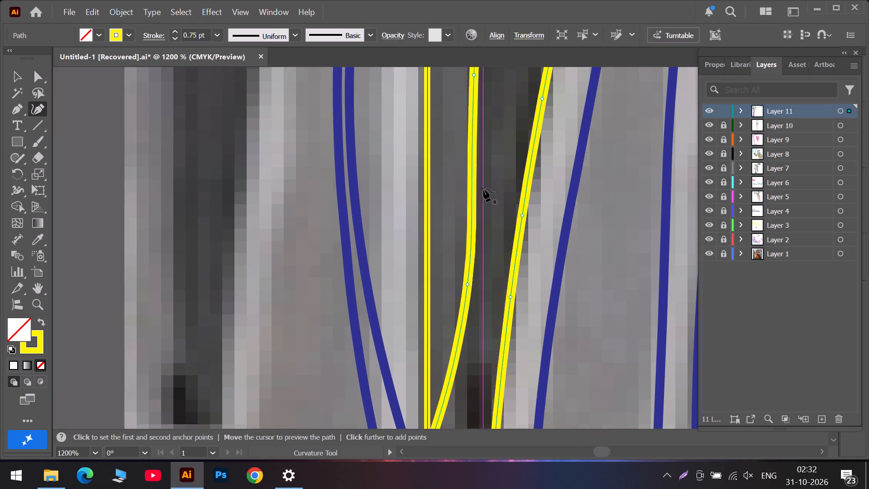
pyautogui.keyDown('alt'); pyautogui.scroll(-2, 483, 189); pyautogui.keyUp('alt')
pyautogui.scroll(13, 484, 189)
pyautogui.scroll(11, 488, 185)
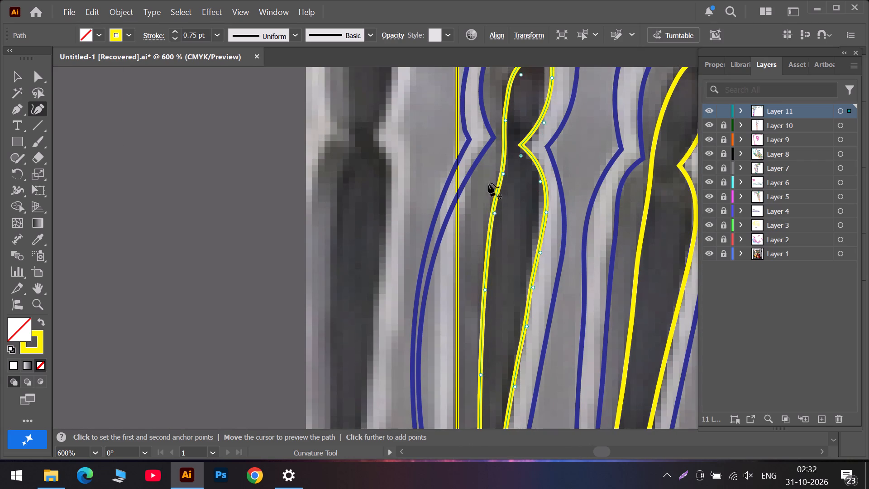
pyautogui.scroll(2, 488, 183)
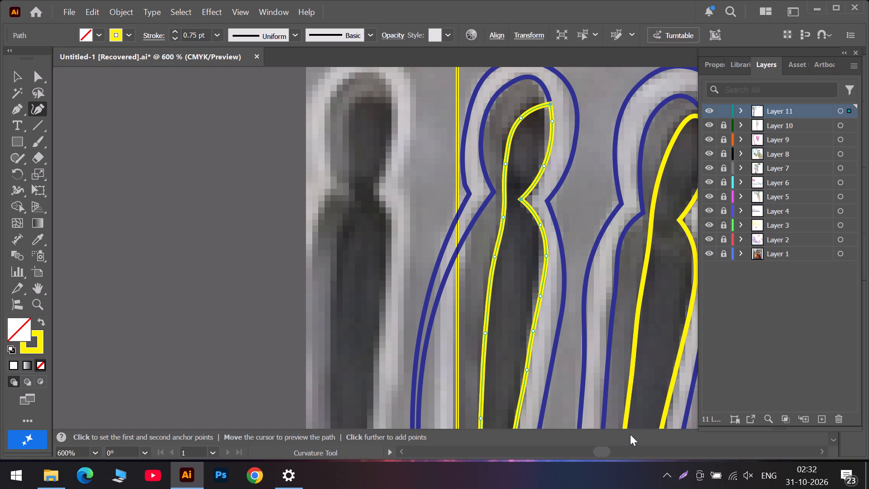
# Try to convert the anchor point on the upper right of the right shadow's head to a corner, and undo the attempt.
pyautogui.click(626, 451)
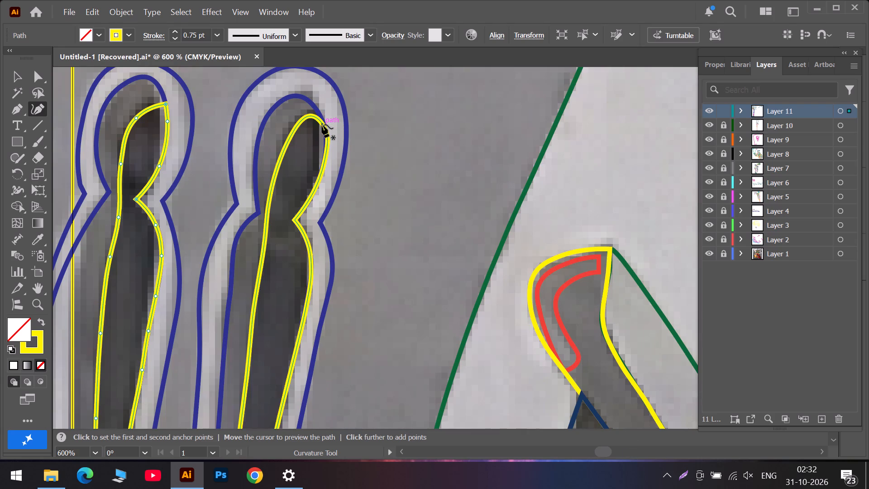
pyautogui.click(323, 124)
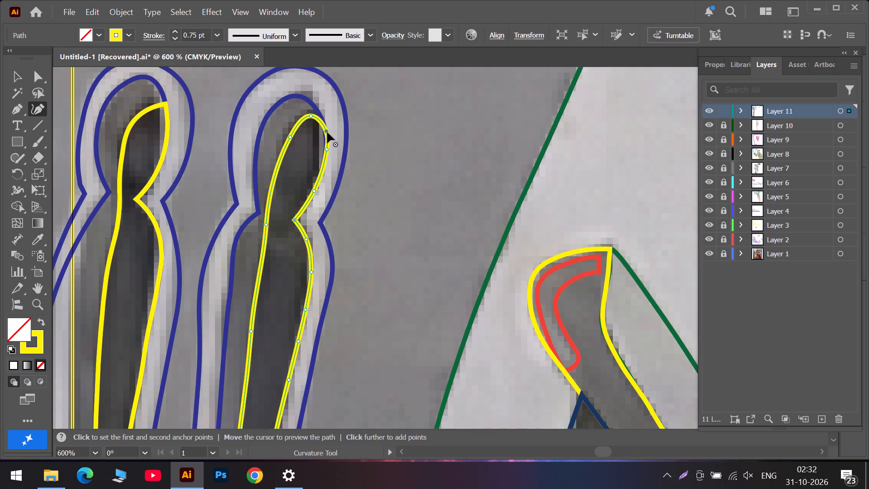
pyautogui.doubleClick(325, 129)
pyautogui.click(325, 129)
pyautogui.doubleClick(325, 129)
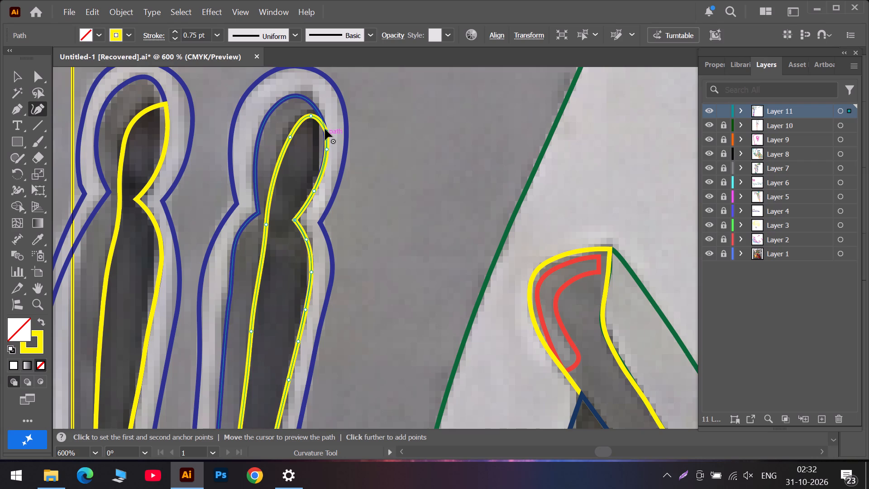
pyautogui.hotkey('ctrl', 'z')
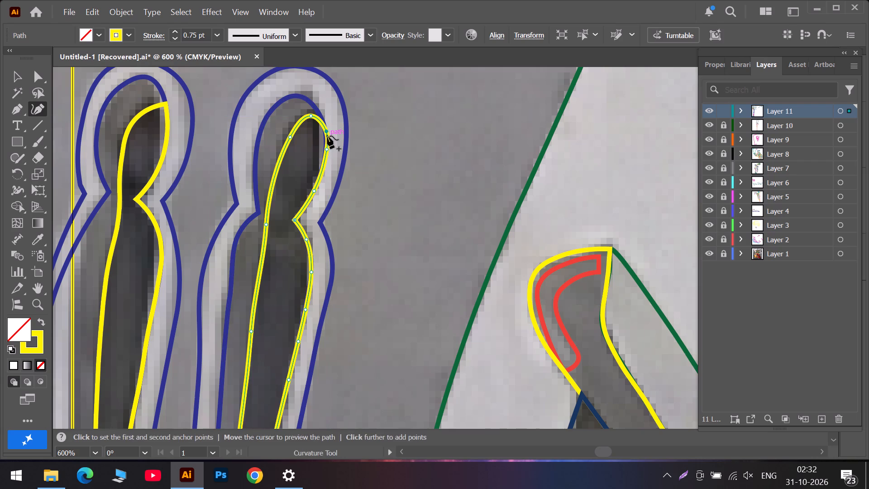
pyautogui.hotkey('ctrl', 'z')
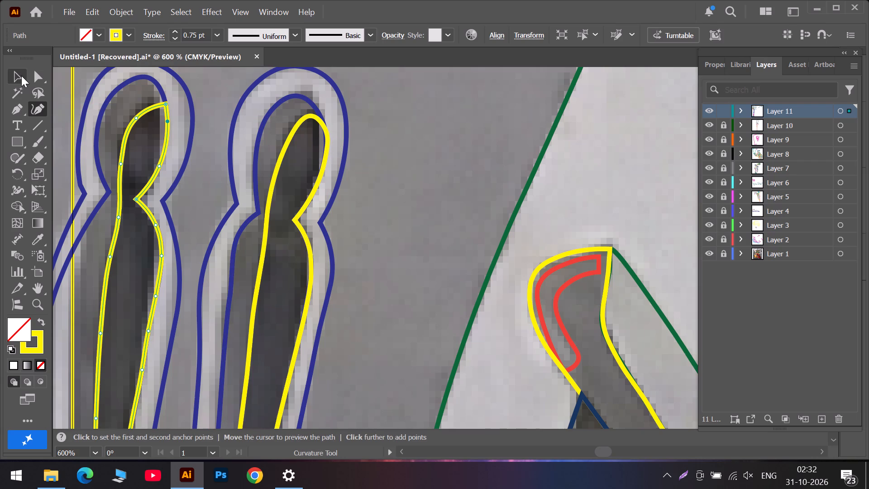
# Convert the top anchor point of the right slit's yellow shadow to a corner and move it onto the blue inner outline.
pyautogui.click(21, 76)
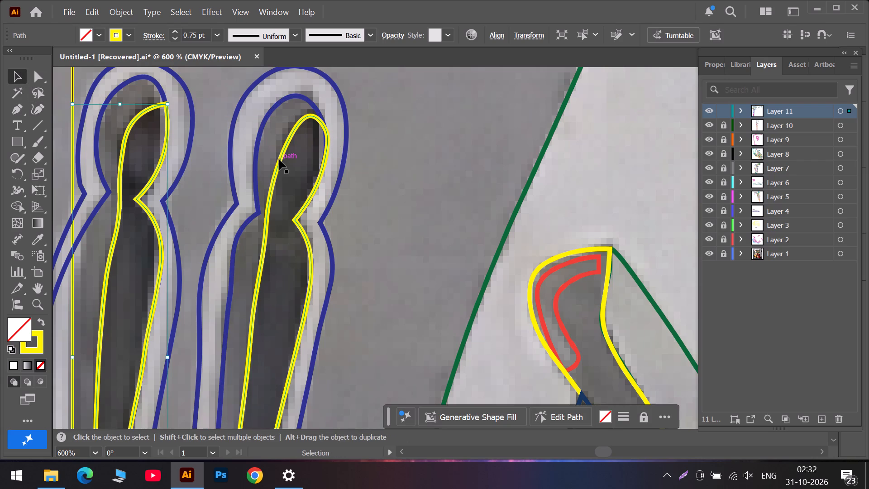
pyautogui.click(279, 159)
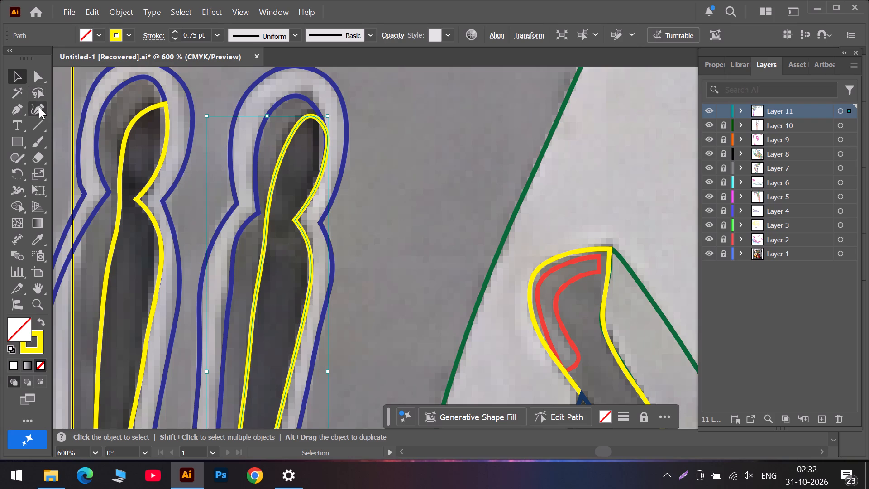
pyautogui.click(39, 107)
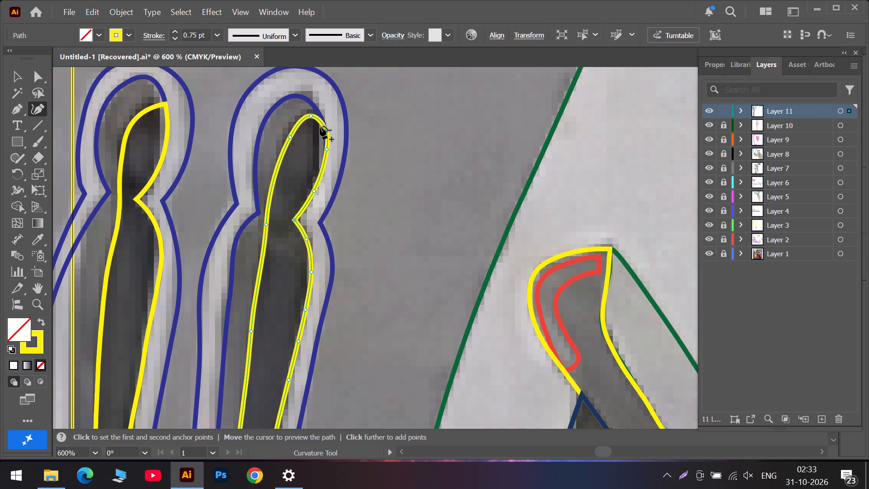
pyautogui.doubleClick(327, 149)
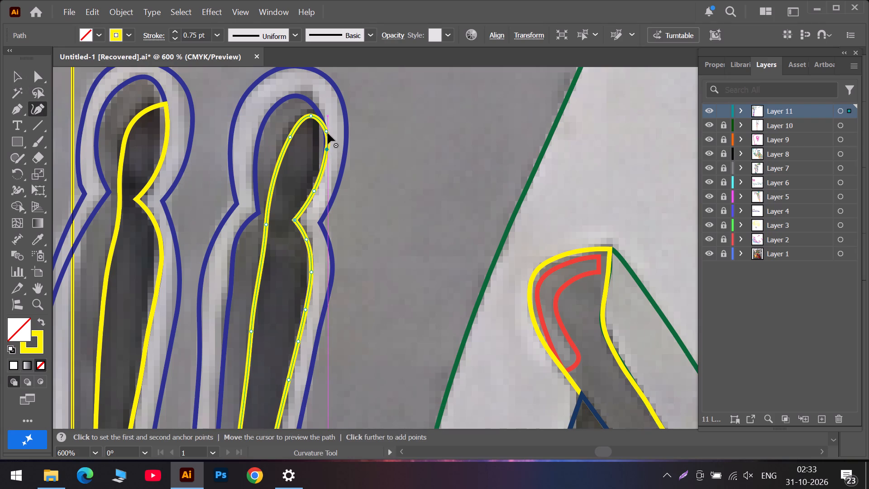
pyautogui.tripleClick(326, 131)
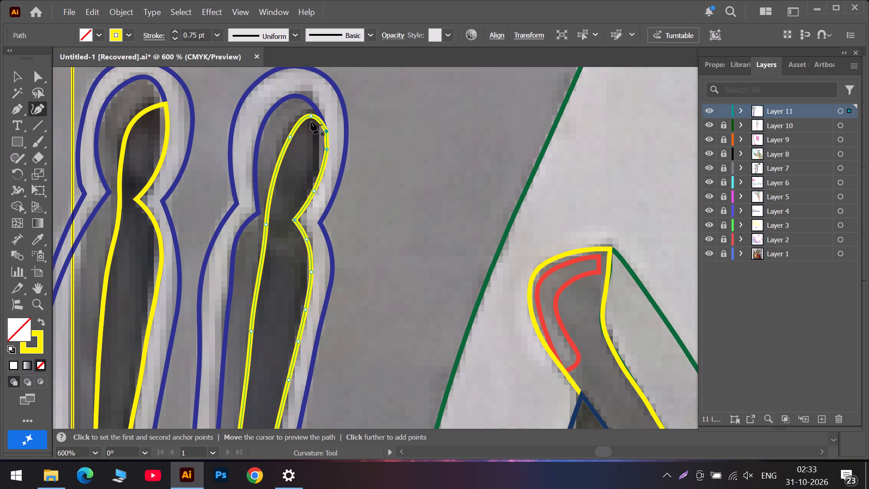
pyautogui.doubleClick(310, 115)
pyautogui.moveTo(310, 115); pyautogui.dragTo(318, 113)
pyautogui.doubleClick(326, 131)
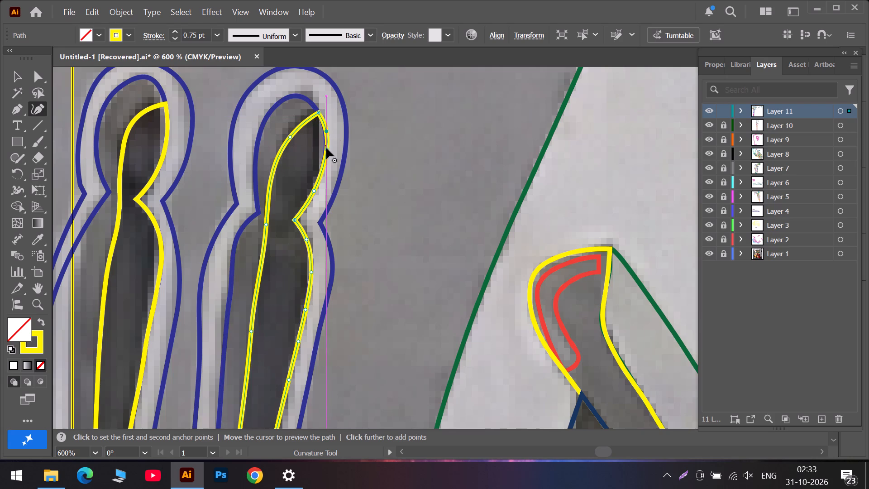
pyautogui.doubleClick(326, 148)
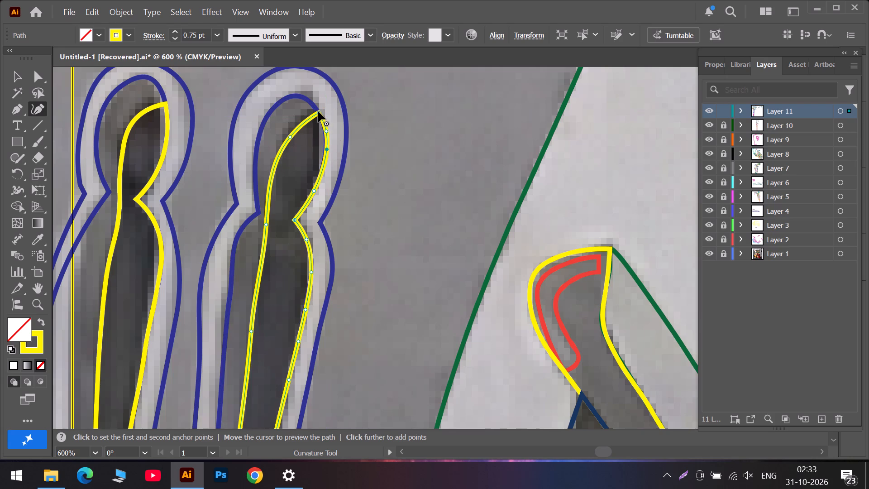
# Align the two anchor points below the right shadow's tip with the blue inner outline along the head's right side.
pyautogui.keyDown('alt'); pyautogui.scroll(4, 318, 111); pyautogui.keyUp('alt')
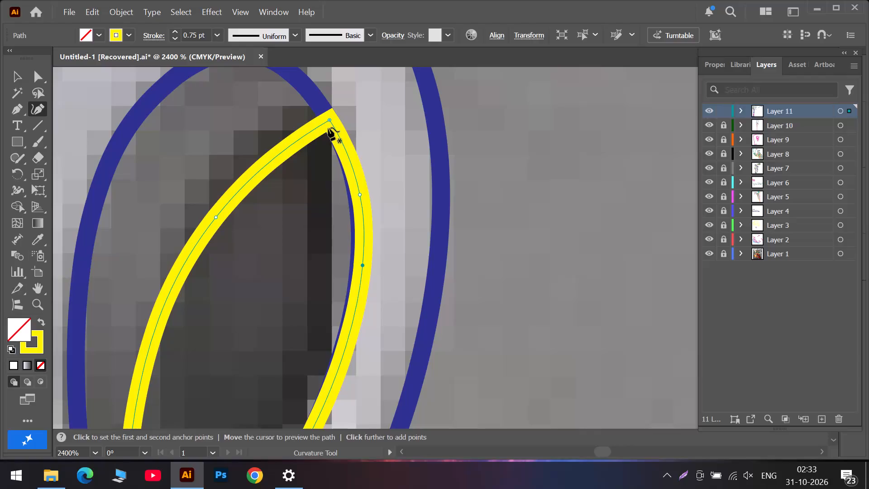
pyautogui.click(360, 194)
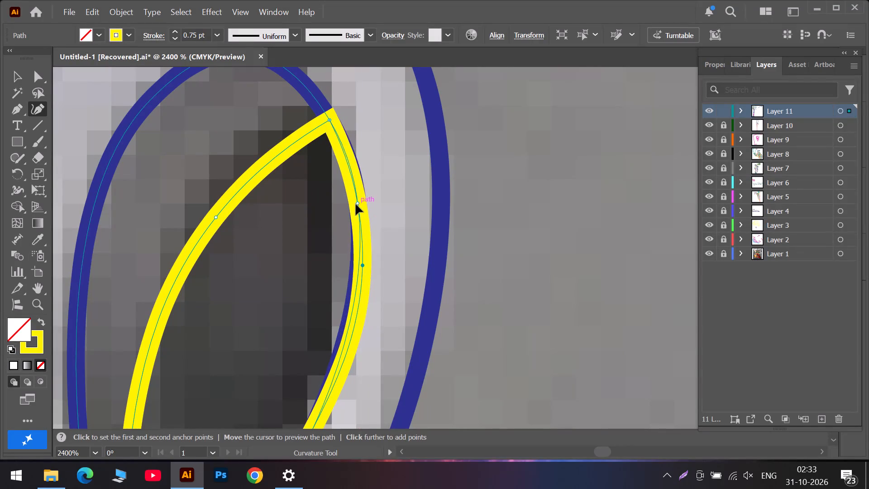
pyautogui.scroll(-5, 357, 231)
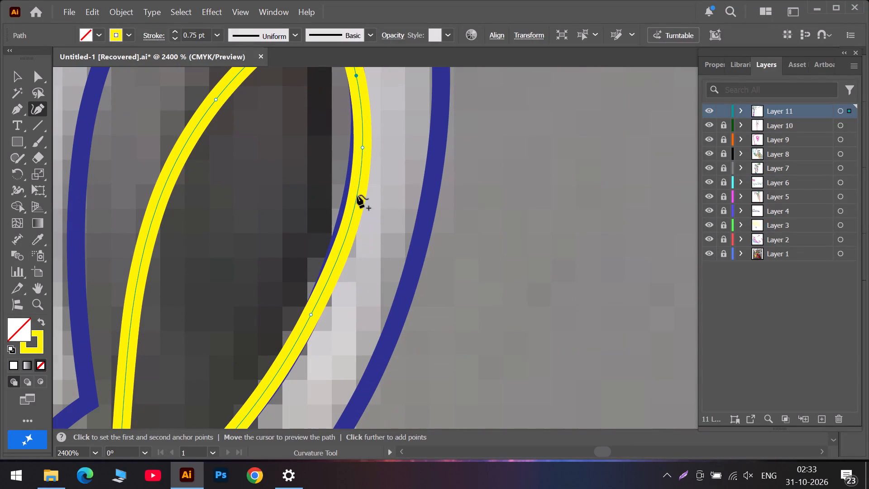
pyautogui.moveTo(363, 149); pyautogui.dragTo(359, 157)
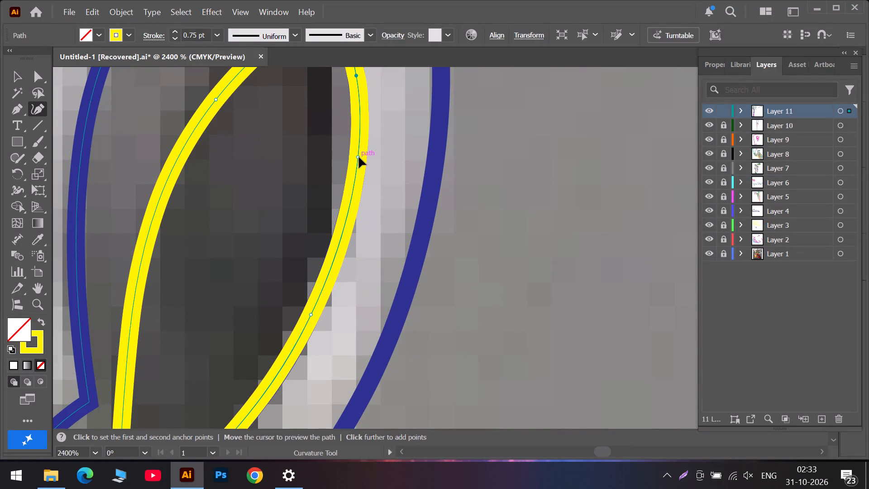
pyautogui.moveTo(359, 157); pyautogui.dragTo(358, 158)
pyautogui.scroll(7, 358, 158)
pyautogui.keyDown('alt'); pyautogui.scroll(-4, 351, 175); pyautogui.keyUp('alt')
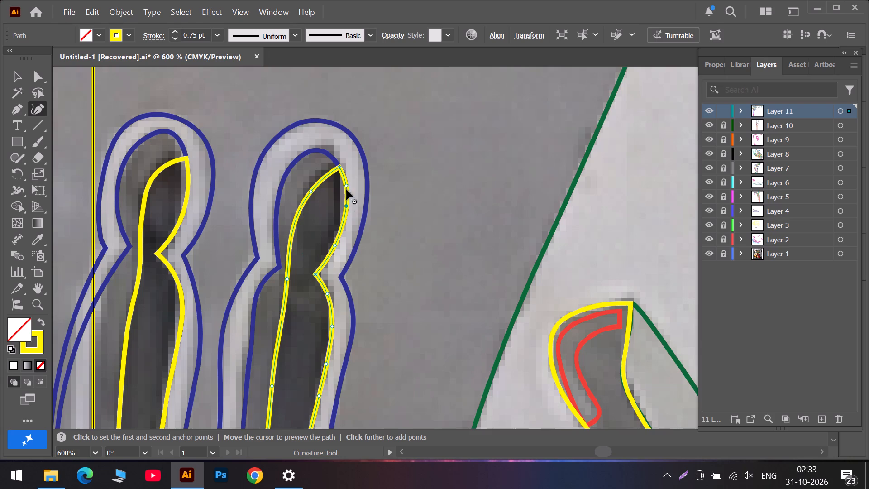
# Examine the right shadow's outline against the slit from its head down to the base.
pyautogui.scroll(-6, 340, 207)
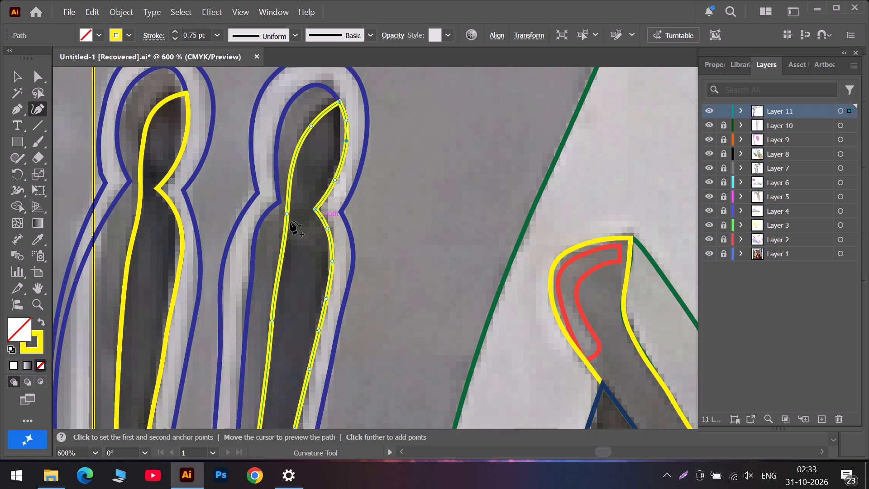
pyautogui.scroll(-14, 288, 217)
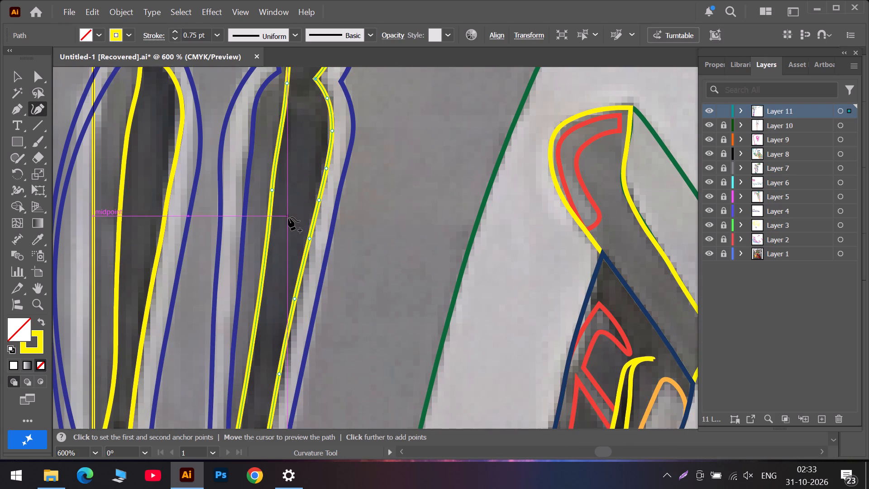
pyautogui.scroll(-10, 288, 217)
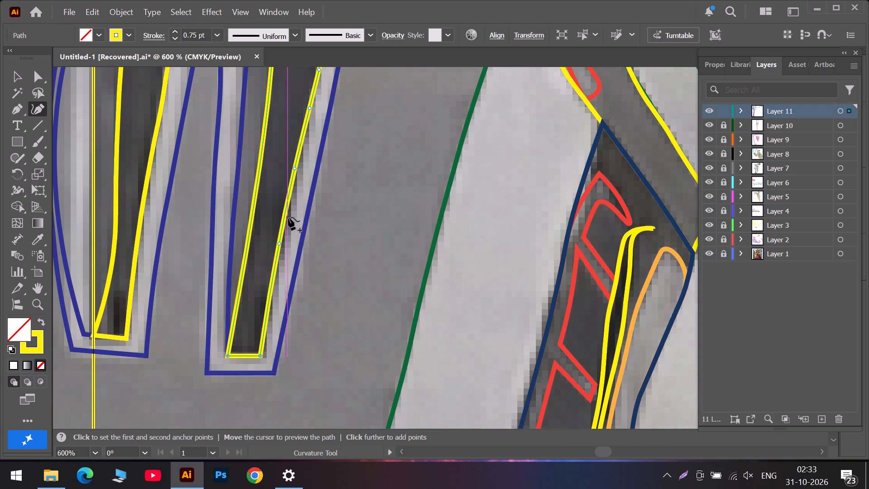
pyautogui.keyDown('alt'); pyautogui.scroll(3, 288, 217); pyautogui.keyUp('alt')
pyautogui.keyDown('alt'); pyautogui.scroll(-4, 288, 217); pyautogui.keyUp('alt')
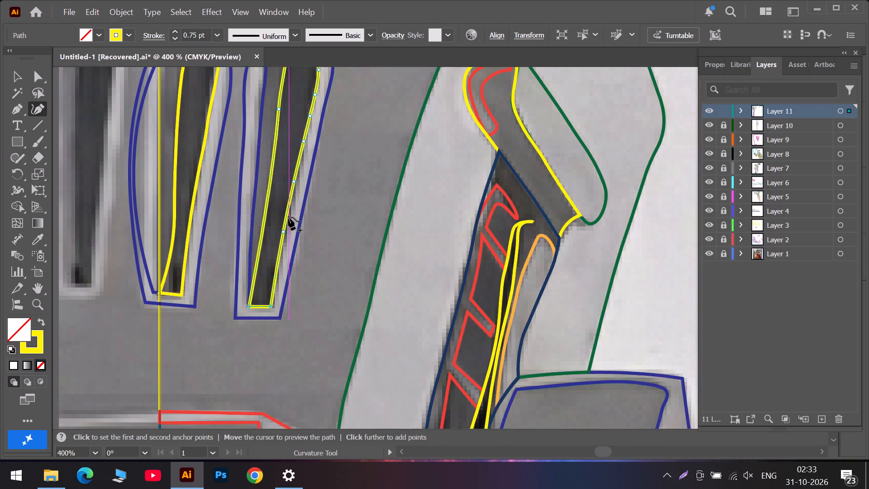
# Save the document with the refined slit shadows.
pyautogui.keyDown('alt'); pyautogui.scroll(-6, 288, 217); pyautogui.keyUp('alt')
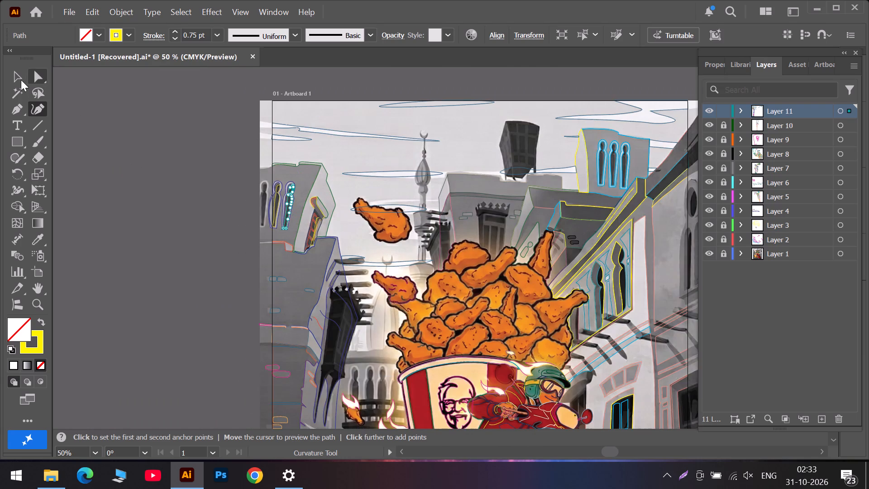
pyautogui.click(20, 79)
pyautogui.click(68, 10)
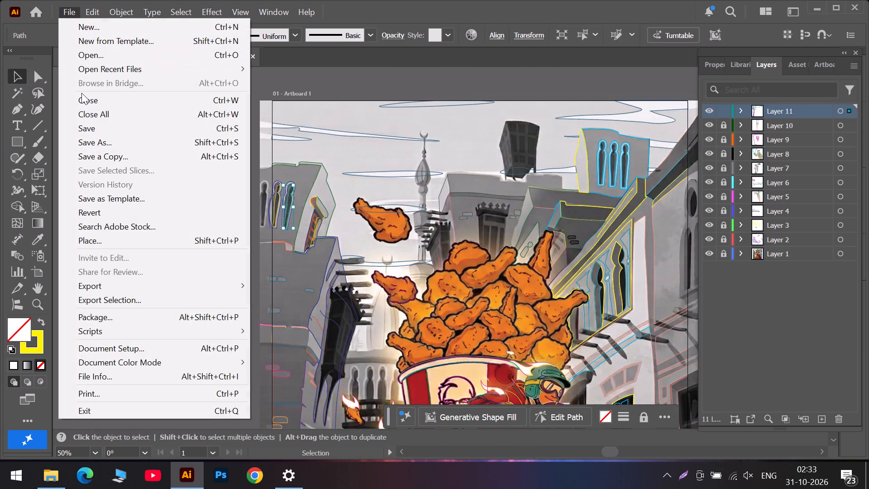
pyautogui.click(89, 123)
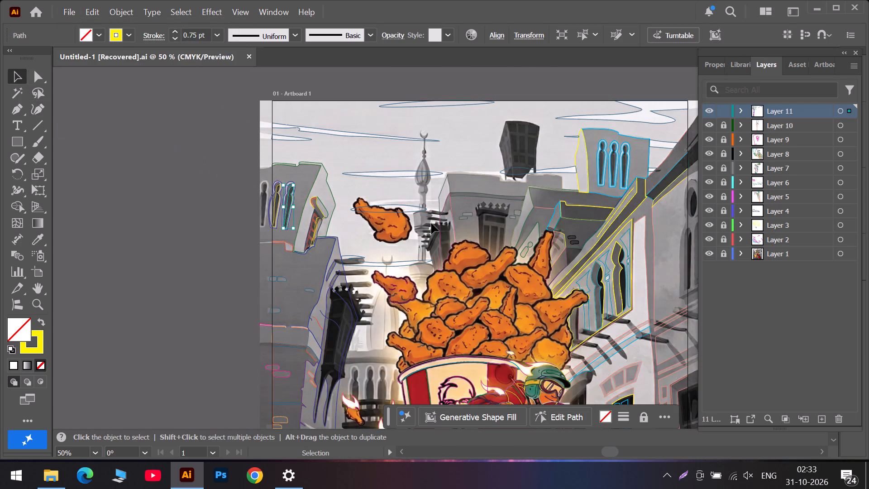
# Move the upper-left corner point of the teal cloud outline beside the left building onto the blue wall edge.
pyautogui.scroll(-6, 431, 223)
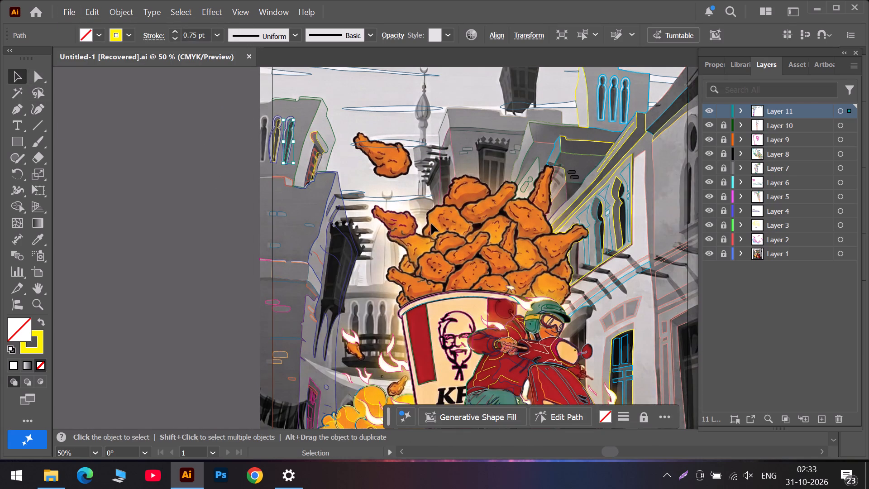
pyautogui.keyDown('alt'); pyautogui.scroll(1, 346, 196); pyautogui.keyUp('alt')
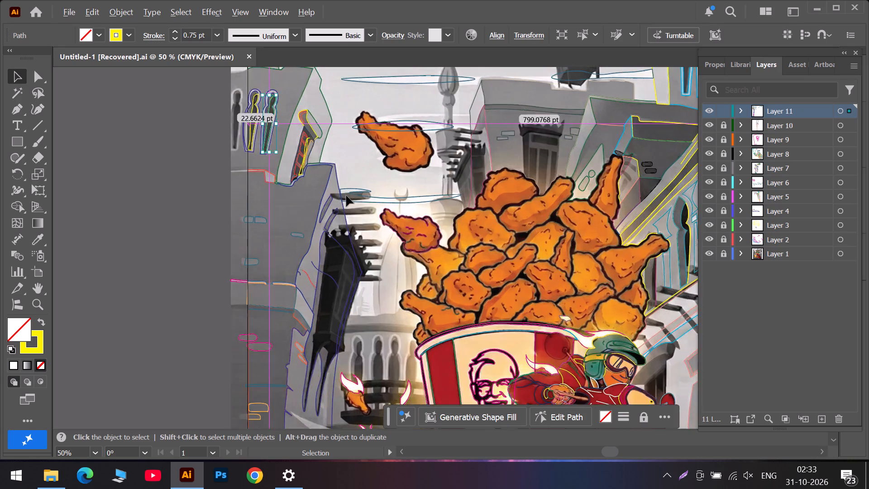
pyautogui.keyDown('alt'); pyautogui.scroll(5, 346, 196); pyautogui.keyUp('alt')
pyautogui.click(310, 159)
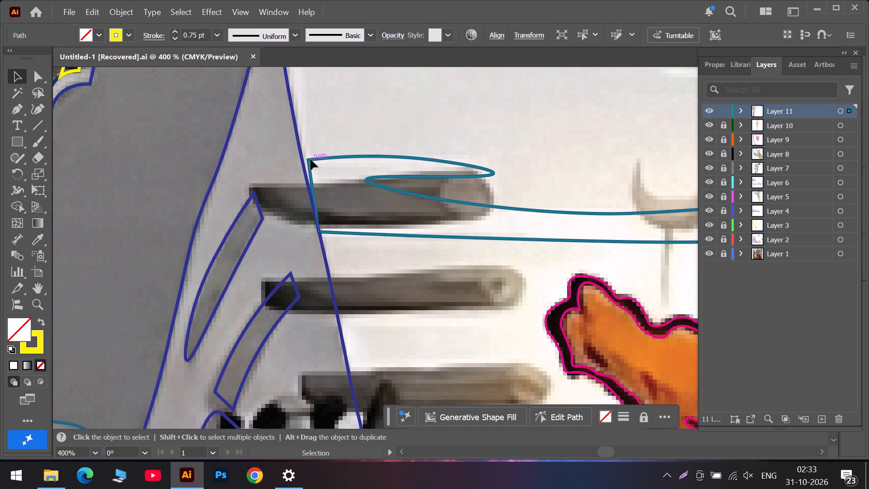
pyautogui.moveTo(38, 108); pyautogui.dragTo(43, 111)
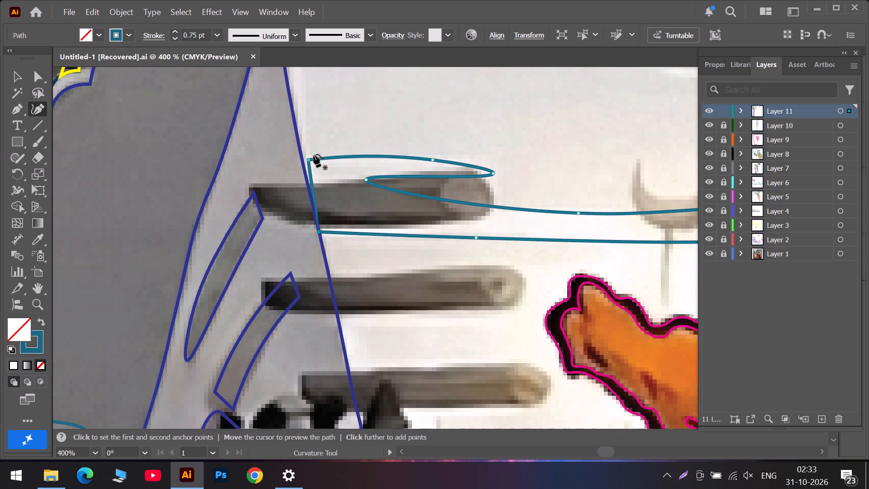
pyautogui.moveTo(308, 158); pyautogui.dragTo(304, 167)
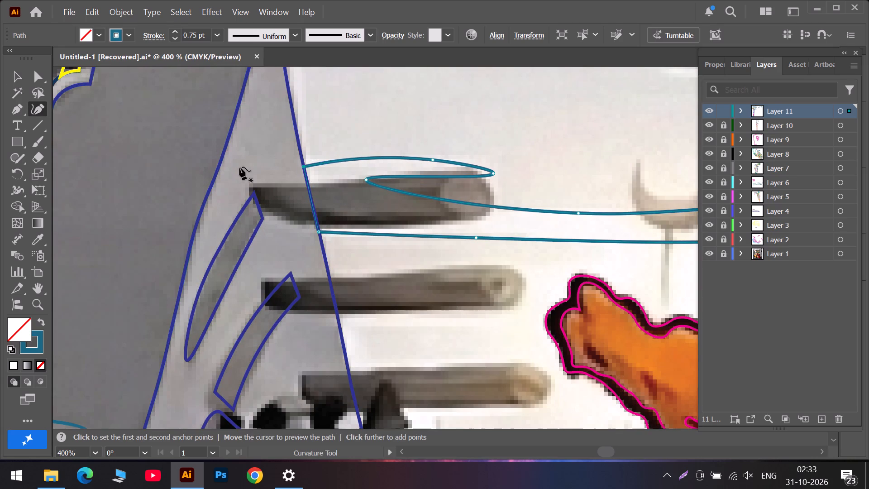
# Unlock Layer 10 and move the teal cloud outline's lower-left corner point onto the blue wall edge.
pyautogui.keyDown('alt'); pyautogui.scroll(5, 373, 228); pyautogui.keyUp('alt')
pyautogui.keyDown('alt'); pyautogui.scroll(-2, 300, 226); pyautogui.keyUp('alt')
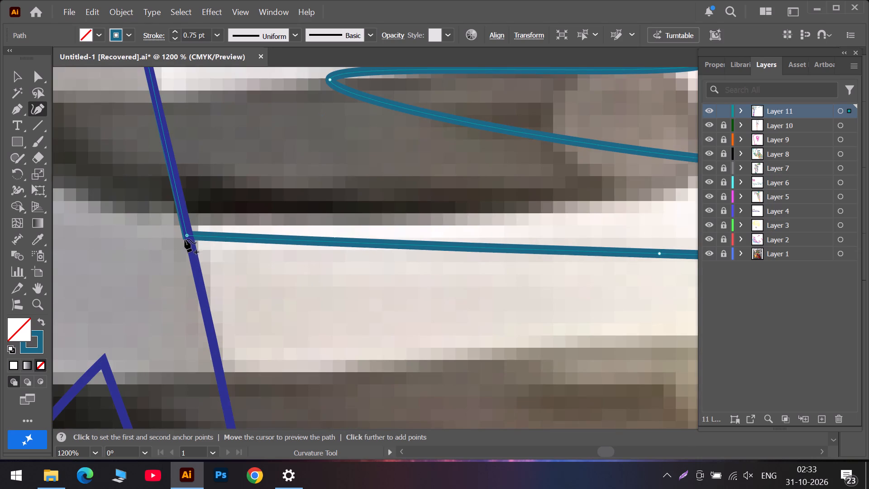
pyautogui.click(186, 235)
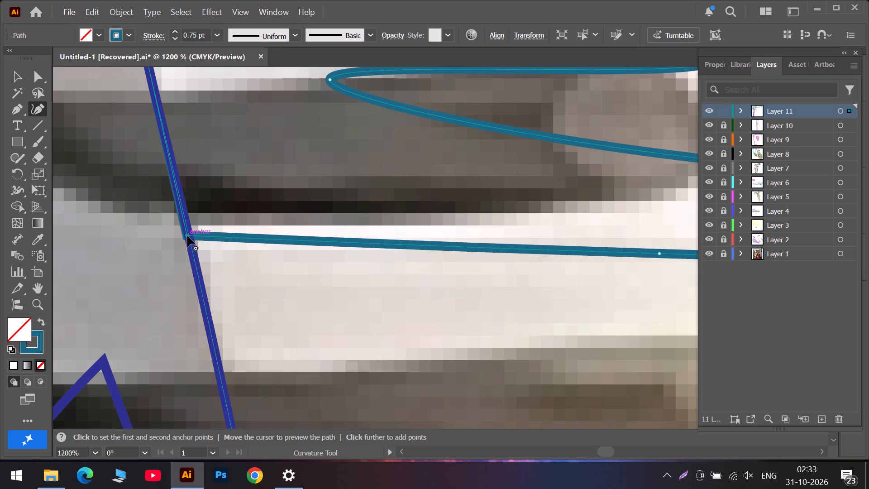
pyautogui.click(187, 236)
pyautogui.click(187, 236)
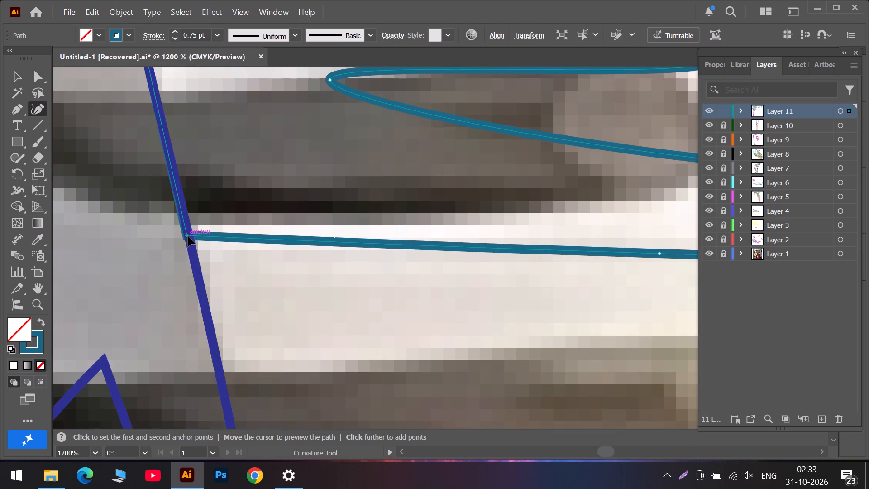
pyautogui.keyDown('alt'); pyautogui.scroll(3, 186, 235); pyautogui.keyUp('alt')
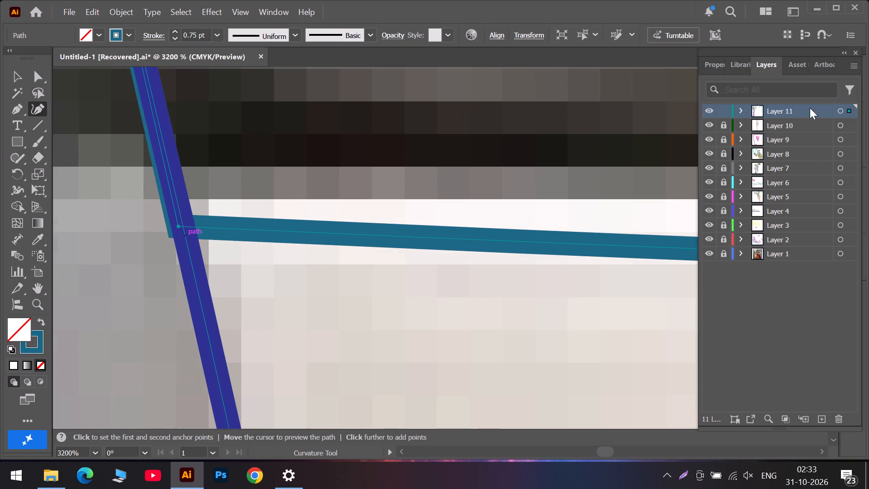
pyautogui.click(726, 125)
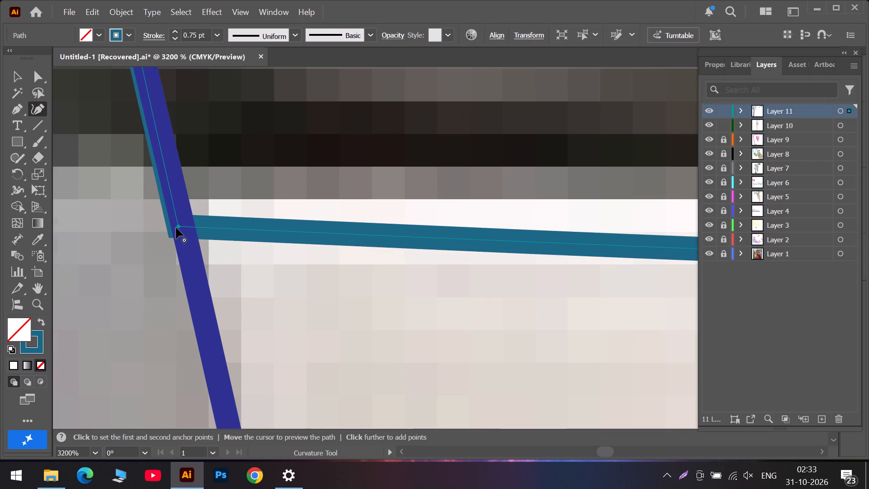
pyautogui.moveTo(177, 228); pyautogui.dragTo(184, 228)
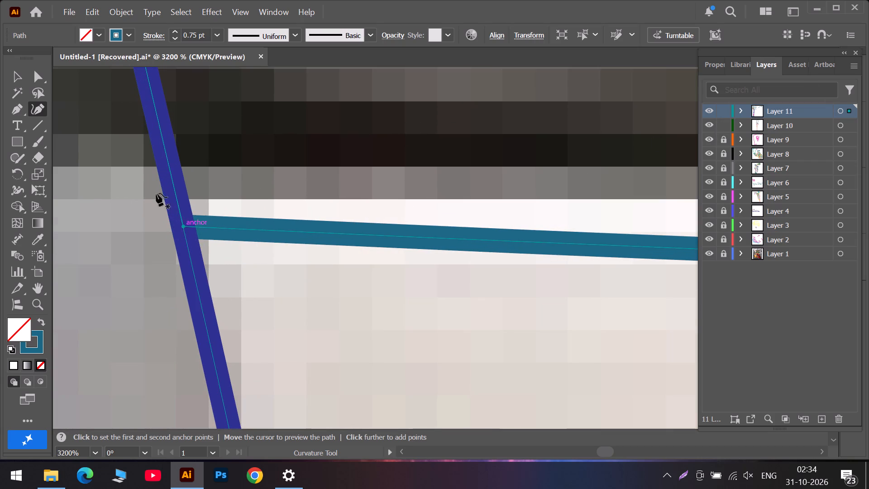
pyautogui.scroll(14, 141, 140)
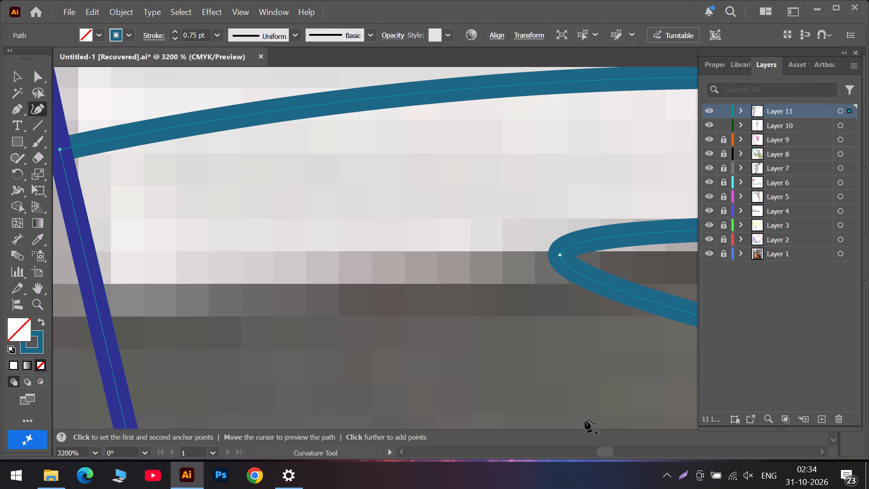
pyautogui.click(579, 451)
pyautogui.keyDown('alt'); pyautogui.scroll(-5, 374, 173); pyautogui.keyUp('alt')
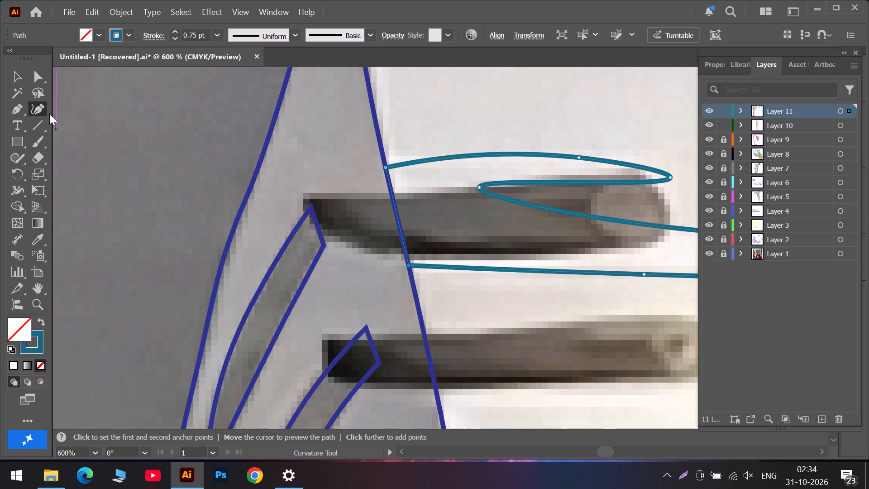
# Deselect the cloud outline and save the document.
pyautogui.click(18, 80)
pyautogui.keyDown('alt'); pyautogui.scroll(-4, 223, 182); pyautogui.keyUp('alt')
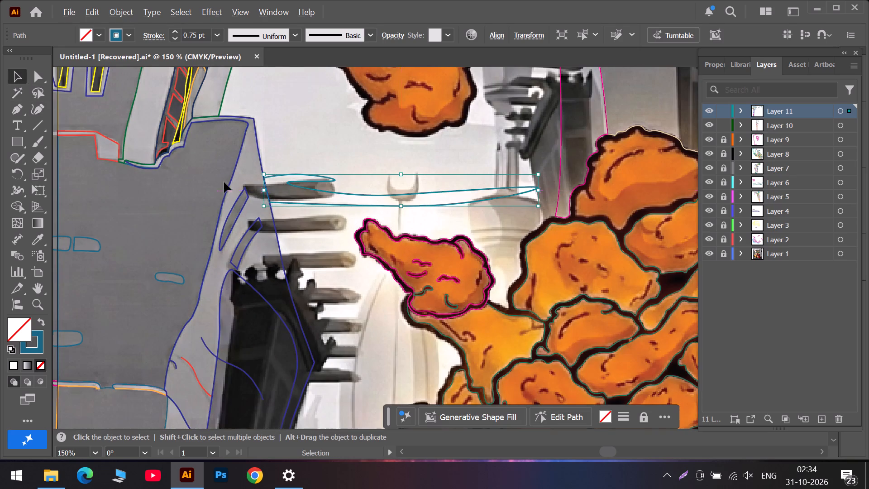
pyautogui.keyDown('alt'); pyautogui.scroll(-2, 265, 198); pyautogui.keyUp('alt')
pyautogui.click(100, 180)
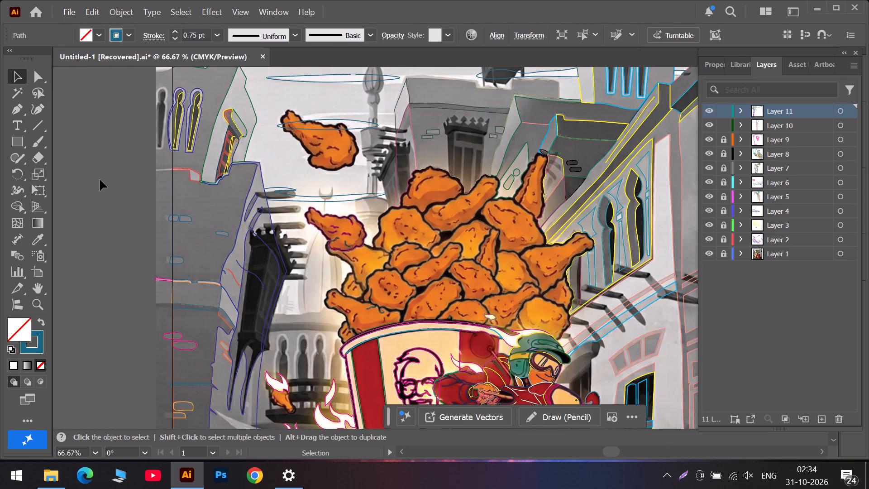
pyautogui.hotkey('ctrl', 's')
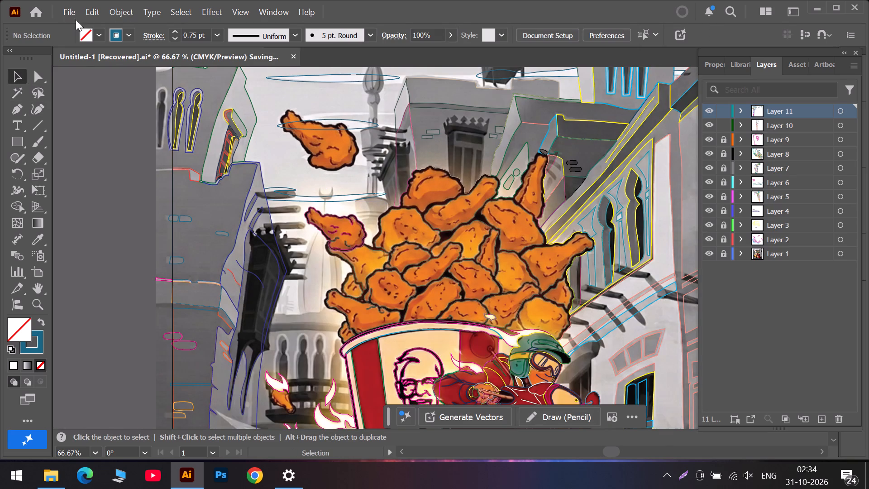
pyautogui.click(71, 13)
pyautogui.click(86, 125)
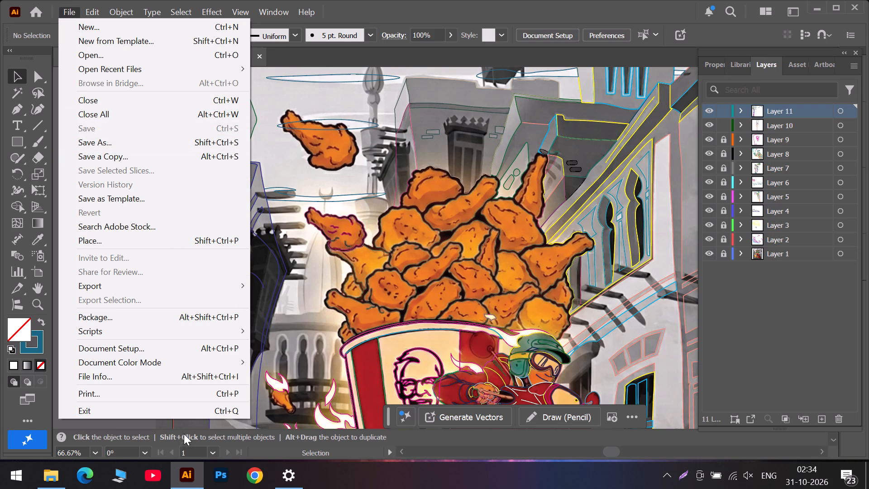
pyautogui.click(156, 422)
# Examine the lower half of the illustration, from the smoke and street across to the dark wheel behind the scooter's front tyre.
pyautogui.scroll(-7, 162, 316)
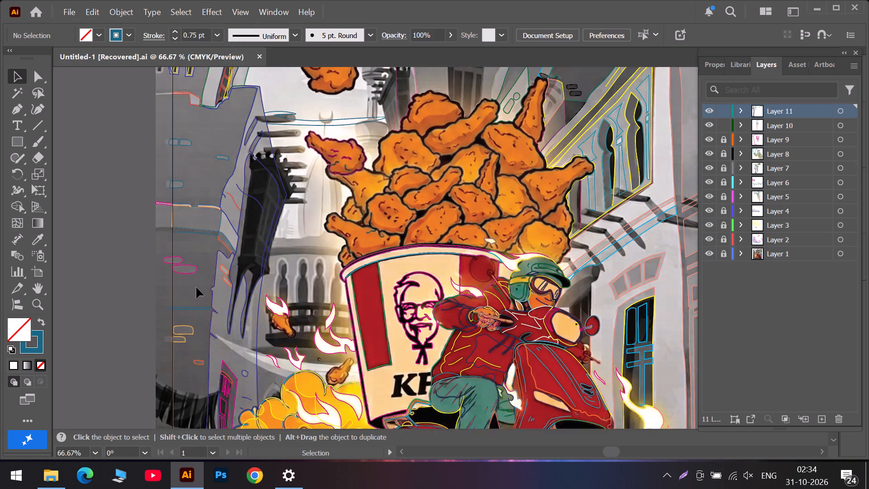
pyautogui.scroll(-15, 273, 228)
pyautogui.scroll(-6, 291, 219)
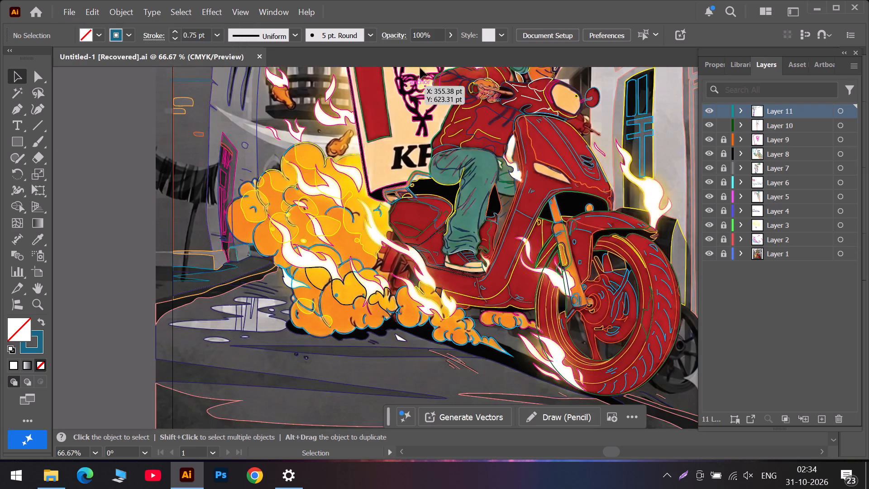
pyautogui.scroll(-6, 398, 95)
pyautogui.scroll(-7, 392, 161)
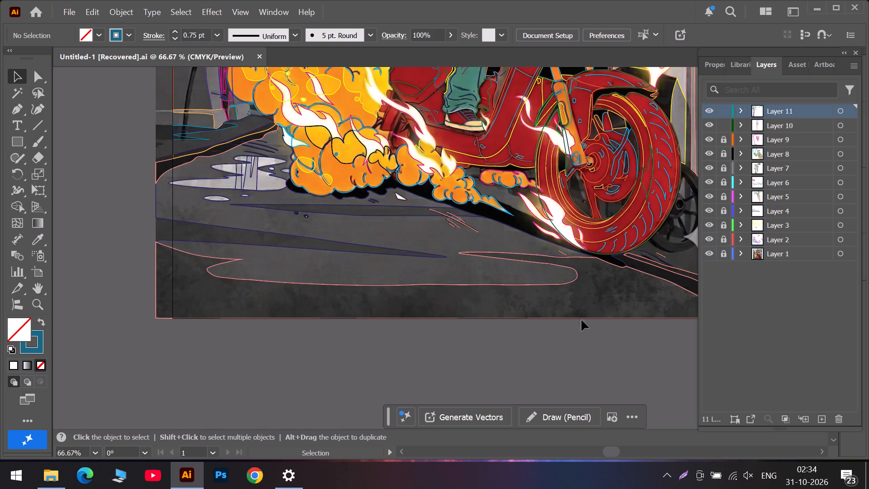
pyautogui.click(624, 452)
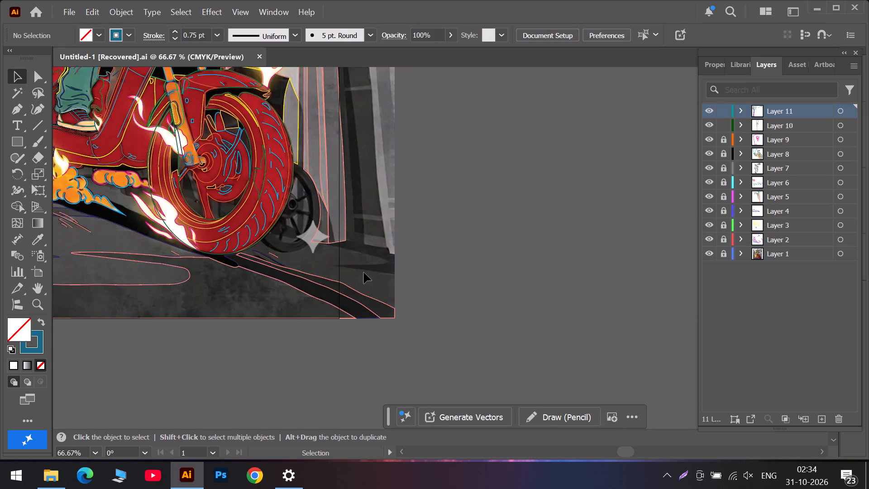
pyautogui.scroll(4, 364, 273)
pyautogui.scroll(6, 353, 131)
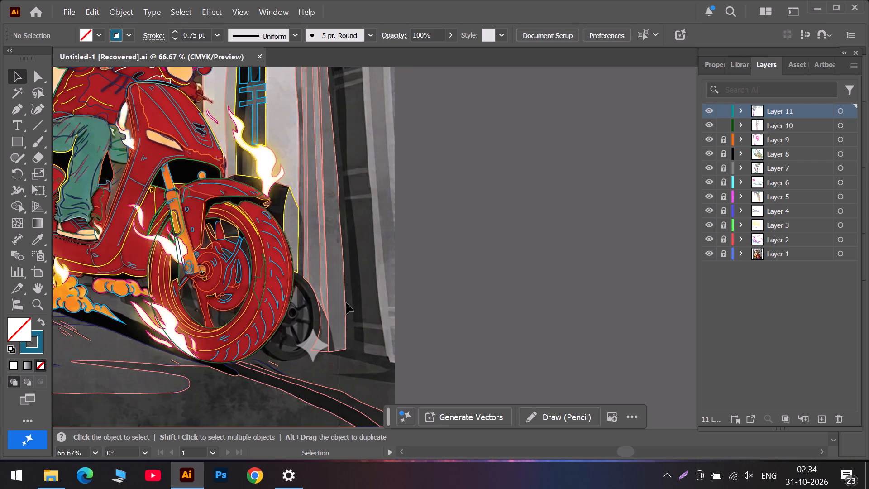
pyautogui.scroll(-4, 345, 306)
pyautogui.scroll(5, 317, 317)
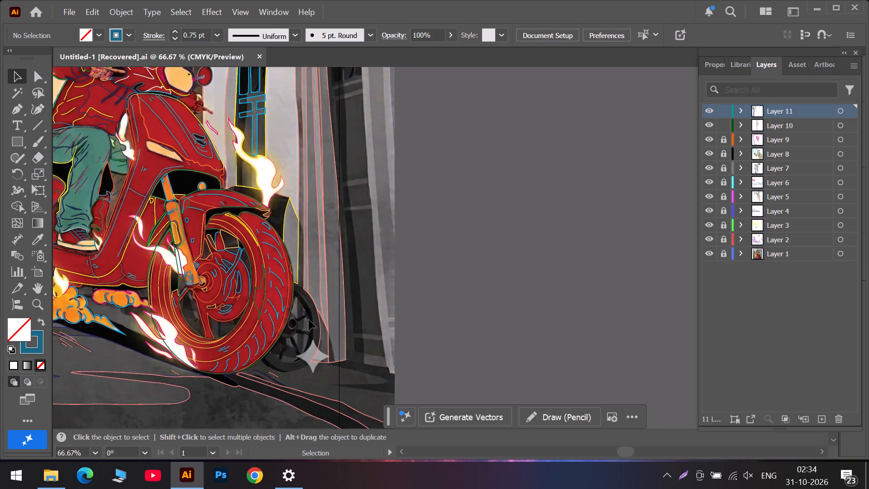
pyautogui.keyDown('alt'); pyautogui.scroll(4, 309, 320); pyautogui.keyUp('alt')
pyautogui.keyDown('alt'); pyautogui.scroll(-2, 310, 319); pyautogui.keyUp('alt')
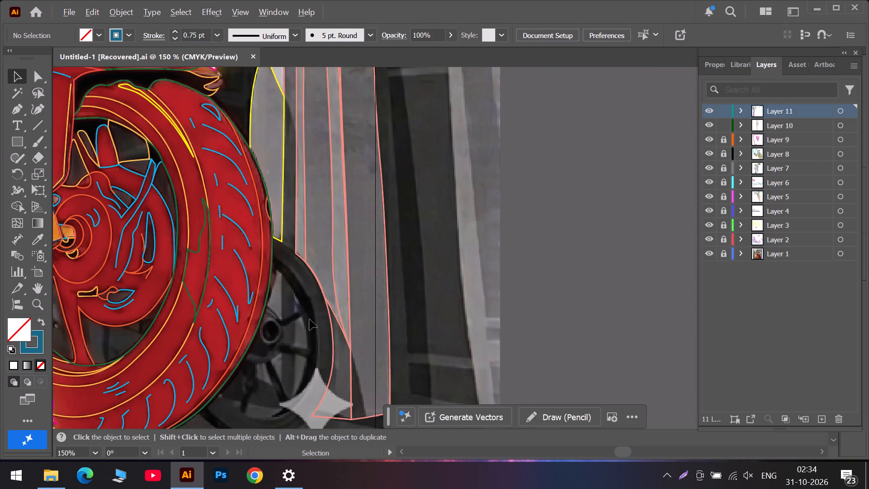
pyautogui.keyDown('alt'); pyautogui.scroll(-3, 310, 319); pyautogui.keyUp('alt')
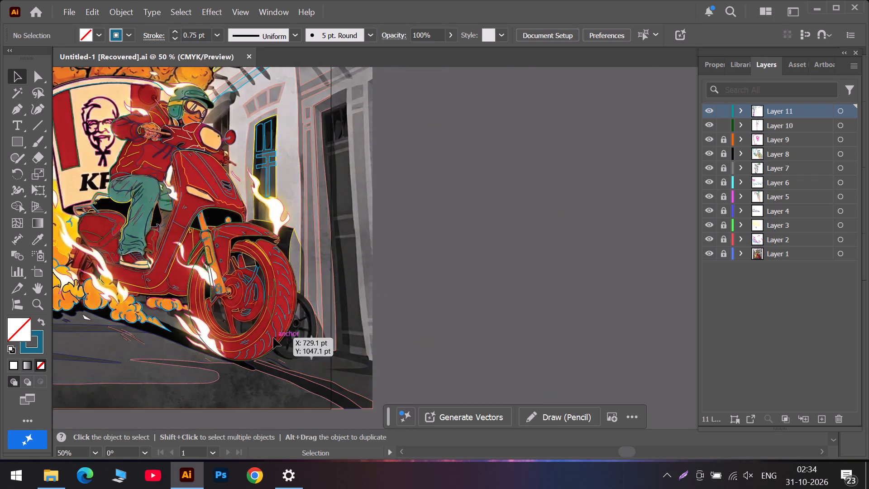
pyautogui.keyDown('alt'); pyautogui.scroll(3, 295, 332); pyautogui.keyUp('alt')
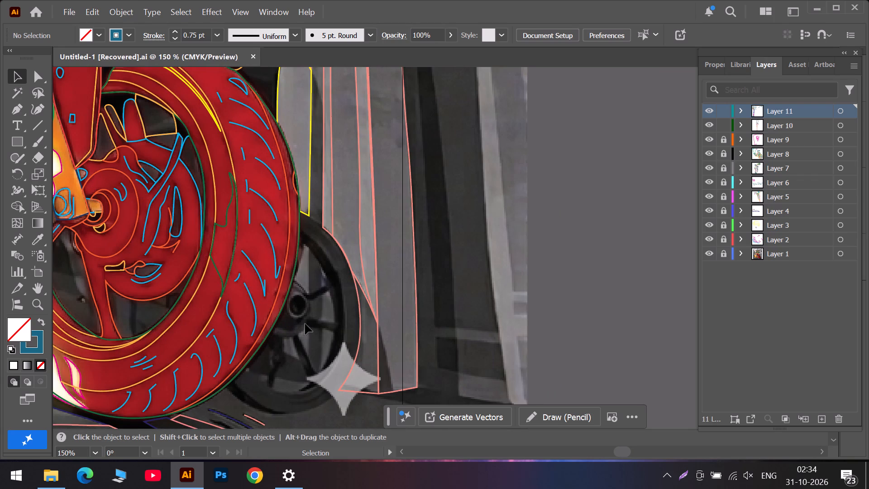
# Unlock Layers 3 through 9 so the pink wall outlines behind the front wheel can be edited.
pyautogui.click(334, 238)
pyautogui.click(724, 181)
pyautogui.click(721, 168)
pyautogui.click(724, 153)
pyautogui.click(724, 139)
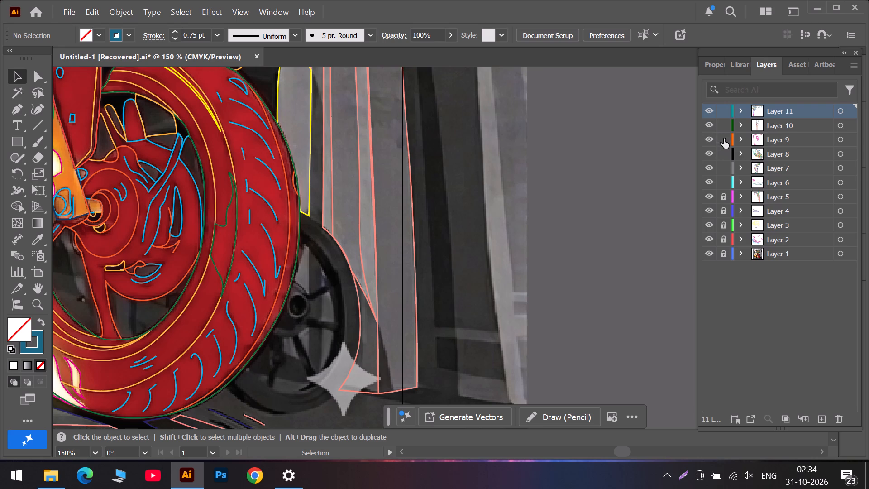
pyautogui.click(724, 198)
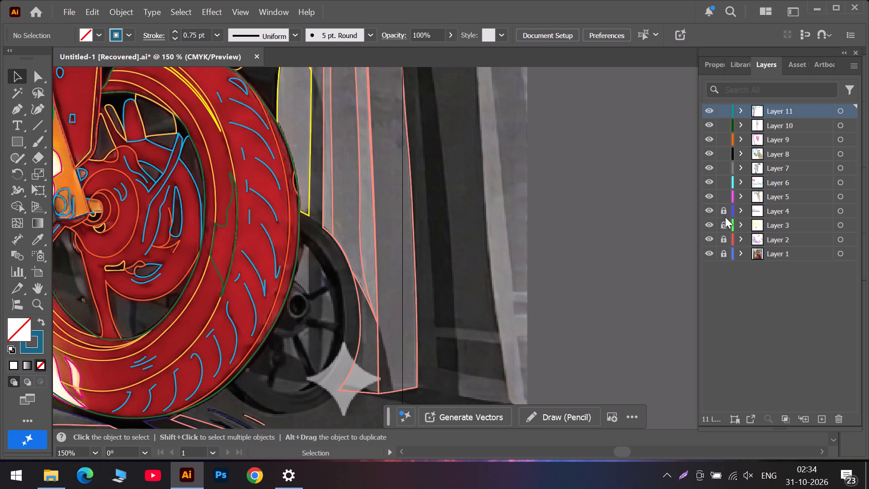
pyautogui.click(723, 214)
pyautogui.click(723, 227)
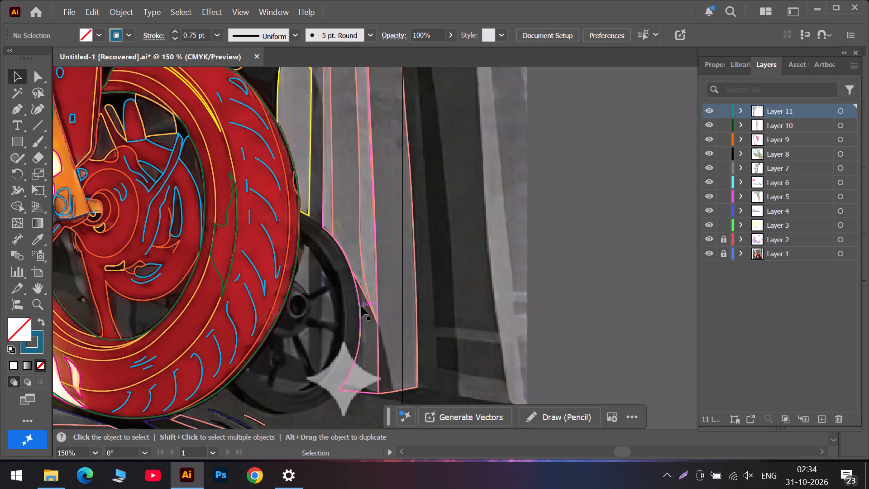
# With the Curvature tool, pull the pink wall outline's curved lower edge onto the dark wheel and delete the anchor point below its upper corner.
pyautogui.click(358, 297)
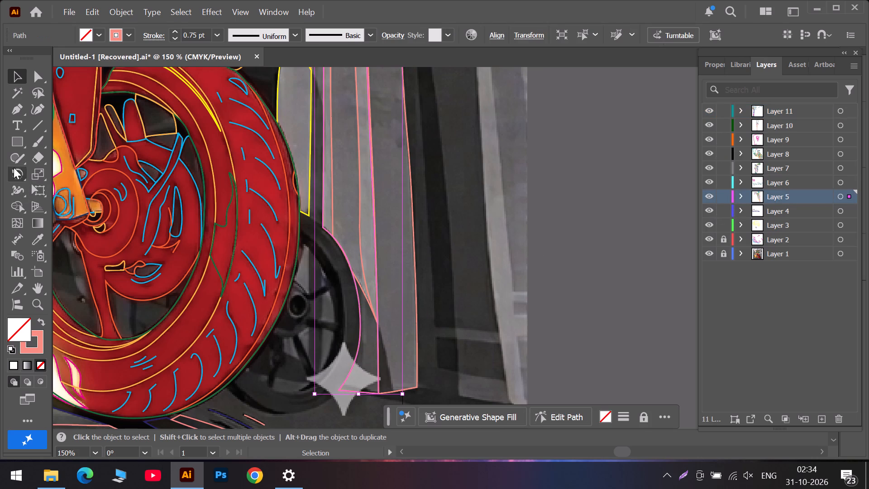
pyautogui.click(37, 109)
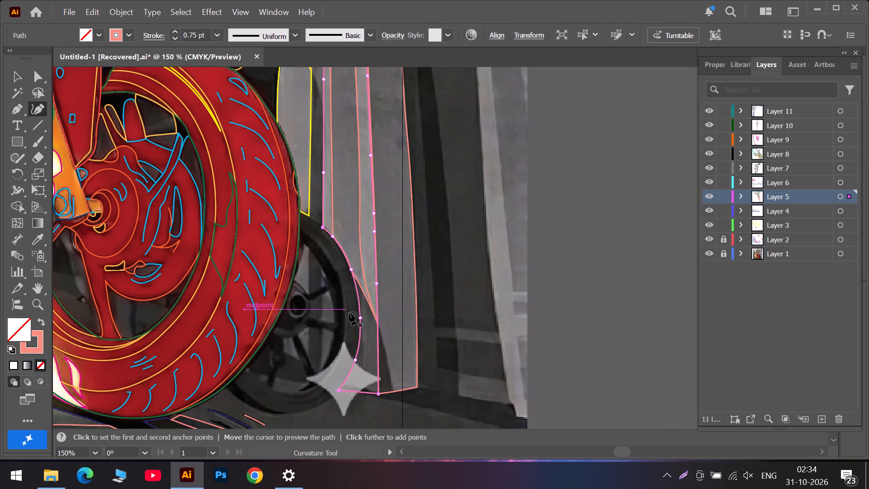
pyautogui.moveTo(354, 357); pyautogui.dragTo(314, 348)
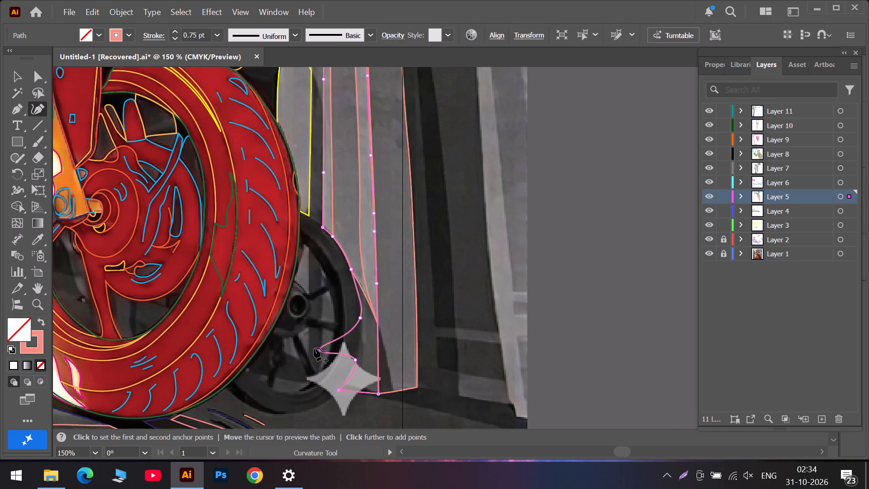
pyautogui.moveTo(314, 348); pyautogui.dragTo(311, 348)
pyautogui.press('Delete')
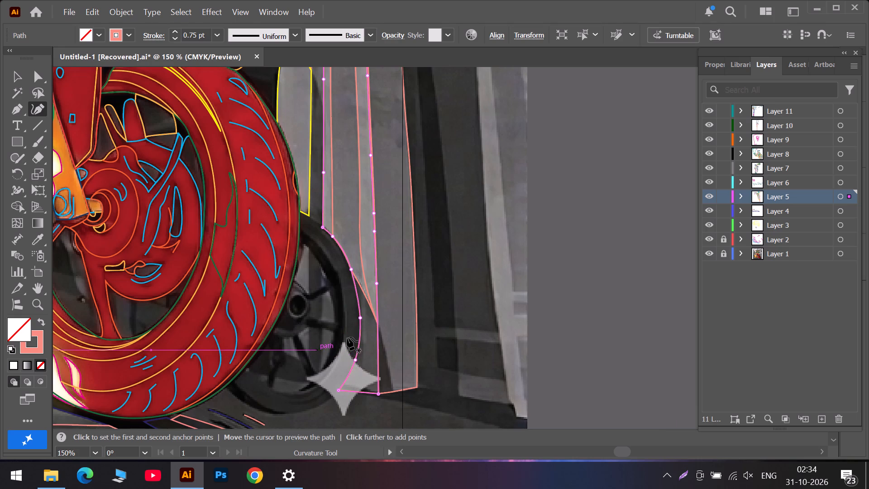
pyautogui.moveTo(349, 266); pyautogui.dragTo(343, 271)
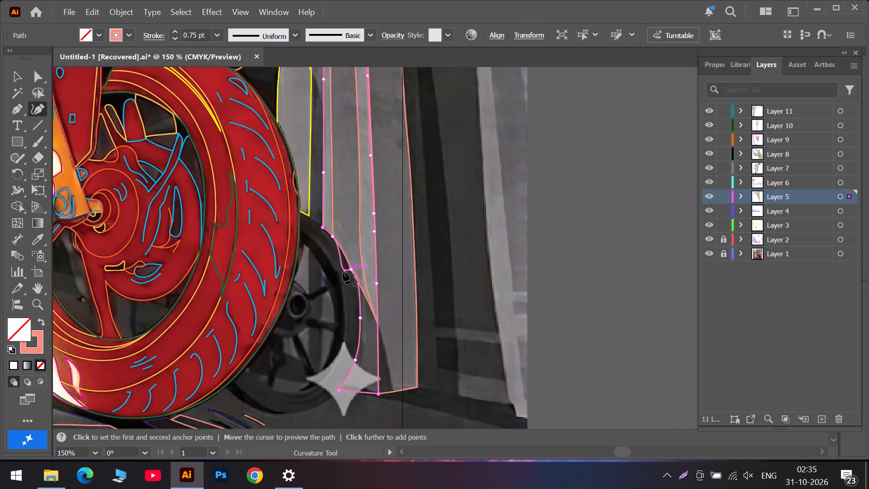
pyautogui.moveTo(343, 271); pyautogui.dragTo(313, 282)
pyautogui.moveTo(332, 238); pyautogui.dragTo(323, 250)
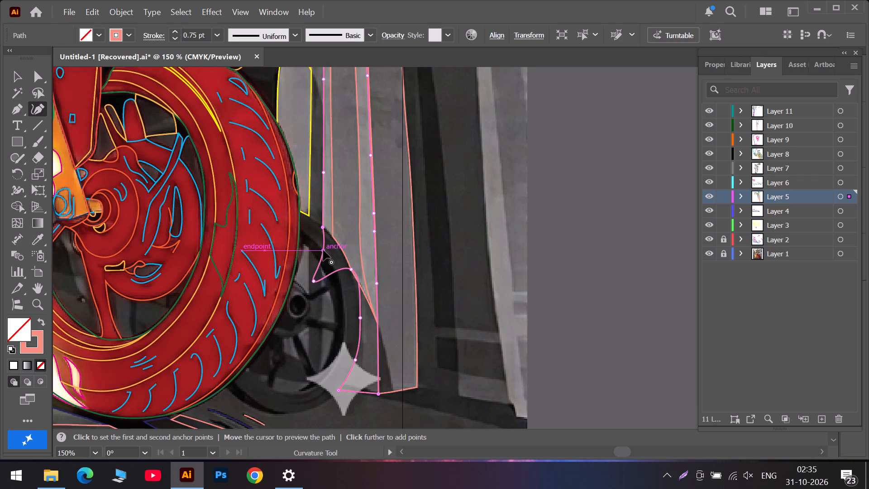
pyautogui.press('Delete')
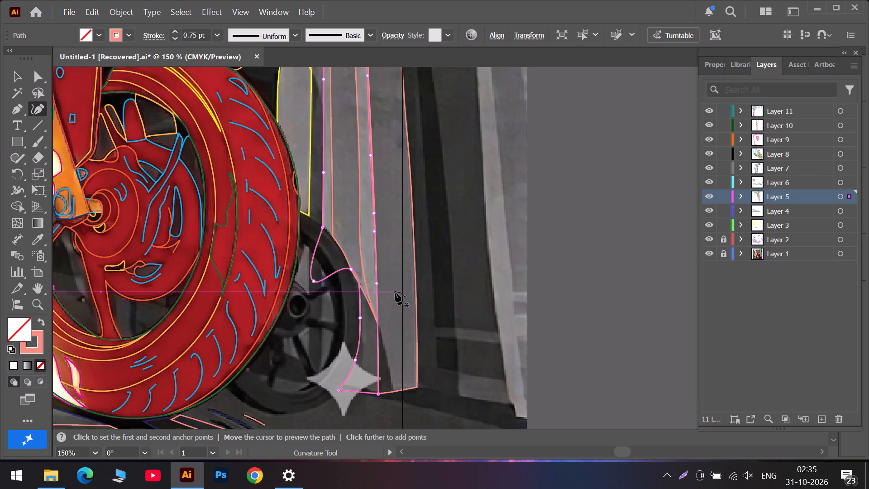
# Move the outline's next curve point onto the wheel just below its hub and delete the two old anchor points beneath it.
pyautogui.moveTo(351, 268); pyautogui.dragTo(317, 321)
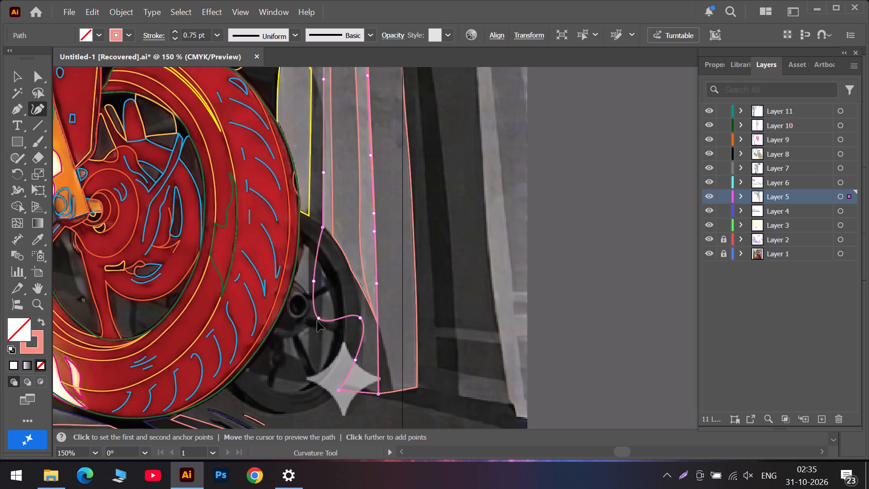
pyautogui.moveTo(317, 321); pyautogui.dragTo(312, 328)
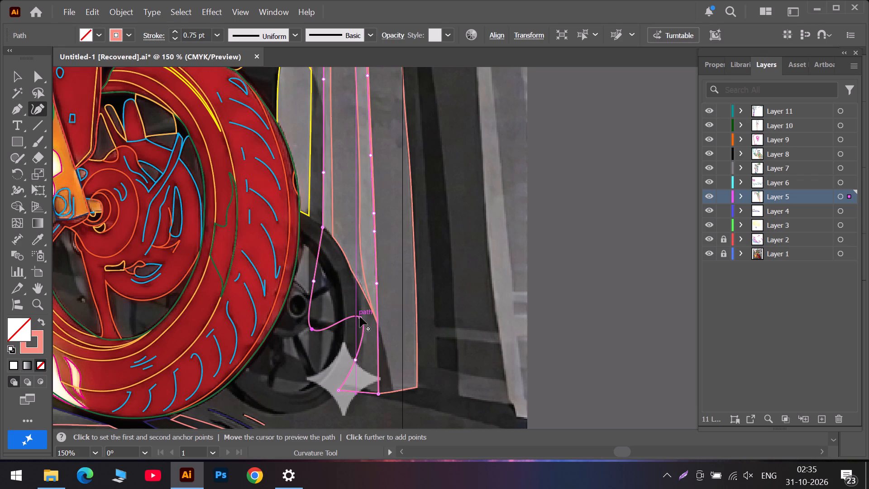
pyautogui.click(361, 317)
pyautogui.press('Delete')
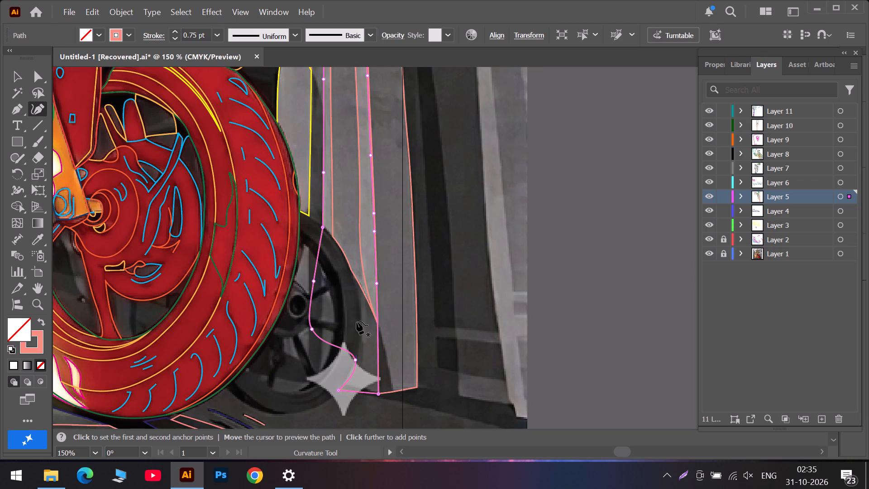
pyautogui.click(359, 359)
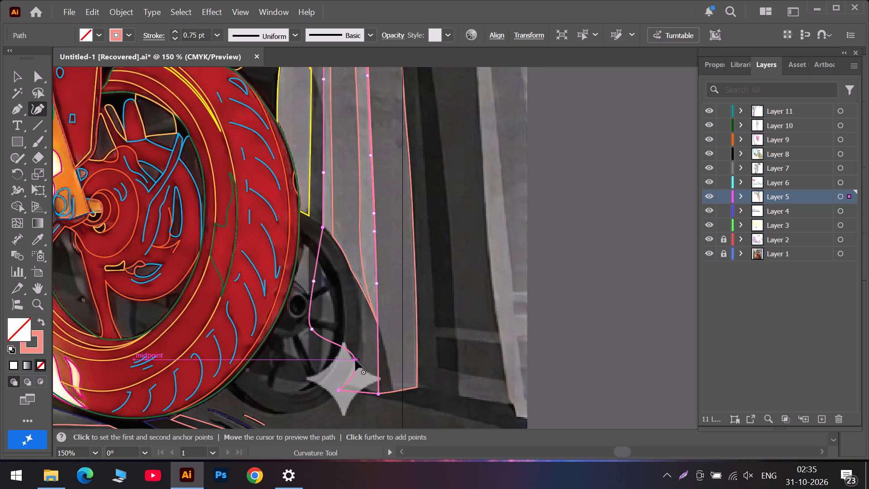
pyautogui.press('Delete')
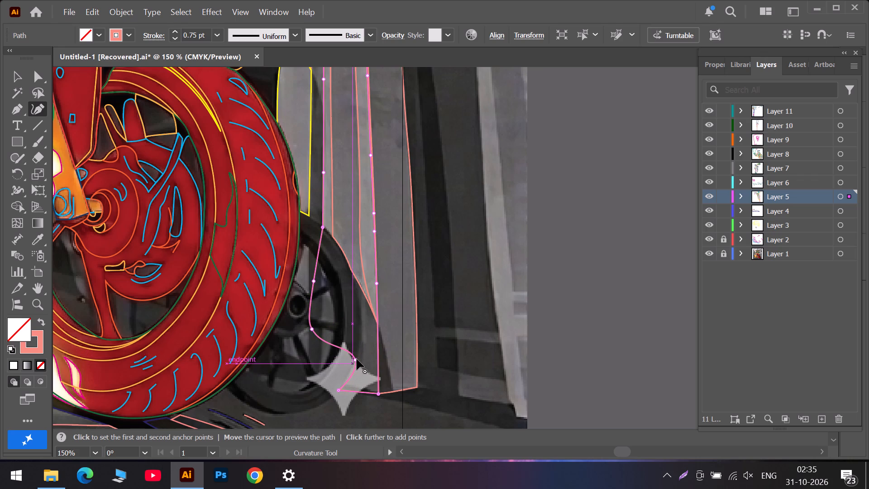
pyautogui.click(356, 360)
pyautogui.press('Delete')
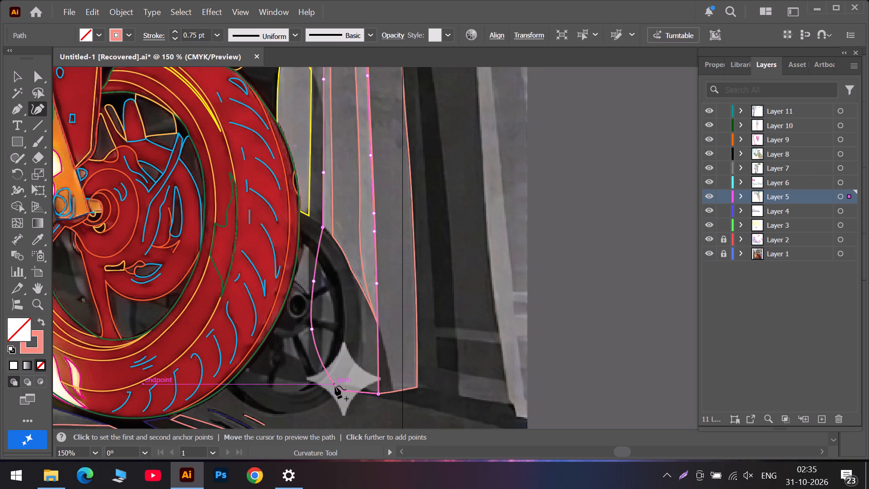
# Move the wall outline's lower-left corner point leftward and up onto the lower part of the dark wheel.
pyautogui.moveTo(340, 390); pyautogui.dragTo(290, 378)
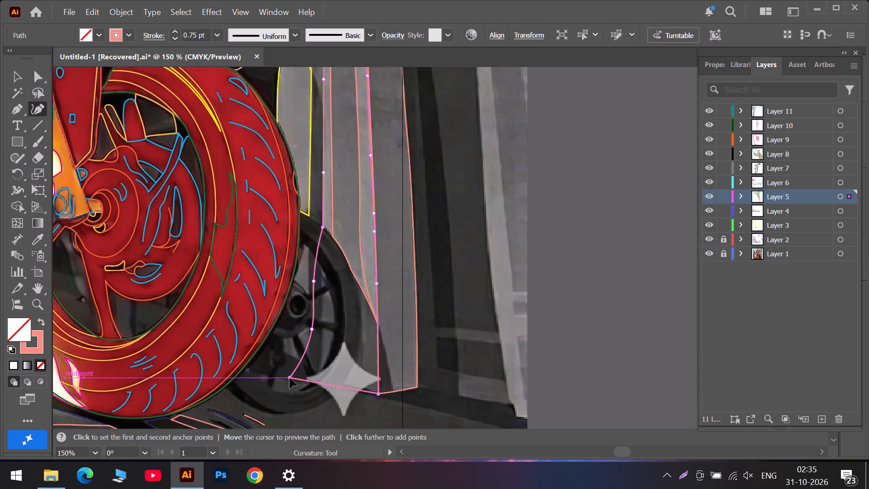
pyautogui.moveTo(290, 378); pyautogui.dragTo(307, 375)
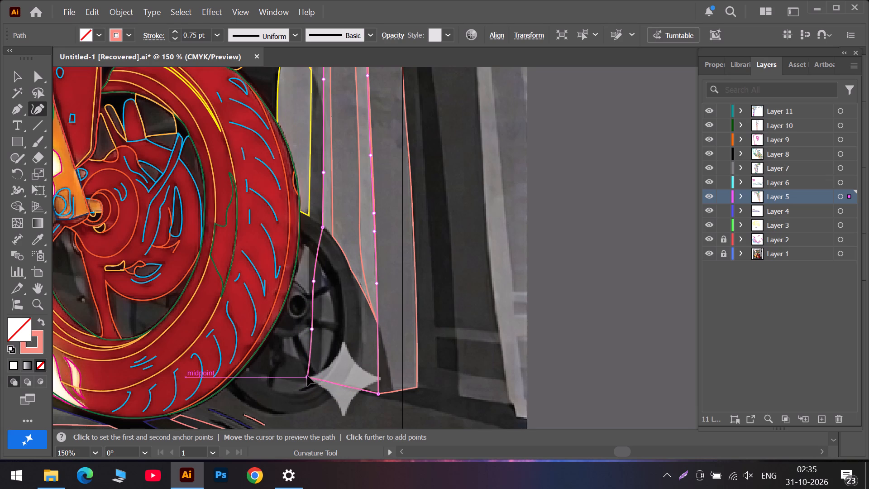
pyautogui.moveTo(307, 375); pyautogui.dragTo(303, 371)
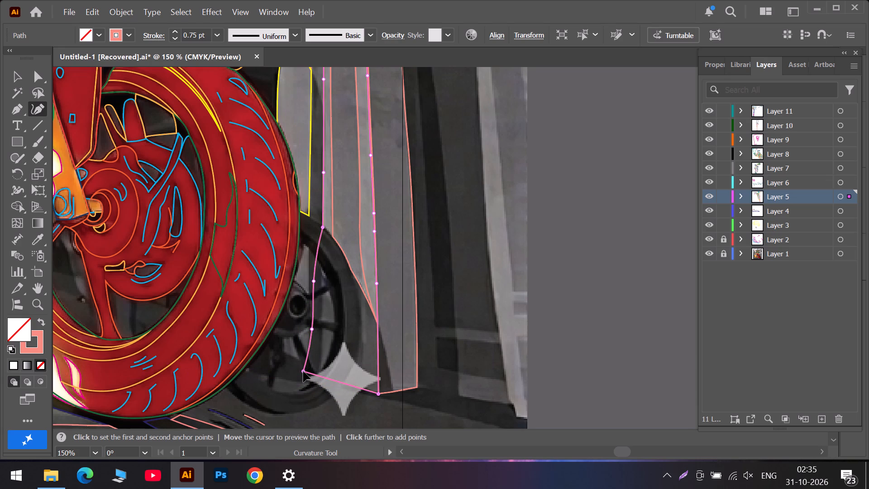
pyautogui.moveTo(303, 371); pyautogui.dragTo(307, 365)
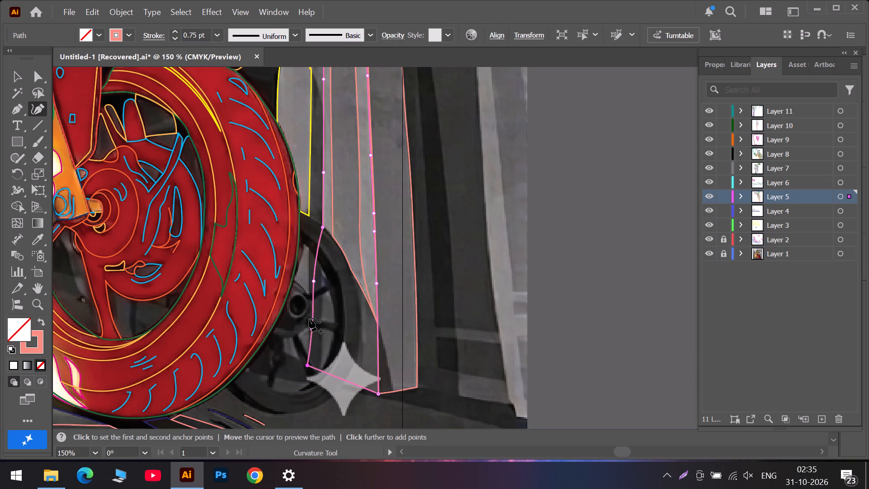
# Straighten the outline's left edge over the wheel by deleting its two intermediate anchor points and shifting the lower corner nearly beneath the upper one.
pyautogui.click(315, 280)
pyautogui.press('Delete')
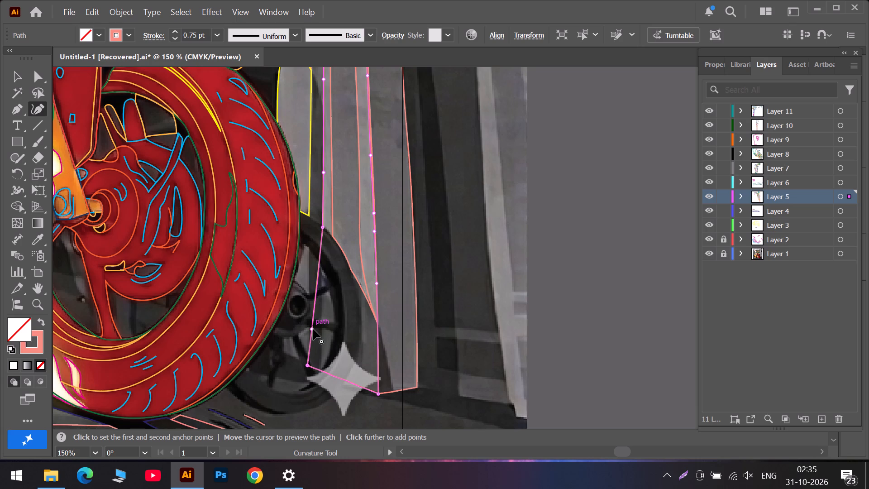
pyautogui.click(313, 329)
pyautogui.press('Delete')
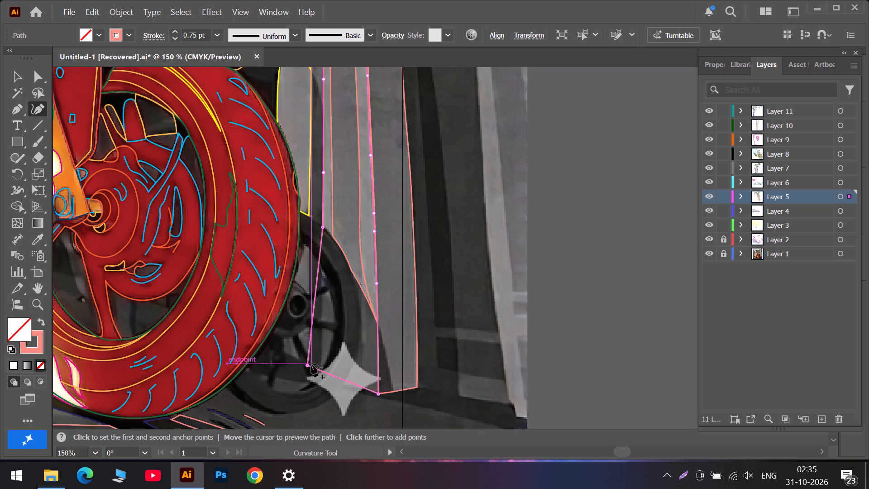
pyautogui.moveTo(308, 364); pyautogui.dragTo(313, 365)
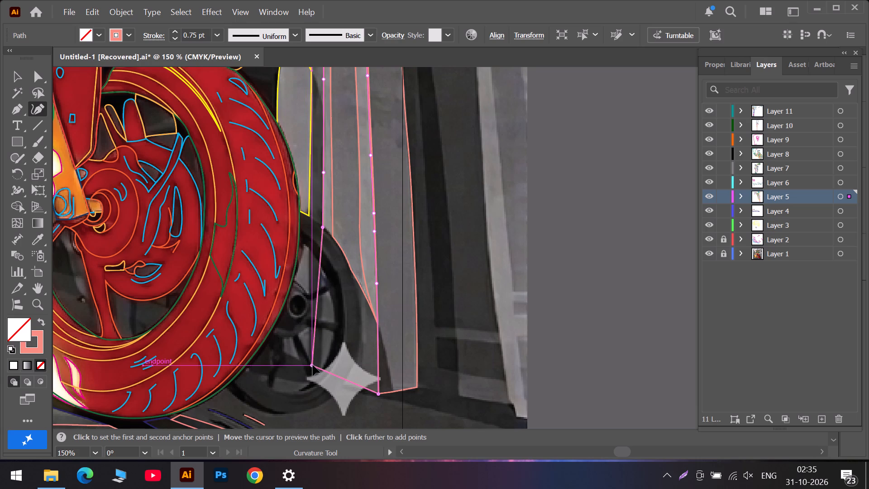
pyautogui.moveTo(313, 365); pyautogui.dragTo(319, 364)
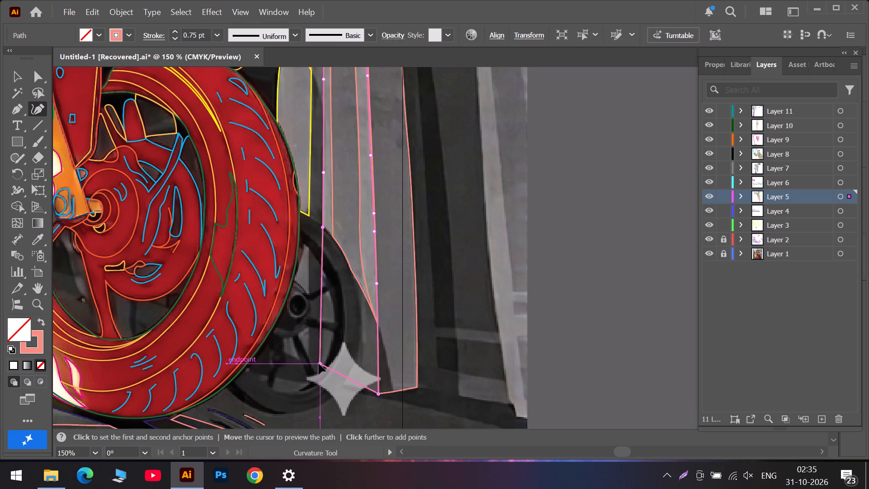
# Nudge the pink wall outline's lower-left corner point slightly sideways over the dark wheel.
pyautogui.moveTo(319, 364); pyautogui.dragTo(320, 364)
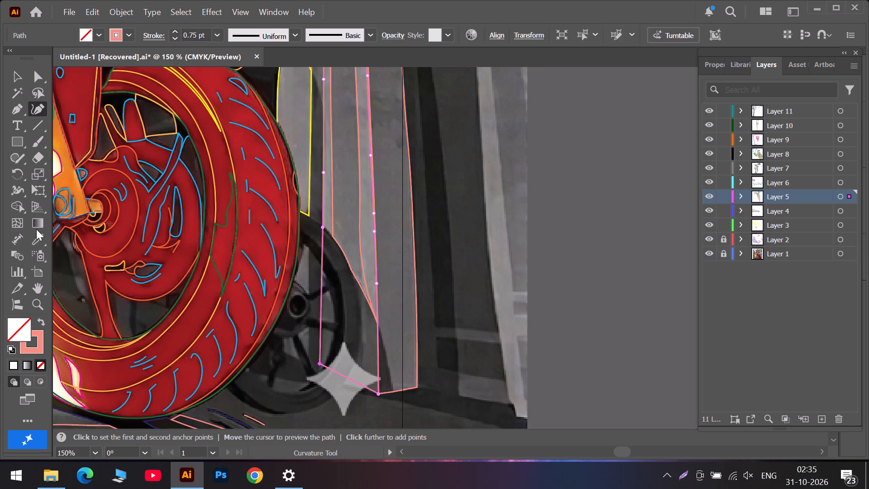
# With the Curvature tool, extend the yellow wall outline's bottom corner down over the dark wheel to below its hub.
pyautogui.click(15, 76)
pyautogui.click(310, 214)
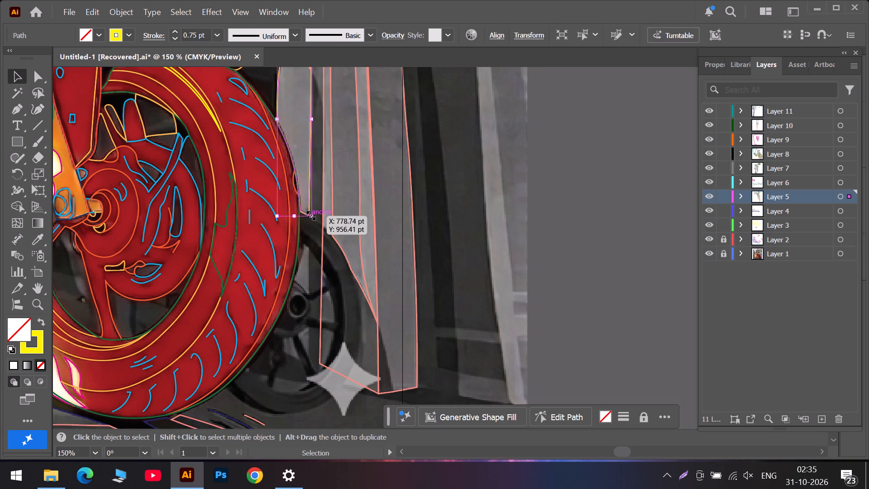
pyautogui.click(33, 108)
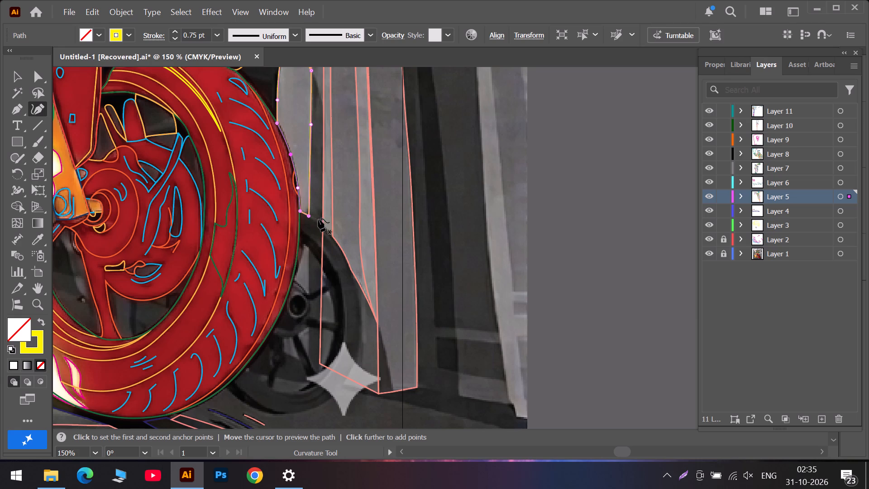
pyautogui.moveTo(310, 215); pyautogui.dragTo(304, 346)
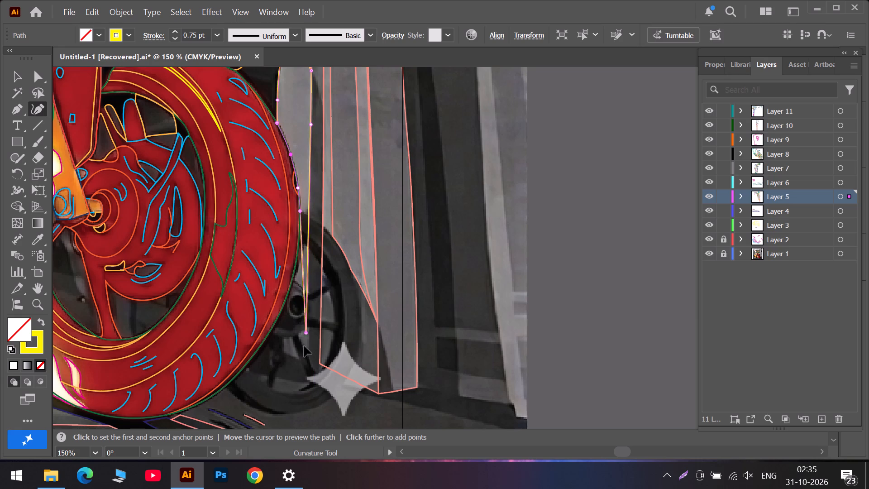
pyautogui.moveTo(304, 346); pyautogui.dragTo(305, 359)
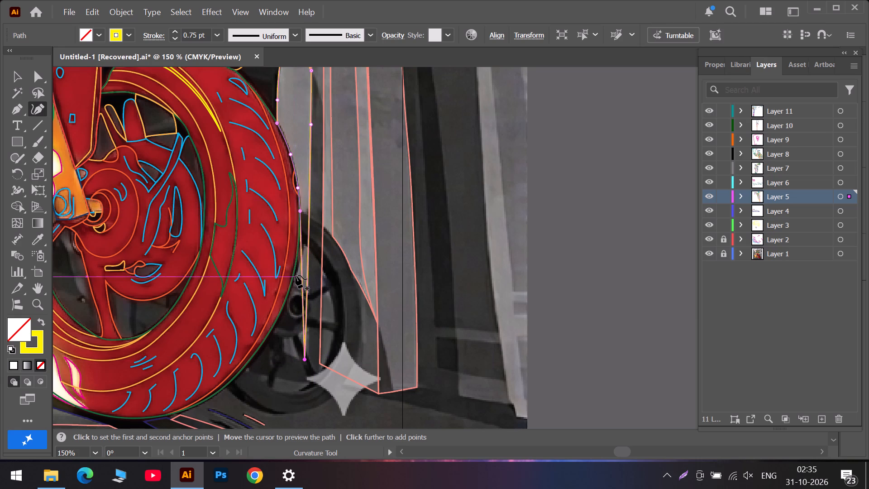
# Add a curve point on the yellow outline's left edge and shift the anchor above it onto the red tire's edge.
pyautogui.keyDown('alt'); pyautogui.scroll(5, 295, 276); pyautogui.keyUp('alt')
pyautogui.scroll(9, 308, 168)
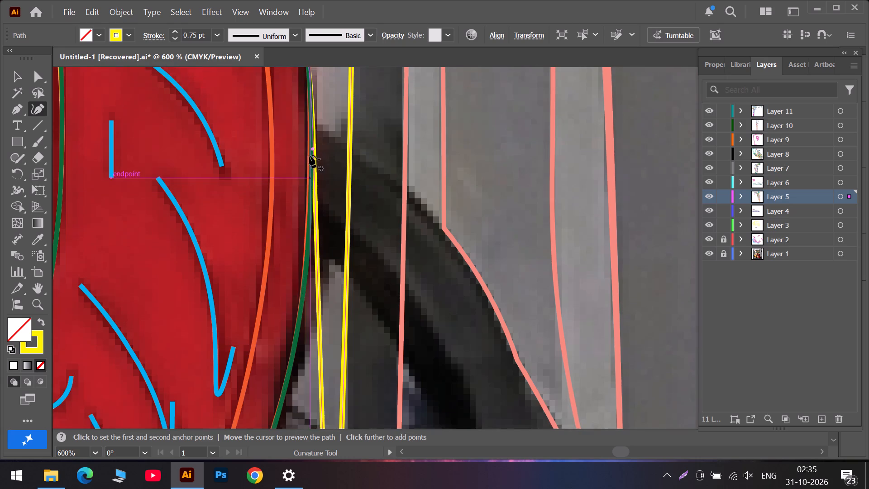
pyautogui.scroll(2, 309, 155)
pyautogui.moveTo(318, 301); pyautogui.dragTo(303, 317)
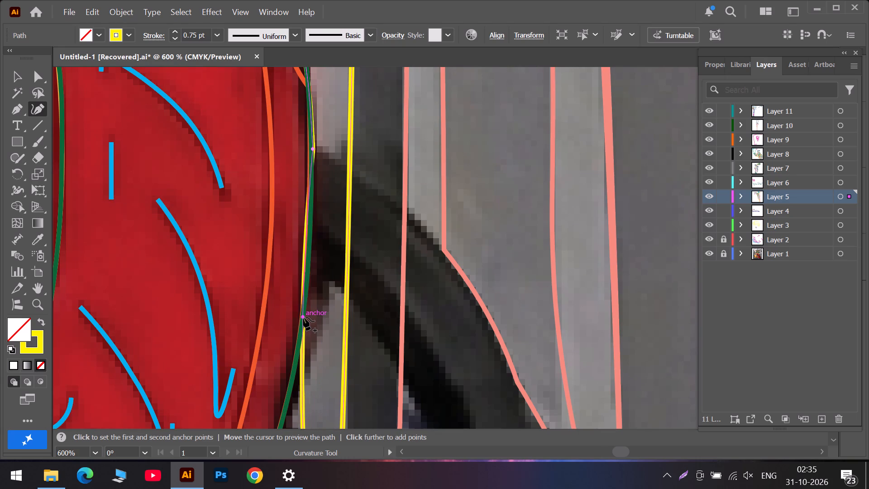
pyautogui.moveTo(303, 317); pyautogui.dragTo(308, 311)
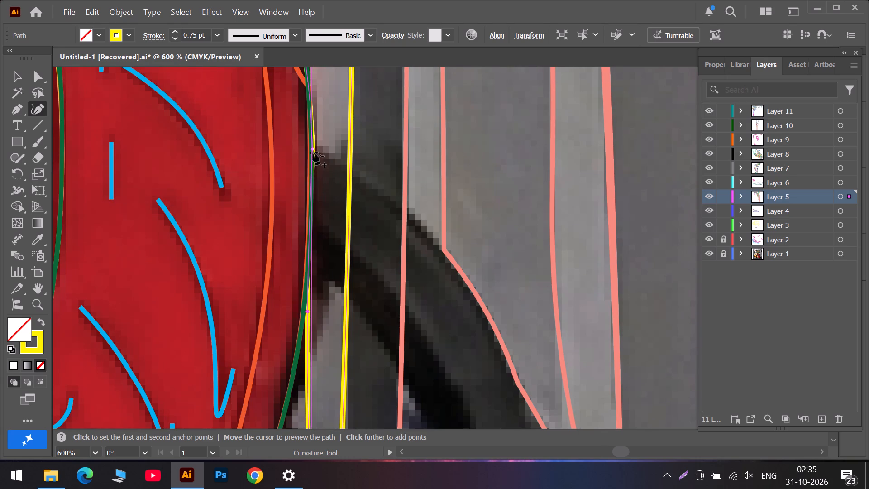
pyautogui.moveTo(313, 149); pyautogui.dragTo(310, 150)
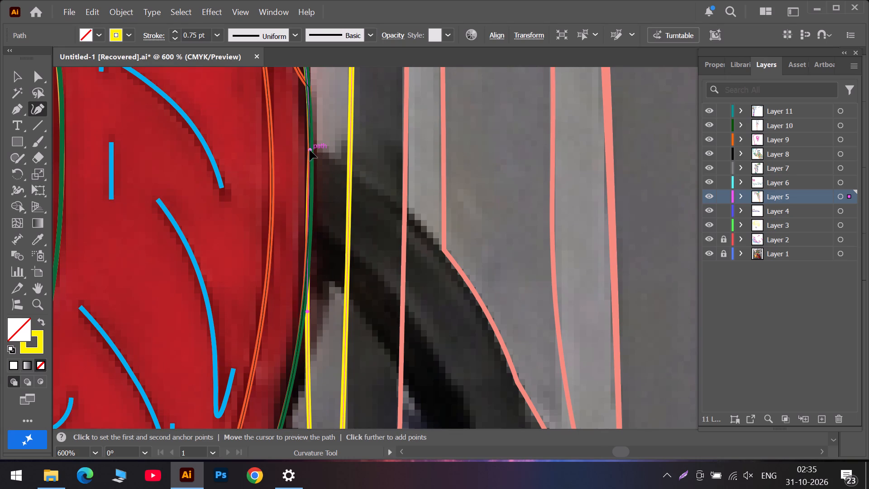
pyautogui.moveTo(310, 150); pyautogui.dragTo(310, 154)
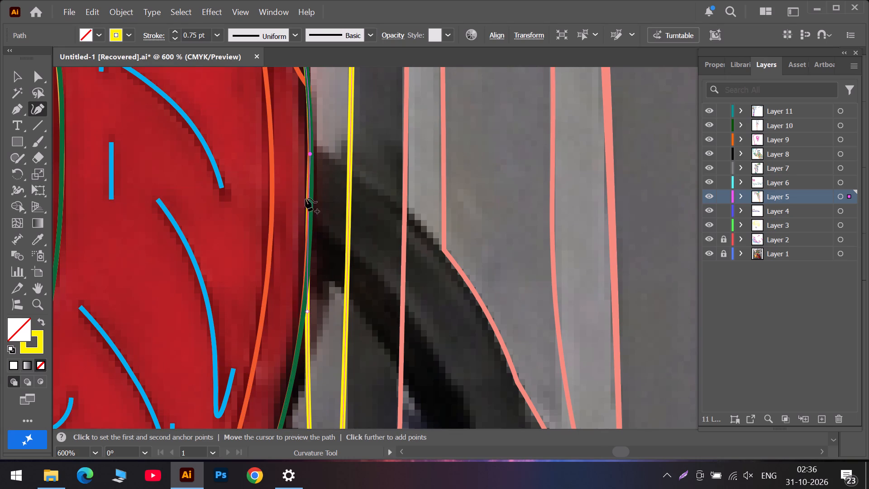
# Fit the yellow outline's left edge to the tire by shifting the new point and adding curve points above and below it.
pyautogui.scroll(6, 305, 200)
pyautogui.scroll(-14, 304, 198)
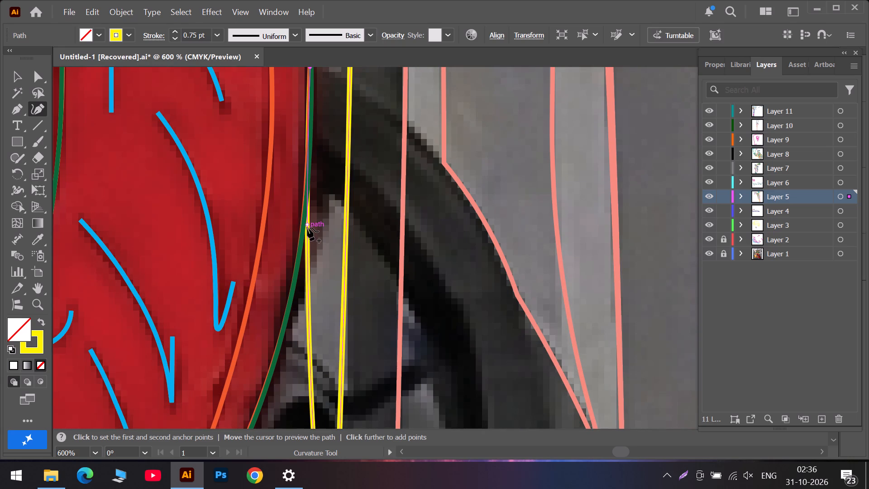
pyautogui.click(307, 225)
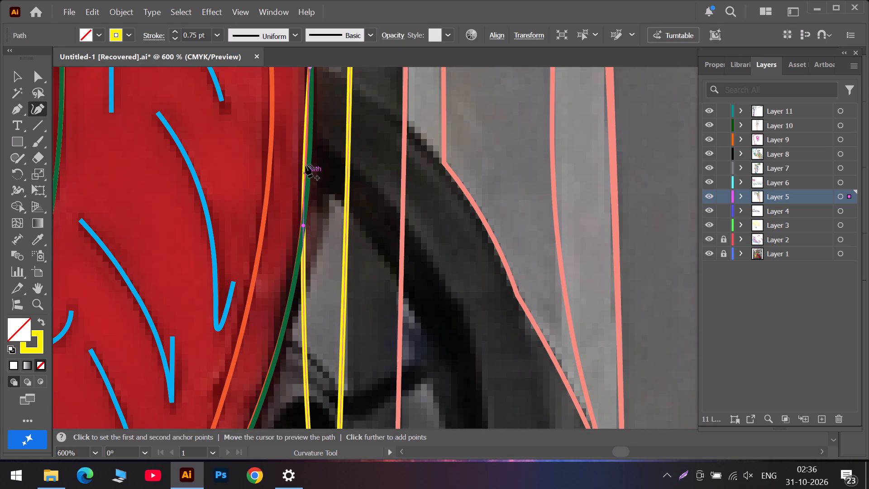
pyautogui.moveTo(303, 148); pyautogui.dragTo(309, 153)
pyautogui.scroll(-6, 301, 226)
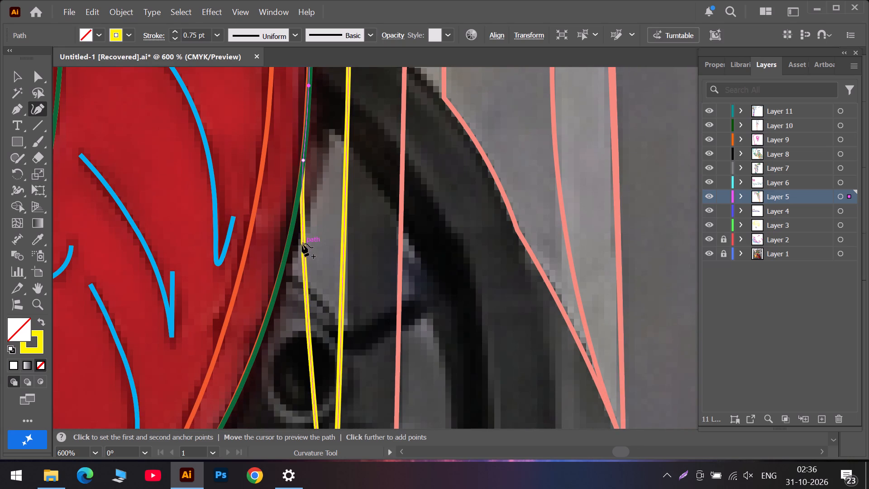
pyautogui.moveTo(303, 213); pyautogui.dragTo(302, 213)
pyautogui.moveTo(302, 213); pyautogui.dragTo(292, 224)
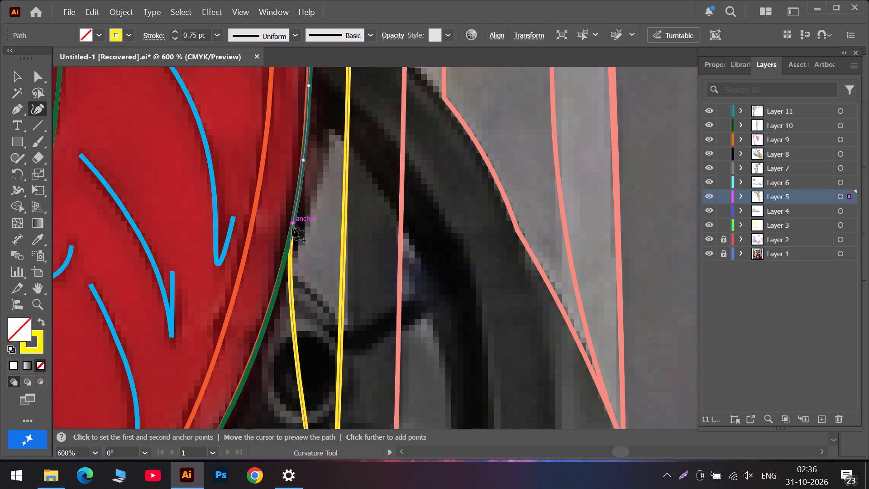
# Add two more curve points on the yellow outline beside the dark wheel's hub and pull them onto the tire's edge.
pyautogui.scroll(-6, 289, 283)
pyautogui.moveTo(289, 212); pyautogui.dragTo(285, 214)
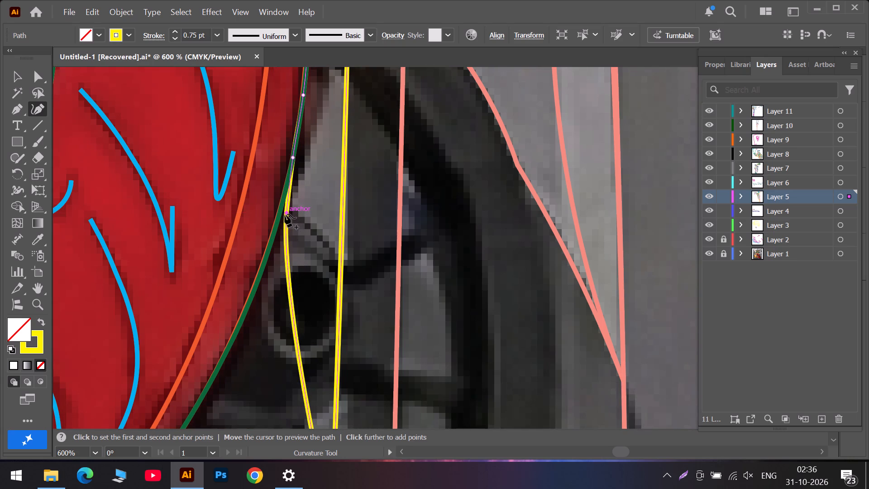
pyautogui.moveTo(285, 214); pyautogui.dragTo(278, 217)
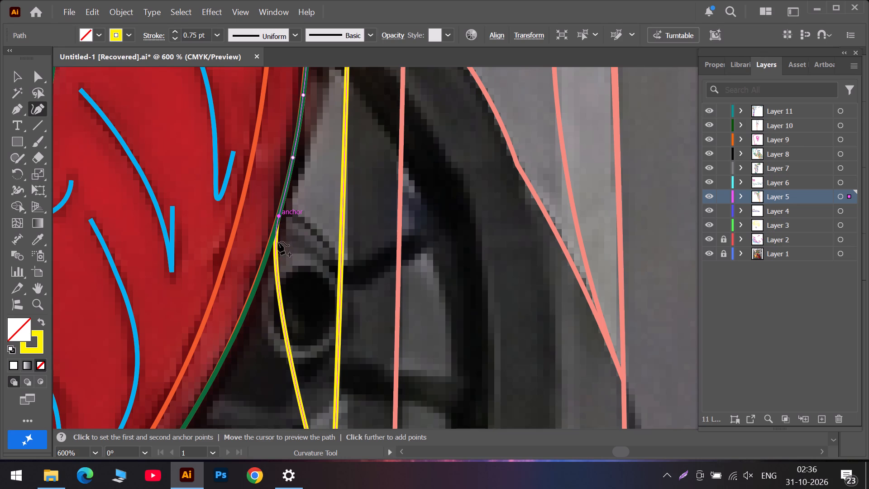
pyautogui.scroll(-4, 277, 243)
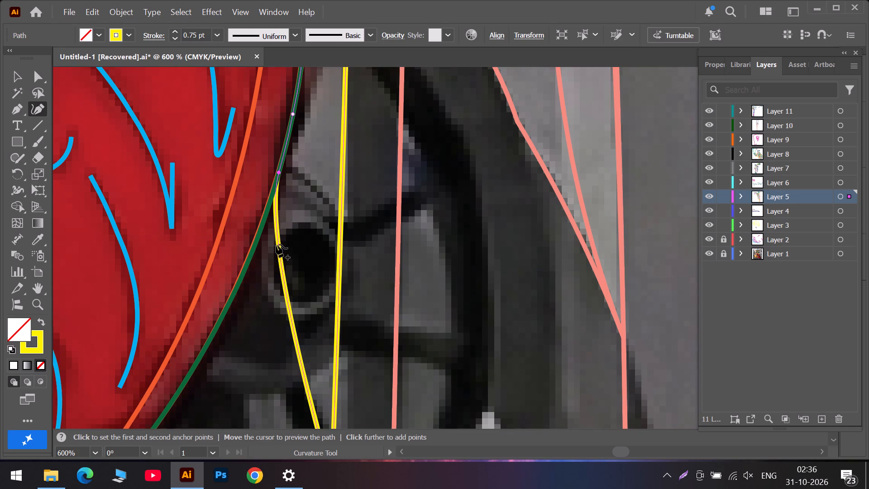
pyautogui.scroll(-3, 276, 245)
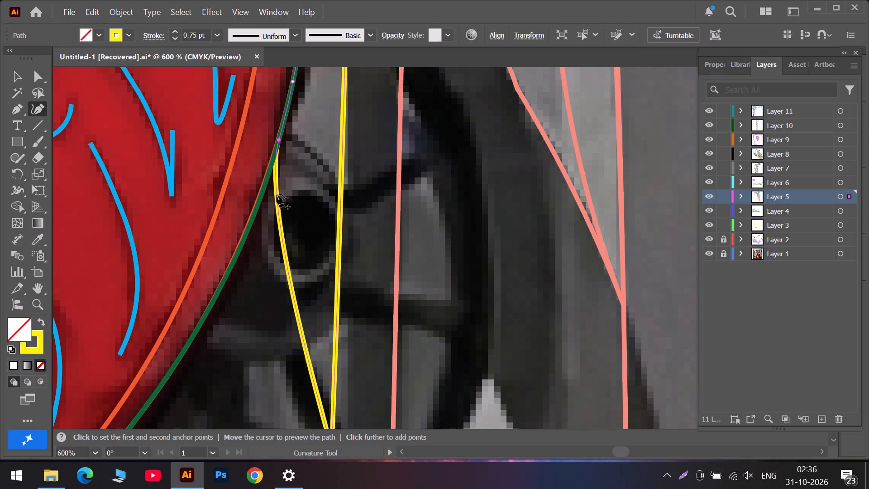
pyautogui.moveTo(276, 194); pyautogui.dragTo(270, 197)
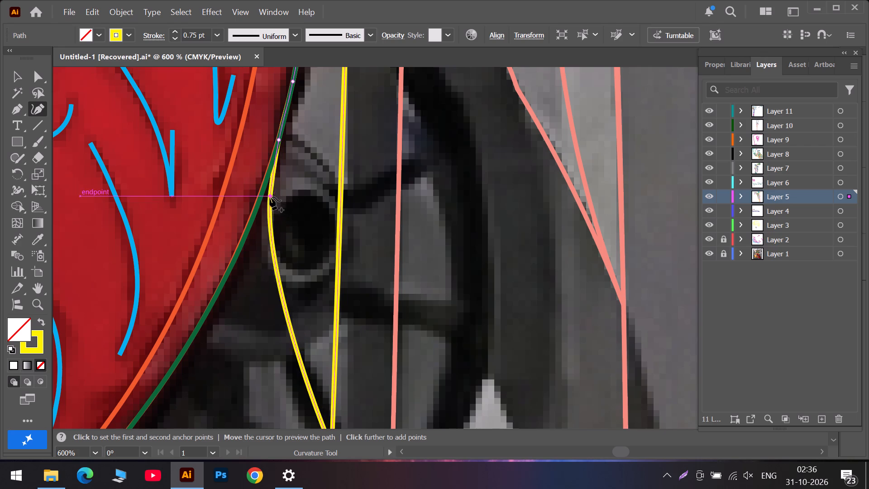
pyautogui.moveTo(270, 197); pyautogui.dragTo(257, 204)
# Add two curve points below the hub along the tire's edge and convert the lower one to a corner point.
pyautogui.scroll(-5, 252, 230)
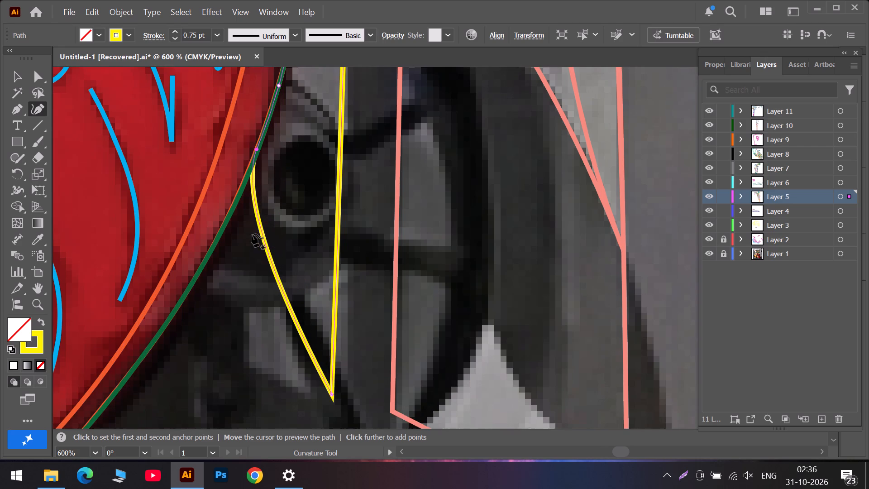
pyautogui.moveTo(255, 201); pyautogui.dragTo(234, 210)
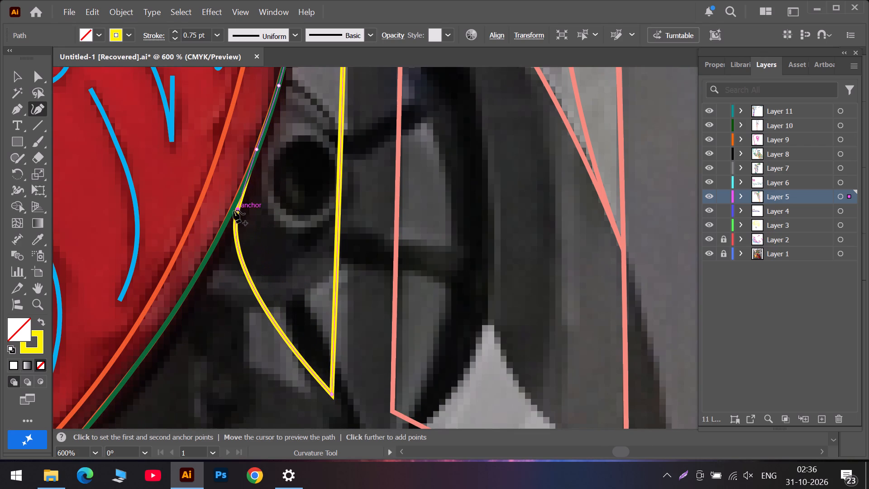
pyautogui.moveTo(234, 210); pyautogui.dragTo(229, 212)
pyautogui.moveTo(228, 242); pyautogui.dragTo(220, 244)
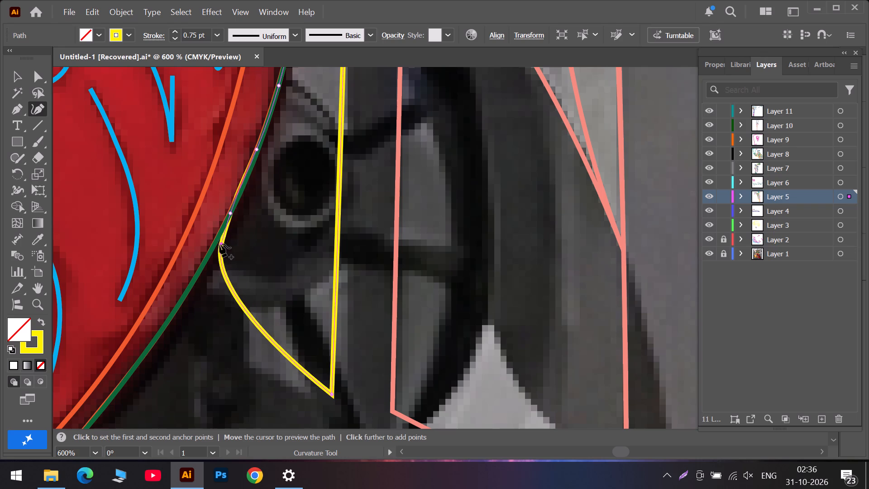
pyautogui.moveTo(220, 244); pyautogui.dragTo(211, 254)
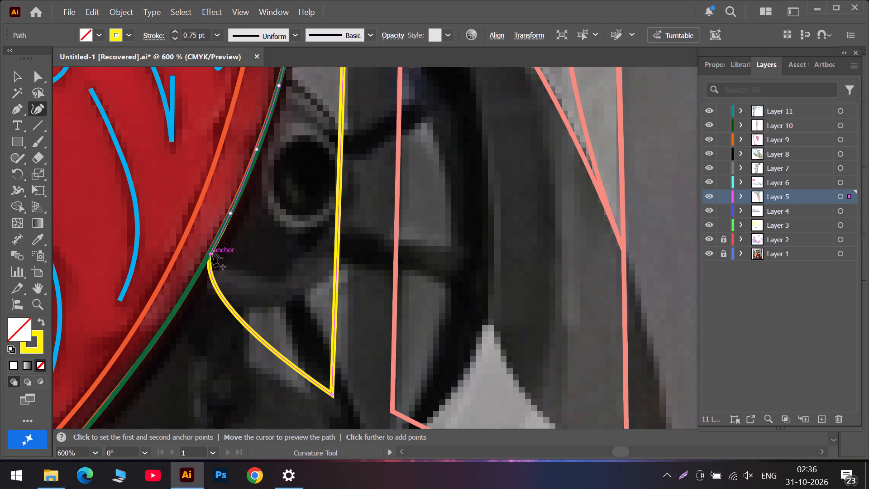
pyautogui.moveTo(209, 254); pyautogui.dragTo(205, 255)
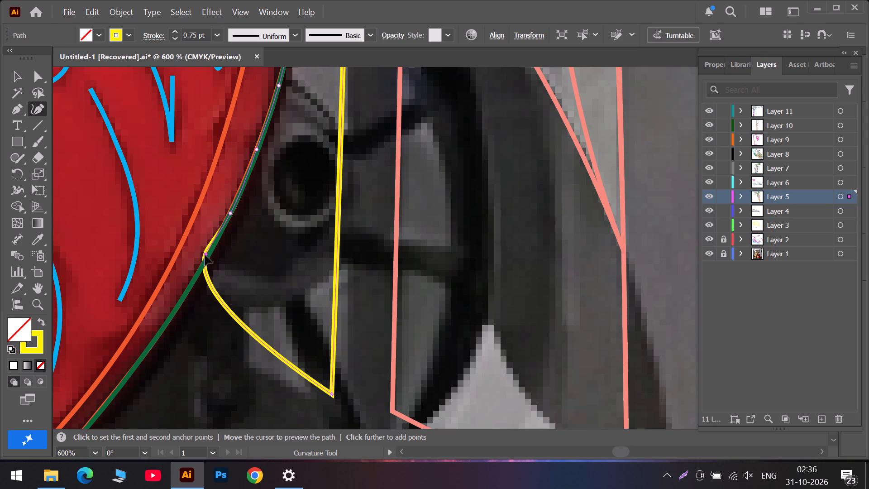
pyautogui.moveTo(205, 255); pyautogui.dragTo(206, 260)
pyautogui.doubleClick(206, 260)
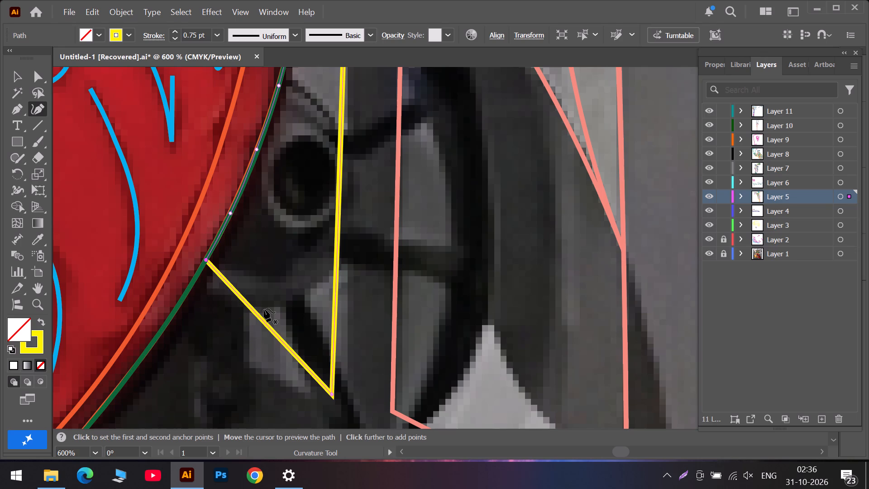
# Move the yellow outline's lower-left corner point further down along the red tire's edge.
pyautogui.scroll(-4, 264, 309)
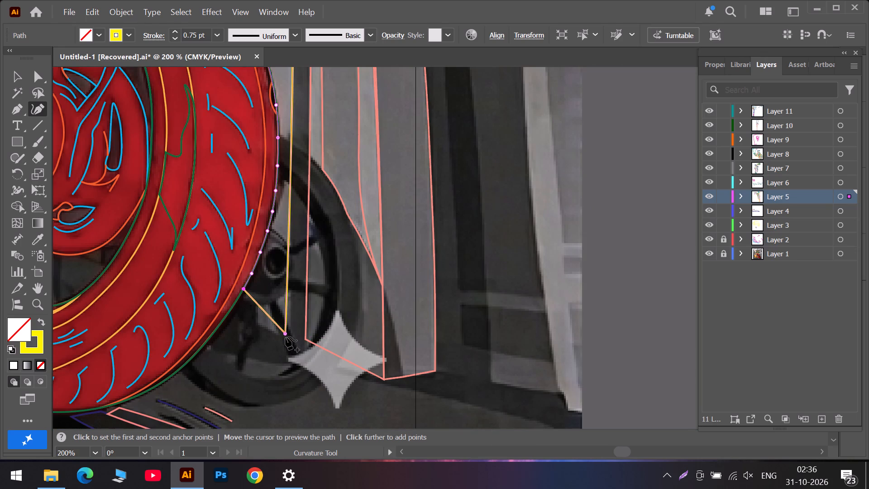
pyautogui.scroll(-10, 286, 337)
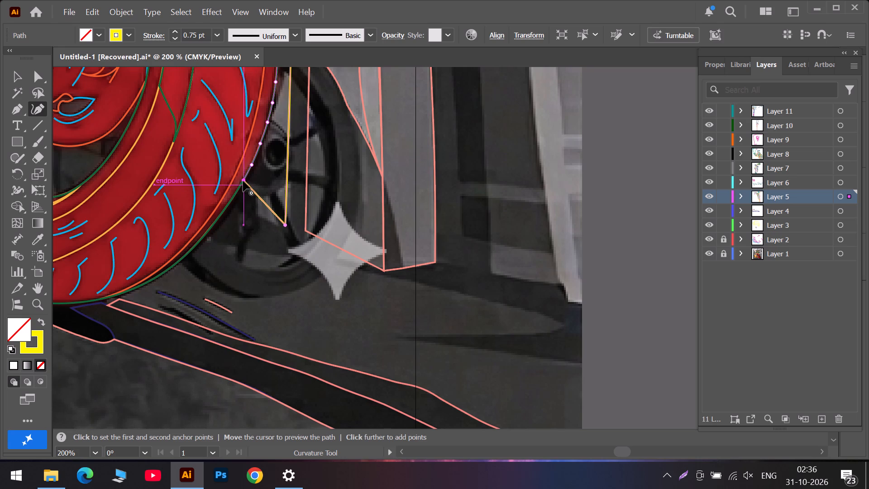
pyautogui.moveTo(243, 181); pyautogui.dragTo(229, 207)
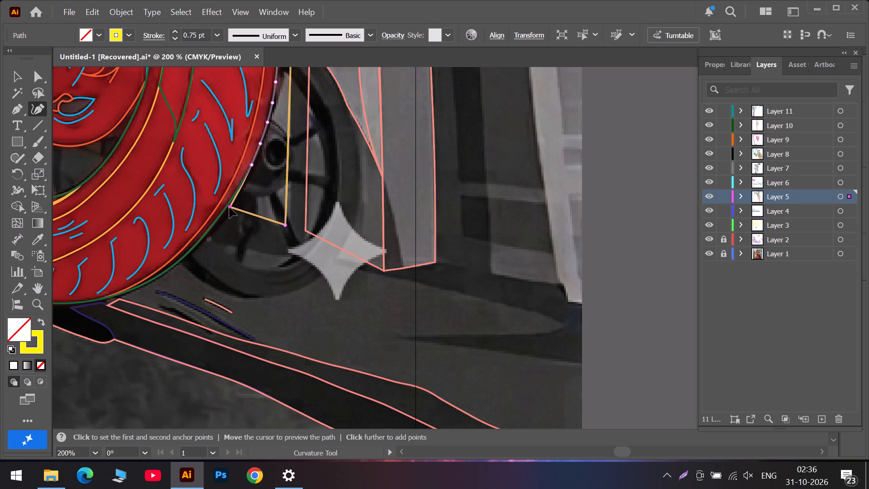
pyautogui.moveTo(229, 207); pyautogui.dragTo(227, 208)
# Add a curve point above the yellow outline's lower-left corner, then align both it and the corner with the tire's edge.
pyautogui.keyDown('alt'); pyautogui.scroll(4, 233, 205); pyautogui.keyUp('alt')
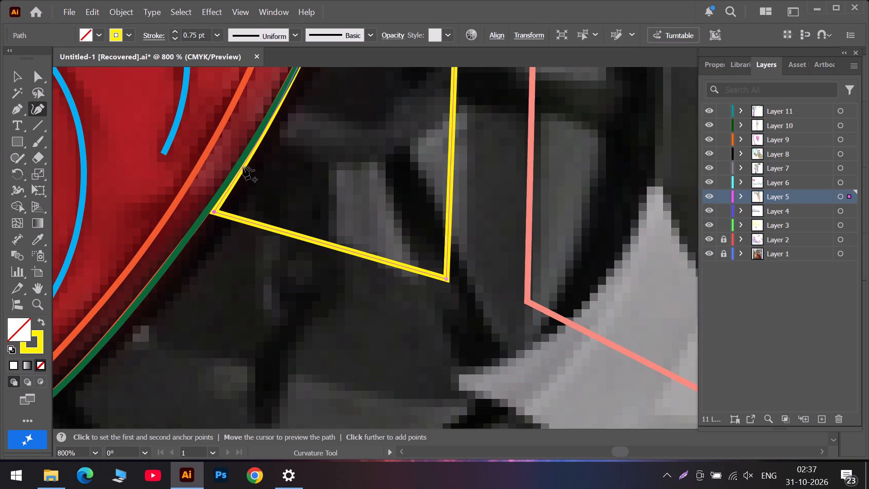
pyautogui.moveTo(249, 157); pyautogui.dragTo(266, 128)
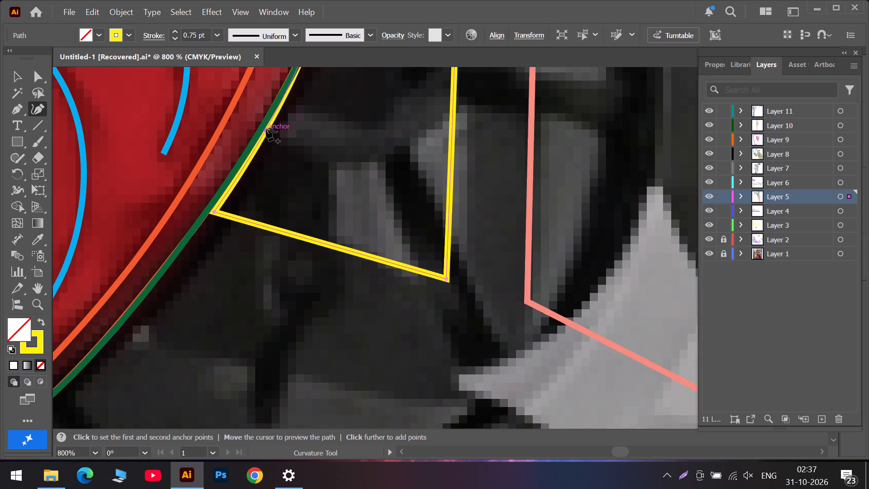
pyautogui.moveTo(266, 128); pyautogui.dragTo(269, 115)
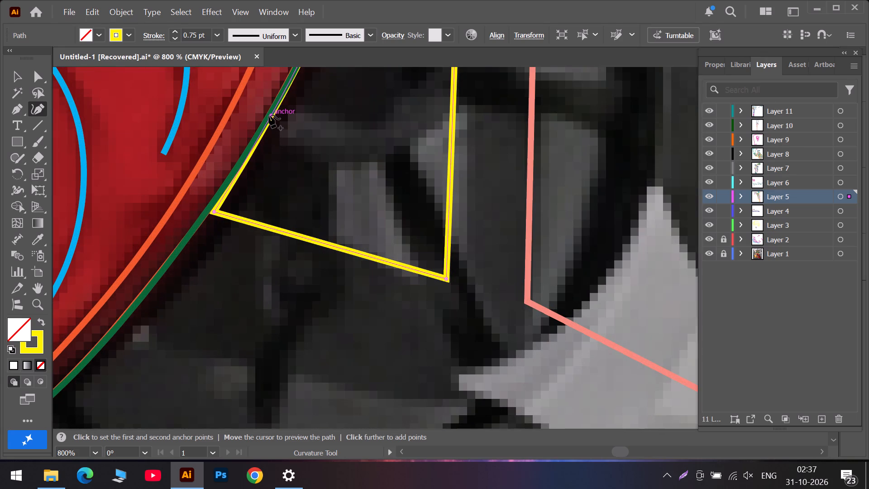
pyautogui.moveTo(269, 115); pyautogui.dragTo(269, 117)
pyautogui.scroll(7, 270, 117)
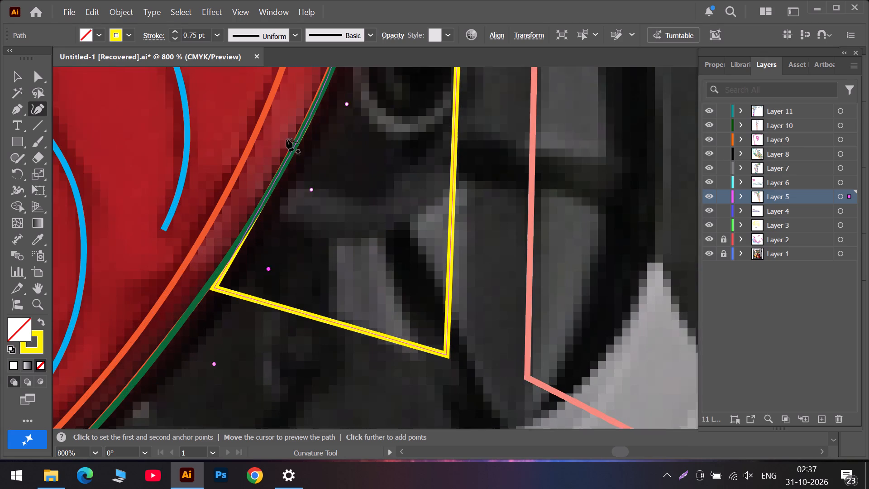
pyautogui.scroll(4, 279, 233)
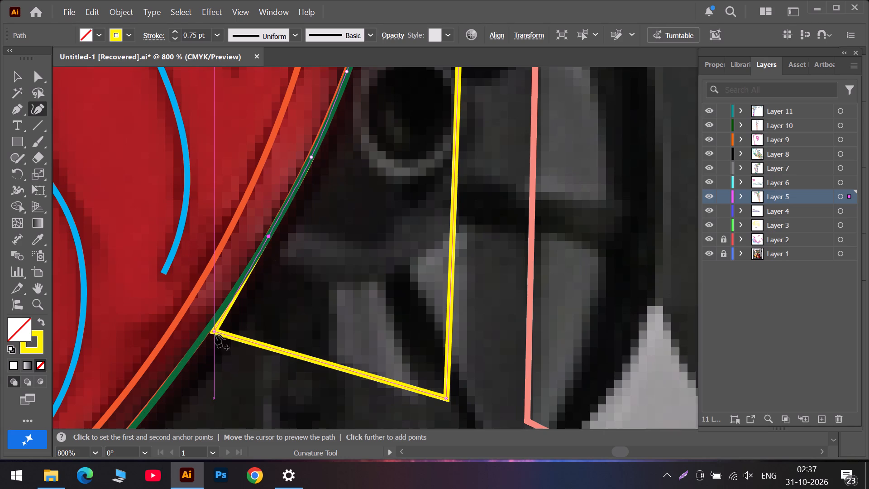
pyautogui.moveTo(212, 331); pyautogui.dragTo(206, 333)
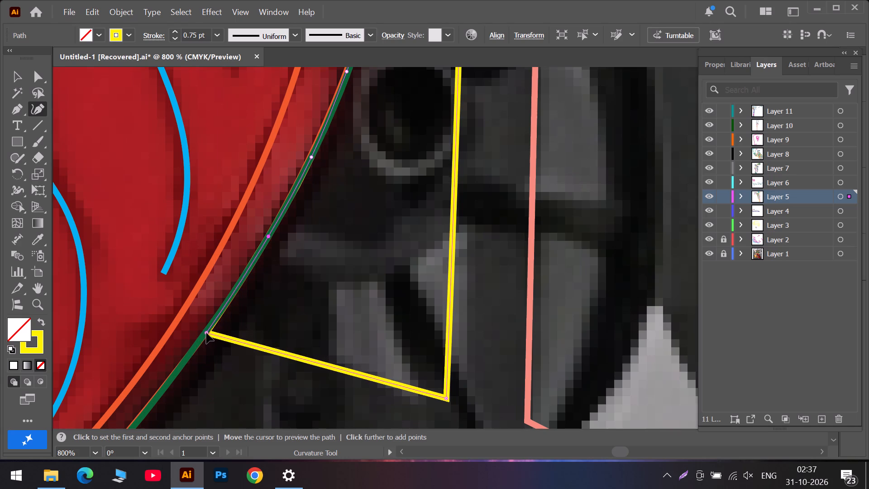
# Nudge the yellow outline's lower-left corner onto the red tire's edge and leave the outline deselected.
pyautogui.moveTo(206, 333); pyautogui.dragTo(205, 333)
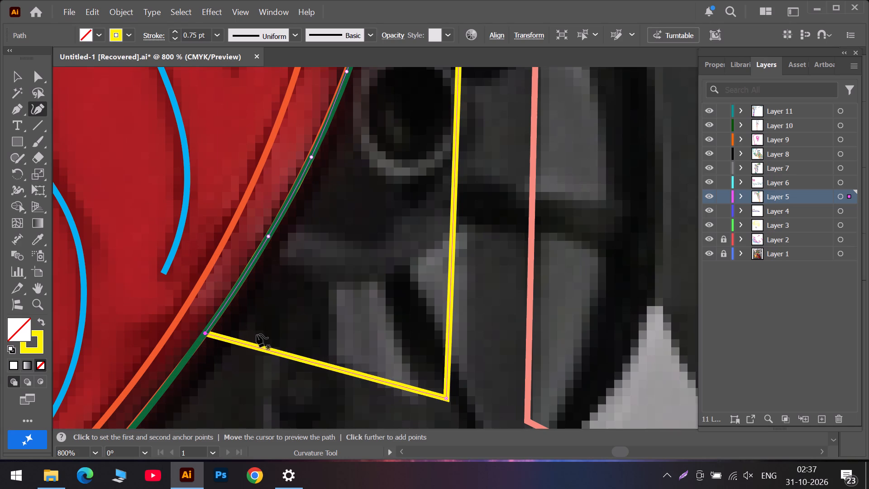
pyautogui.keyDown('alt'); pyautogui.scroll(-3, 257, 335); pyautogui.keyUp('alt')
pyautogui.keyDown('alt'); pyautogui.scroll(-2, 291, 361); pyautogui.keyUp('alt')
pyautogui.scroll(3, 291, 362)
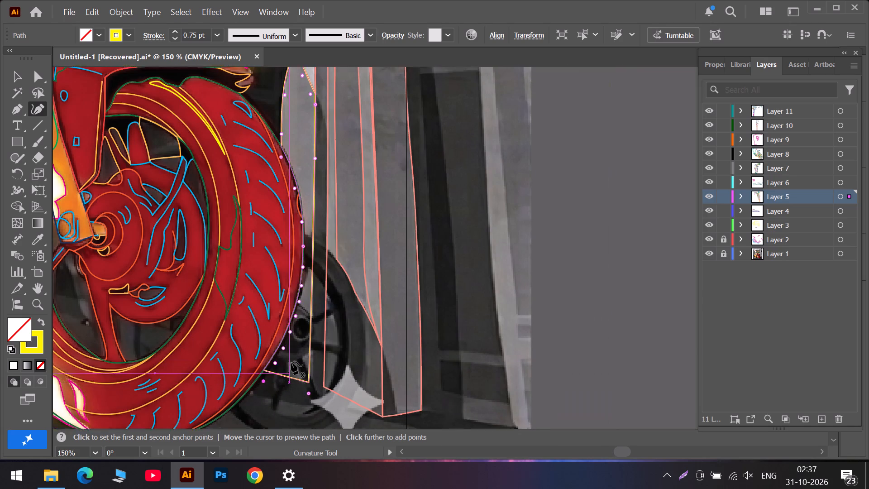
pyautogui.scroll(7, 291, 362)
pyautogui.scroll(-5, 322, 337)
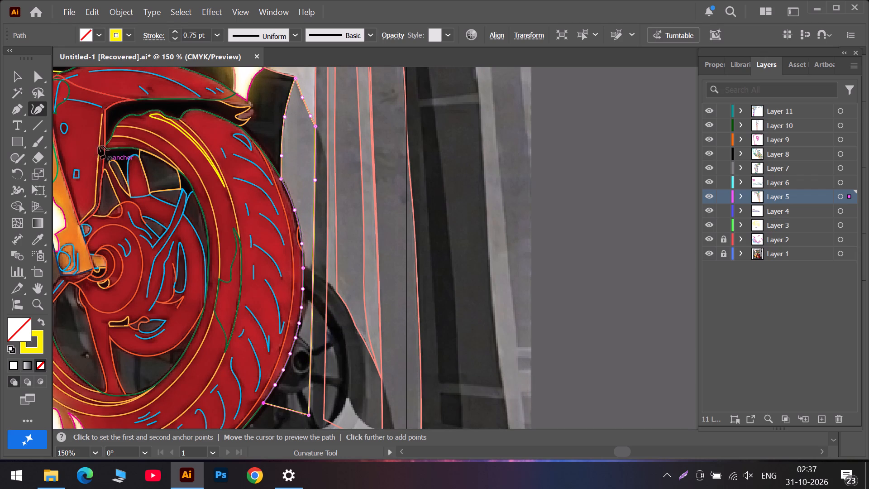
pyautogui.moveTo(15, 77); pyautogui.dragTo(22, 78)
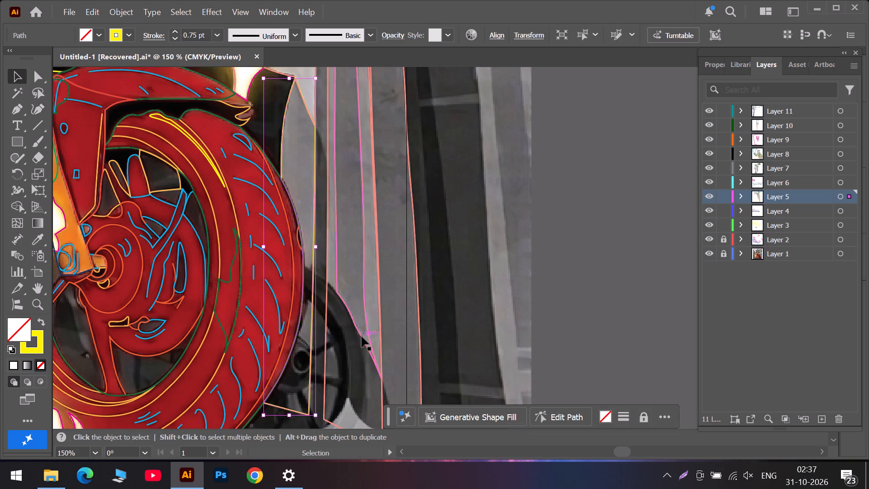
pyautogui.click(357, 330)
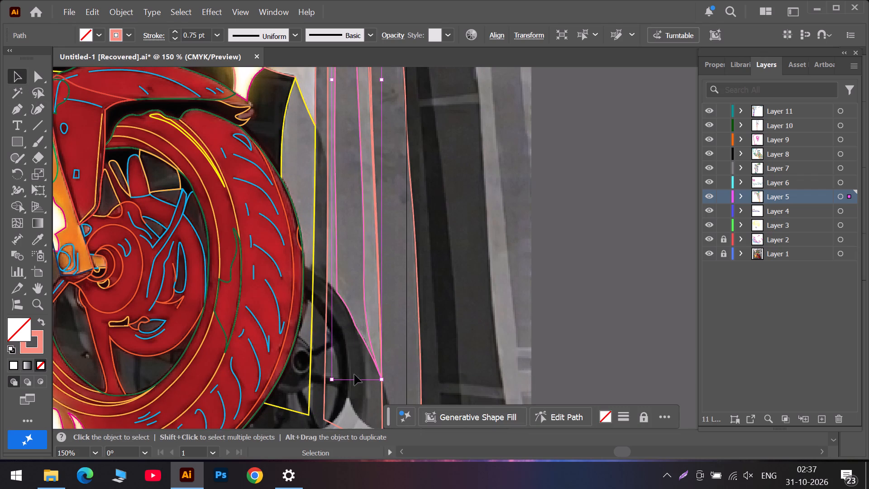
pyautogui.scroll(-6, 354, 380)
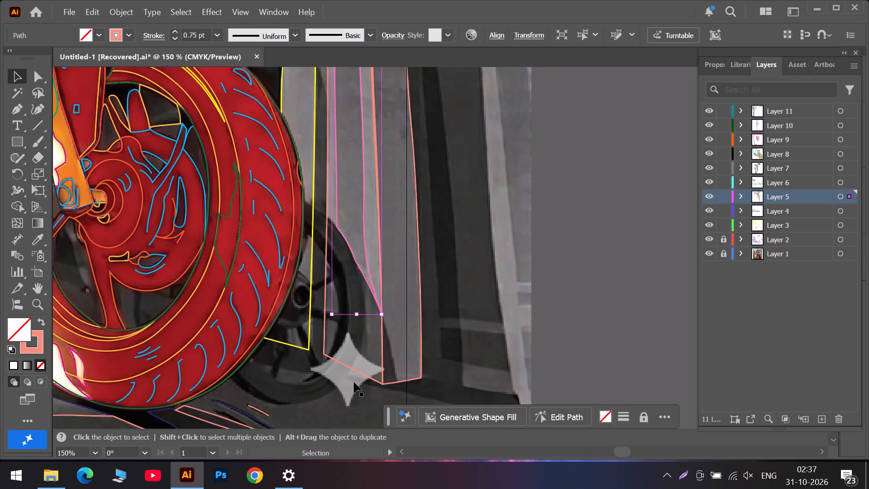
pyautogui.keyDown('alt'); pyautogui.scroll(-3, 354, 383); pyautogui.keyUp('alt')
pyautogui.click(347, 384)
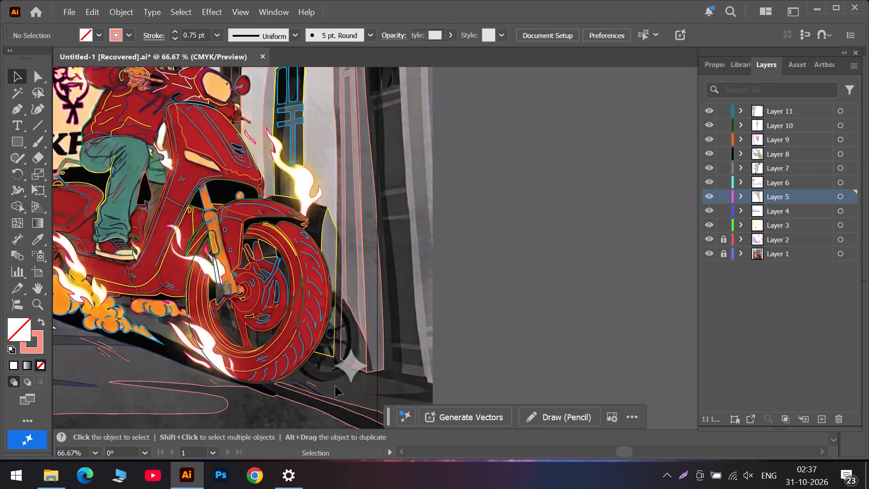
# Start a new Curvature path at the red tire's lower edge, running below the dark wheel to a corner point under the pink wall outline.
pyautogui.keyDown('alt'); pyautogui.scroll(3, 334, 386); pyautogui.keyUp('alt')
pyautogui.click(35, 110)
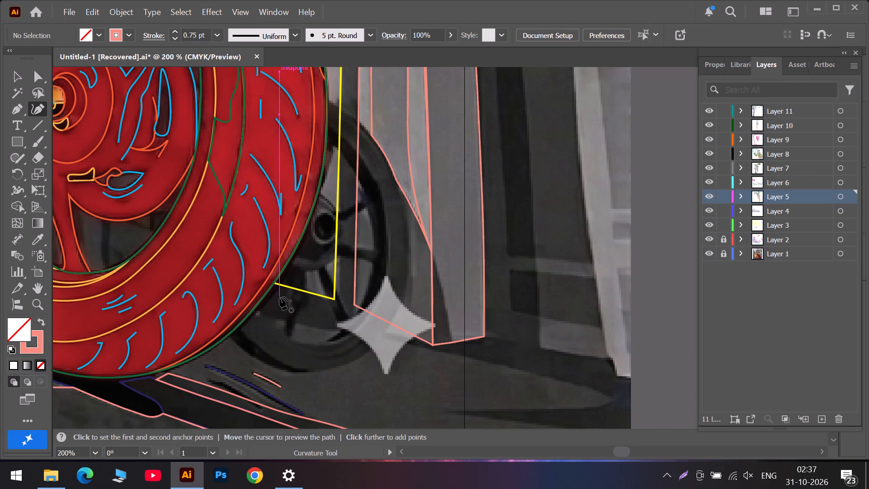
pyautogui.click(259, 316)
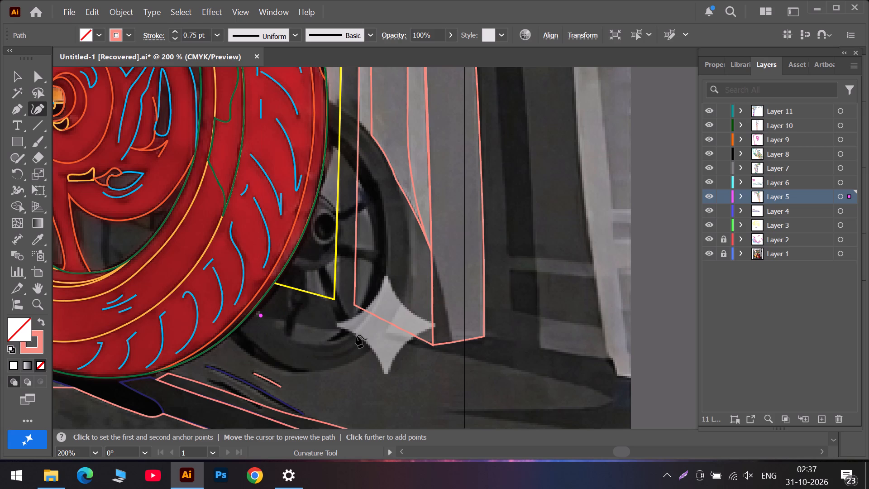
pyautogui.click(356, 335)
pyautogui.click(472, 357)
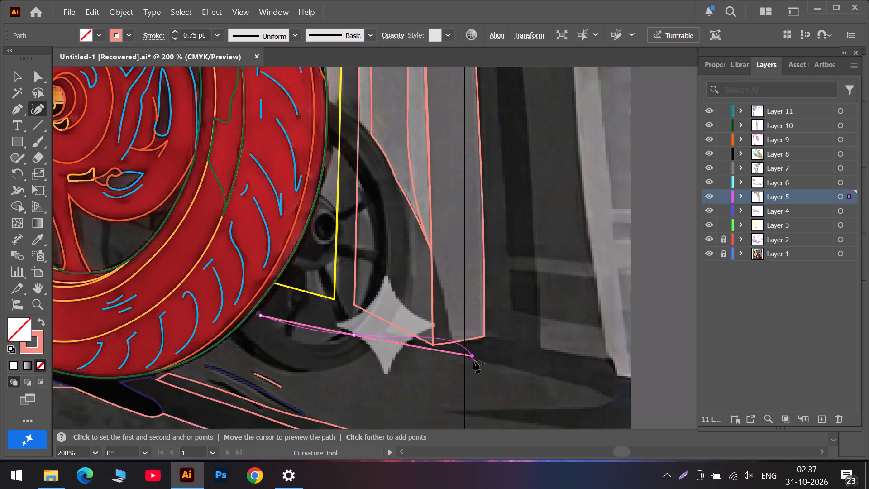
pyautogui.scroll(-6, 421, 420)
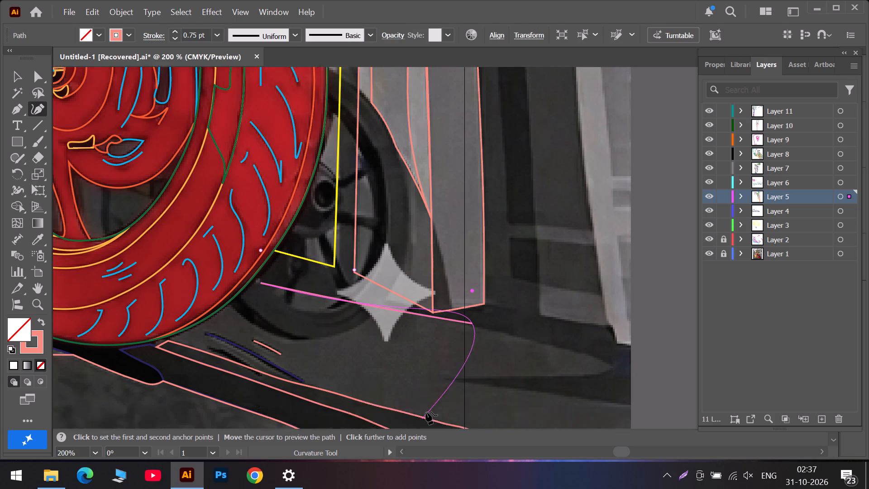
pyautogui.scroll(-1, 426, 412)
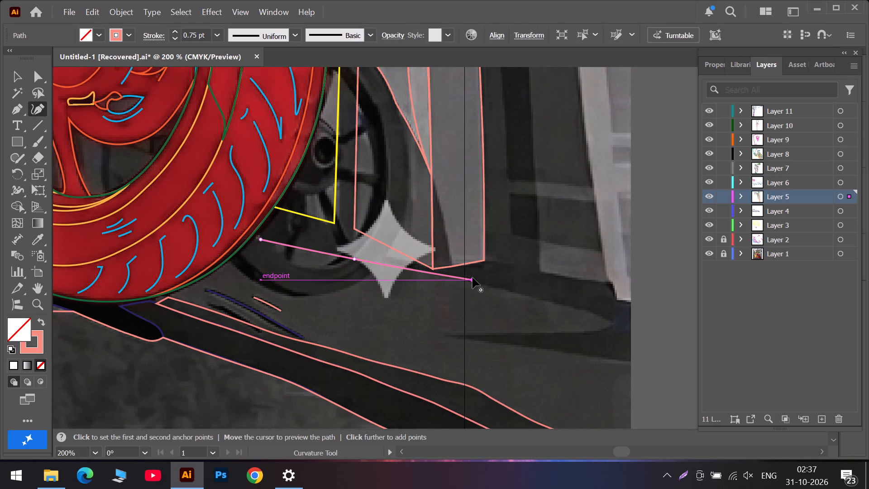
pyautogui.doubleClick(473, 278)
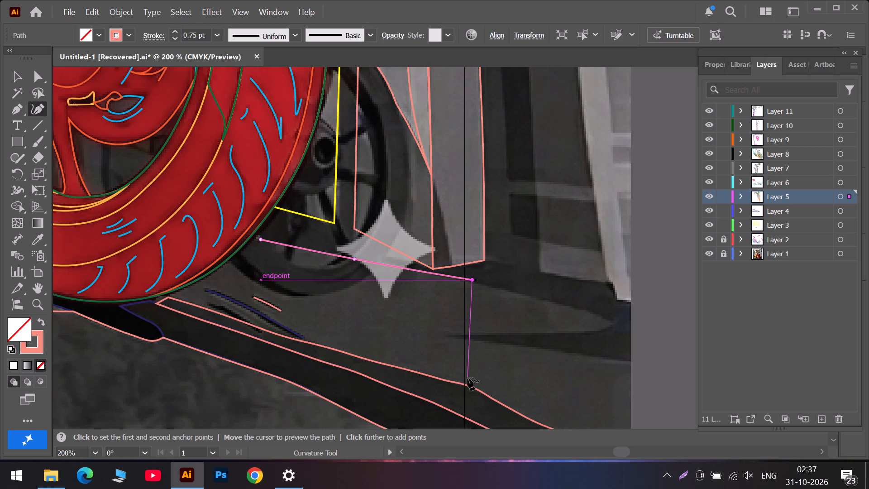
# Continue the path down to a corner at the pink road line, then back along that line to a corner near the tire's bottom.
pyautogui.doubleClick(468, 381)
pyautogui.click(334, 345)
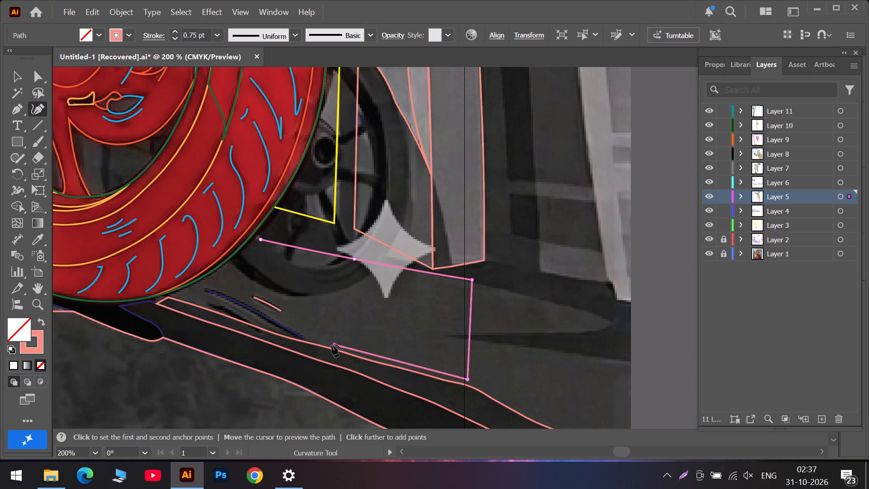
pyautogui.click(272, 328)
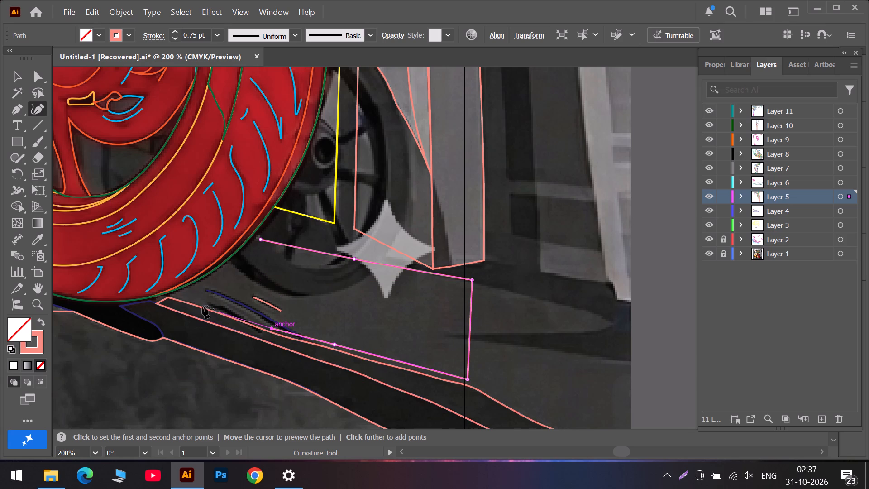
pyautogui.doubleClick(177, 296)
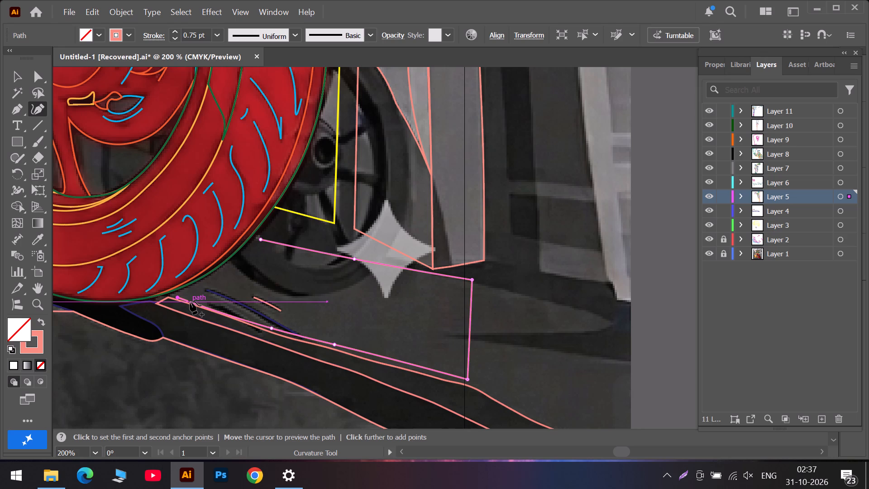
# Set the new ground outline's stroke color to magenta.
pyautogui.click(127, 35)
pyautogui.click(93, 129)
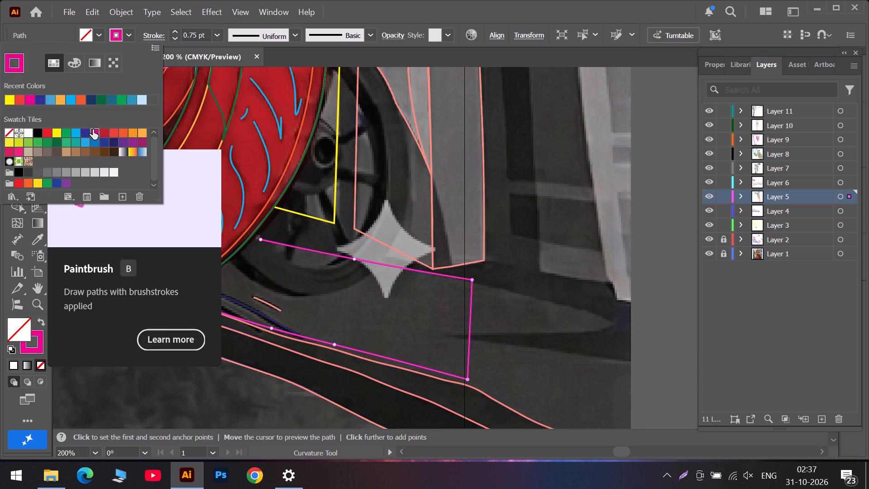
pyautogui.doubleClick(178, 295)
# Close the magenta outline along the red tire with one curve point, keeping the corner near the tire's bottom sharp.
pyautogui.click(210, 282)
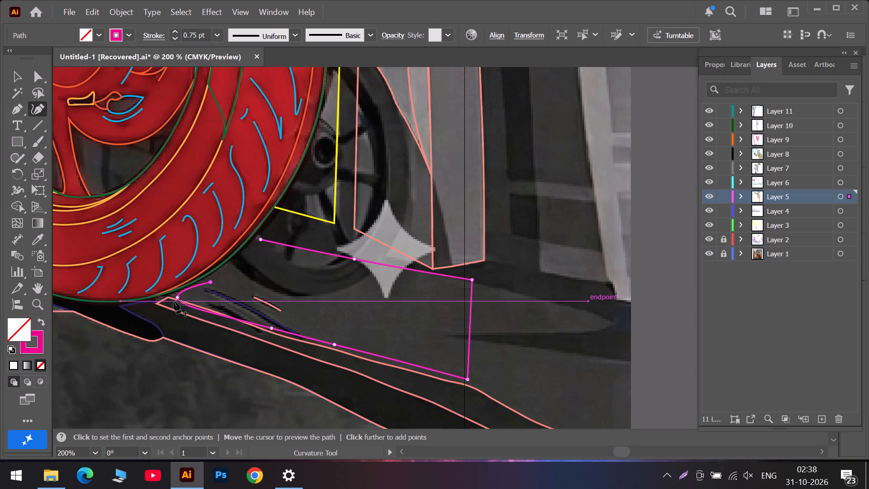
pyautogui.doubleClick(178, 297)
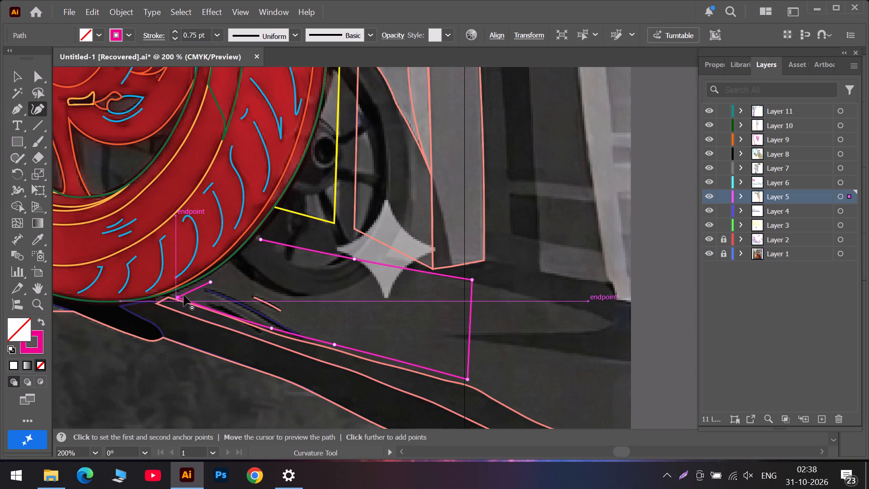
pyautogui.doubleClick(262, 239)
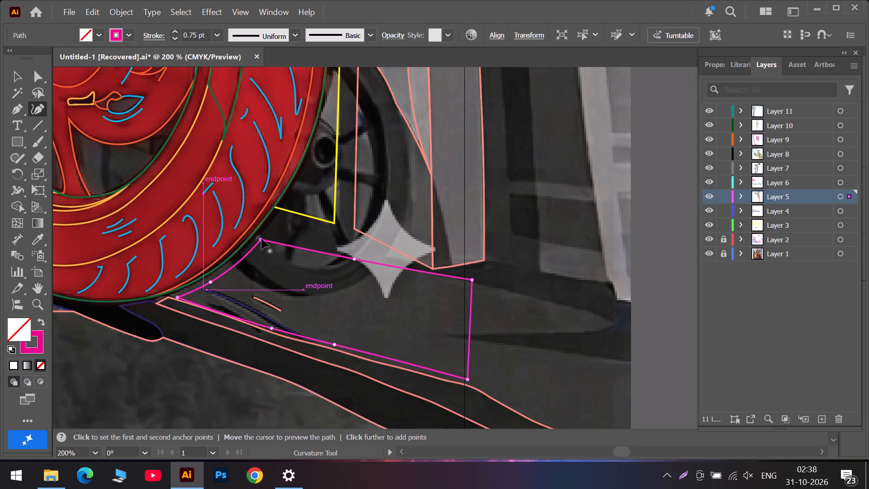
# Move the magenta outline's upper-left corner up onto the yellow outline's lower-left corner.
pyautogui.moveTo(262, 239); pyautogui.dragTo(275, 208)
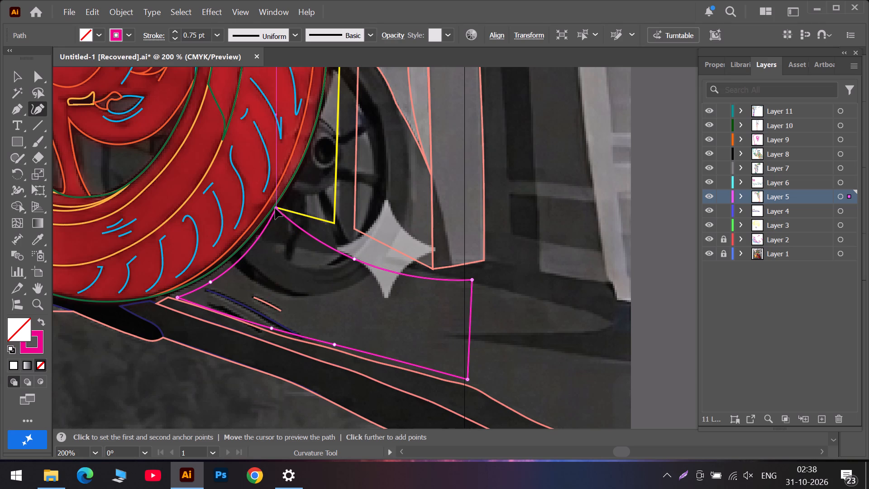
pyautogui.moveTo(275, 208); pyautogui.dragTo(275, 208)
# Slide the magenta outline's tire-side curve point up along the red tire and align it with the tire's edge.
pyautogui.moveTo(210, 282); pyautogui.dragTo(210, 278)
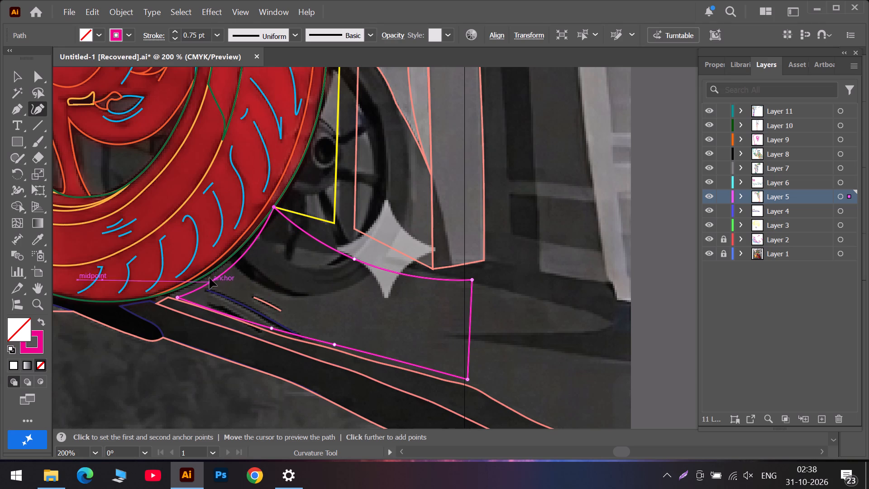
pyautogui.moveTo(210, 278); pyautogui.dragTo(256, 234)
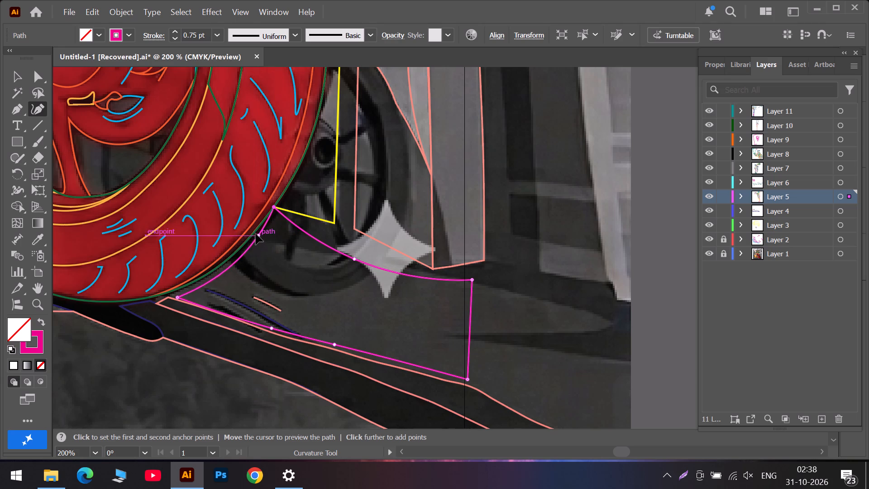
pyautogui.moveTo(256, 234); pyautogui.dragTo(255, 233)
pyautogui.keyDown('alt'); pyautogui.scroll(4, 236, 274); pyautogui.keyUp('alt')
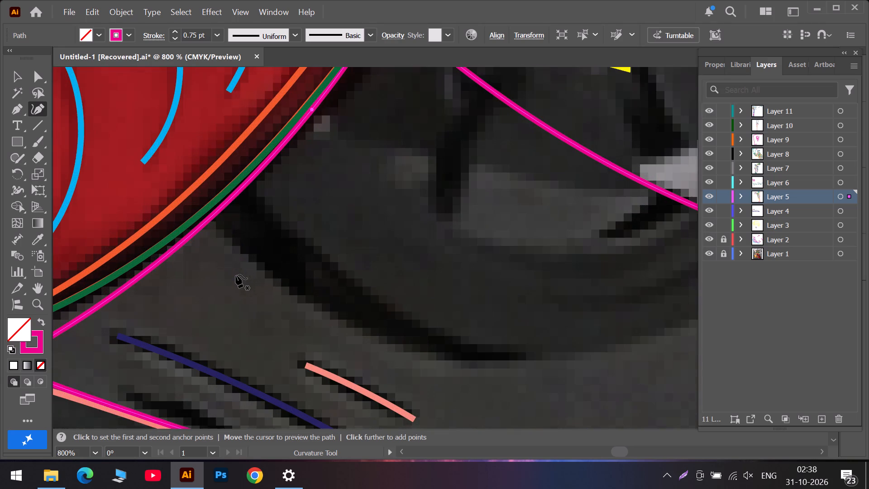
pyautogui.scroll(5, 280, 205)
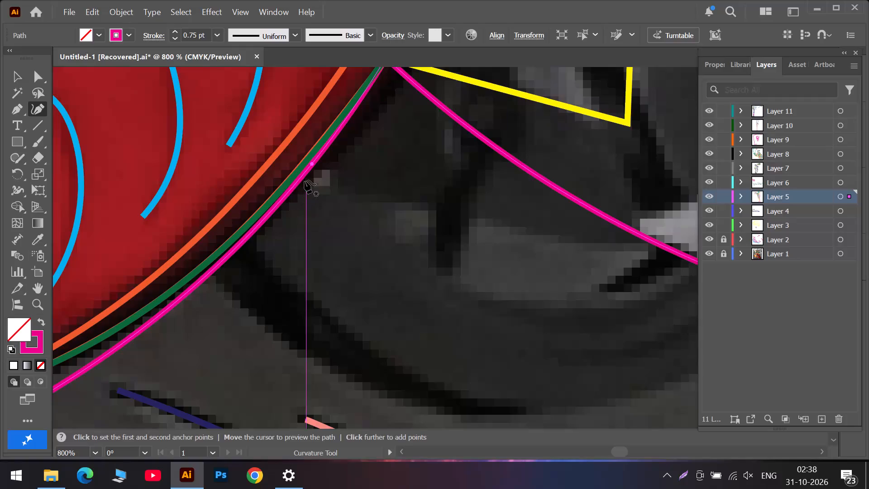
pyautogui.moveTo(311, 165); pyautogui.dragTo(303, 169)
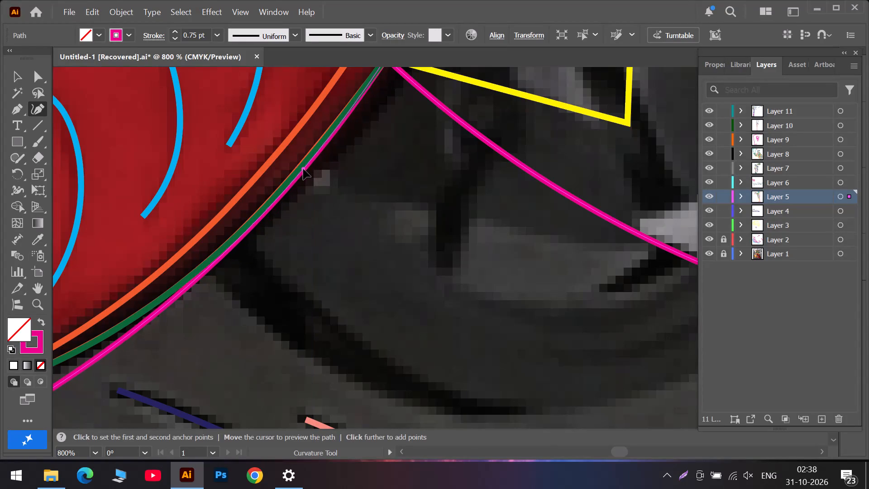
pyautogui.moveTo(303, 169); pyautogui.dragTo(302, 172)
pyautogui.moveTo(302, 173); pyautogui.dragTo(291, 181)
# Add a second curve point on the magenta outline's tire side and align it with the tire's edge below the first.
pyautogui.scroll(6, 300, 199)
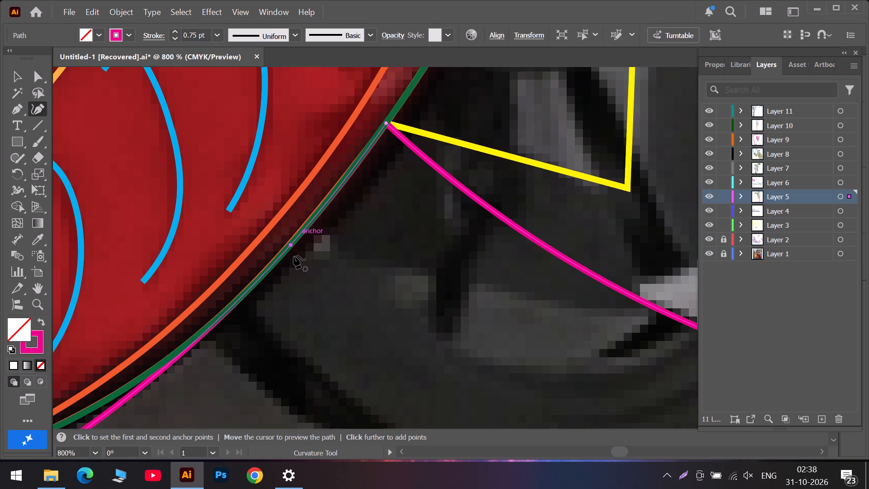
pyautogui.scroll(-6, 283, 281)
pyautogui.moveTo(128, 329); pyautogui.dragTo(131, 318)
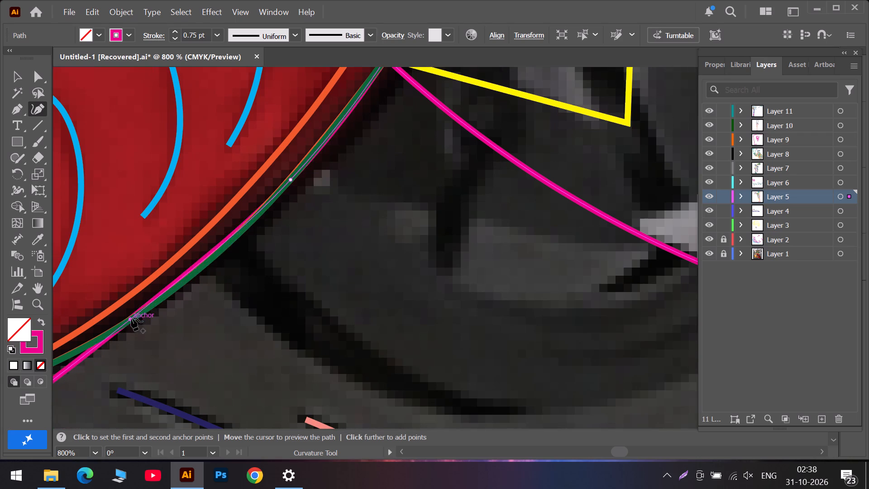
pyautogui.moveTo(131, 318); pyautogui.dragTo(226, 242)
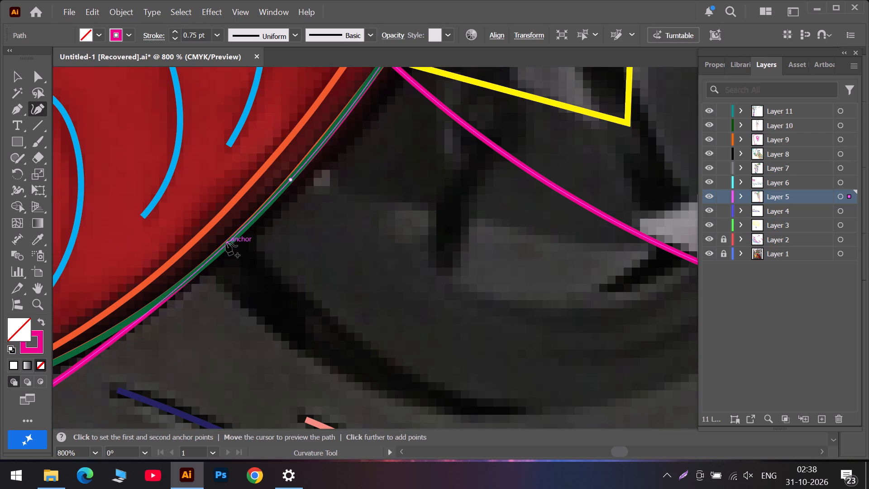
pyautogui.moveTo(226, 242); pyautogui.dragTo(226, 247)
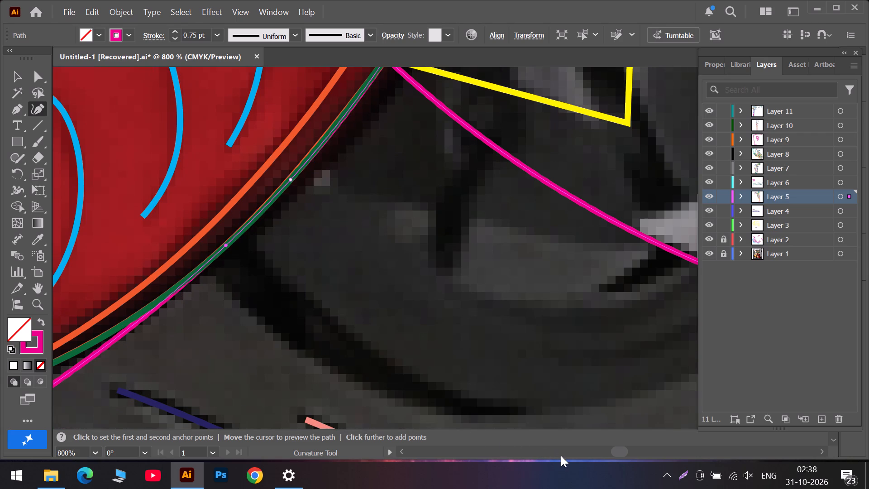
# Move the magenta outline's lower-left corner onto the red tire's bottom edge, just above the tip of the pink road outline.
pyautogui.click(590, 448)
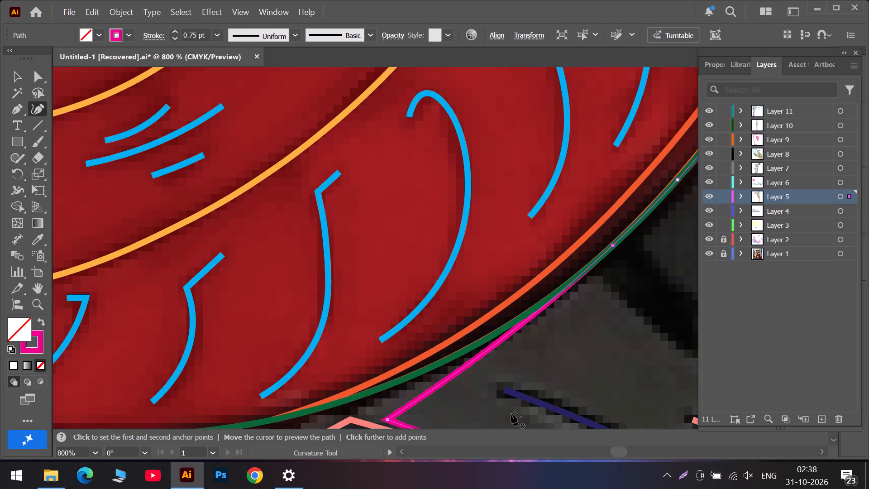
pyautogui.scroll(-3, 474, 409)
pyautogui.moveTo(387, 386); pyautogui.dragTo(368, 381)
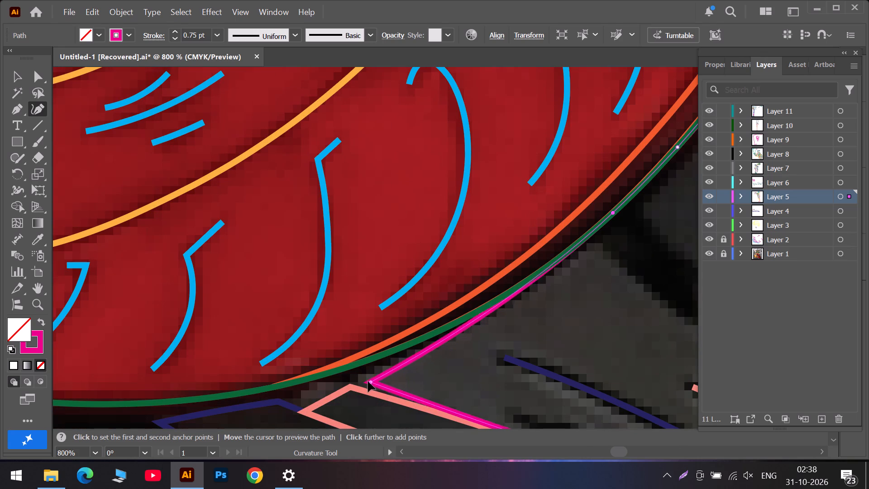
pyautogui.moveTo(368, 381); pyautogui.dragTo(328, 377)
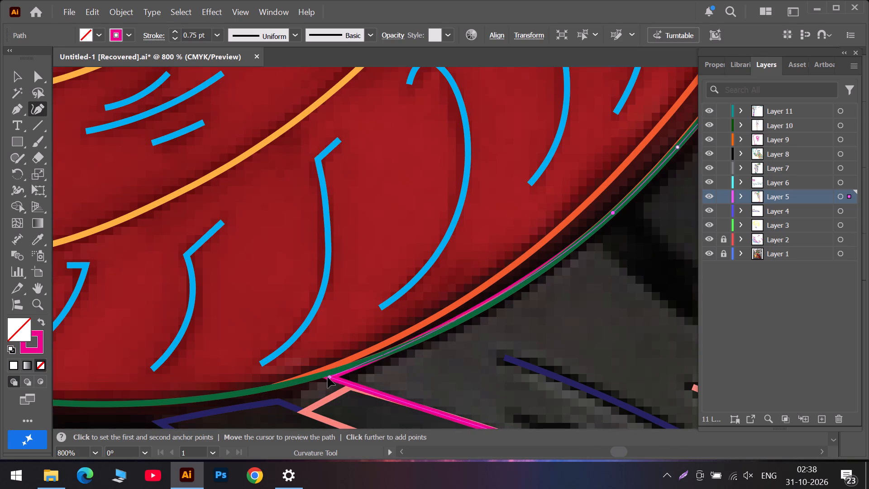
pyautogui.moveTo(328, 377); pyautogui.dragTo(316, 378)
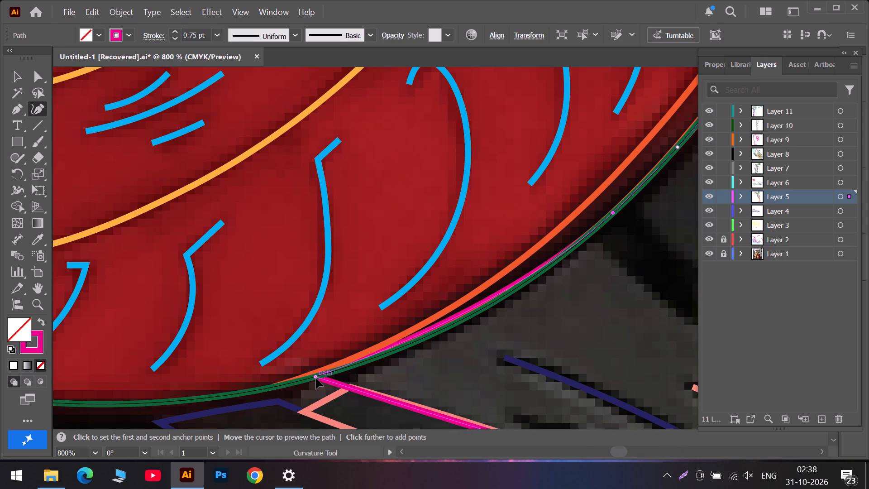
pyautogui.moveTo(316, 378); pyautogui.dragTo(315, 382)
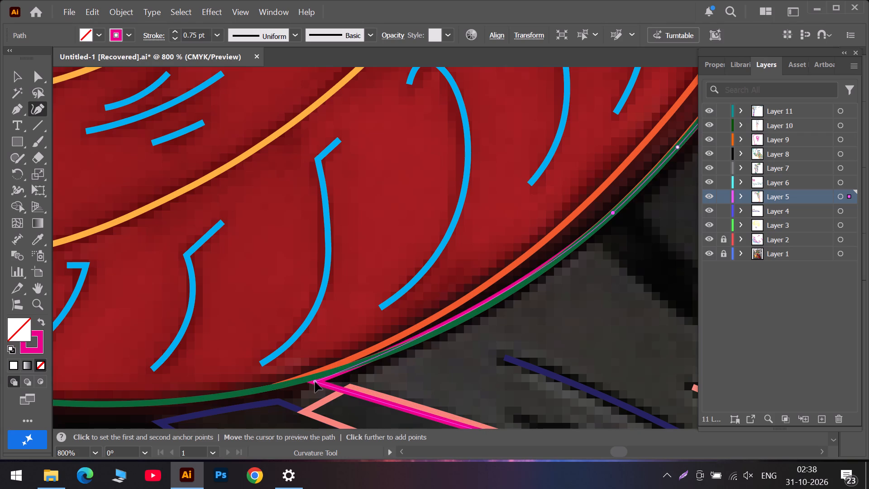
# Adjust the magenta outline's lower-left corner so it sits on the green tire outline, just above the pink road outline.
pyautogui.moveTo(315, 382); pyautogui.dragTo(315, 382)
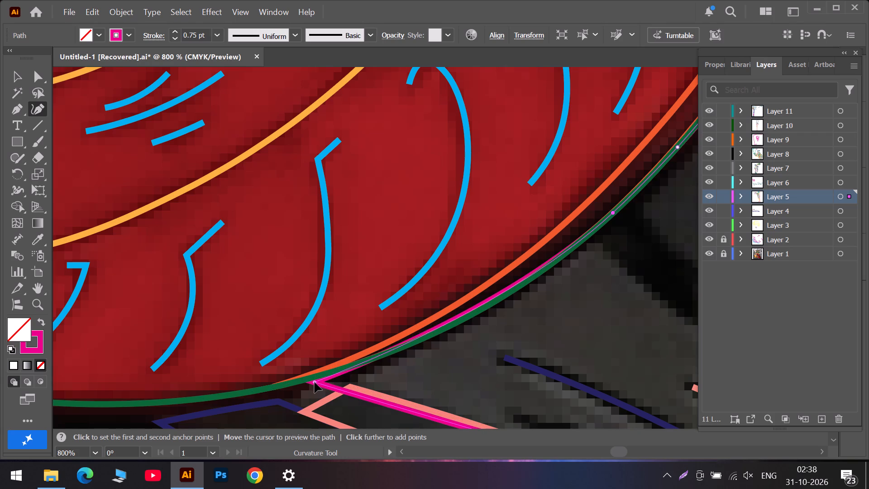
pyautogui.moveTo(315, 382); pyautogui.dragTo(331, 374)
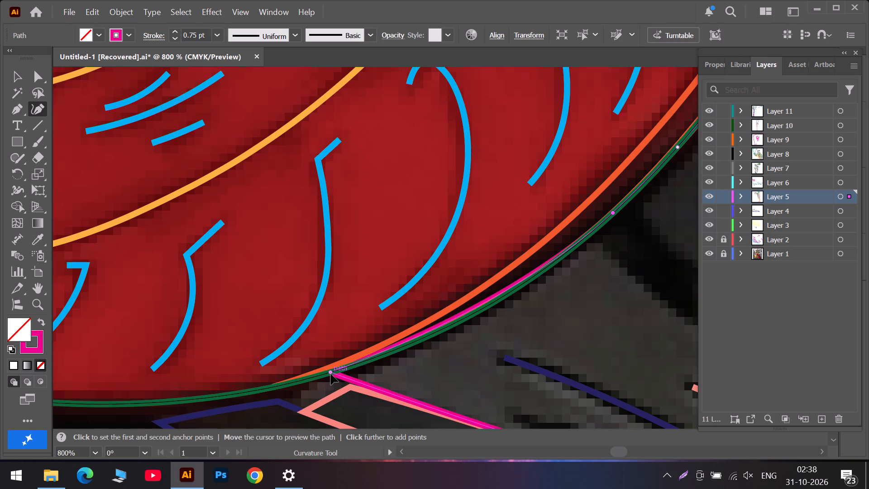
pyautogui.moveTo(331, 374); pyautogui.dragTo(318, 378)
# Slide the green tire outline's curve point slightly down along the red tire's lower edge.
pyautogui.moveTo(487, 306); pyautogui.dragTo(465, 315)
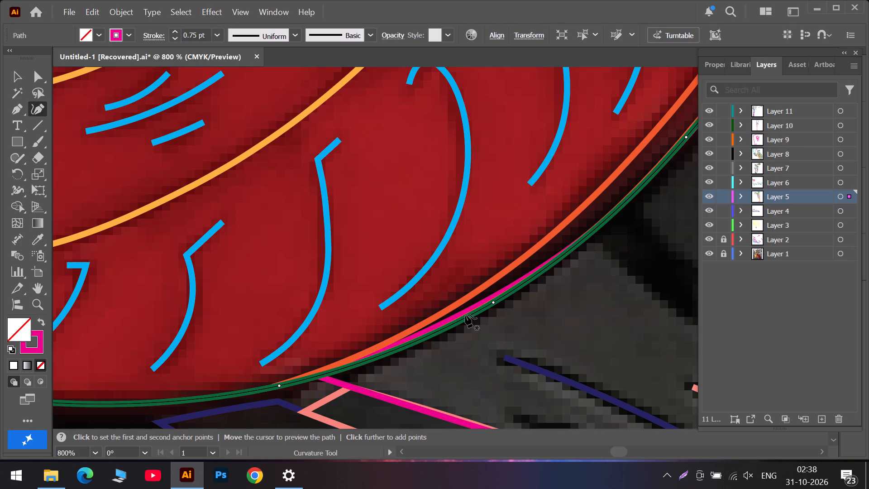
pyautogui.moveTo(465, 315); pyautogui.dragTo(452, 318)
pyautogui.moveTo(491, 303); pyautogui.dragTo(474, 314)
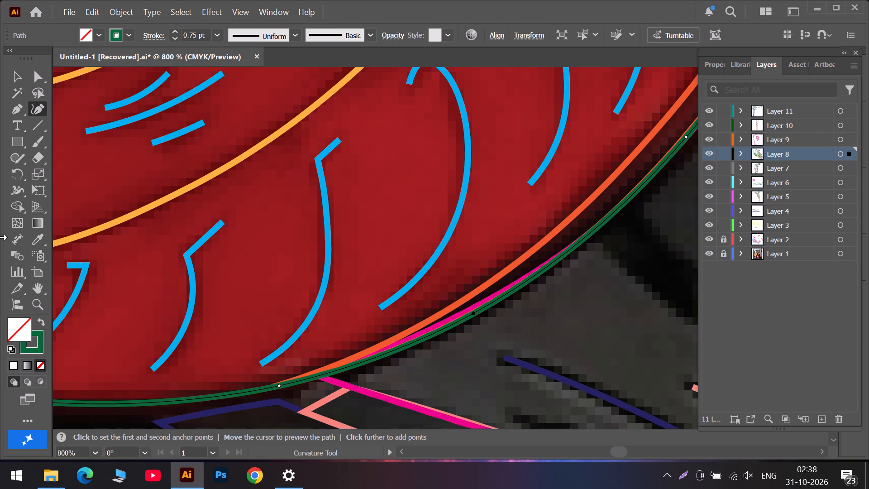
# Reselect the magenta outline and add a curve point on its lower tire side, aligned with the green tire outline.
pyautogui.click(14, 76)
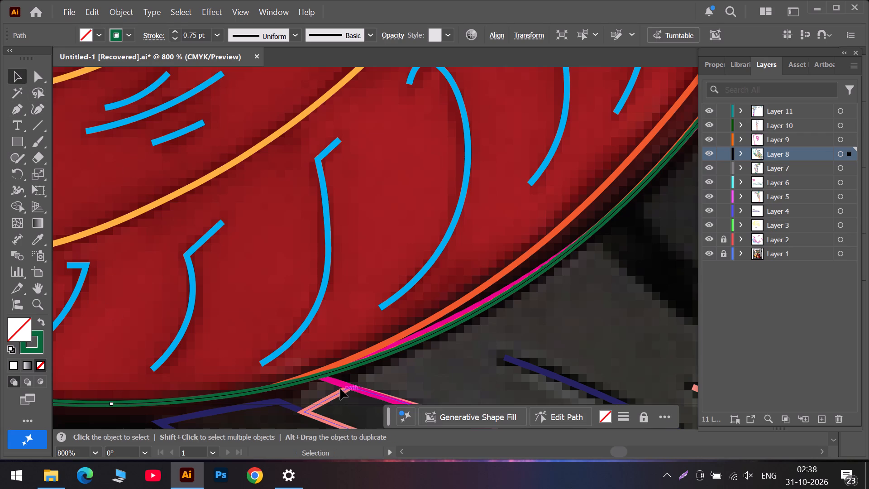
pyautogui.click(335, 383)
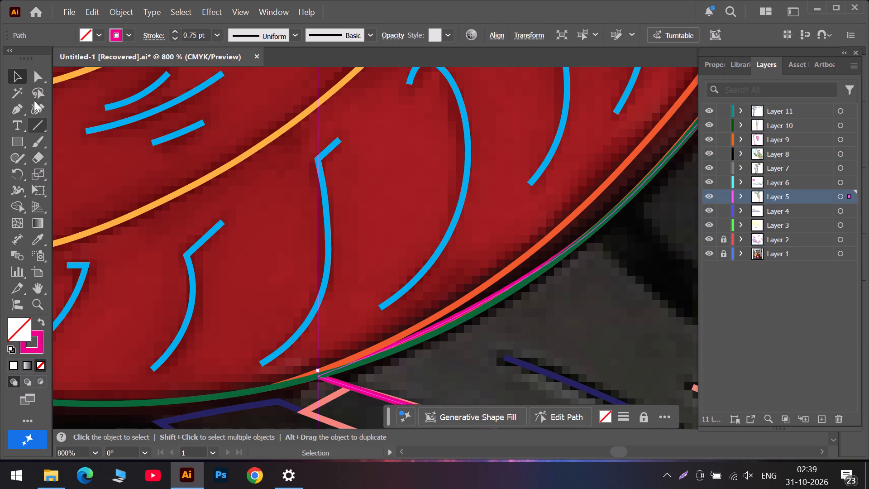
pyautogui.click(36, 115)
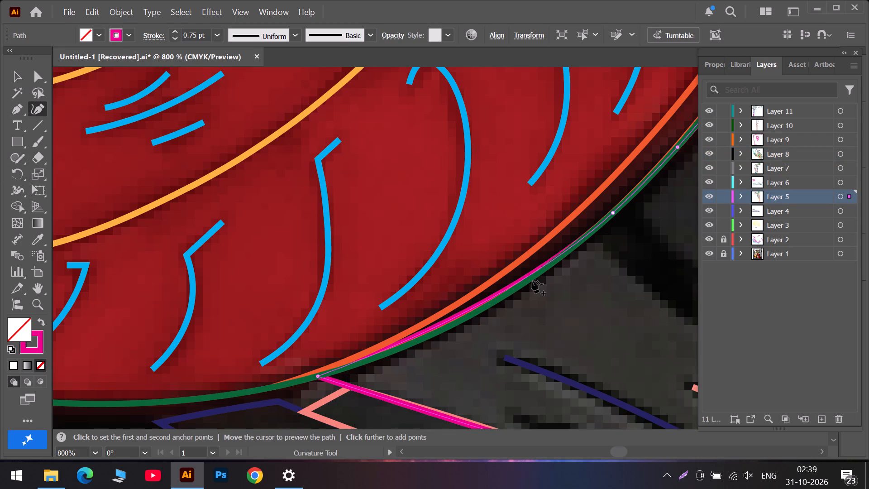
pyautogui.moveTo(474, 307); pyautogui.dragTo(482, 311)
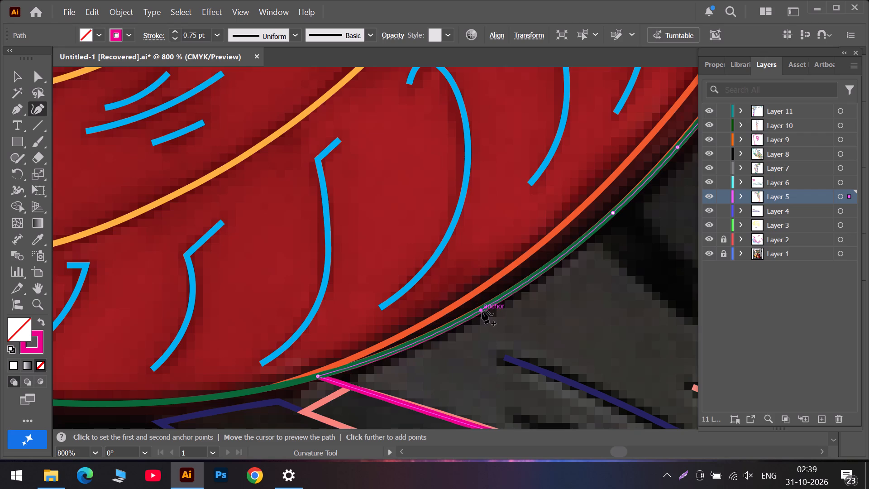
pyautogui.moveTo(482, 311); pyautogui.dragTo(481, 312)
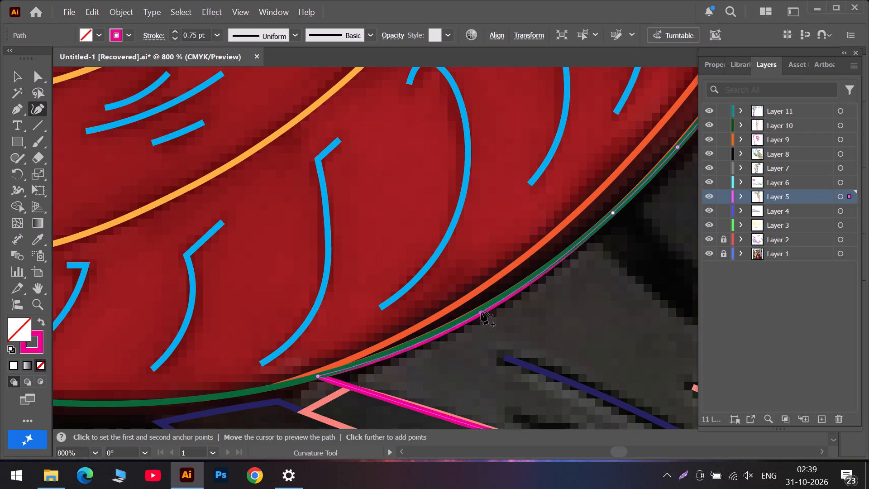
pyautogui.moveTo(481, 312); pyautogui.dragTo(476, 313)
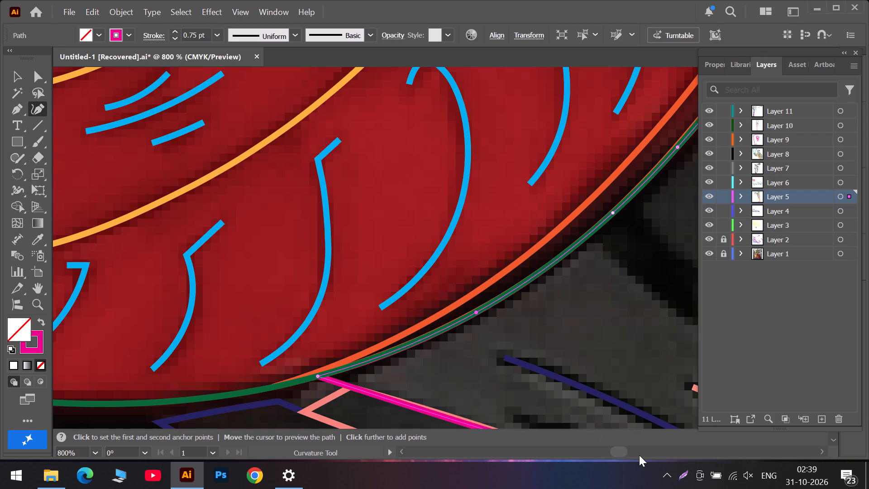
# Add a curve point on the magenta outline's tire side just below the yellow outline's corner and align it with the tire's edge.
pyautogui.click(639, 455)
pyautogui.scroll(5, 387, 373)
pyautogui.scroll(3, 336, 338)
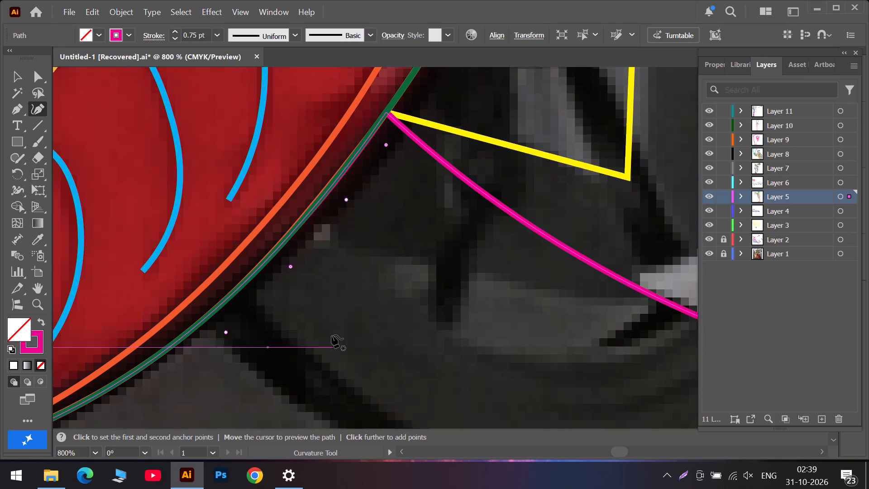
pyautogui.scroll(2, 332, 335)
pyautogui.moveTo(347, 187); pyautogui.dragTo(346, 187)
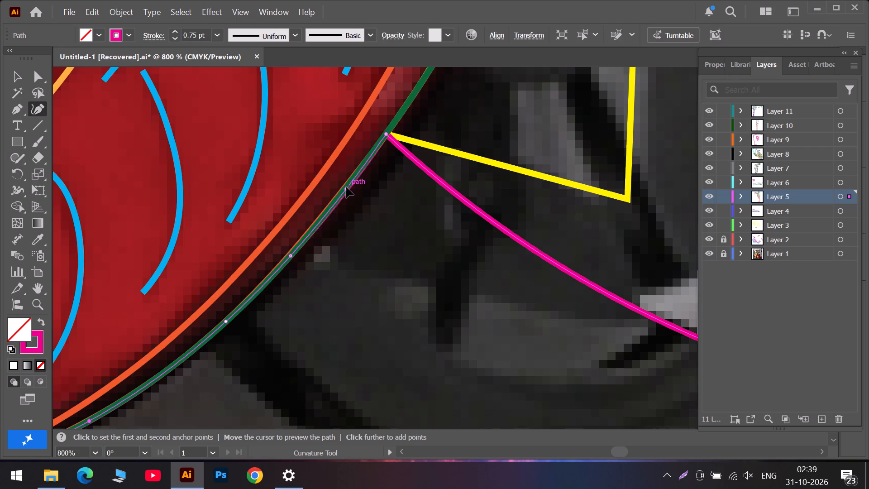
pyautogui.moveTo(346, 187); pyautogui.dragTo(342, 192)
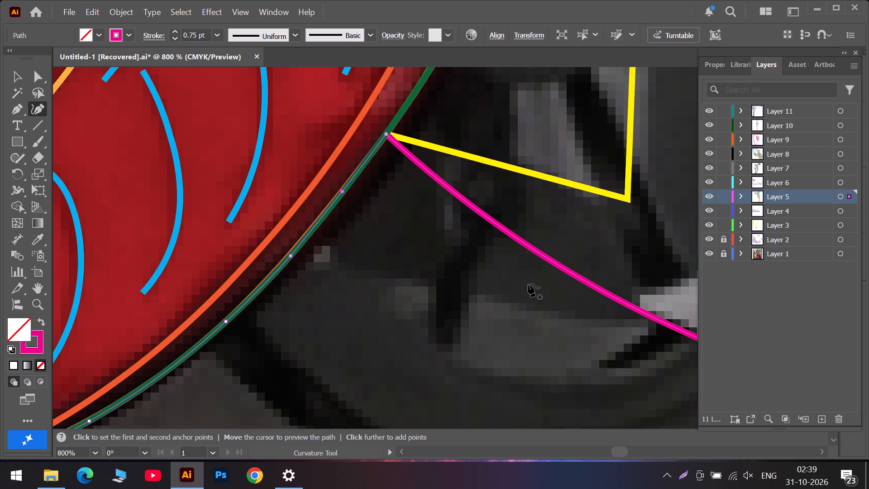
# Add a curve point on the magenta outline's bottom edge near the tire and fine-tune it along the pink road outline.
pyautogui.keyDown('alt'); pyautogui.scroll(-2, 517, 329); pyautogui.keyUp('alt')
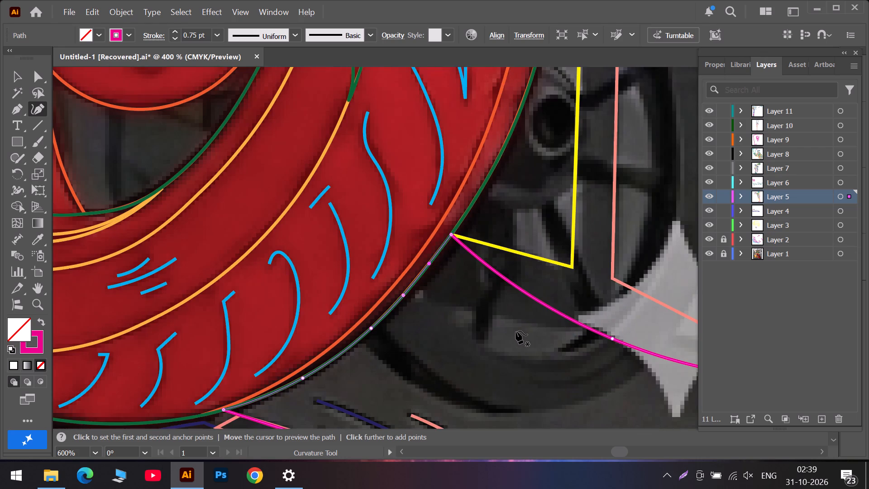
pyautogui.scroll(-10, 497, 349)
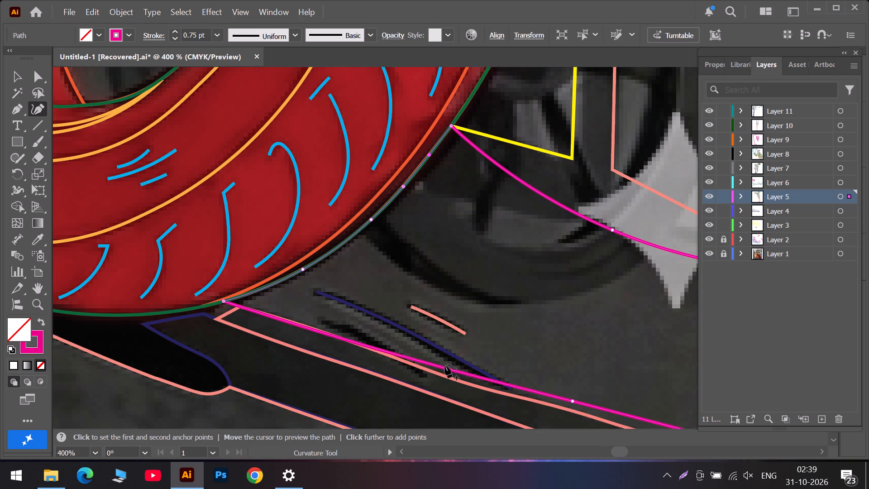
pyautogui.keyDown('alt'); pyautogui.scroll(2, 314, 356); pyautogui.keyUp('alt')
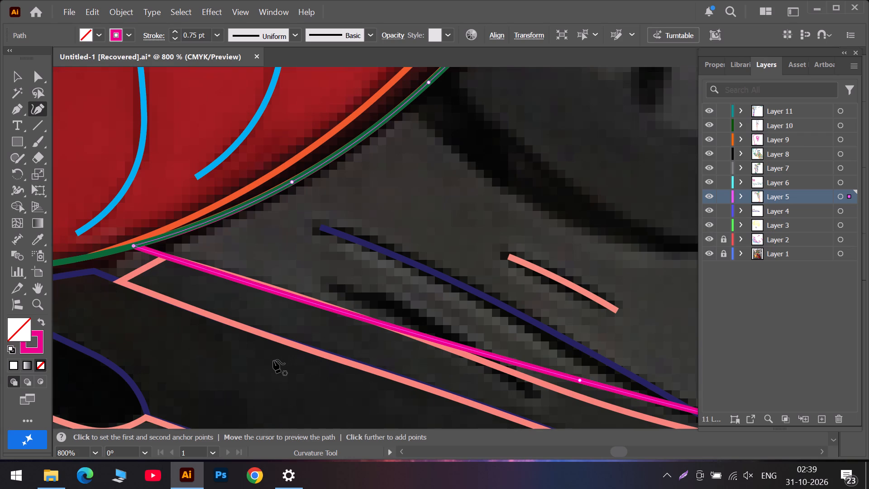
pyautogui.keyDown('alt'); pyautogui.scroll(2, 224, 295); pyautogui.keyUp('alt')
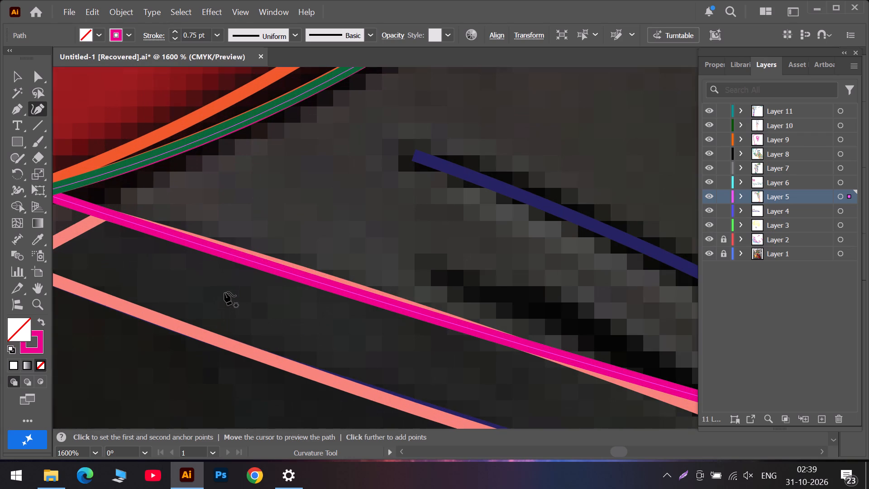
pyautogui.moveTo(222, 252); pyautogui.dragTo(222, 245)
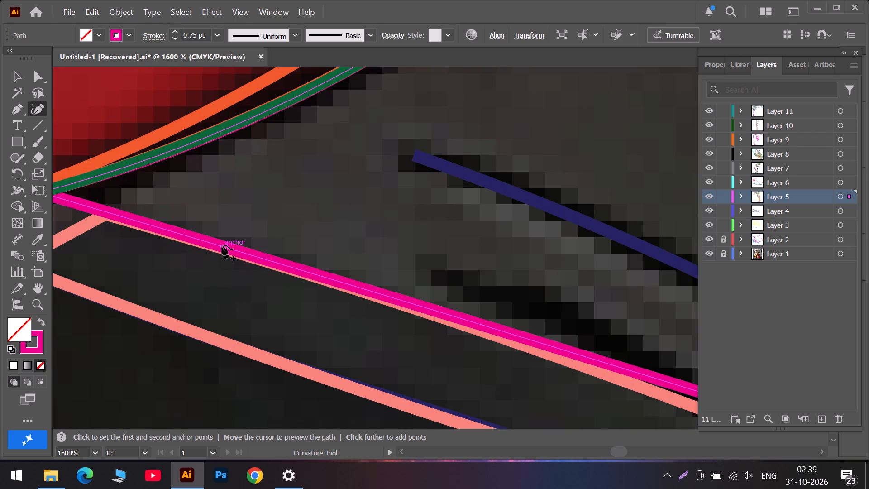
pyautogui.moveTo(222, 245); pyautogui.dragTo(215, 246)
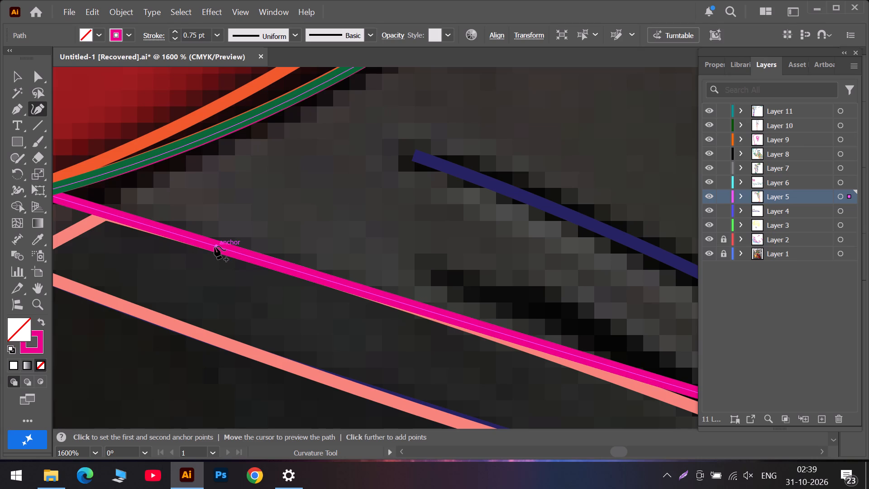
pyautogui.moveTo(215, 246); pyautogui.dragTo(213, 246)
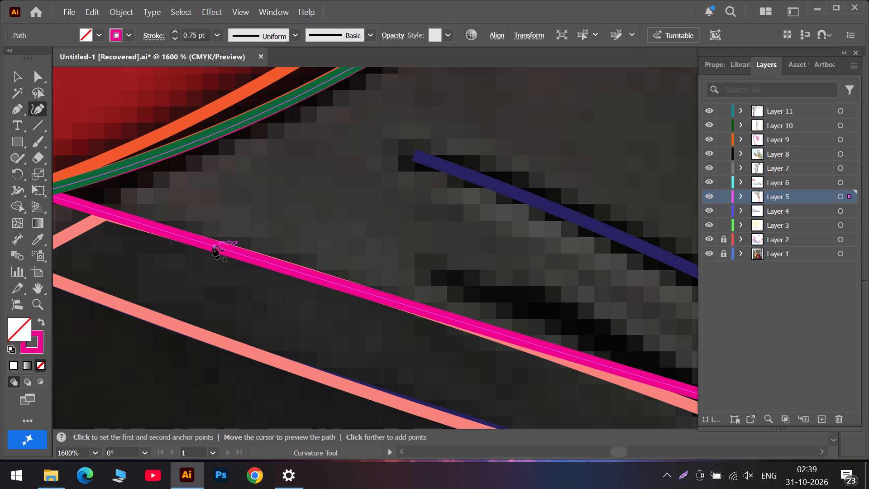
pyautogui.moveTo(213, 246); pyautogui.dragTo(215, 245)
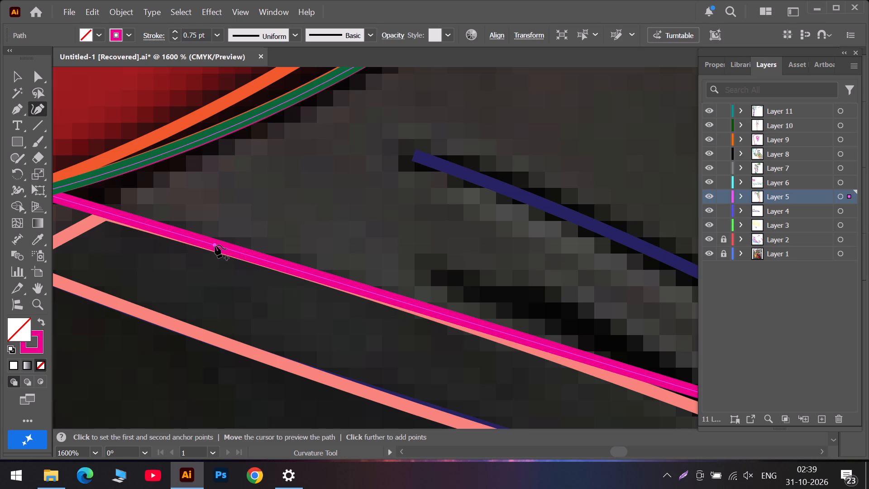
pyautogui.moveTo(215, 245); pyautogui.dragTo(214, 246)
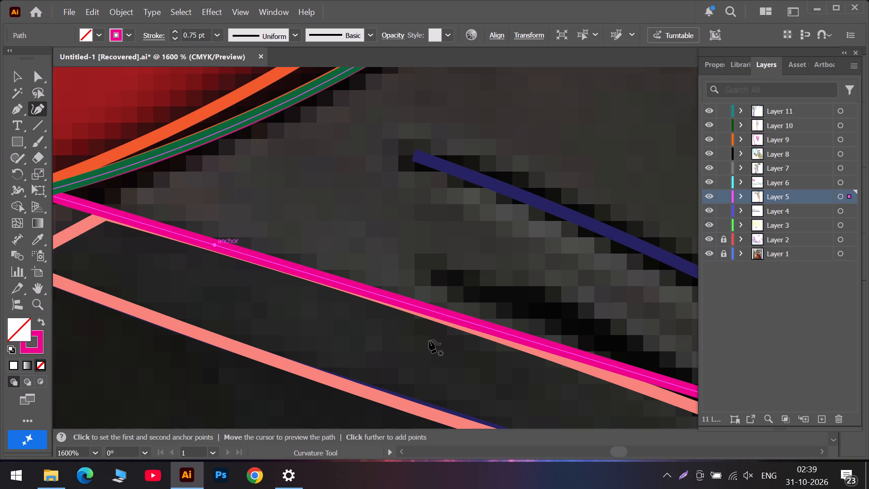
# Add two more points on the magenta bottom edge, one farther out and one at the pink outline's corner, and readjust the point between them.
pyautogui.moveTo(491, 328); pyautogui.dragTo(478, 330)
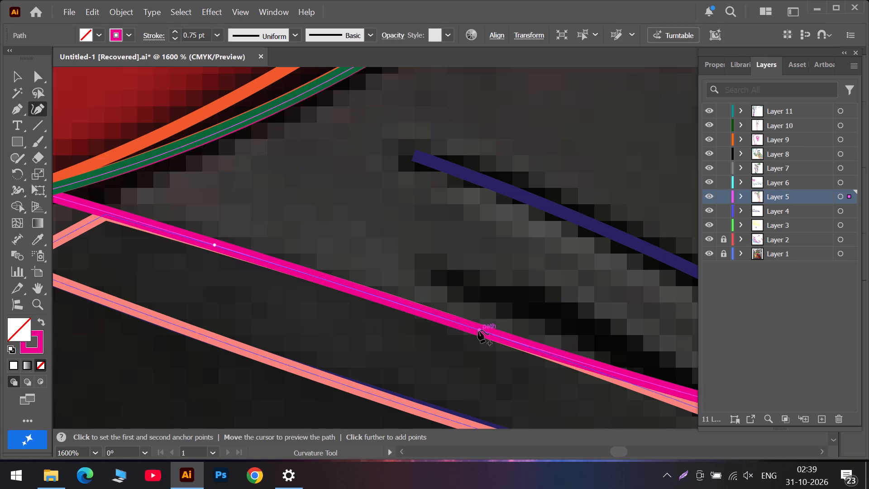
pyautogui.moveTo(478, 330); pyautogui.dragTo(476, 331)
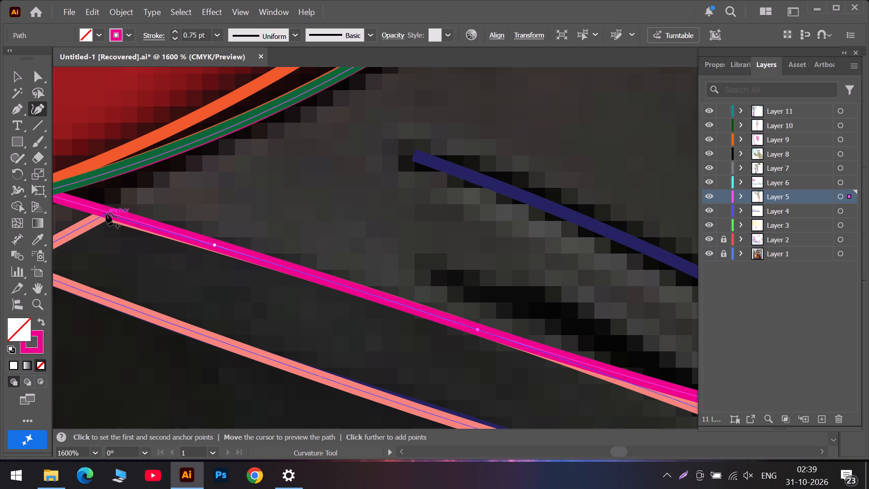
pyautogui.click(106, 213)
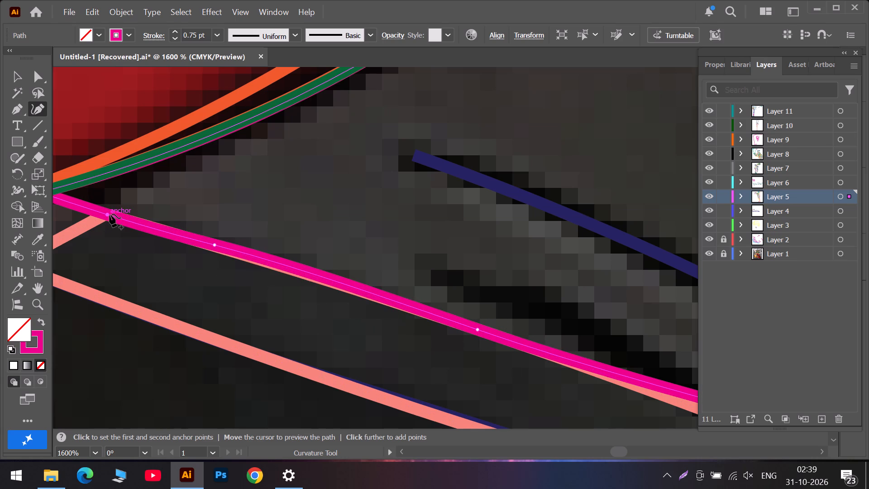
pyautogui.click(214, 246)
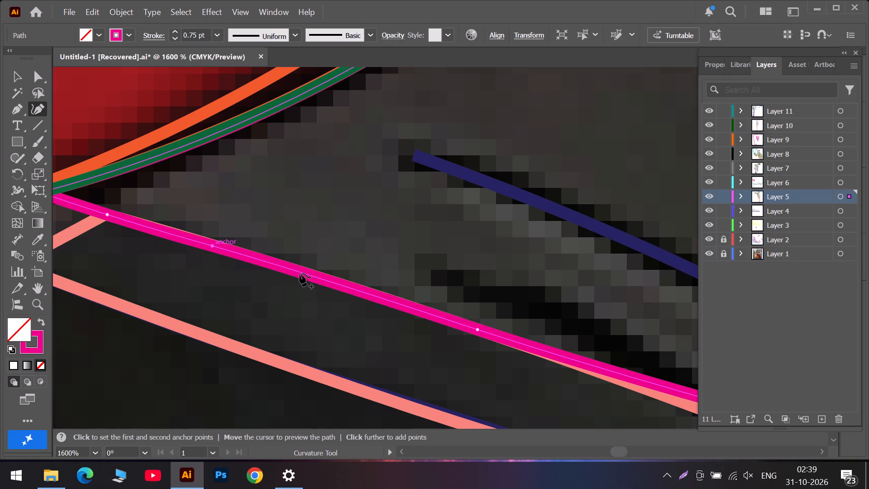
pyautogui.moveTo(210, 246); pyautogui.dragTo(215, 247)
# Add a curve point farther along the magenta outline's bottom edge, below the dark blue line, and align it with the pink road outline.
pyautogui.click(638, 451)
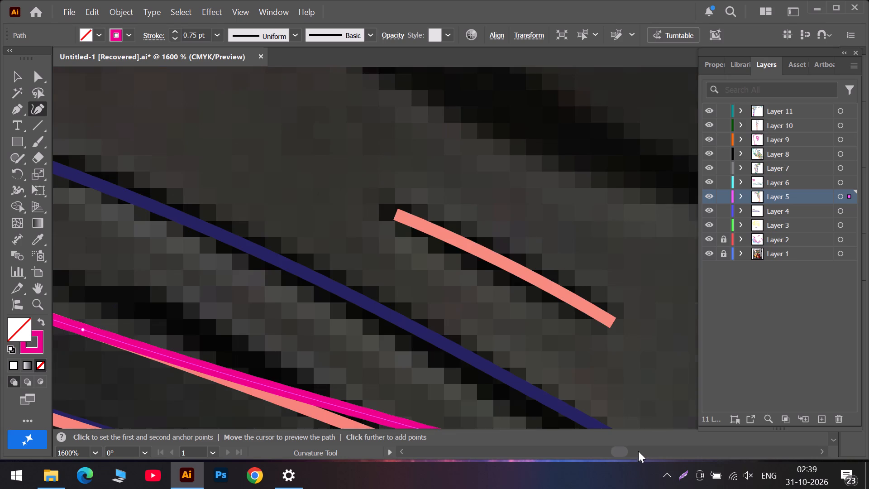
pyautogui.scroll(-3, 318, 389)
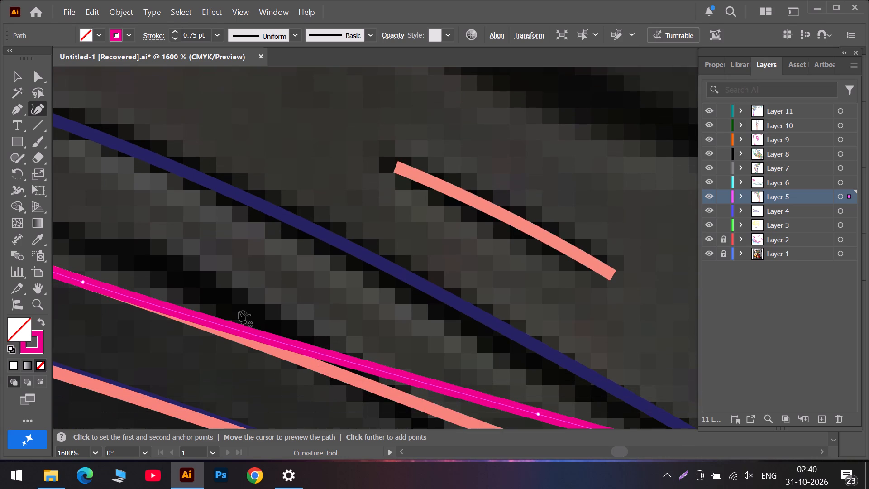
pyautogui.moveTo(200, 319); pyautogui.dragTo(196, 324)
pyautogui.click(196, 324)
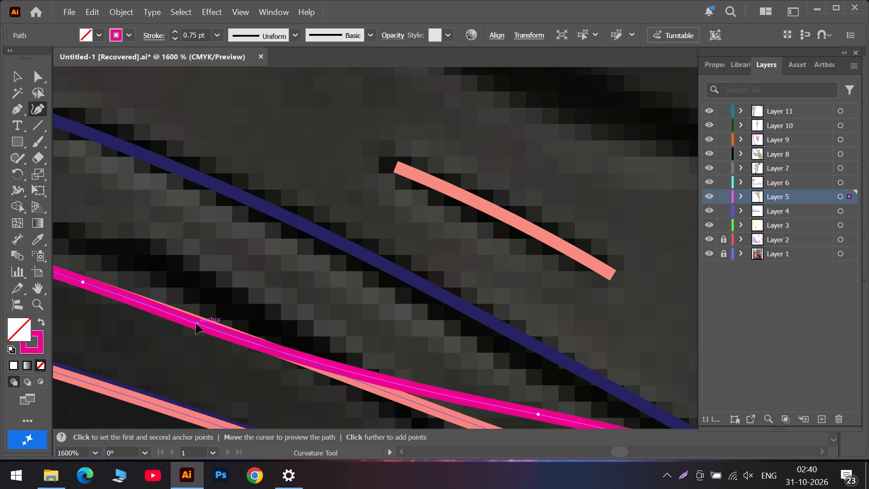
pyautogui.moveTo(196, 325); pyautogui.dragTo(197, 324)
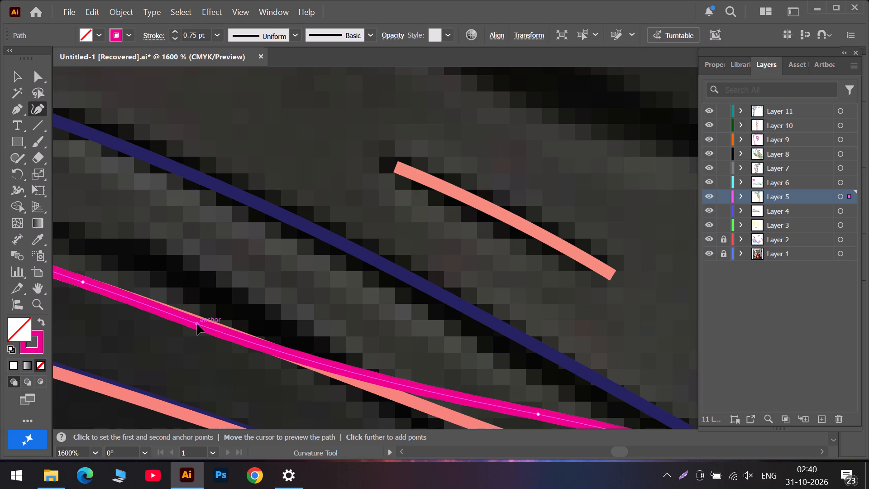
pyautogui.moveTo(197, 324); pyautogui.dragTo(200, 323)
# Slide the next existing curve point on the magenta bottom edge back and down onto the pink road outline.
pyautogui.scroll(-4, 362, 383)
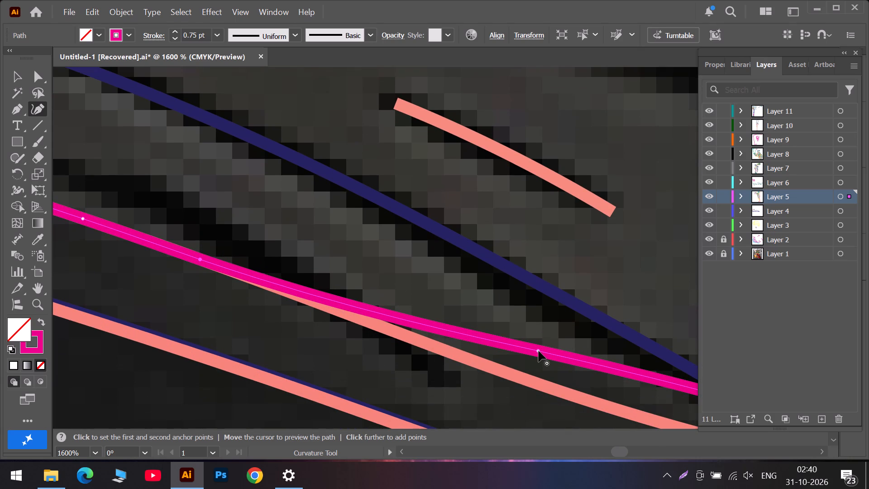
pyautogui.moveTo(539, 351); pyautogui.dragTo(407, 336)
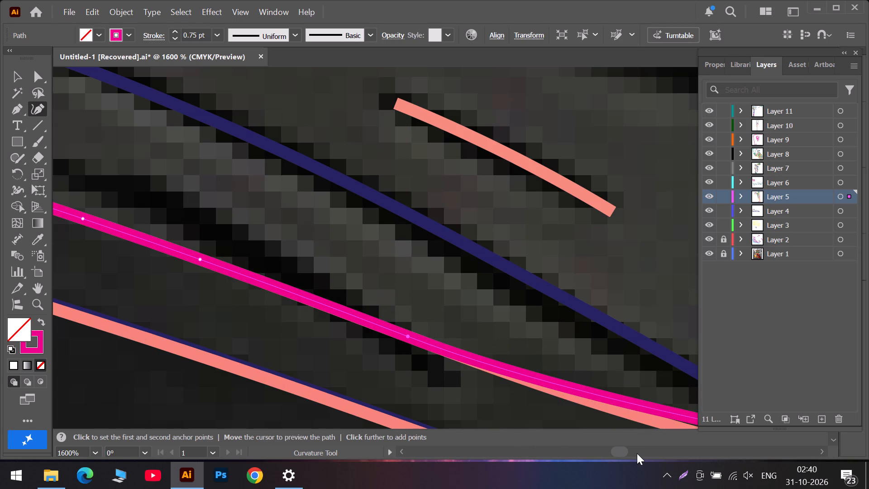
# Add another curve point on the magenta bottom edge before the dark blue line's lower end and align it with the pink road outline.
pyautogui.click(636, 453)
pyautogui.scroll(-6, 394, 418)
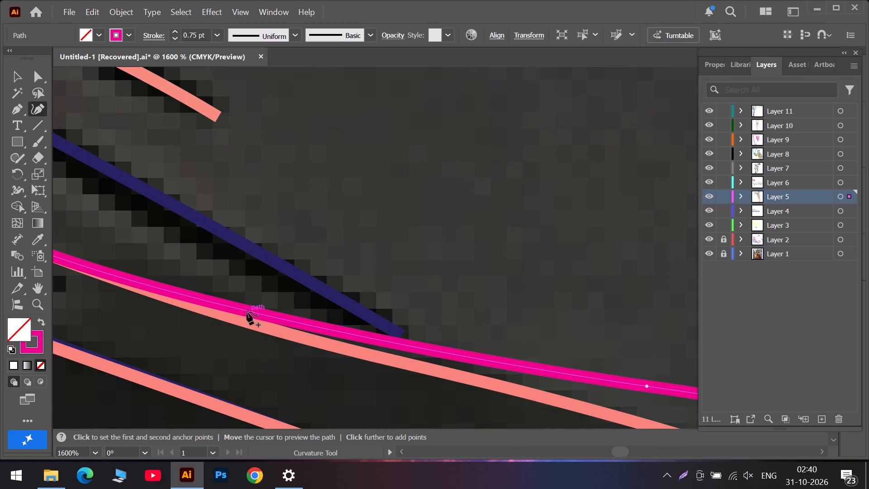
pyautogui.moveTo(215, 304); pyautogui.dragTo(197, 309)
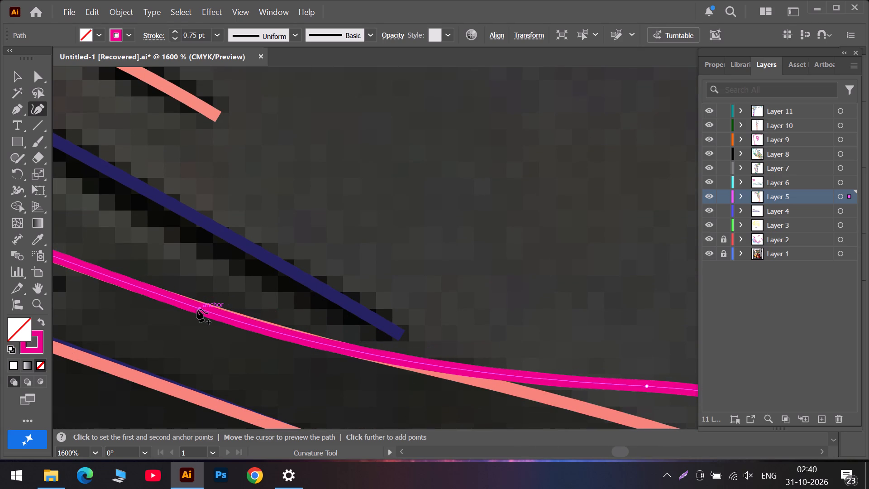
pyautogui.moveTo(197, 309); pyautogui.dragTo(196, 308)
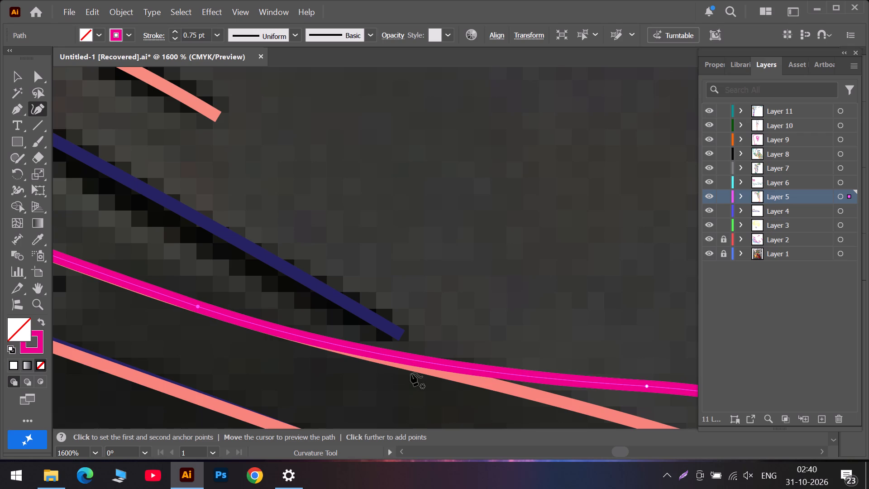
# Slide the next existing curve point on the magenta bottom edge back onto the pink road outline, just past the dark blue line's lower end.
pyautogui.moveTo(648, 388); pyautogui.dragTo(434, 370)
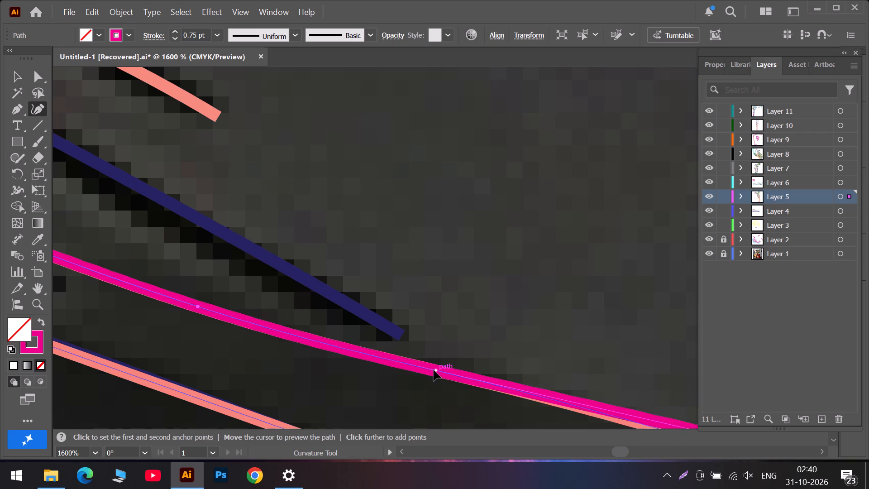
pyautogui.moveTo(434, 370); pyautogui.dragTo(432, 369)
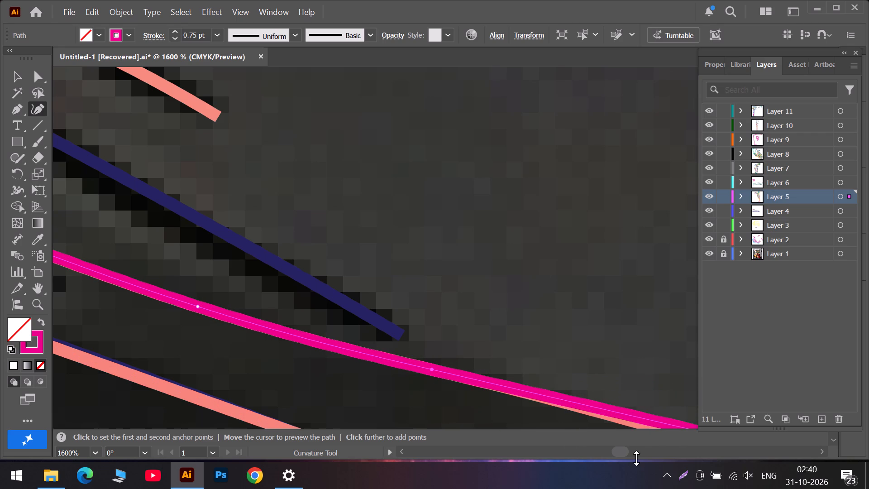
# Add four more curve points along the magenta bottom edge beyond the dark blue line and align each with the pink road outline.
pyautogui.click(632, 452)
pyautogui.scroll(-6, 383, 421)
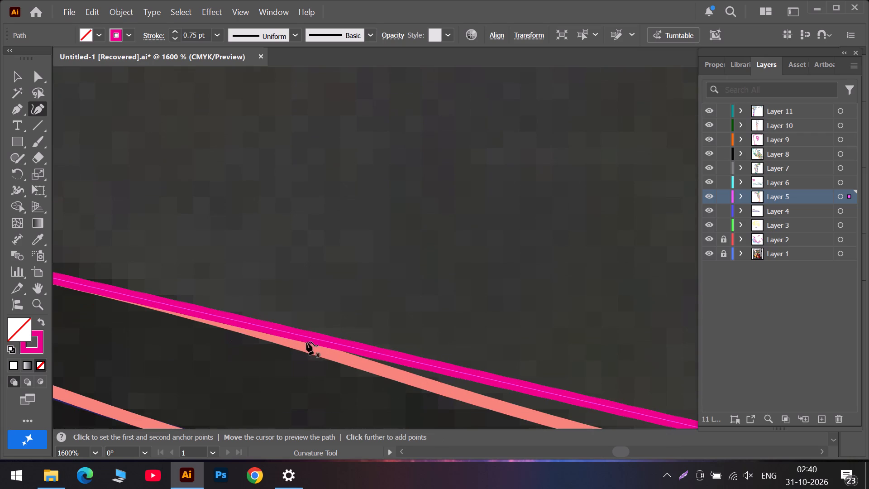
pyautogui.moveTo(238, 321); pyautogui.dragTo(224, 323)
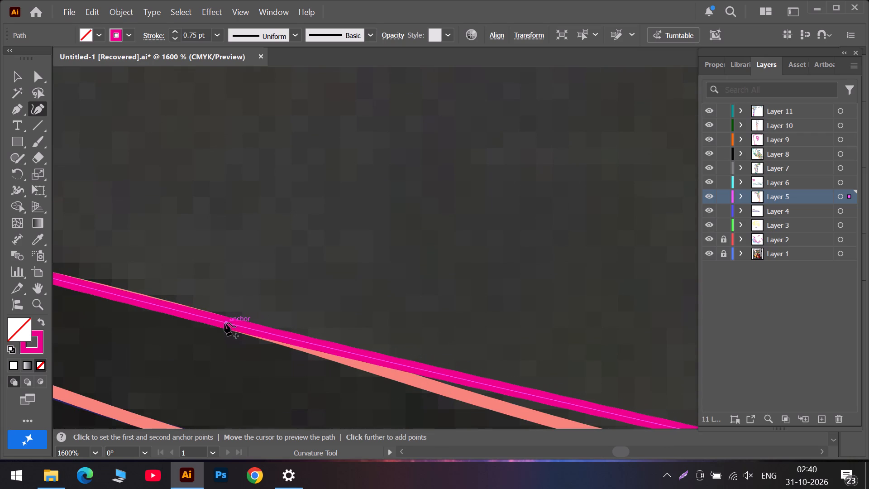
pyautogui.moveTo(224, 323); pyautogui.dragTo(132, 299)
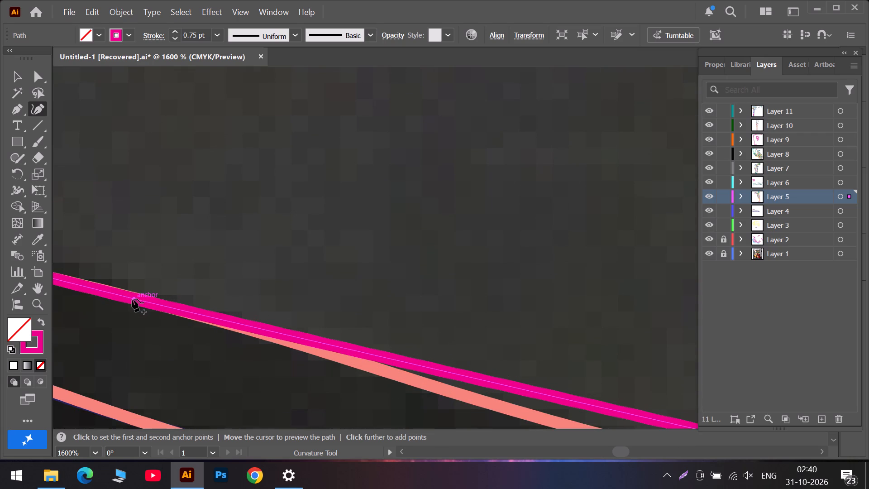
pyautogui.moveTo(132, 299); pyautogui.dragTo(132, 299)
pyautogui.scroll(-3, 240, 340)
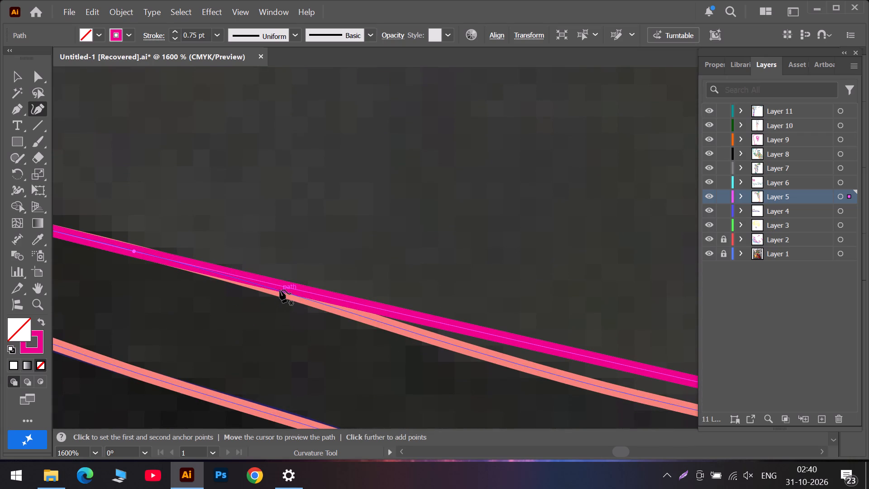
pyautogui.moveTo(278, 287); pyautogui.dragTo(277, 287)
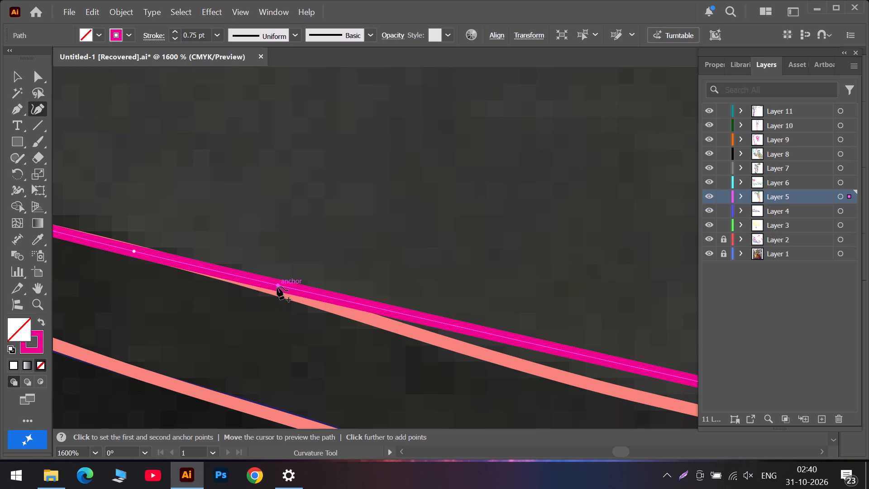
pyautogui.moveTo(277, 287); pyautogui.dragTo(270, 289)
pyautogui.moveTo(452, 331); pyautogui.dragTo(437, 339)
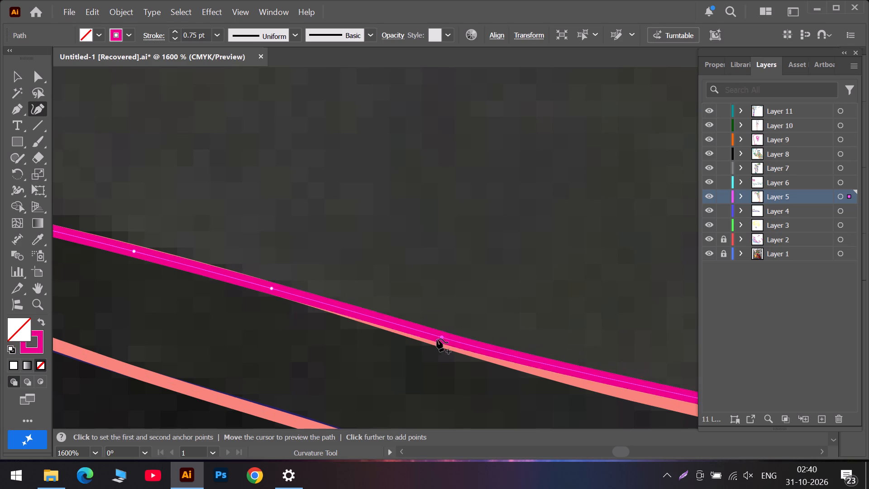
pyautogui.moveTo(437, 339); pyautogui.dragTo(433, 338)
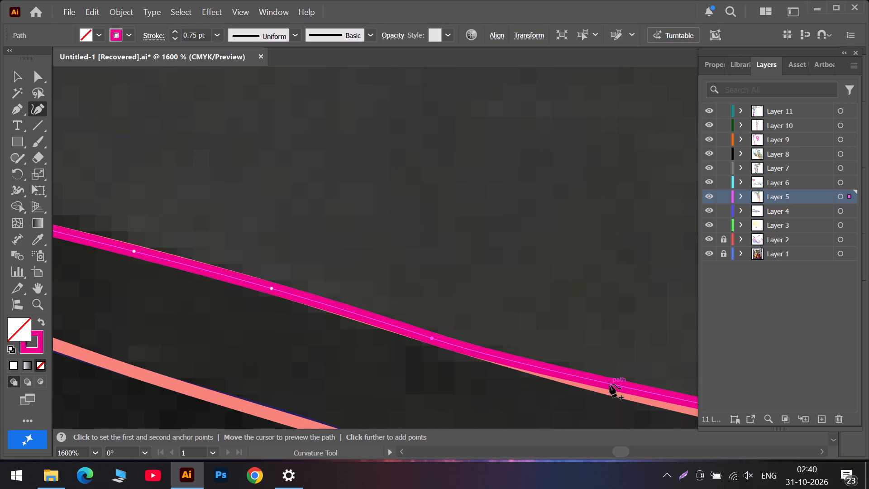
pyautogui.moveTo(597, 381); pyautogui.dragTo(591, 383)
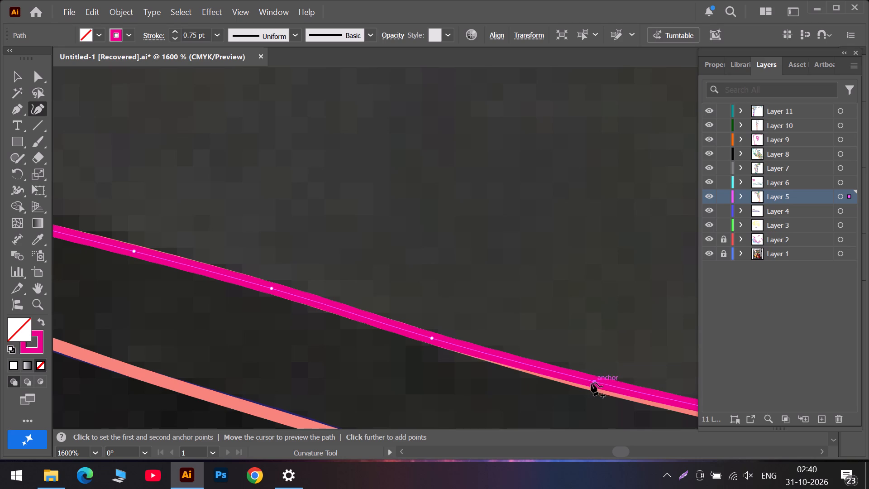
pyautogui.moveTo(591, 383); pyautogui.dragTo(585, 384)
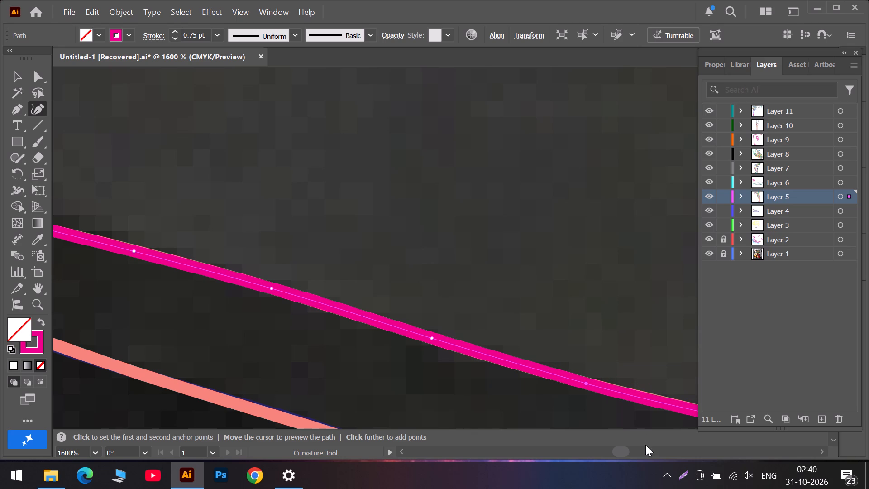
pyautogui.click(585, 384)
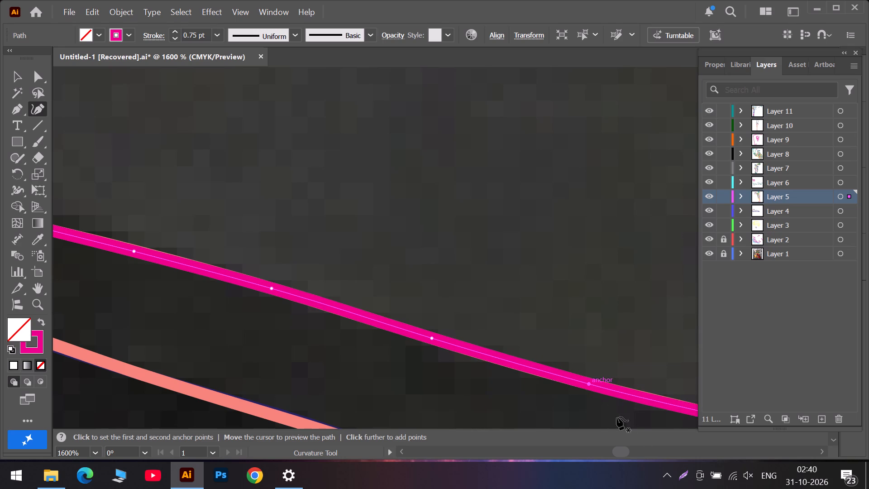
# Add three more curve points on the magenta bottom edge approaching its outer corner and align them with the pink road outline.
pyautogui.click(641, 454)
pyautogui.scroll(-6, 461, 419)
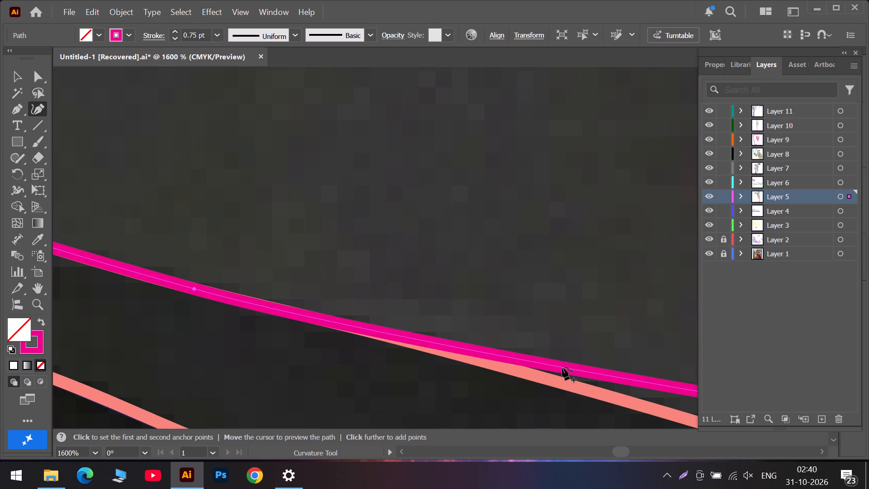
pyautogui.moveTo(441, 345); pyautogui.dragTo(415, 345)
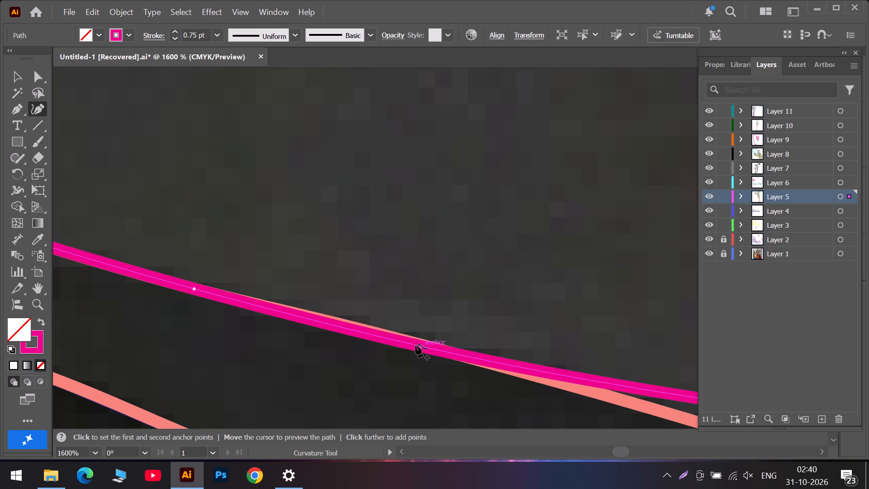
pyautogui.moveTo(415, 345); pyautogui.dragTo(330, 323)
pyautogui.moveTo(469, 350); pyautogui.dragTo(463, 357)
pyautogui.moveTo(598, 384); pyautogui.dragTo(586, 388)
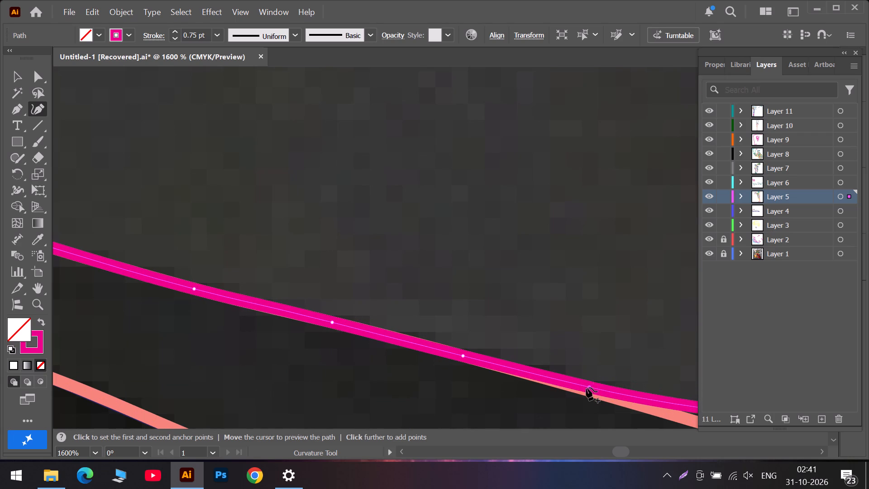
pyautogui.moveTo(586, 388); pyautogui.dragTo(578, 389)
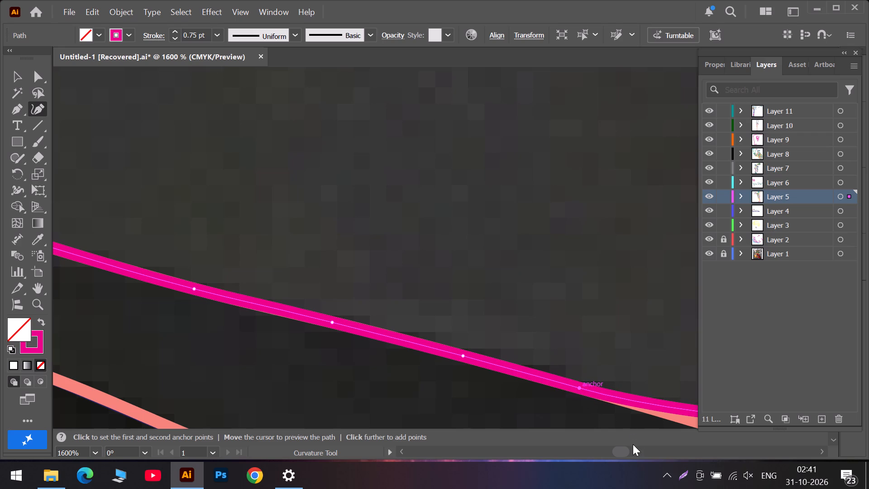
# Move the magenta outline's outer bottom corner onto the pink road outline at the thin black vertical line.
pyautogui.click(632, 455)
pyautogui.scroll(-4, 512, 428)
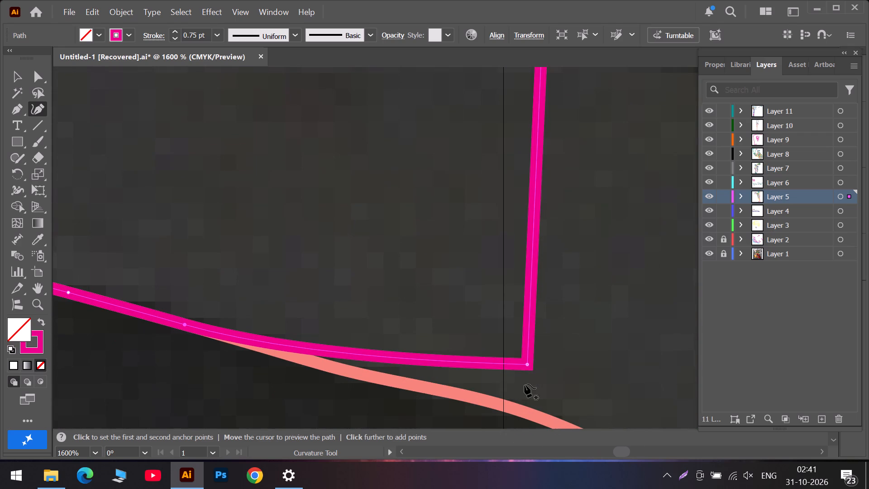
pyautogui.moveTo(526, 365); pyautogui.dragTo(510, 400)
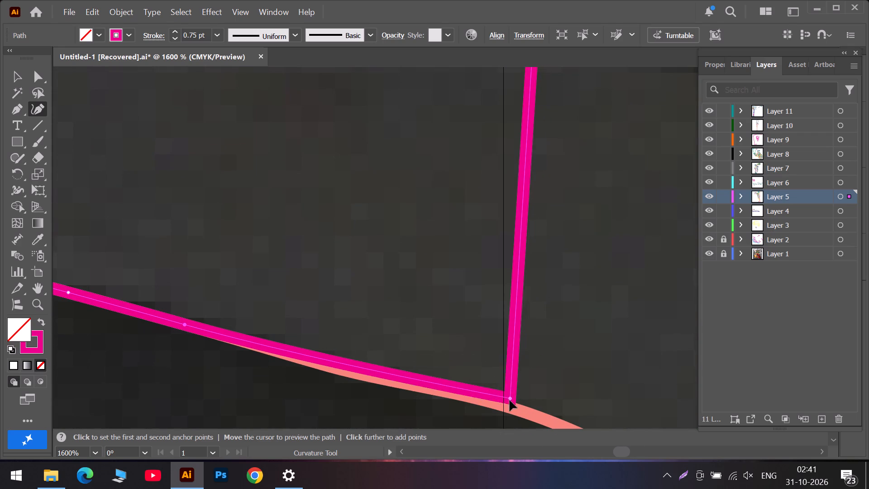
pyautogui.moveTo(510, 400); pyautogui.dragTo(503, 406)
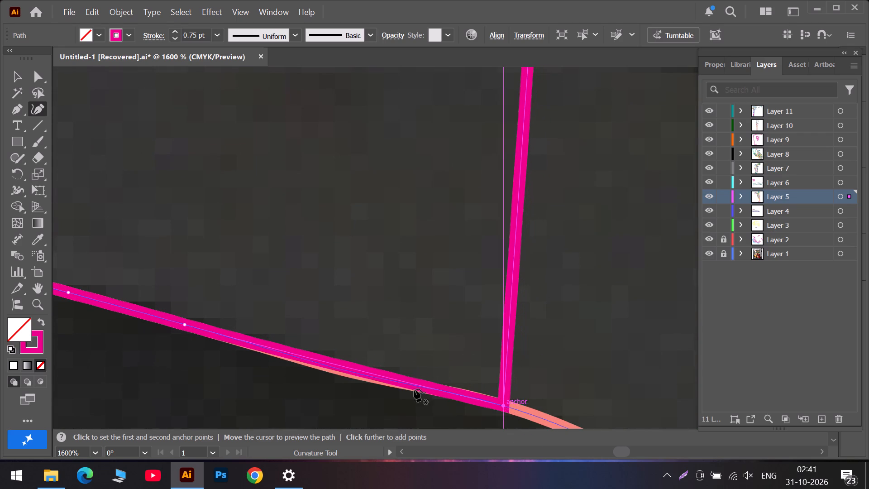
# Add three curve points on the last stretch of the magenta bottom edge before the corner, fitting it to the pink road outline.
pyautogui.moveTo(351, 369); pyautogui.dragTo(343, 372)
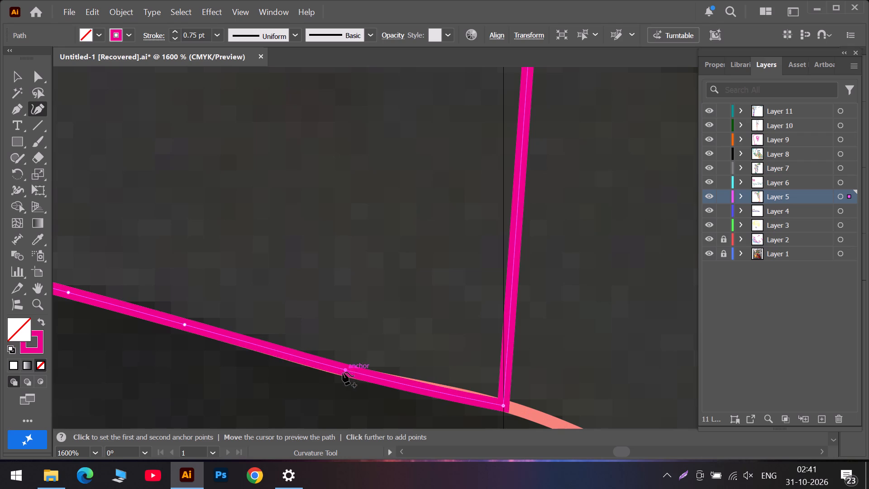
pyautogui.moveTo(343, 372); pyautogui.dragTo(321, 364)
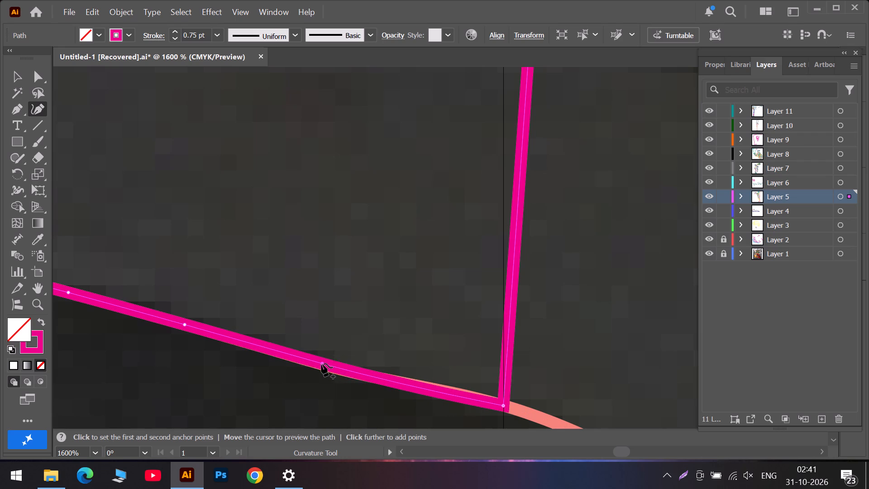
pyautogui.moveTo(321, 364); pyautogui.dragTo(319, 364)
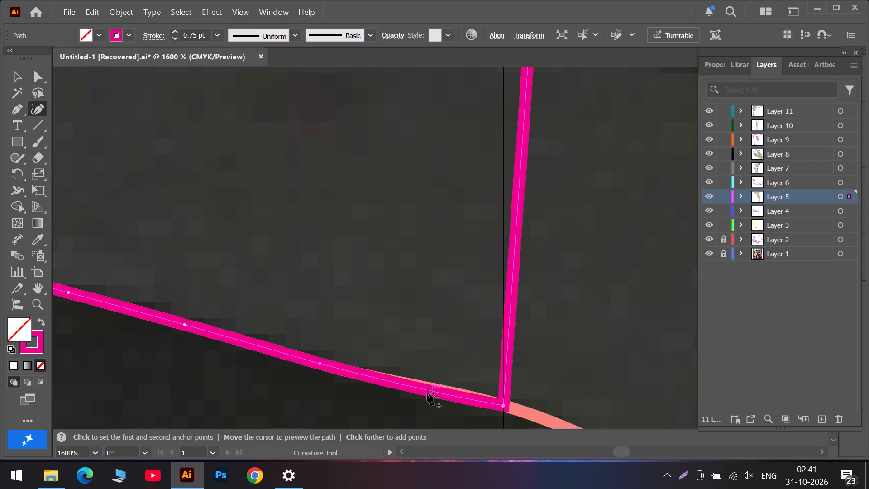
pyautogui.moveTo(430, 390); pyautogui.dragTo(436, 392)
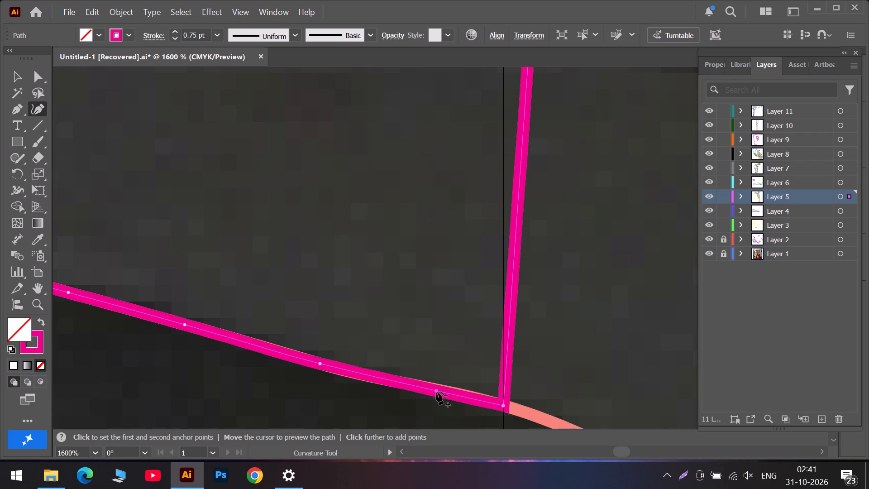
pyautogui.moveTo(436, 392); pyautogui.dragTo(484, 402)
pyautogui.click(401, 381)
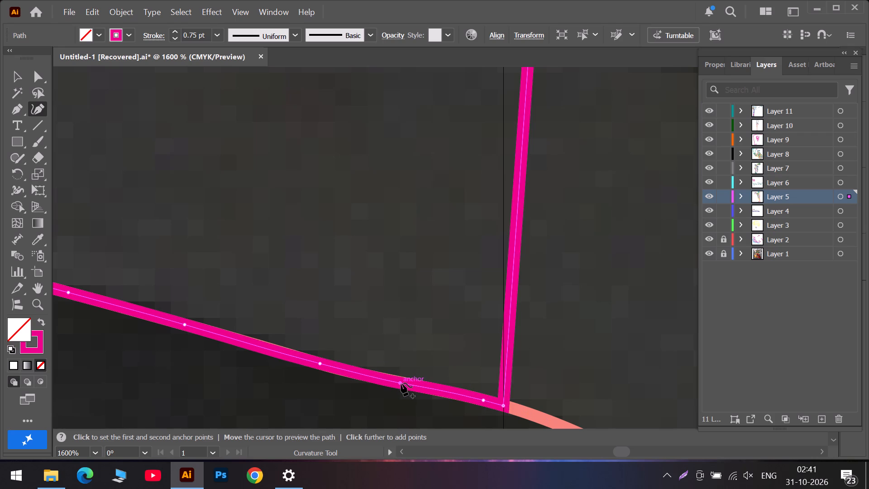
# Move the curve point on the magenta outline's upper edge onto the lower corner of the yellow outline beside the red tire.
pyautogui.keyDown('alt'); pyautogui.scroll(-2, 403, 382); pyautogui.keyUp('alt')
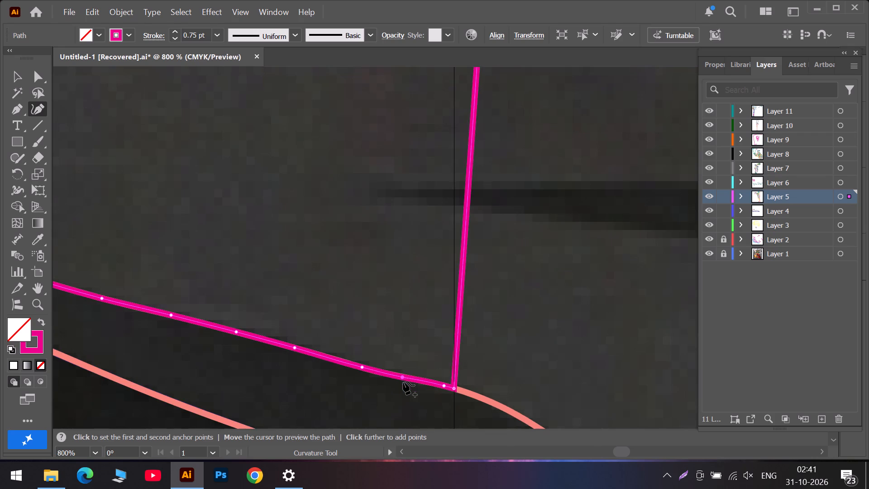
pyautogui.keyDown('alt'); pyautogui.scroll(-2, 404, 379); pyautogui.keyUp('alt')
pyautogui.scroll(6, 334, 321)
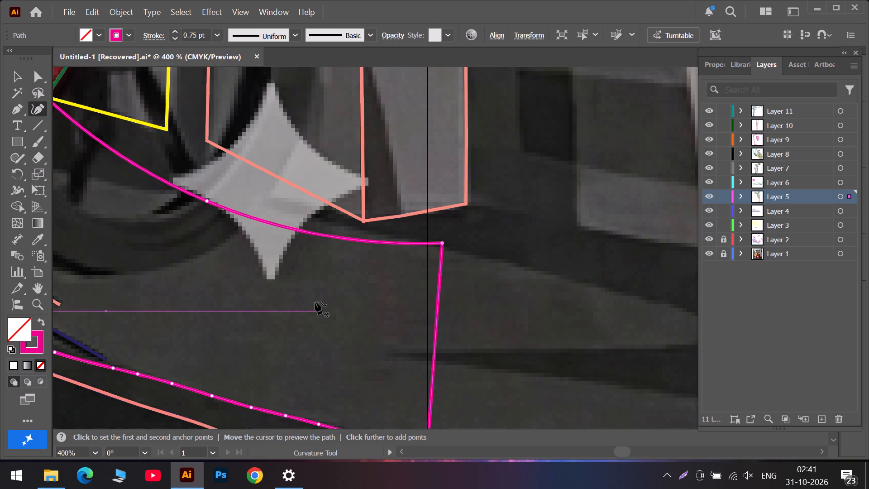
pyautogui.scroll(5, 248, 251)
pyautogui.keyDown('alt'); pyautogui.scroll(-1, 237, 288); pyautogui.keyUp('alt')
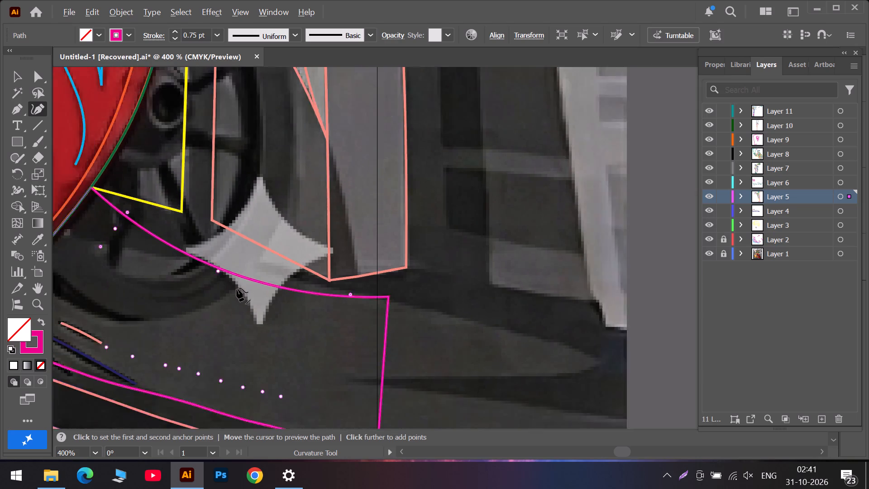
pyautogui.keyDown('alt'); pyautogui.scroll(-1, 237, 288); pyautogui.keyUp('alt')
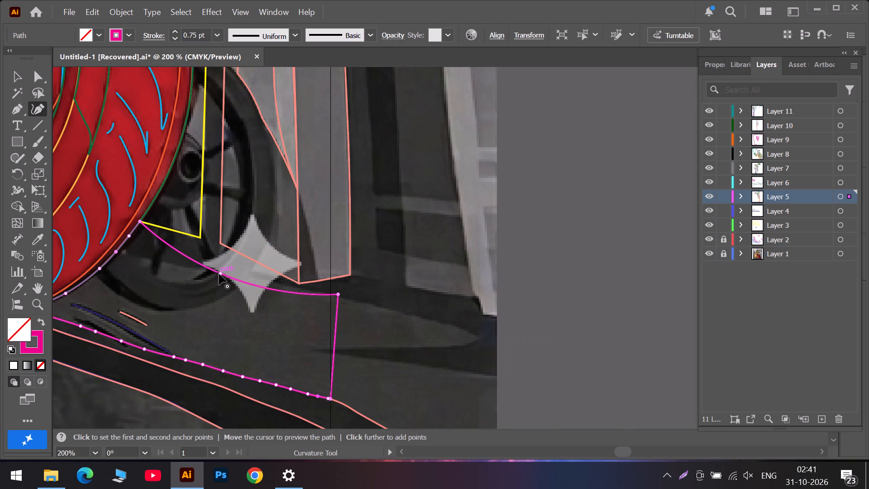
pyautogui.moveTo(219, 274); pyautogui.dragTo(212, 264)
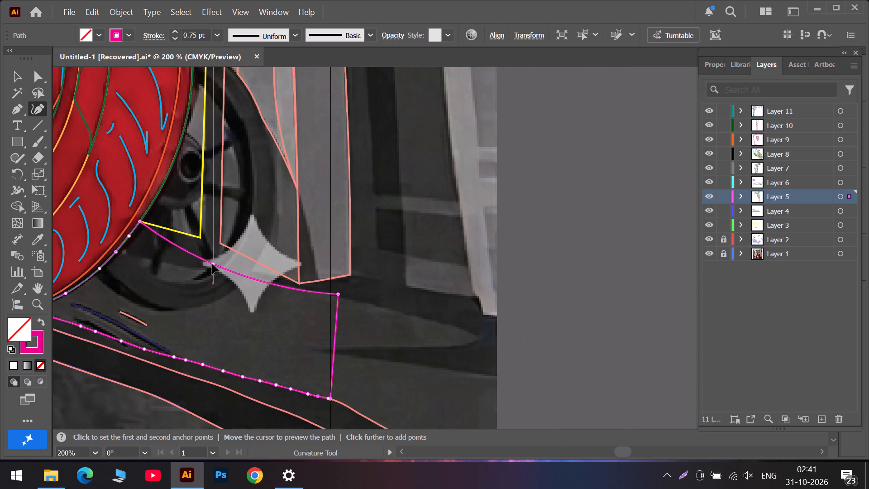
pyautogui.moveTo(212, 264); pyautogui.dragTo(208, 259)
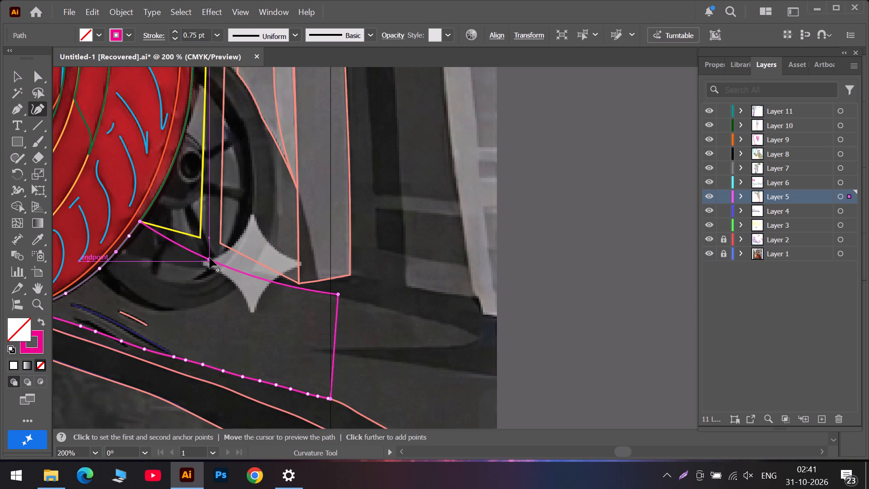
pyautogui.moveTo(210, 258); pyautogui.dragTo(202, 239)
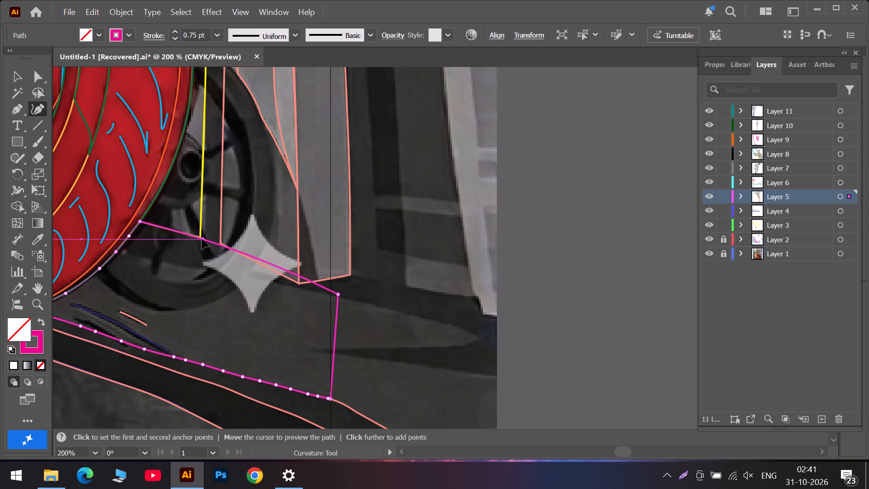
pyautogui.moveTo(202, 239); pyautogui.dragTo(201, 238)
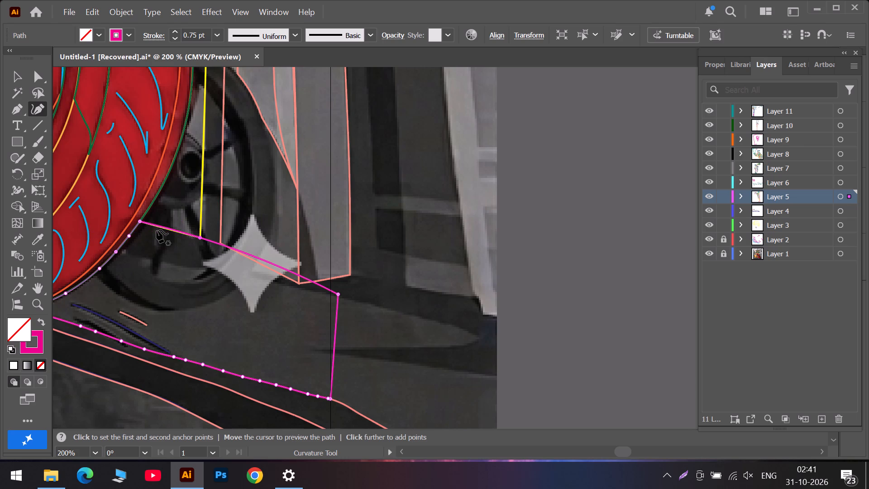
# Add a curve point on the magenta upper edge between the tire and the yellow corner and align it with the yellow line.
pyautogui.keyDown('alt'); pyautogui.scroll(3, 156, 230); pyautogui.keyUp('alt')
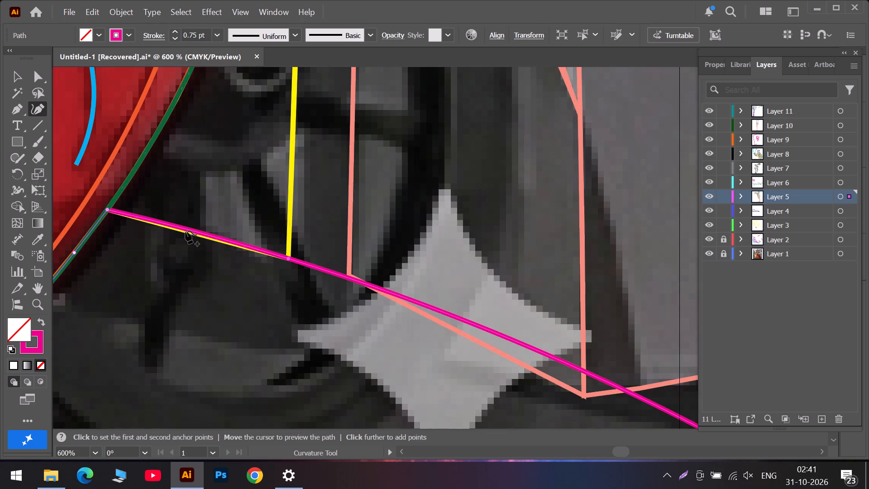
pyautogui.moveTo(191, 230); pyautogui.dragTo(196, 235)
# Add two corner points on the magenta upper edge and align them with the lower corners of the pink background outline.
pyautogui.doubleClick(347, 279)
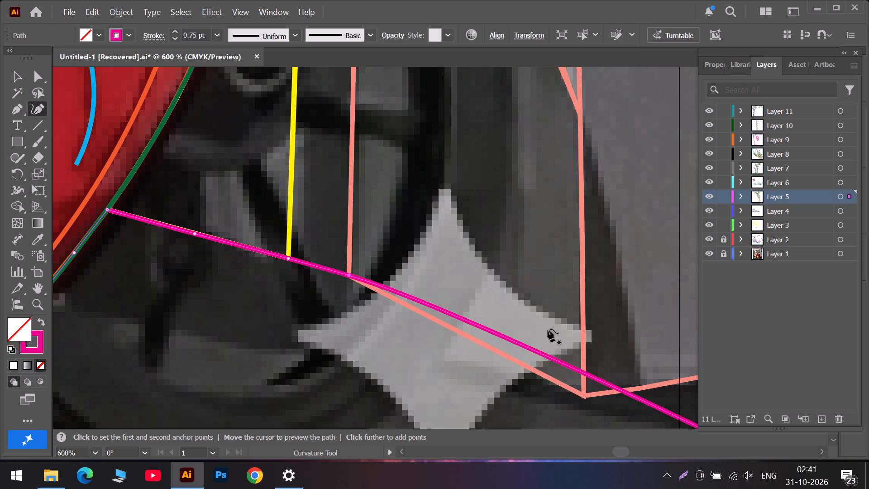
pyautogui.doubleClick(583, 374)
pyautogui.moveTo(583, 374); pyautogui.dragTo(581, 388)
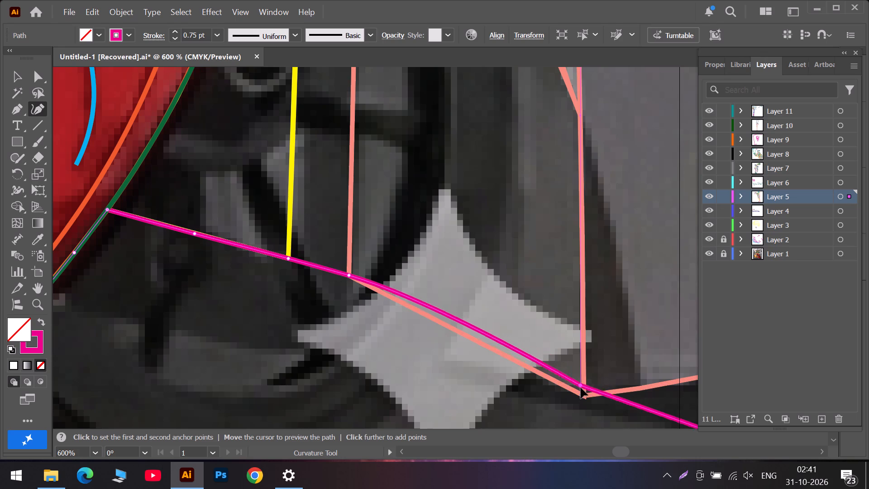
pyautogui.moveTo(581, 388); pyautogui.dragTo(586, 397)
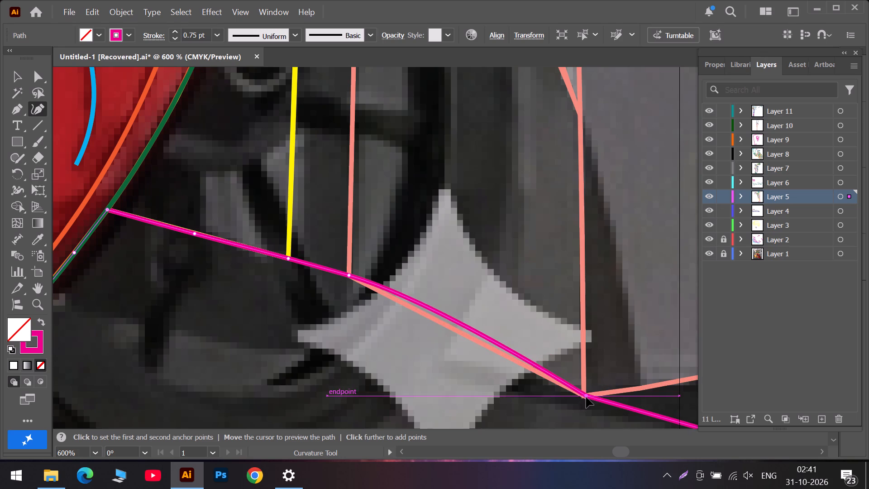
pyautogui.moveTo(586, 397); pyautogui.dragTo(585, 397)
# Add curve points on the magenta upper edge between the two pink corners, fitting it to the slanted pink line across the grey star.
pyautogui.moveTo(457, 322); pyautogui.dragTo(456, 330)
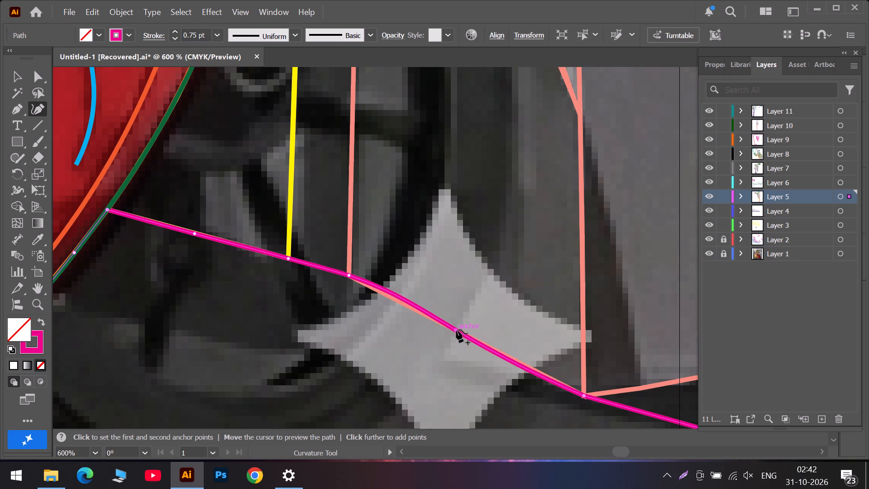
pyautogui.moveTo(456, 330); pyautogui.dragTo(535, 371)
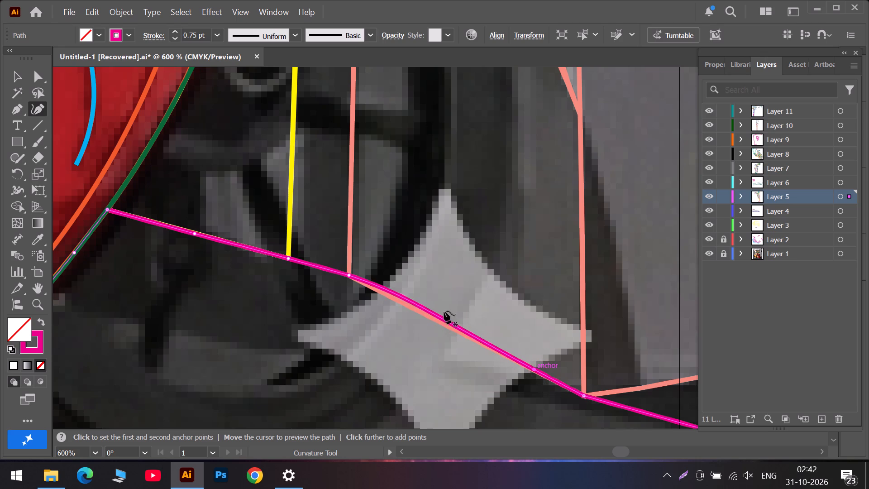
pyautogui.moveTo(395, 292); pyautogui.dragTo(411, 307)
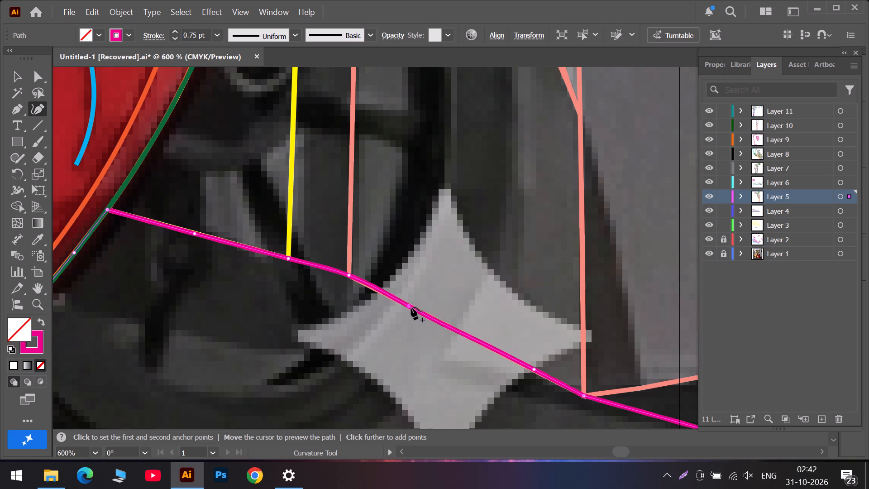
pyautogui.moveTo(411, 307); pyautogui.dragTo(413, 307)
pyautogui.moveTo(373, 284); pyautogui.dragTo(373, 289)
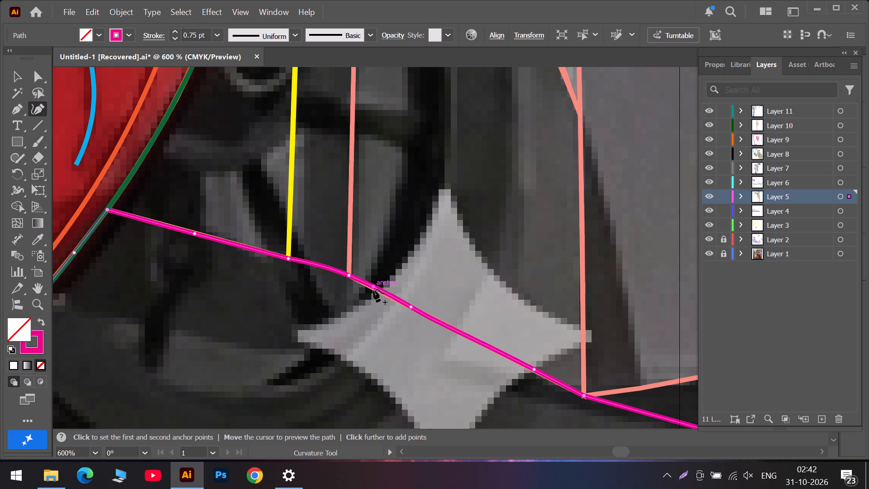
pyautogui.moveTo(373, 289); pyautogui.dragTo(380, 292)
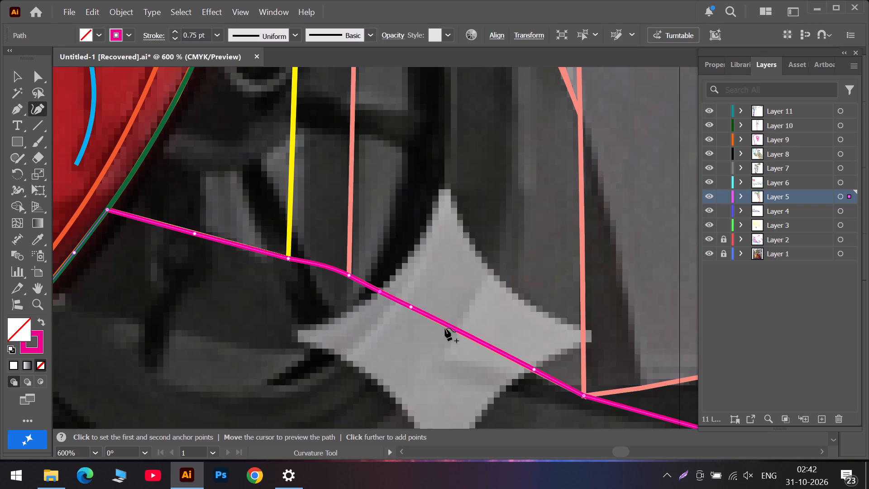
# Add a curve point on each side of the yellow corner on the magenta upper edge to straighten those stretches.
pyautogui.moveTo(324, 266); pyautogui.dragTo(324, 266)
pyautogui.moveTo(324, 266); pyautogui.dragTo(319, 268)
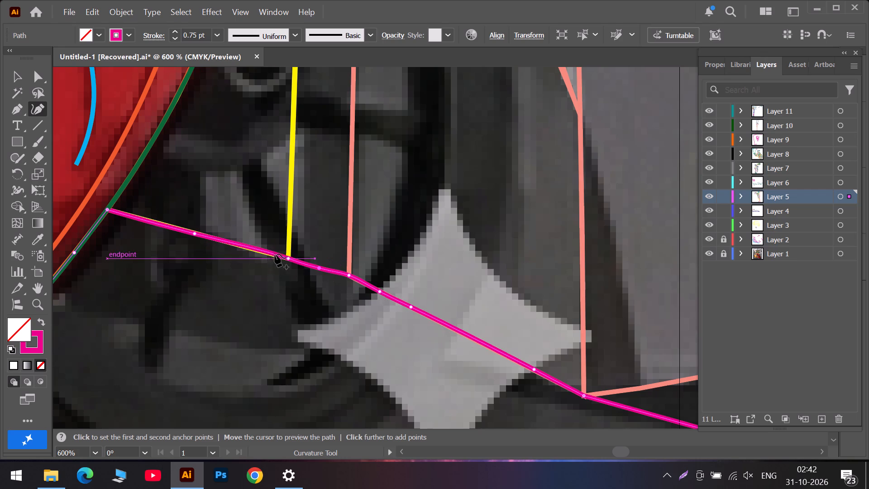
pyautogui.moveTo(270, 251); pyautogui.dragTo(264, 254)
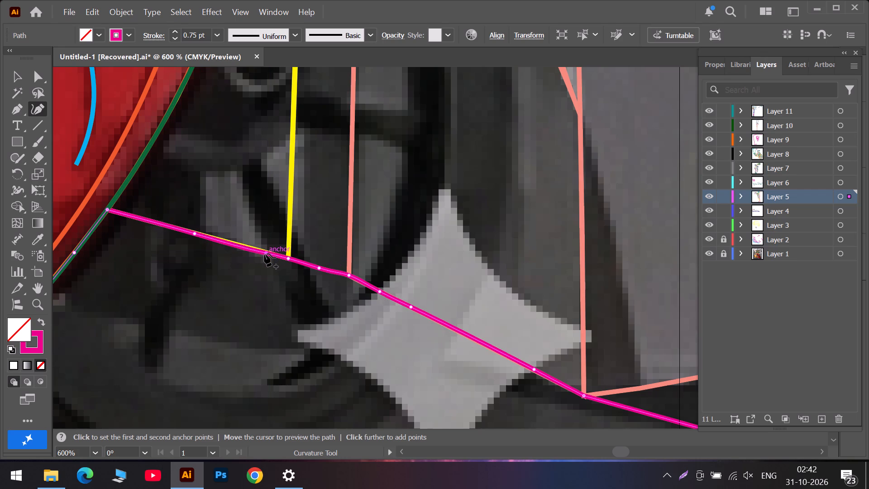
pyautogui.moveTo(264, 254); pyautogui.dragTo(250, 249)
# Move the magenta outline's outer upper corner slightly down onto the edge of the dark shadow below the pink outline.
pyautogui.scroll(-3, 570, 361)
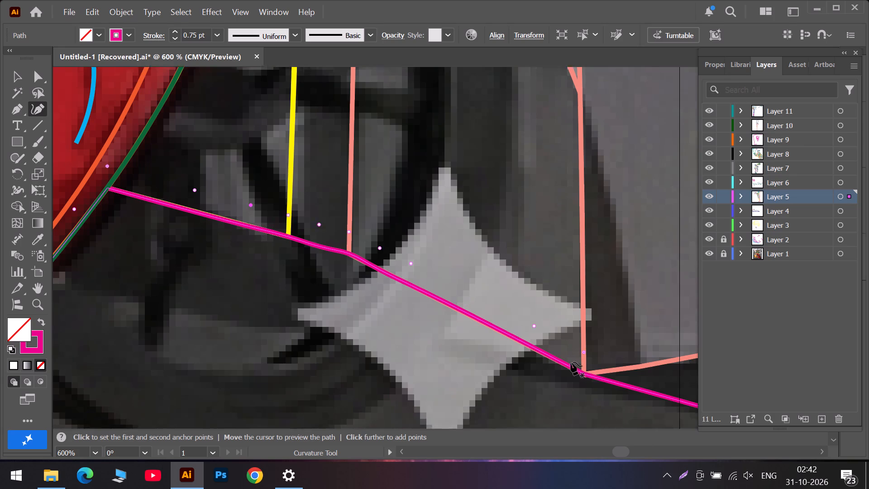
pyautogui.scroll(-2, 571, 362)
pyautogui.click(649, 450)
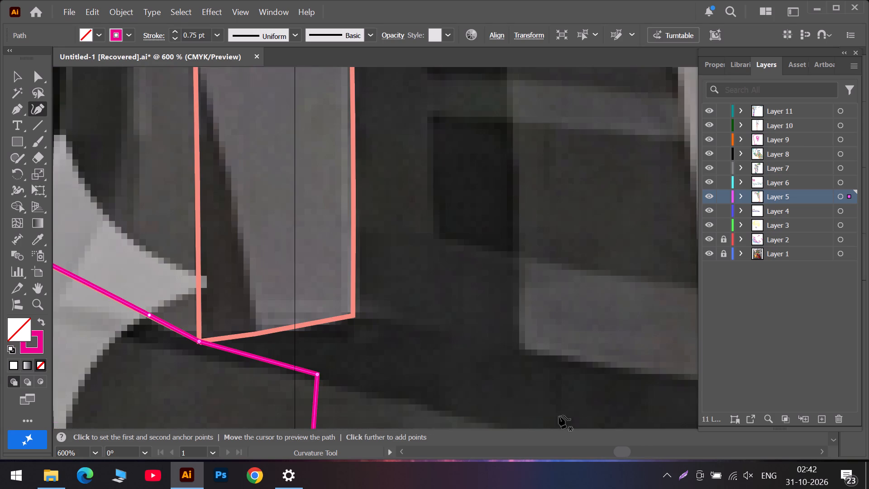
pyautogui.scroll(-5, 389, 381)
pyautogui.moveTo(315, 319); pyautogui.dragTo(315, 327)
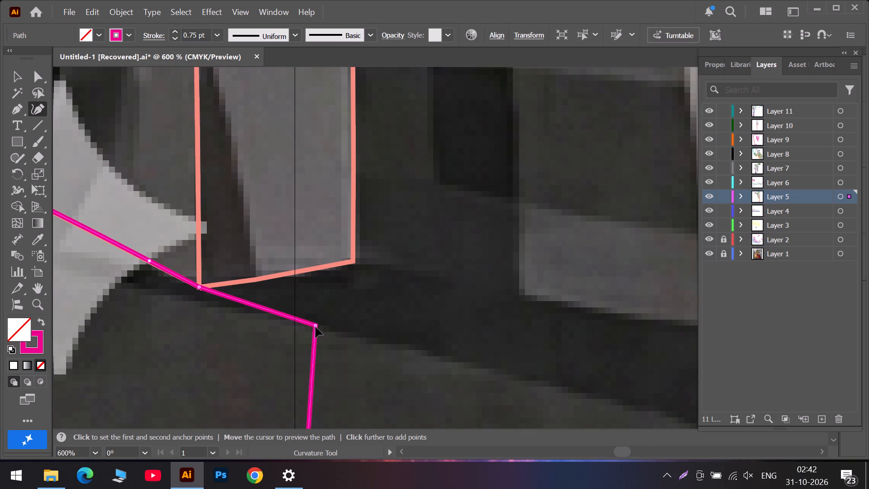
pyautogui.moveTo(315, 327); pyautogui.dragTo(315, 327)
# Deselect the finished magenta ground outline and save the document.
pyautogui.keyDown('alt'); pyautogui.scroll(-6, 315, 328); pyautogui.keyUp('alt')
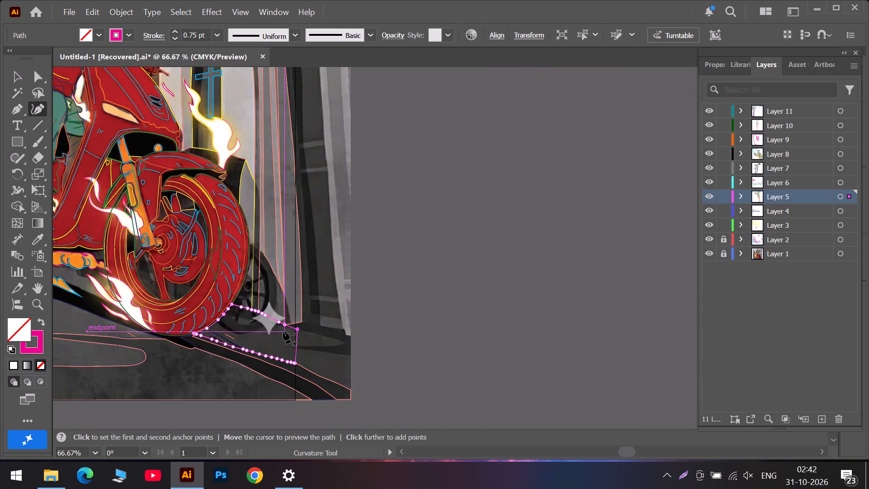
pyautogui.scroll(-6, 281, 341)
pyautogui.keyDown('alt'); pyautogui.scroll(-2, 231, 317); pyautogui.keyUp('alt')
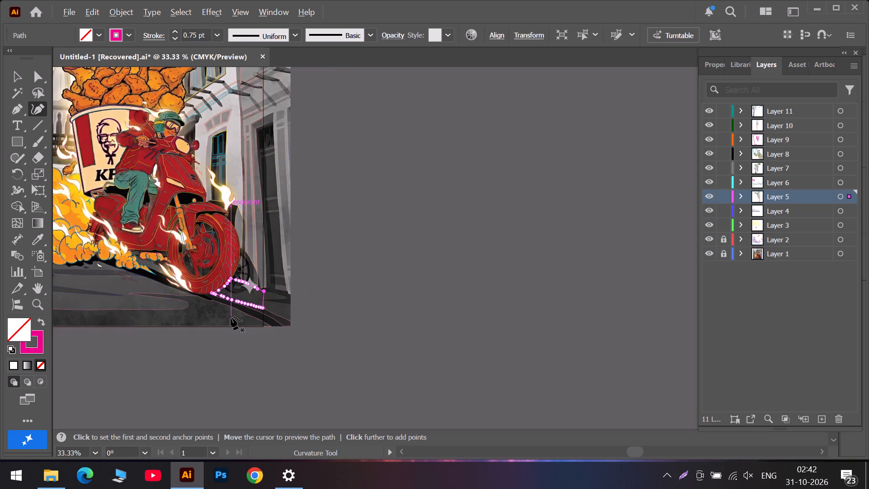
pyautogui.keyDown('alt'); pyautogui.scroll(4, 143, 272); pyautogui.keyUp('alt')
pyautogui.keyDown('alt'); pyautogui.scroll(-2, 168, 292); pyautogui.keyUp('alt')
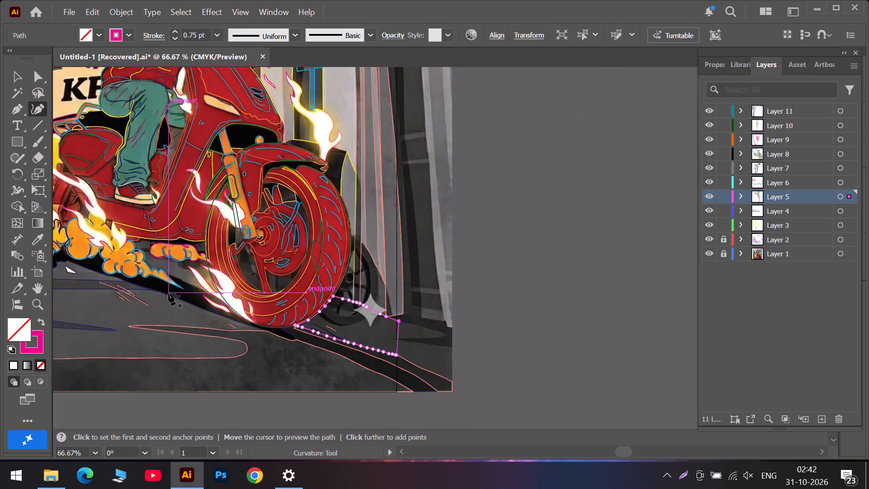
pyautogui.keyDown('alt'); pyautogui.scroll(-3, 163, 292); pyautogui.keyUp('alt')
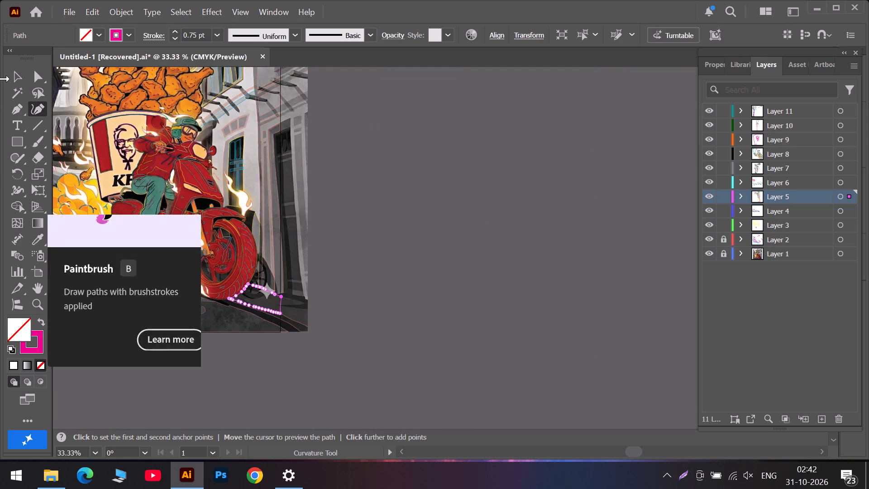
pyautogui.click(17, 78)
pyautogui.click(530, 342)
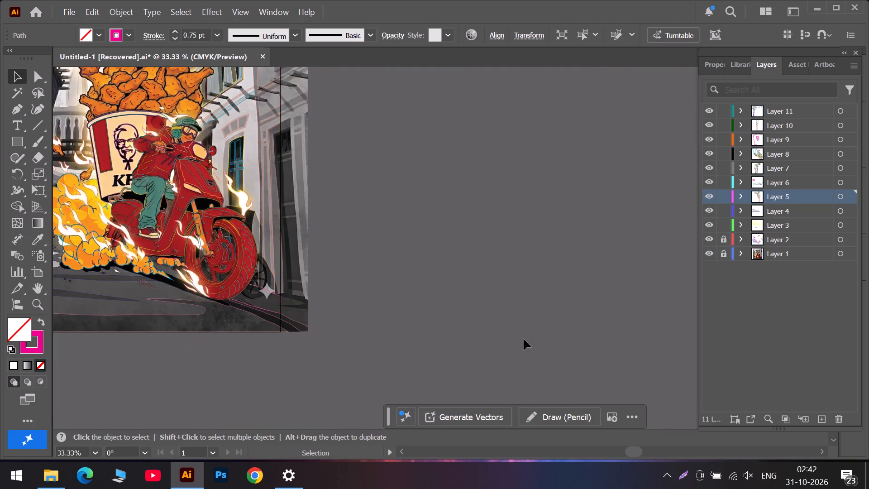
pyautogui.keyDown('ctrl'); pyautogui.click(438, 330); pyautogui.keyUp('ctrl')
pyautogui.hotkey('ctrl', 's')
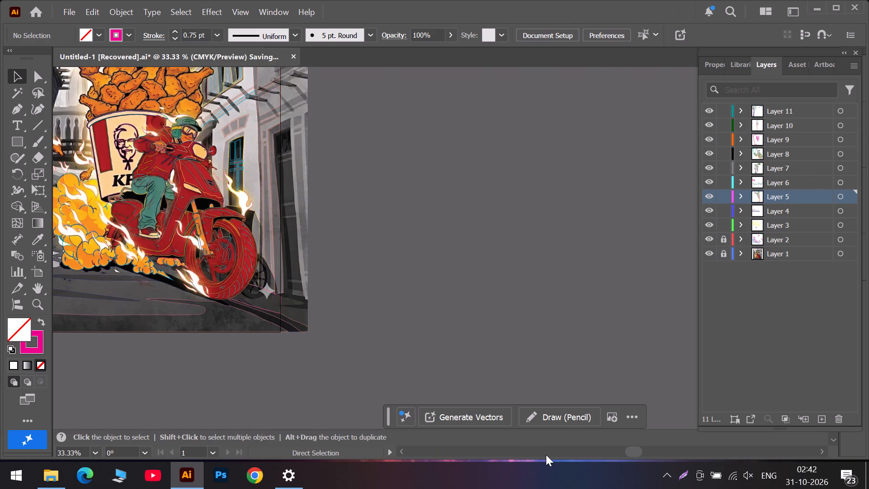
# Examine the traced outlines around the chicken bucket, the flames and the scooter's rear part for areas still lacking outlines.
pyautogui.click(546, 455)
pyautogui.scroll(5, 497, 258)
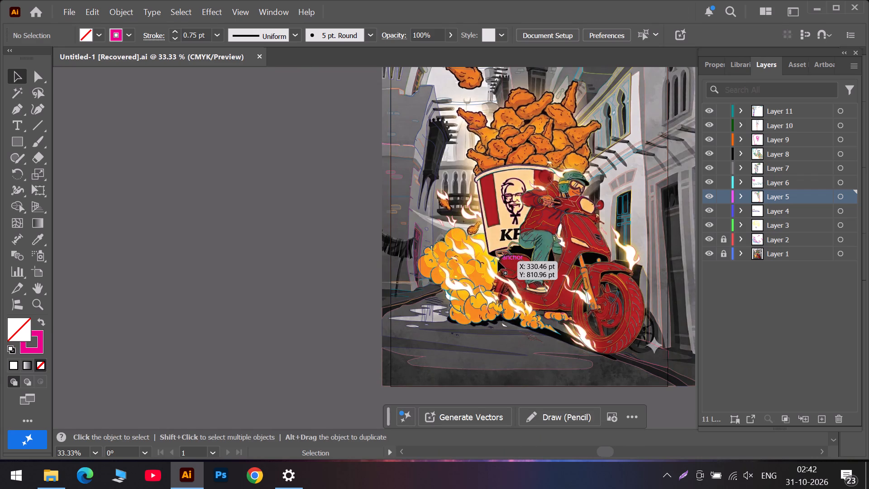
pyautogui.keyDown('alt'); pyautogui.scroll(5, 498, 262); pyautogui.keyUp('alt')
pyautogui.keyDown('alt'); pyautogui.scroll(-1, 496, 264); pyautogui.keyUp('alt')
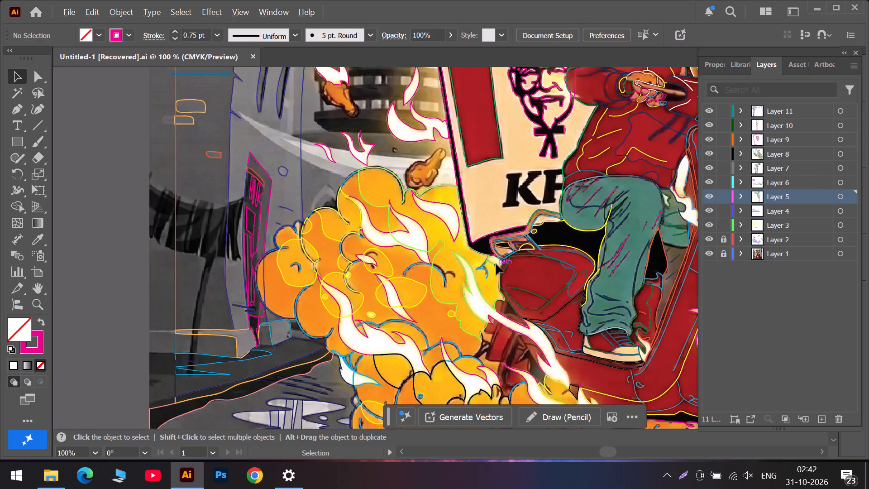
pyautogui.keyDown('alt'); pyautogui.scroll(-1, 496, 264); pyautogui.keyUp('alt')
pyautogui.scroll(5, 401, 101)
pyautogui.scroll(5, 431, 197)
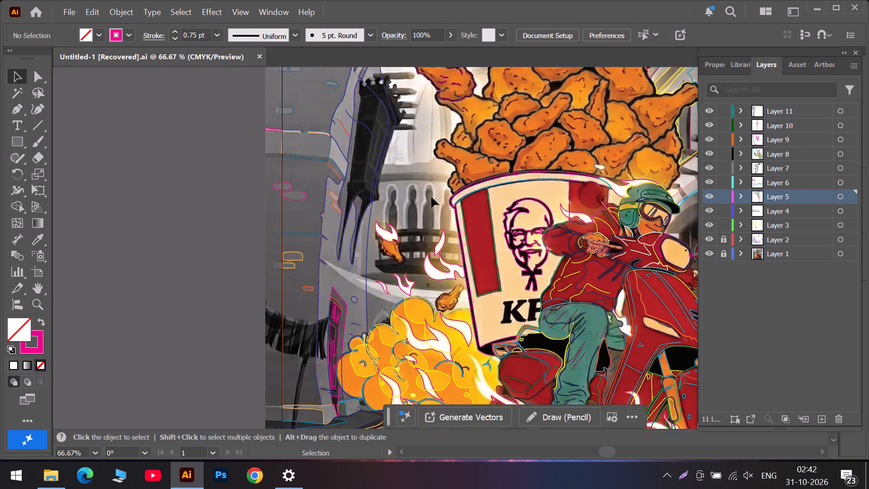
pyautogui.scroll(5, 430, 225)
pyautogui.keyDown('alt'); pyautogui.scroll(-2, 430, 226); pyautogui.keyUp('alt')
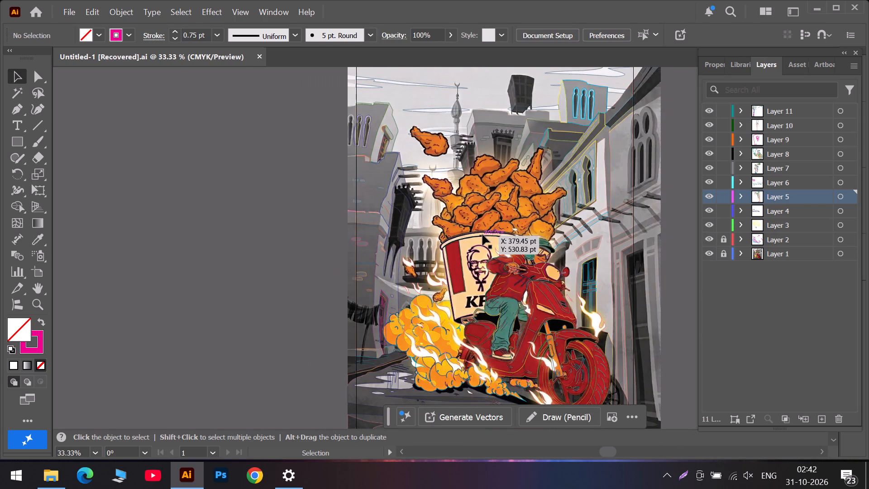
pyautogui.keyDown('alt'); pyautogui.scroll(4, 482, 233); pyautogui.keyUp('alt')
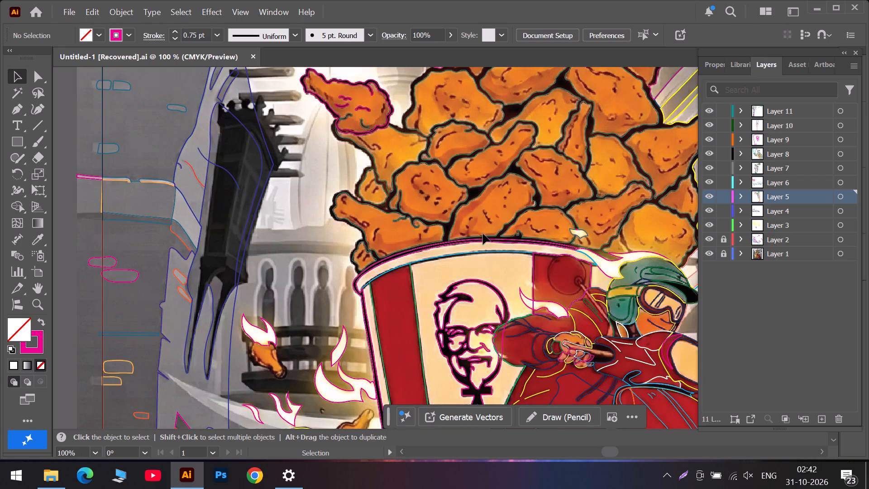
pyautogui.scroll(-18, 483, 234)
pyautogui.scroll(-6, 453, 297)
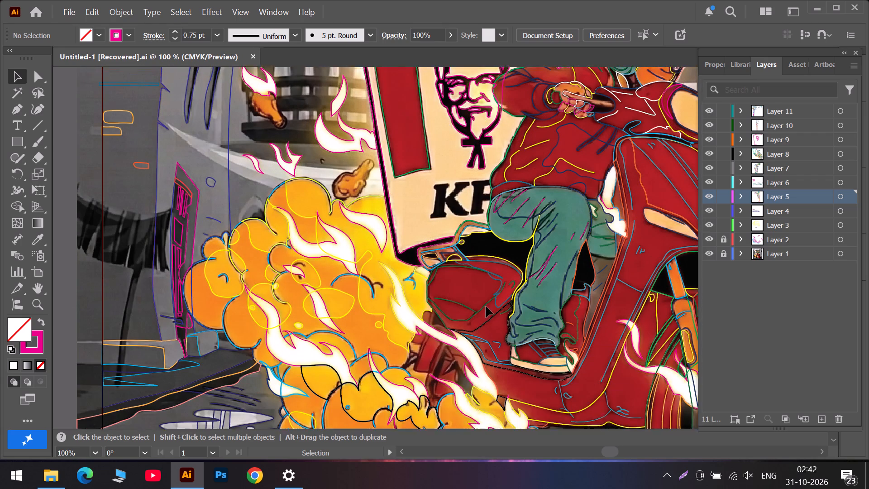
pyautogui.scroll(-7, 612, 325)
pyautogui.keyDown('alt'); pyautogui.scroll(3, 425, 270); pyautogui.keyUp('alt')
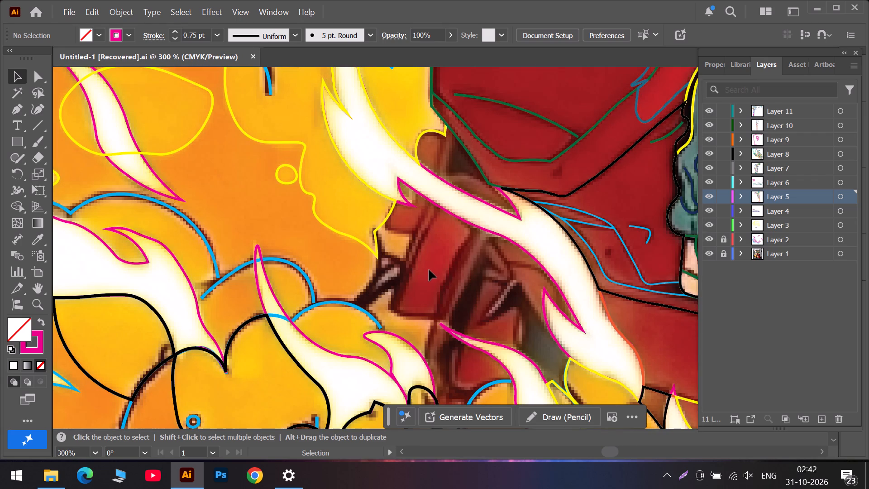
pyautogui.keyDown('alt'); pyautogui.scroll(-3, 437, 269); pyautogui.keyUp('alt')
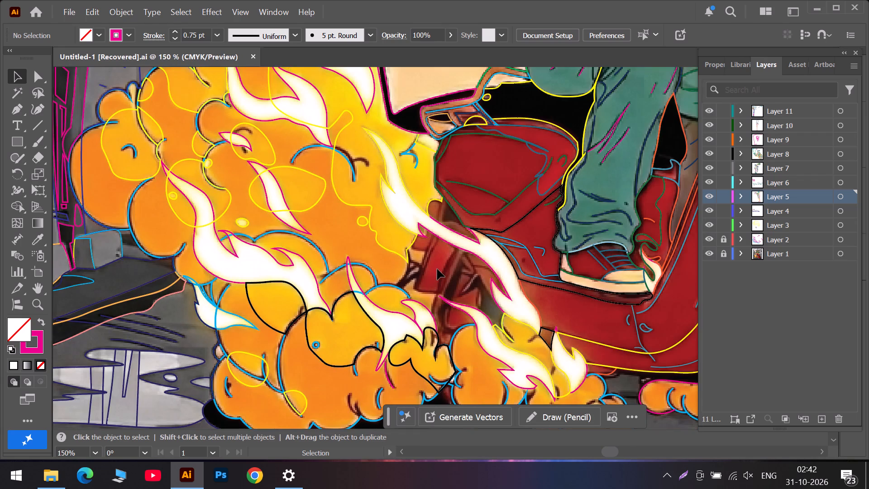
pyautogui.keyDown('alt'); pyautogui.scroll(4, 438, 269); pyautogui.keyUp('alt')
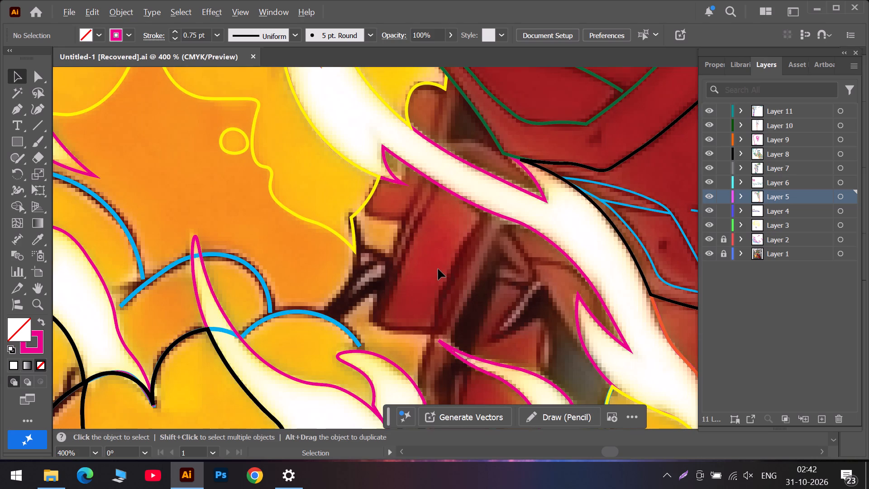
pyautogui.keyDown('alt'); pyautogui.scroll(-3, 438, 269); pyautogui.keyUp('alt')
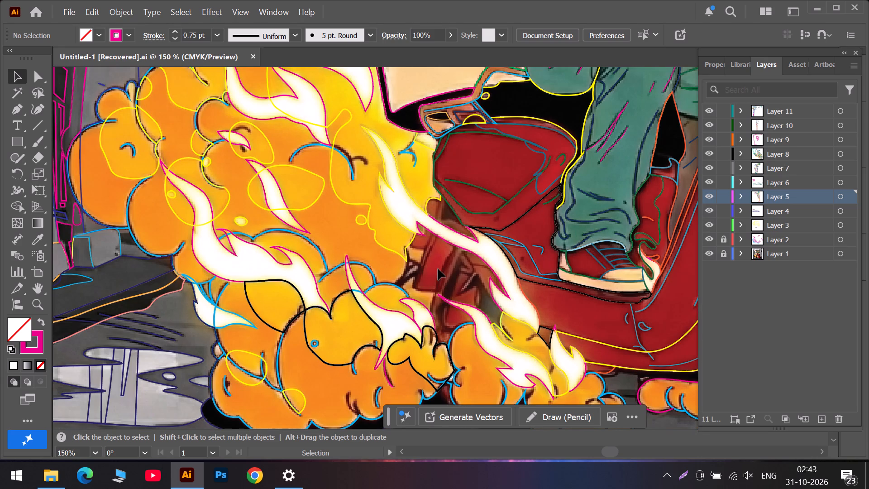
pyautogui.scroll(-5, 438, 269)
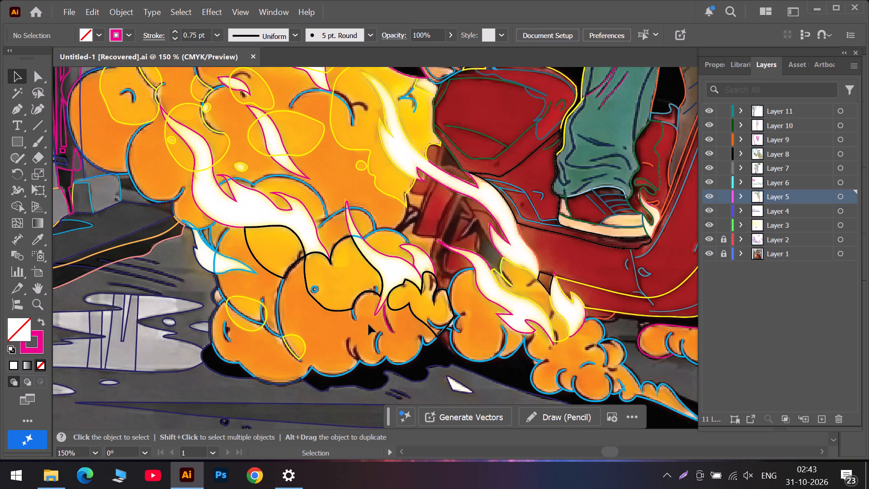
pyautogui.scroll(5, 368, 324)
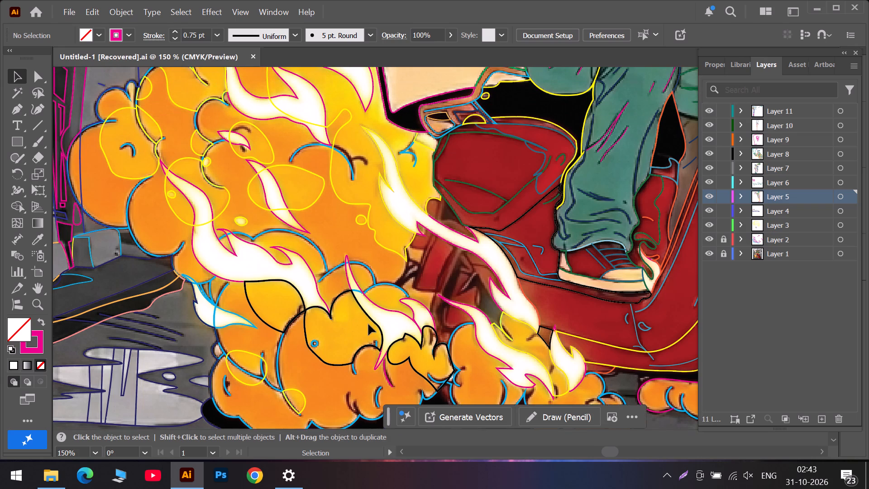
pyautogui.scroll(1, 368, 324)
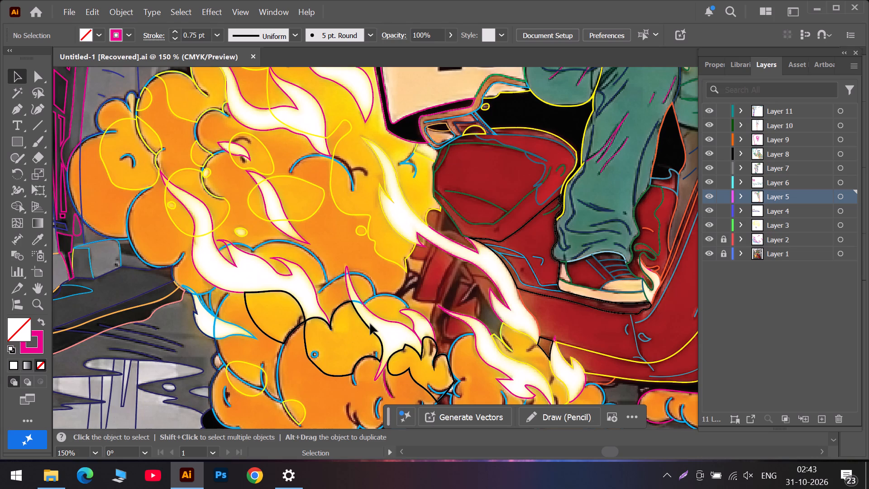
# Pull the yellow flame outline's corner beside the brown bump to the green outline's lower corner and add a curve point along the green edge.
pyautogui.click(440, 211)
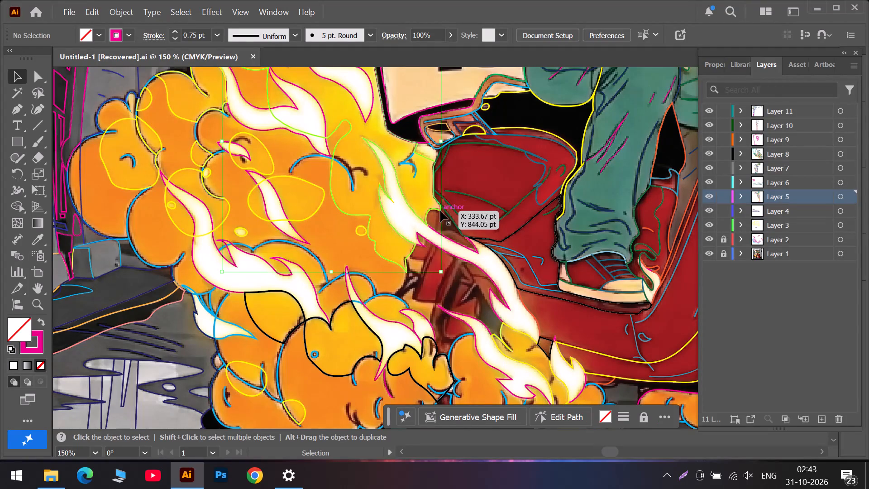
pyautogui.click(38, 112)
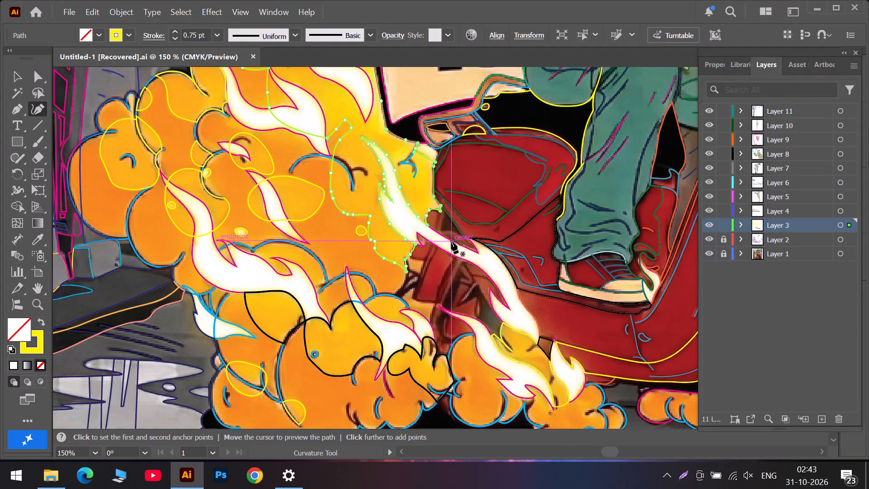
pyautogui.keyDown('alt'); pyautogui.scroll(5, 448, 241); pyautogui.keyUp('alt')
pyautogui.scroll(2, 403, 142)
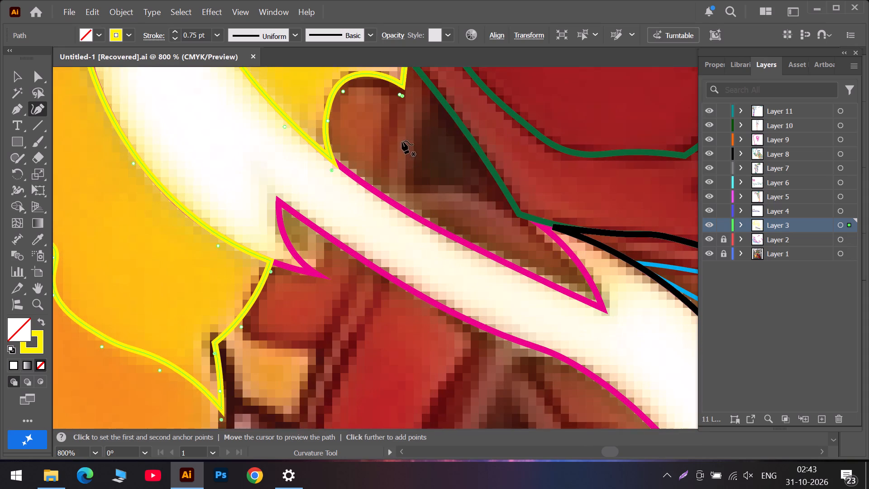
pyautogui.scroll(3, 402, 141)
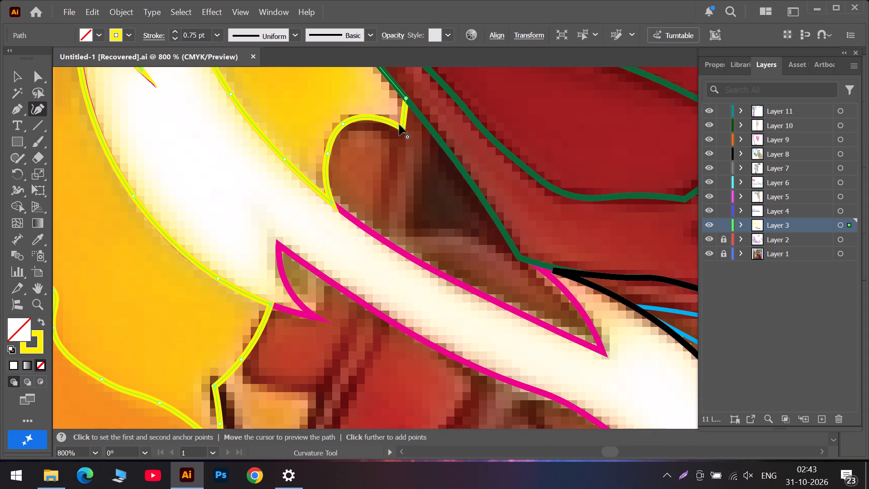
pyautogui.click(399, 125)
pyautogui.press('Delete')
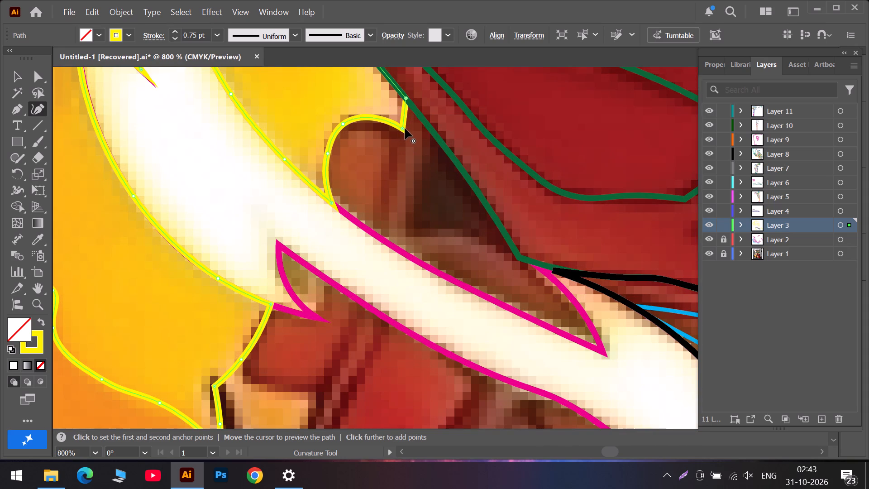
pyautogui.moveTo(403, 129); pyautogui.dragTo(523, 261)
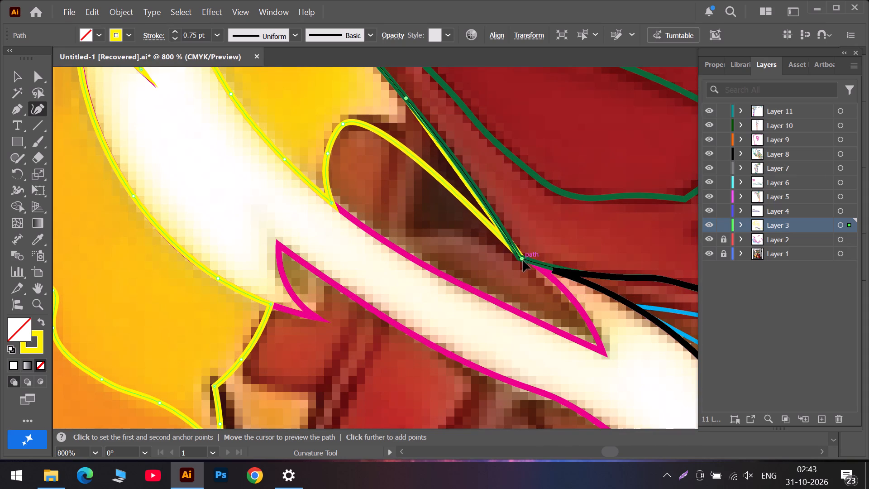
pyautogui.moveTo(523, 261); pyautogui.dragTo(515, 256)
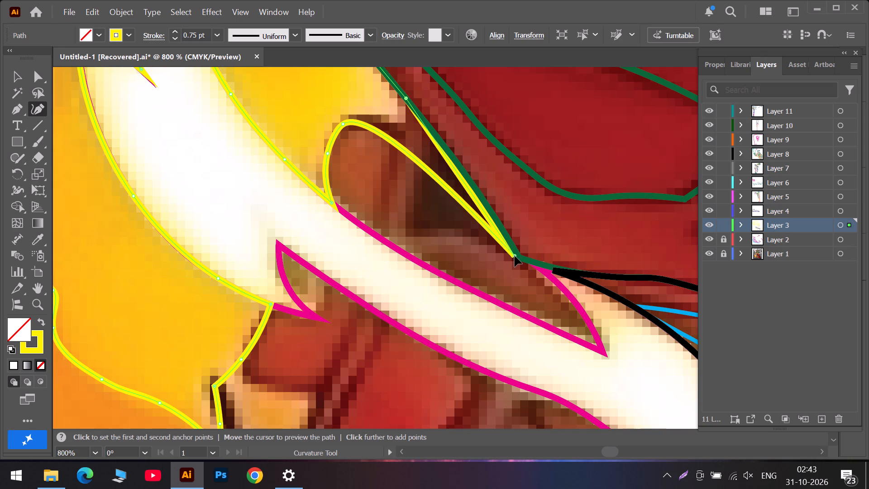
pyautogui.moveTo(515, 256); pyautogui.dragTo(518, 258)
pyautogui.moveTo(458, 173); pyautogui.dragTo(466, 178)
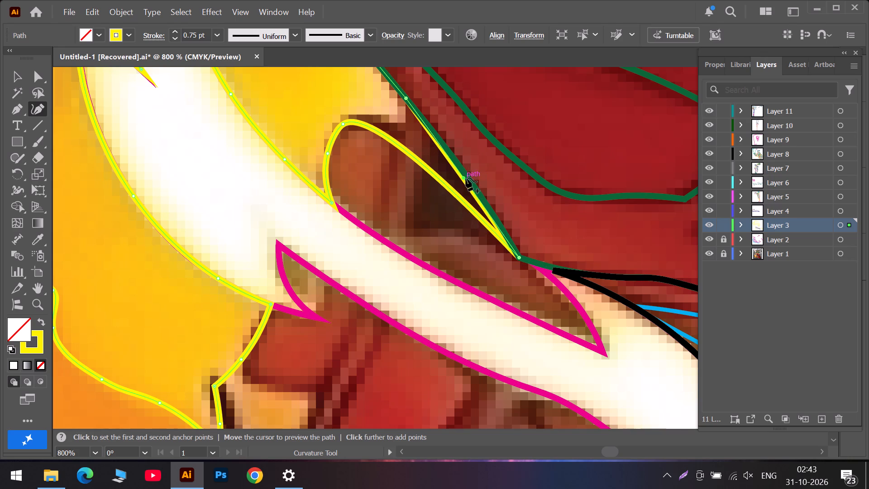
pyautogui.moveTo(466, 178); pyautogui.dragTo(468, 179)
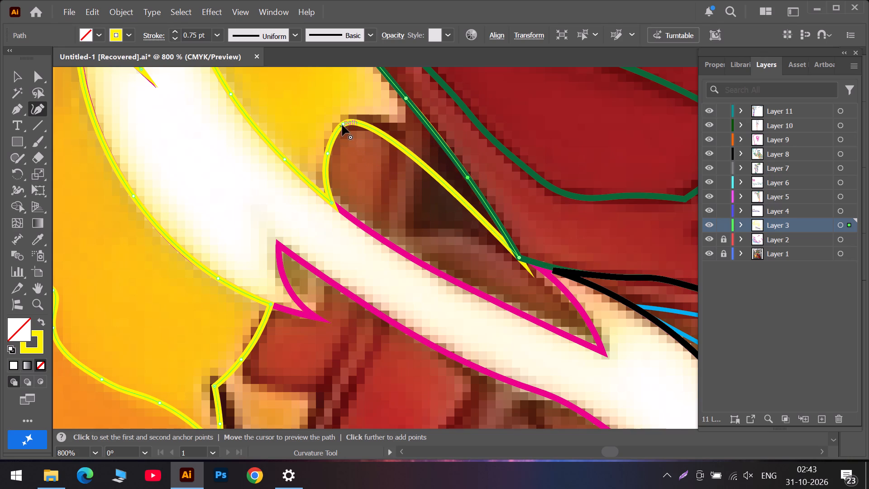
# Move the yellow outline's two brown-bump points toward the flame spur and onto the white flame's upper edge, adding a curve point between.
pyautogui.moveTo(342, 125); pyautogui.dragTo(570, 319)
pyautogui.doubleClick(570, 319)
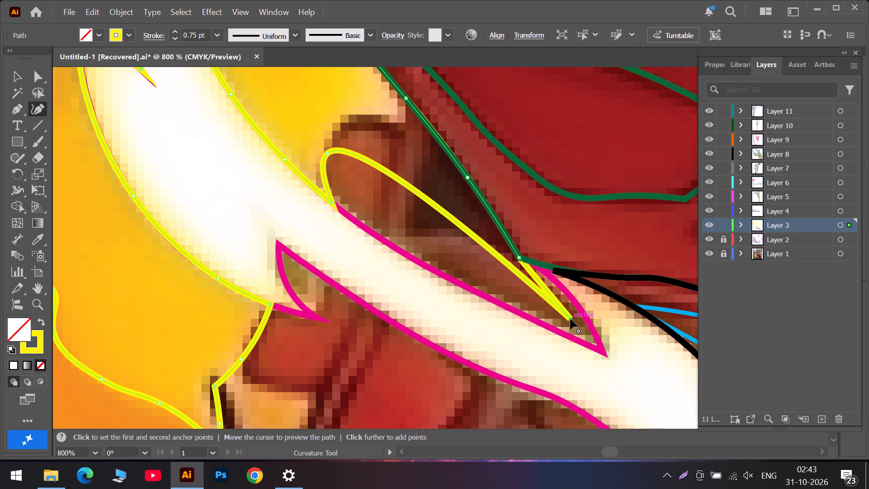
pyautogui.moveTo(570, 319); pyautogui.dragTo(570, 295)
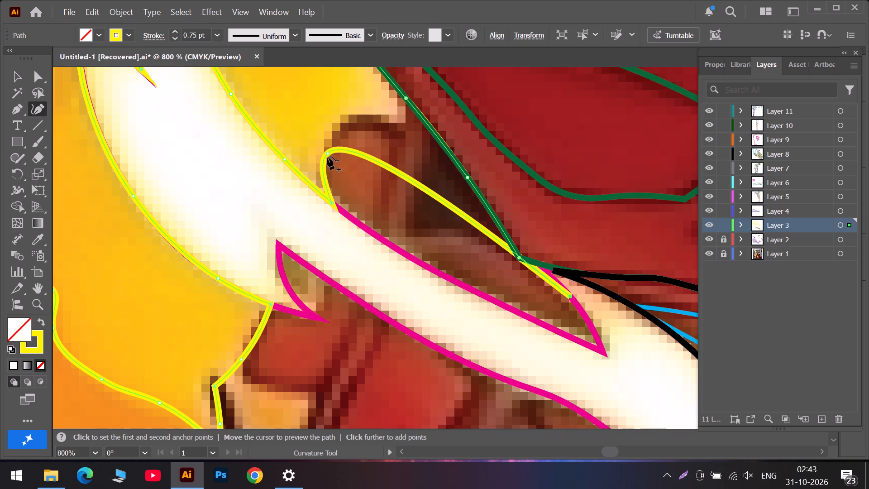
pyautogui.moveTo(327, 153); pyautogui.dragTo(420, 264)
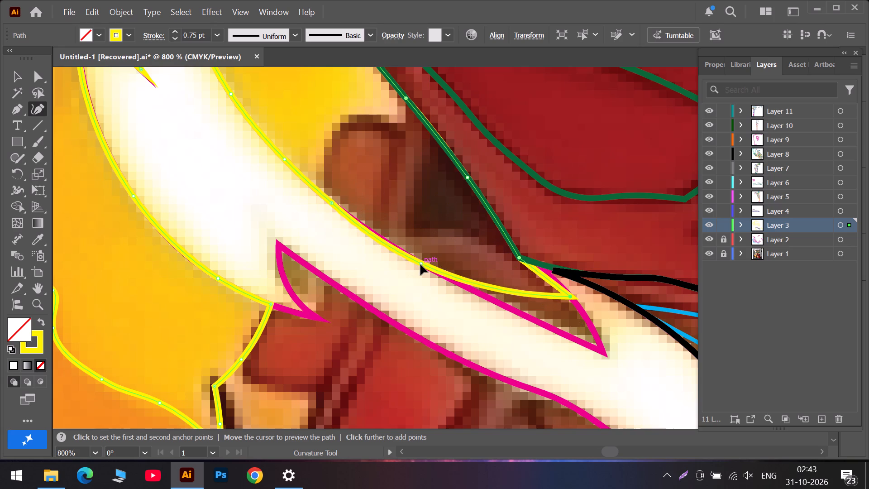
pyautogui.moveTo(420, 264); pyautogui.dragTo(425, 264)
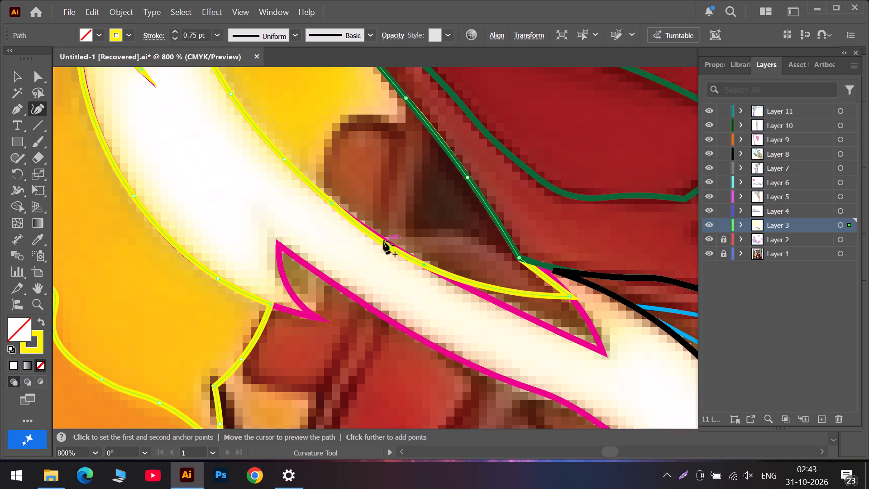
pyautogui.moveTo(383, 241); pyautogui.dragTo(382, 240)
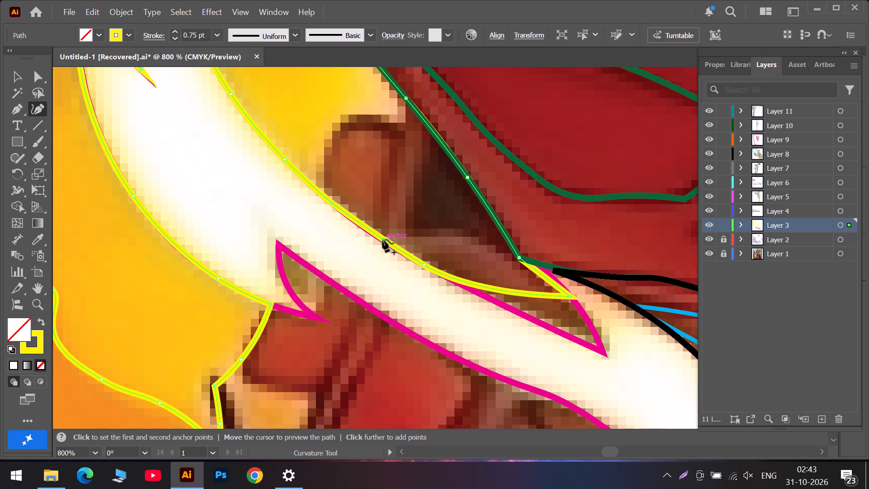
pyautogui.moveTo(382, 240); pyautogui.dragTo(379, 240)
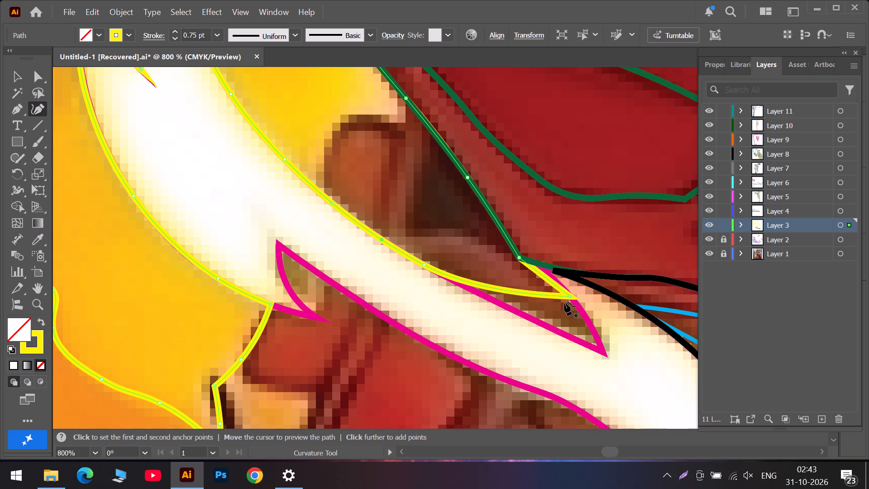
# Place the yellow outline's pointed end in the tip of the magenta flame spur and curve its outer side along the magenta edge.
pyautogui.moveTo(569, 296); pyautogui.dragTo(585, 337)
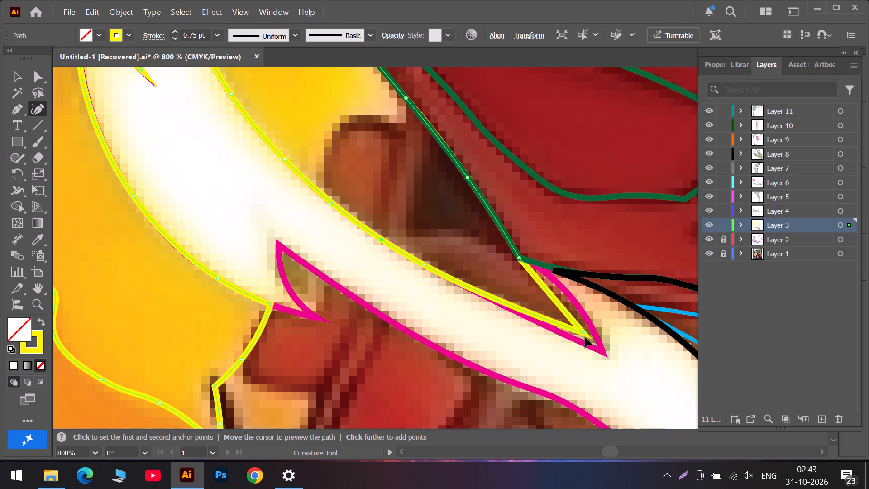
pyautogui.moveTo(585, 337); pyautogui.dragTo(599, 352)
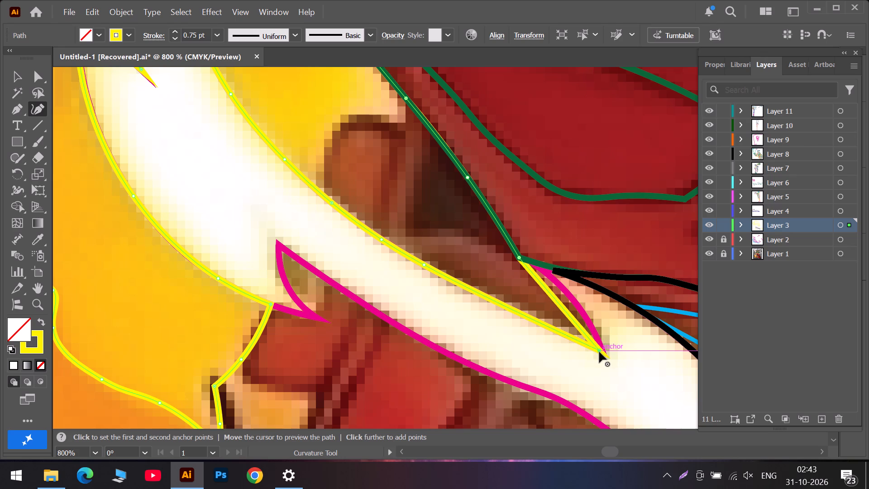
pyautogui.moveTo(569, 315); pyautogui.dragTo(566, 289)
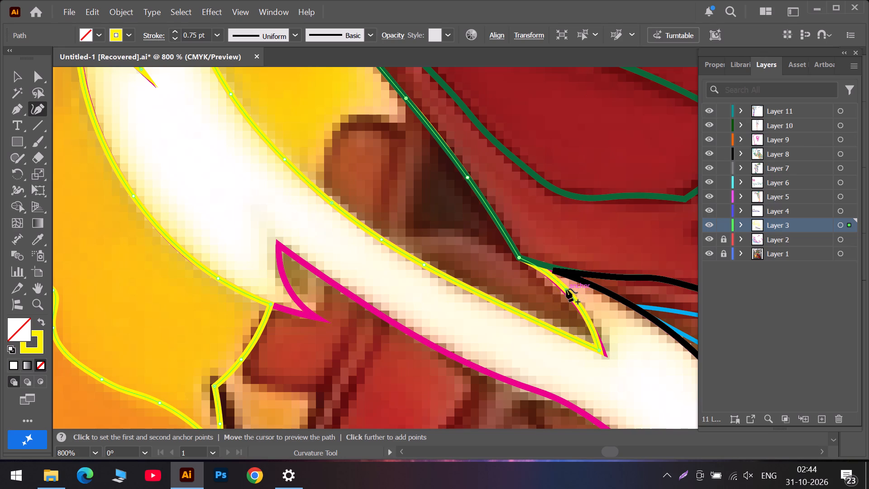
pyautogui.moveTo(566, 289); pyautogui.dragTo(562, 289)
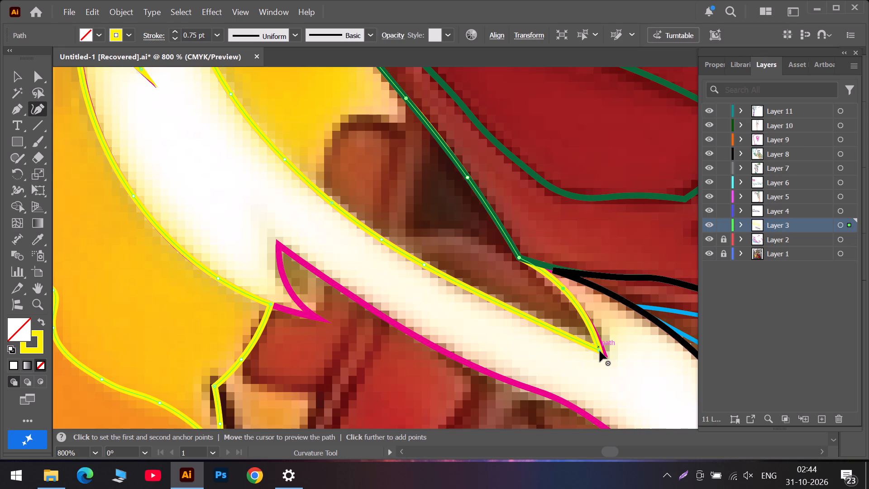
pyautogui.click(600, 351)
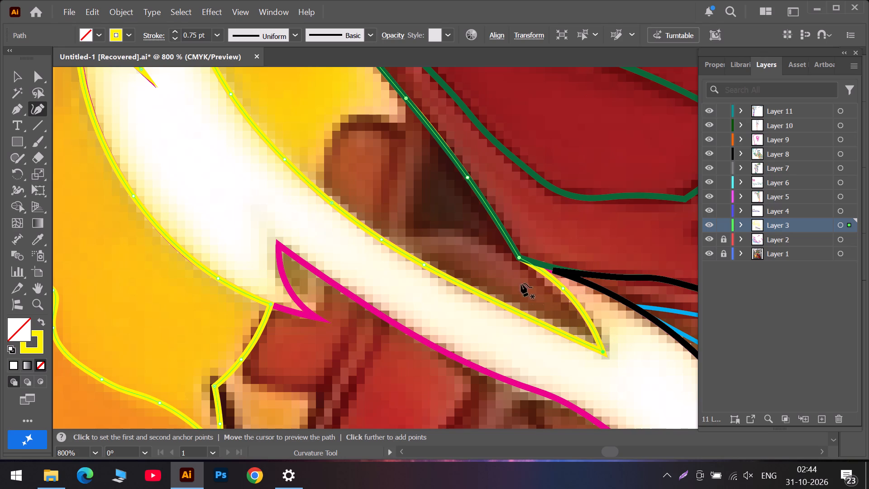
# Examine the outlines around the white flames and the red rear parts of the scooter for areas still lacking outlines.
pyautogui.scroll(4, 454, 257)
pyautogui.keyDown('alt'); pyautogui.scroll(-3, 415, 253); pyautogui.keyUp('alt')
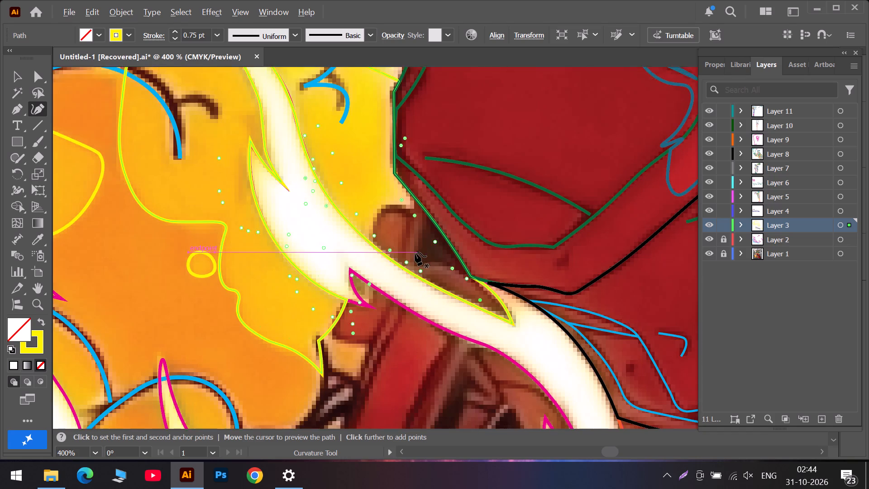
pyautogui.keyDown('alt'); pyautogui.scroll(-2, 407, 250); pyautogui.keyUp('alt')
pyautogui.scroll(5, 397, 246)
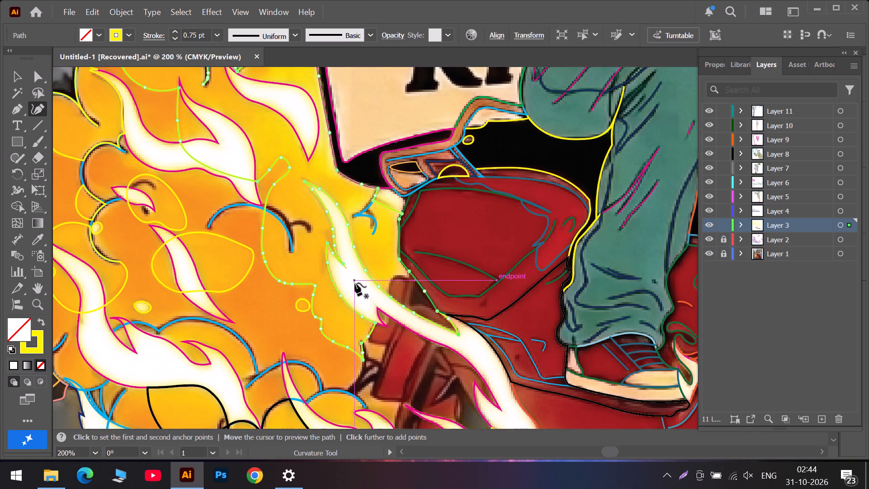
pyautogui.scroll(-5, 352, 293)
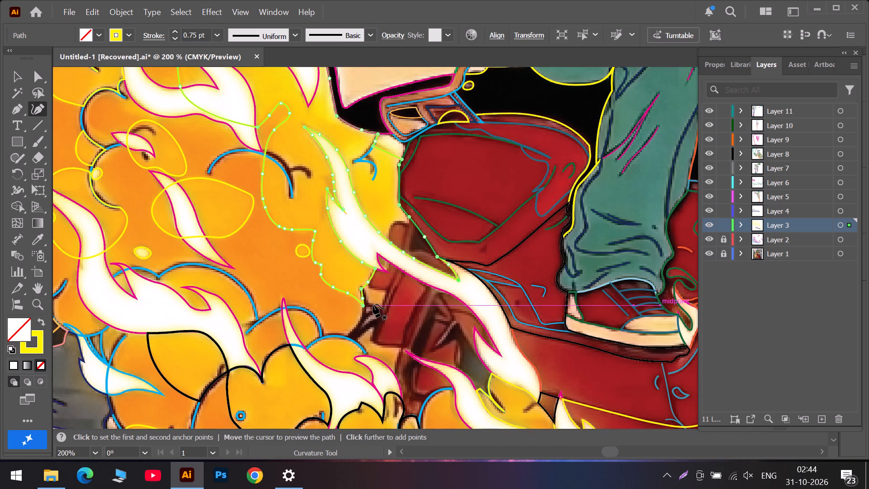
pyautogui.scroll(-2, 373, 304)
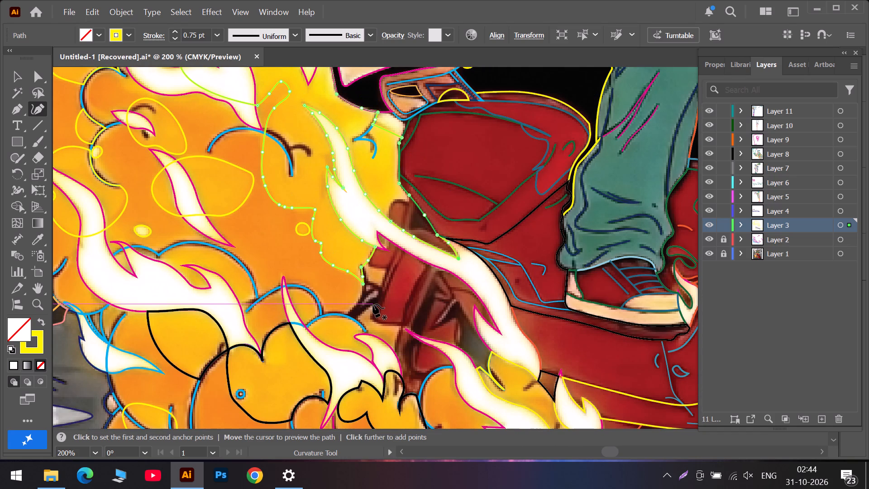
pyautogui.keyDown('alt'); pyautogui.scroll(3, 361, 294); pyautogui.keyUp('alt')
pyautogui.keyDown('alt'); pyautogui.scroll(-3, 361, 294); pyautogui.keyUp('alt')
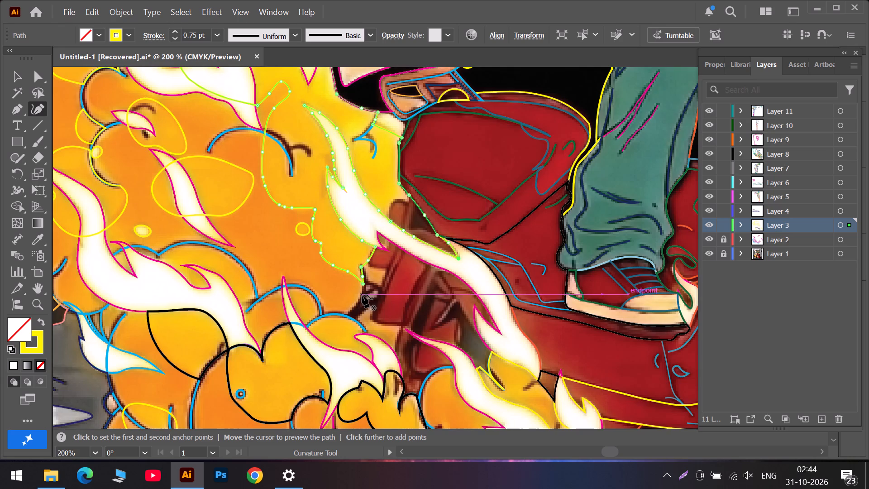
pyautogui.scroll(-3, 364, 295)
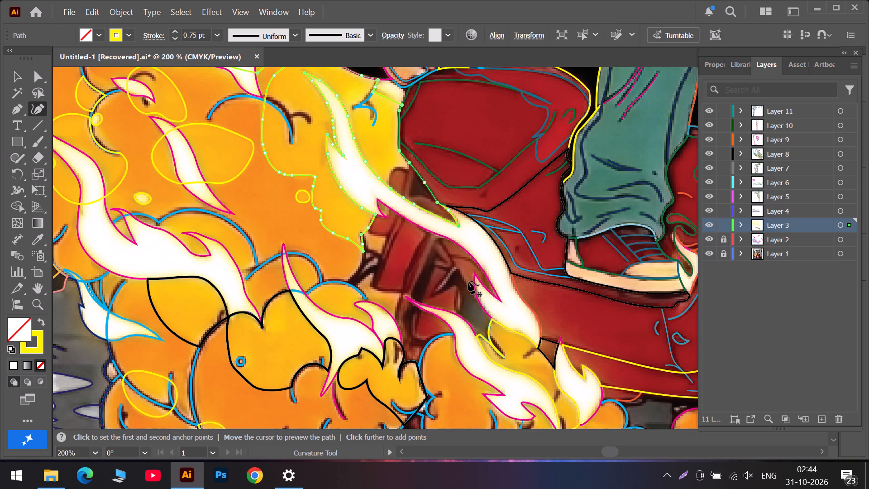
pyautogui.scroll(-5, 442, 287)
pyautogui.scroll(3, 387, 259)
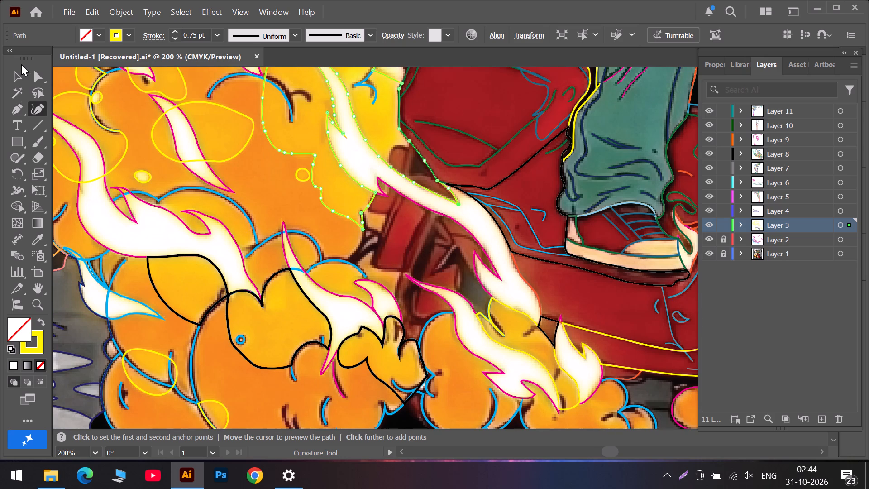
# Deselect the yellow outline and lock Layers 3 to 7 and Layers 9 to 11, leaving Layer 8 unlocked.
pyautogui.click(20, 73)
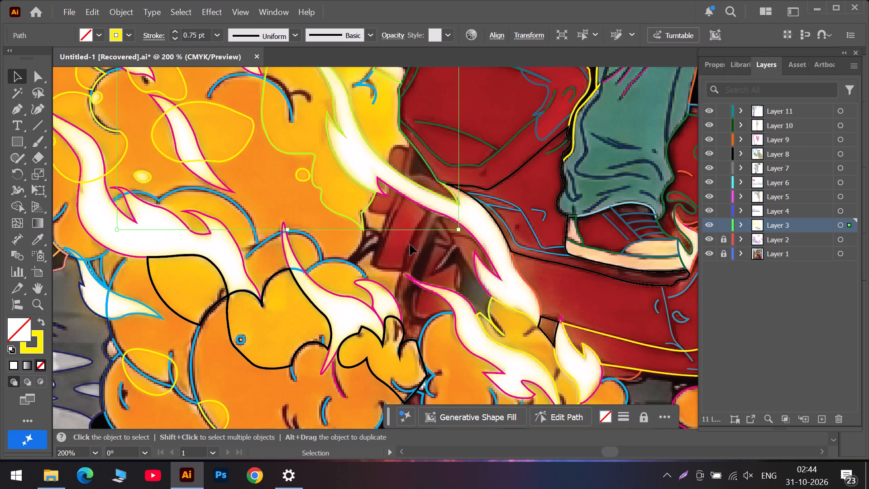
pyautogui.click(724, 228)
pyautogui.click(725, 213)
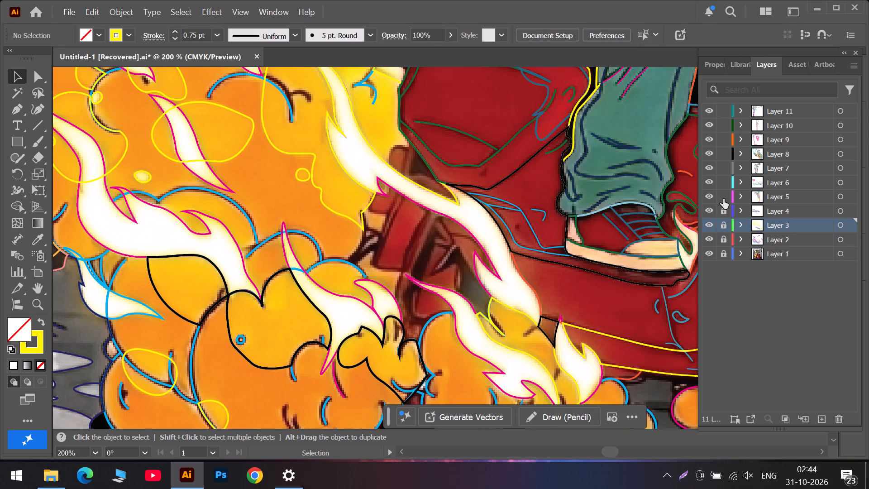
pyautogui.click(723, 198)
pyautogui.click(724, 178)
pyautogui.click(722, 165)
pyautogui.click(722, 140)
pyautogui.click(722, 129)
pyautogui.click(722, 111)
# On Layer 8, start a Curvature outline of the large red rear panel below the white flame, tracing its left side and bottom edge.
pyautogui.click(35, 103)
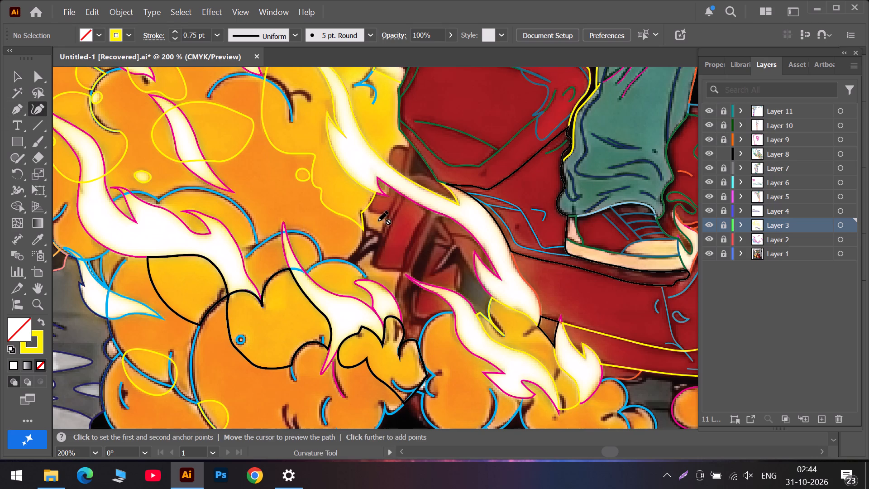
pyautogui.click(756, 149)
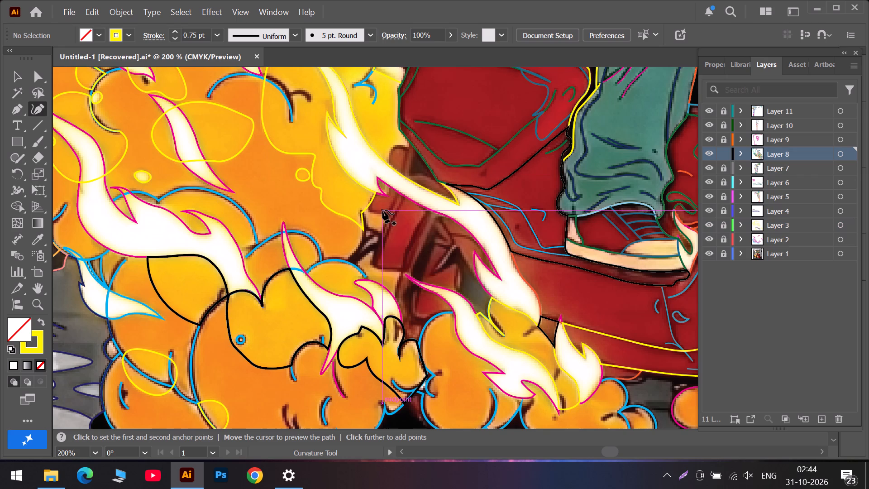
pyautogui.keyDown('alt'); pyautogui.scroll(3, 382, 210); pyautogui.keyUp('alt')
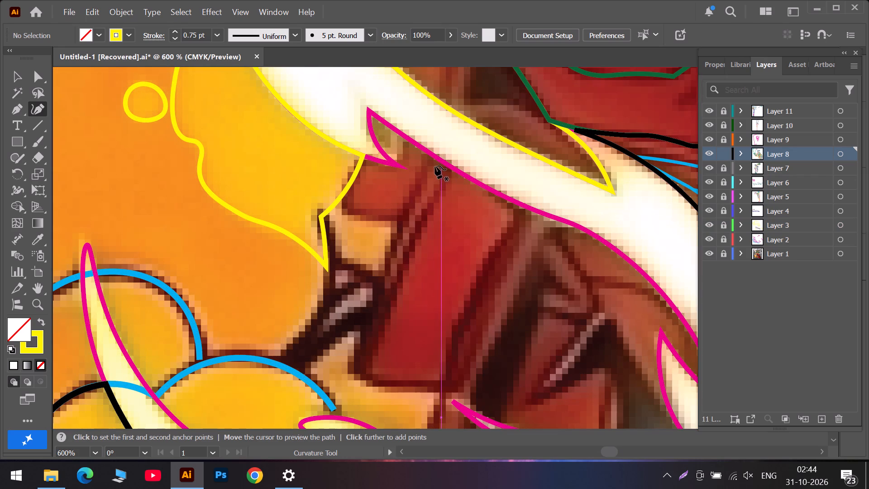
pyautogui.click(433, 163)
pyautogui.click(403, 221)
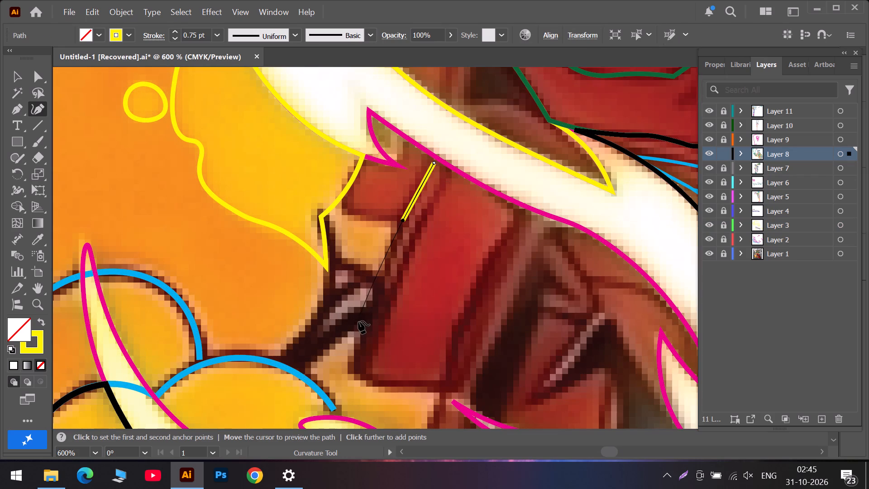
pyautogui.doubleClick(359, 369)
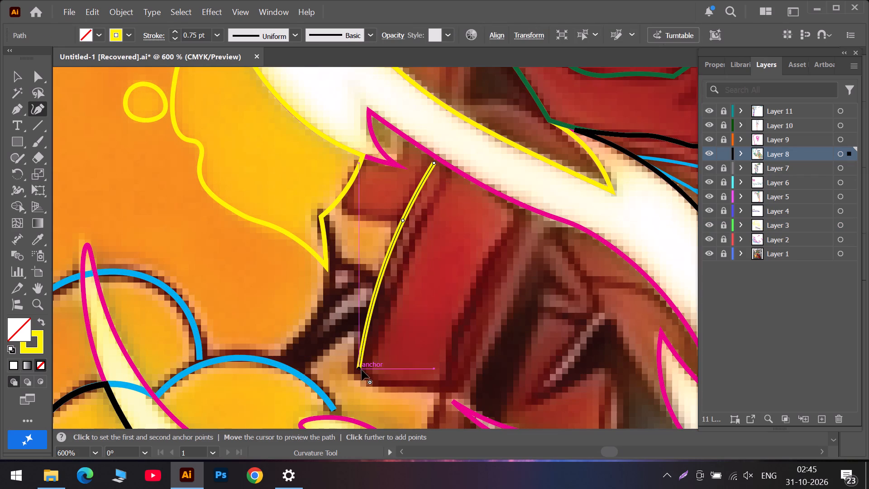
pyautogui.click(366, 375)
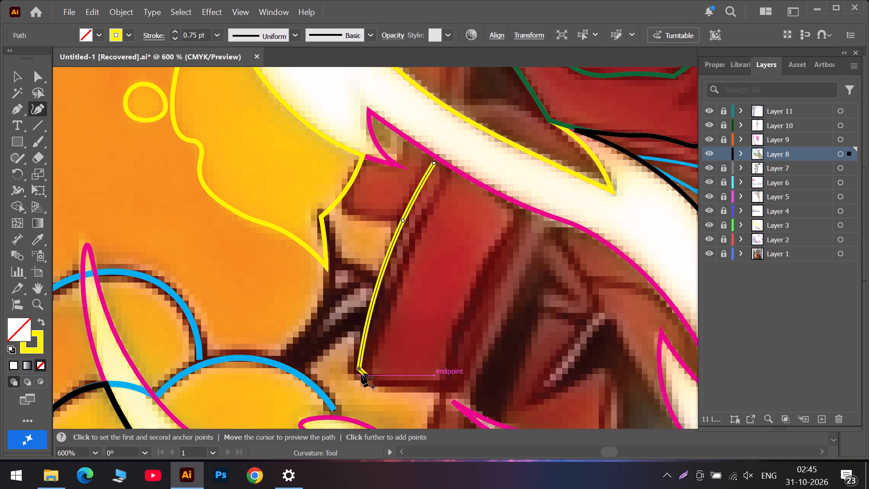
pyautogui.moveTo(358, 369); pyautogui.dragTo(354, 373)
pyautogui.click(367, 375)
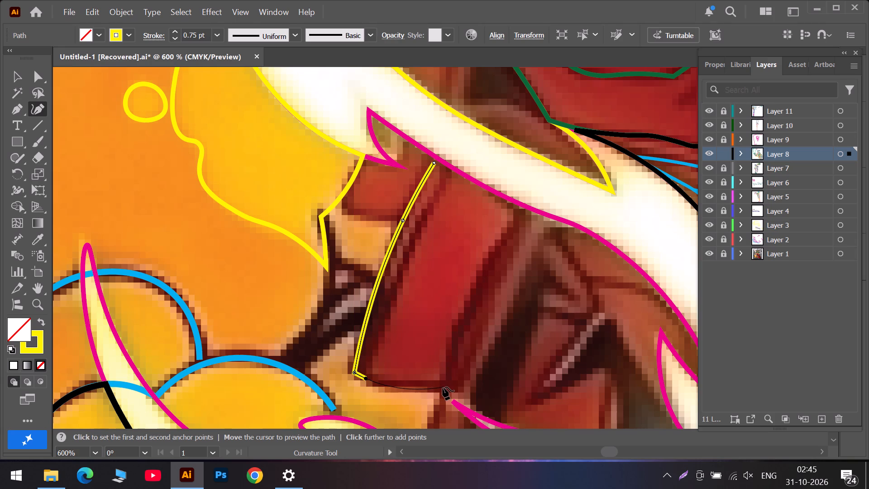
pyautogui.click(444, 386)
pyautogui.doubleClick(367, 380)
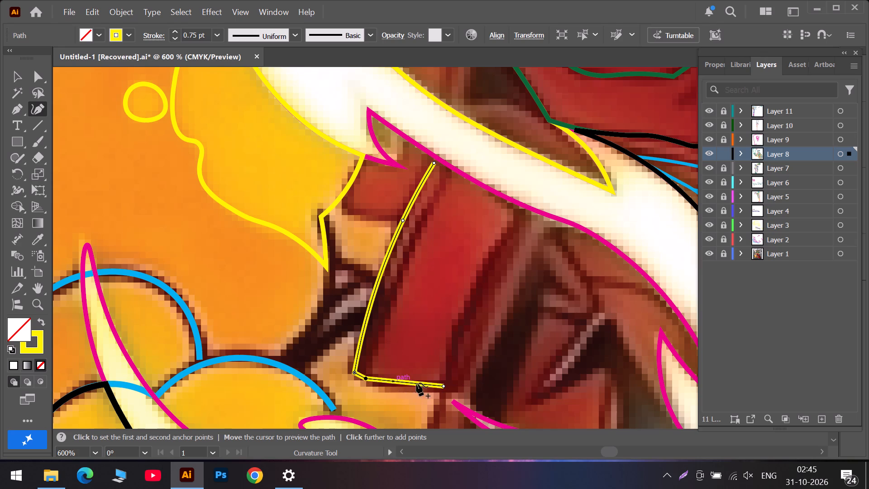
pyautogui.doubleClick(443, 386)
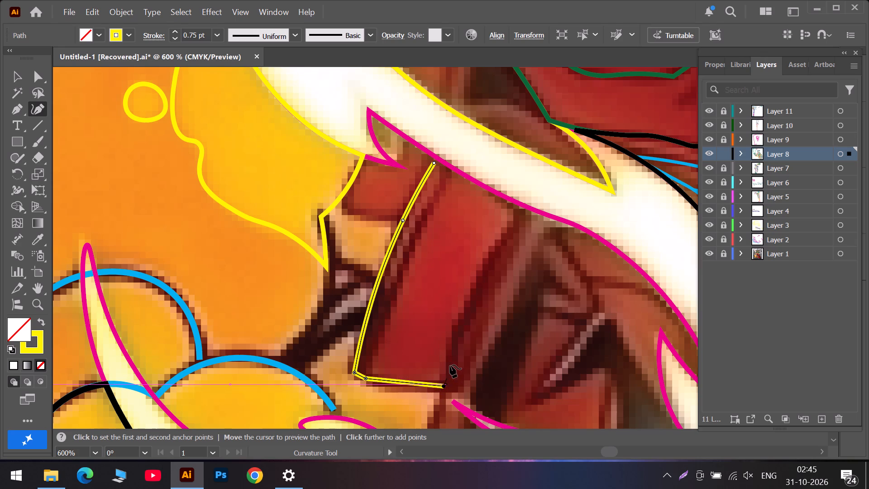
# Trace the panel's right side, close the outline along the top, and fit its upper points to the white flame's magenta edge.
pyautogui.click(450, 350)
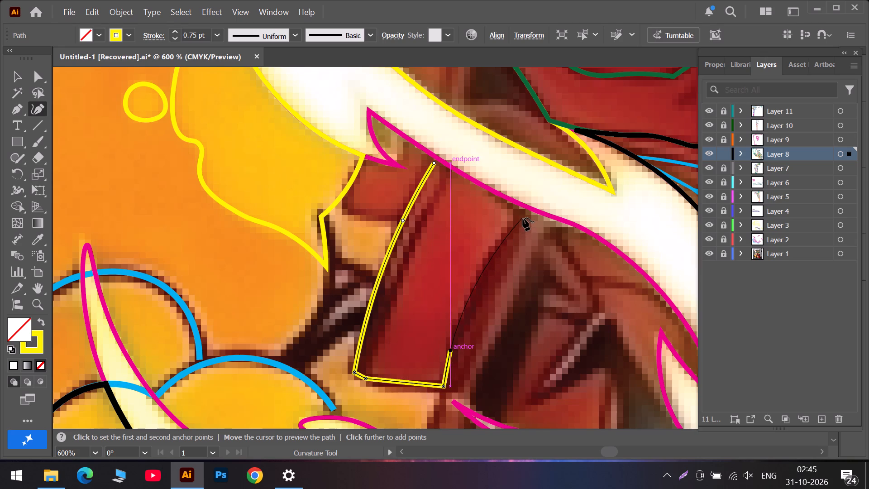
pyautogui.doubleClick(523, 218)
pyautogui.click(464, 184)
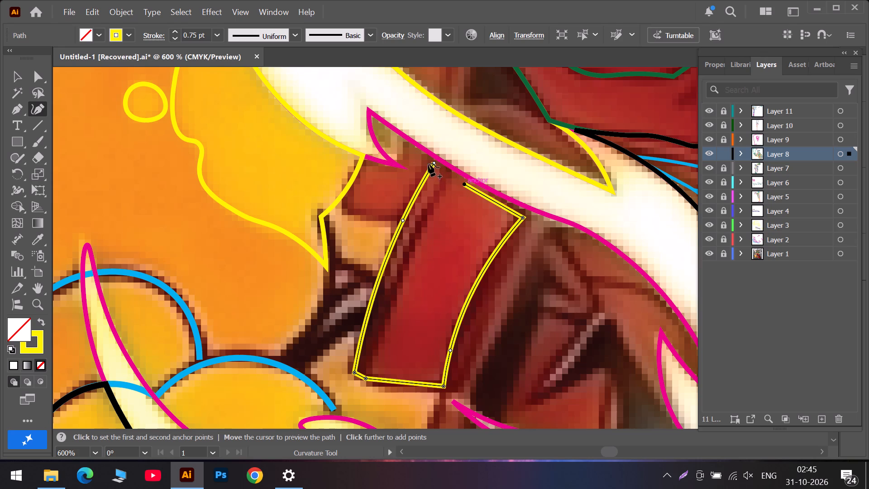
pyautogui.click(433, 161)
pyautogui.doubleClick(434, 161)
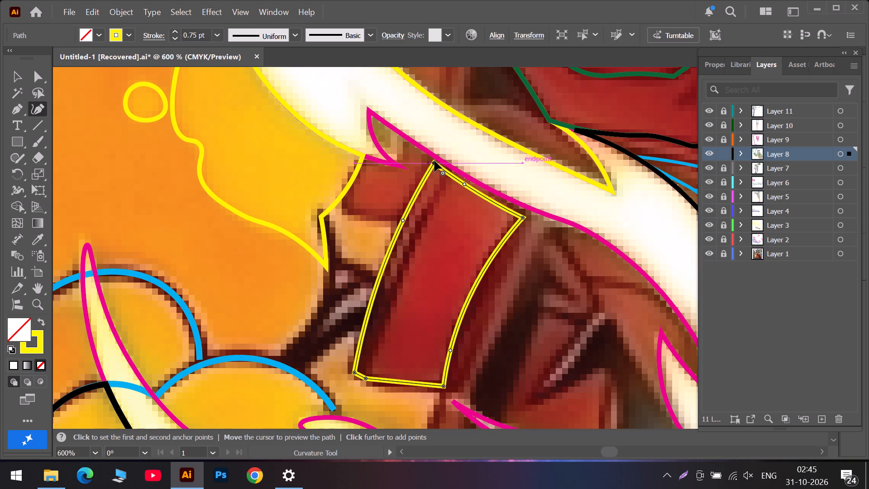
pyautogui.click(434, 161)
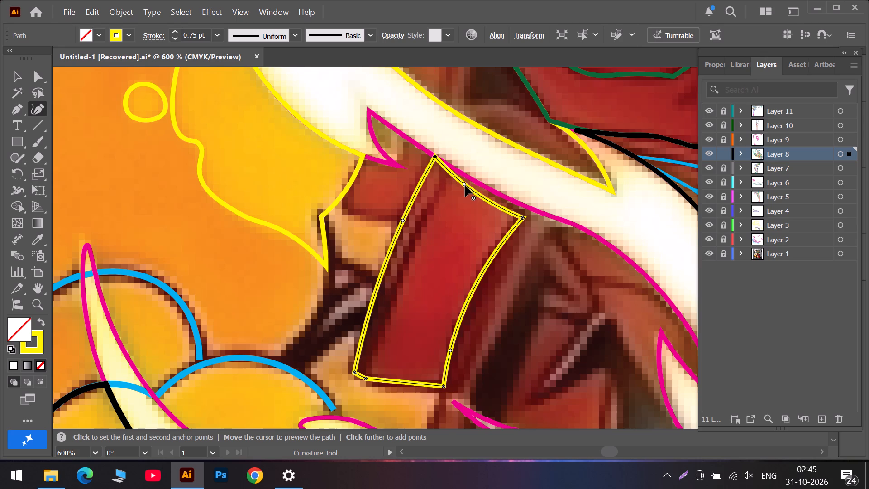
pyautogui.moveTo(465, 184); pyautogui.dragTo(468, 178)
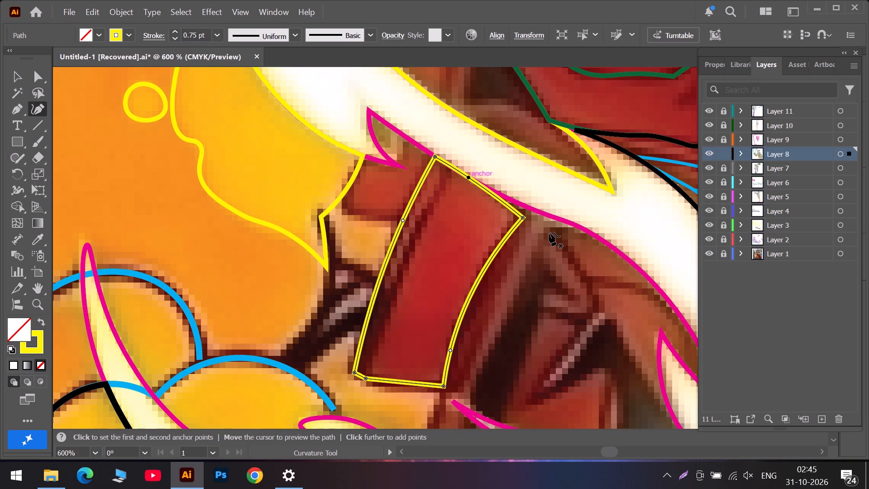
pyautogui.moveTo(523, 216); pyautogui.dragTo(524, 206)
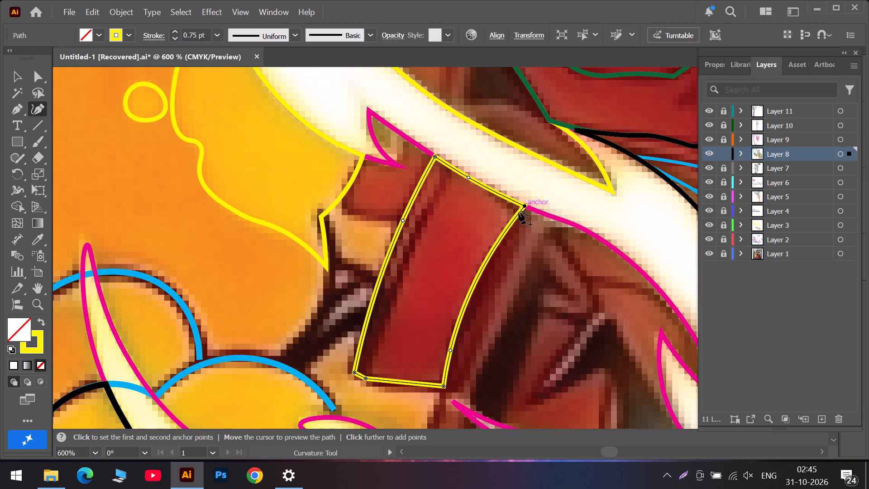
# Draw an open inner line down the red panel, parallel to its left side, from the top edge to the bottom edge.
pyautogui.click(449, 172)
pyautogui.click(425, 221)
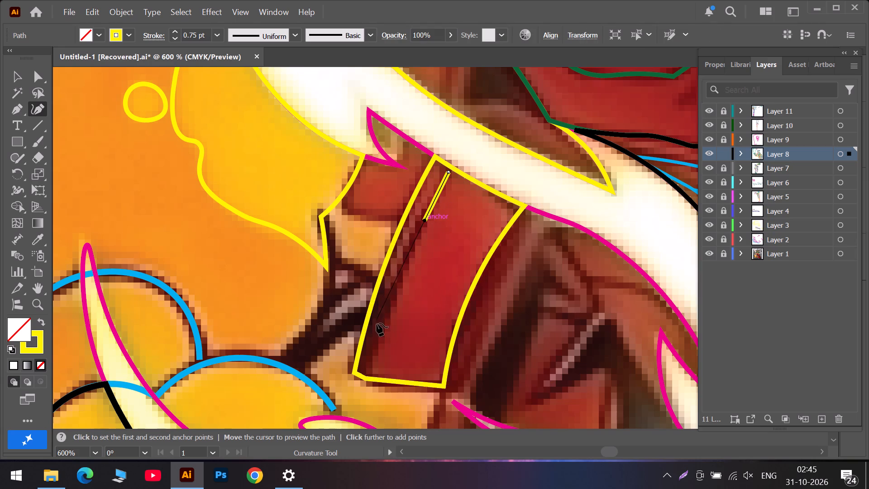
pyautogui.click(372, 346)
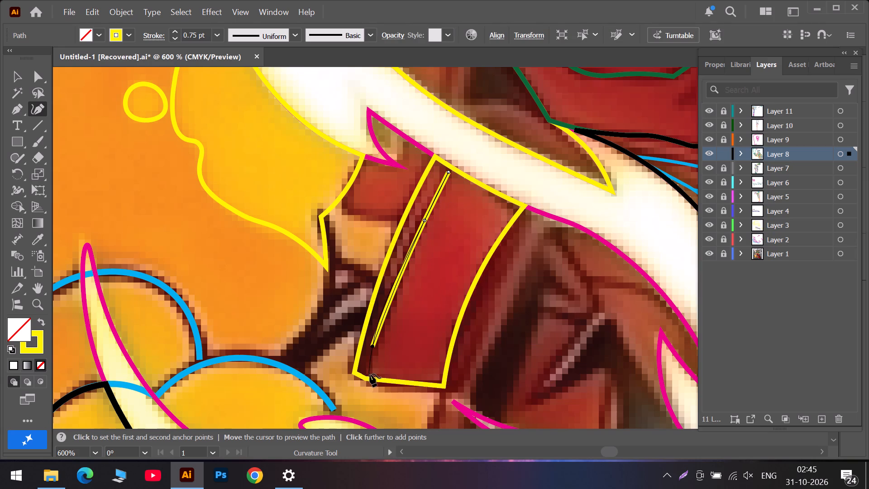
pyautogui.click(370, 365)
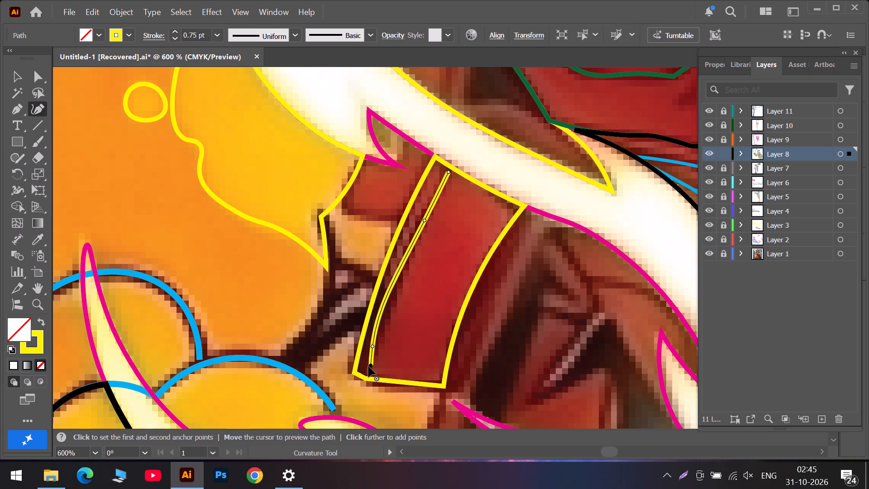
pyautogui.moveTo(371, 365); pyautogui.dragTo(367, 379)
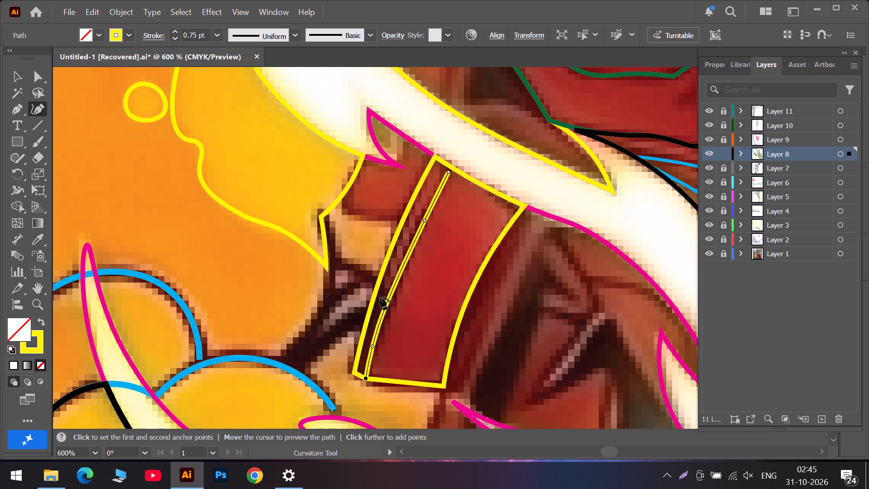
pyautogui.click(449, 170)
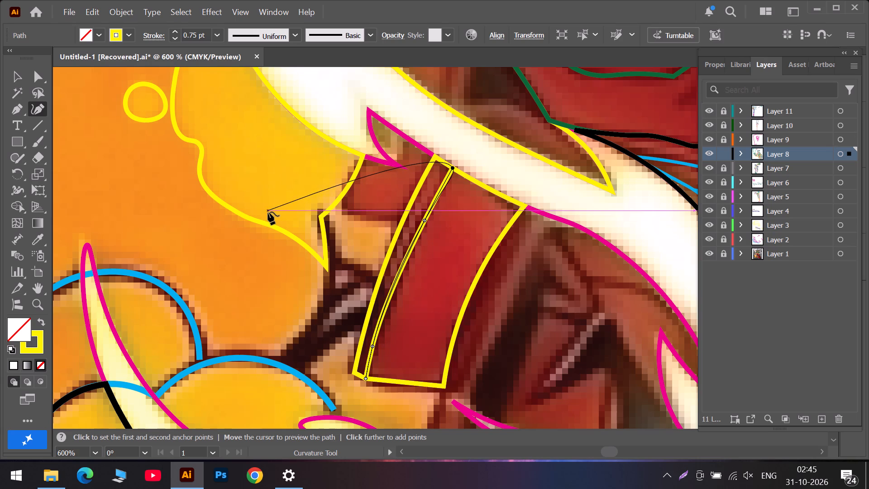
pyautogui.press('Escape')
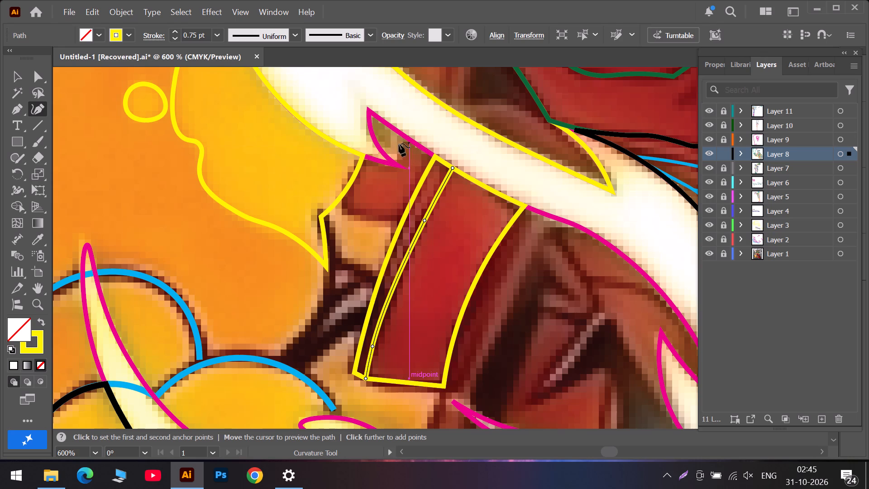
# Trace a closed outline around the small red part between the yellow flame and the panel, following the magenta spur along its top.
pyautogui.click(410, 146)
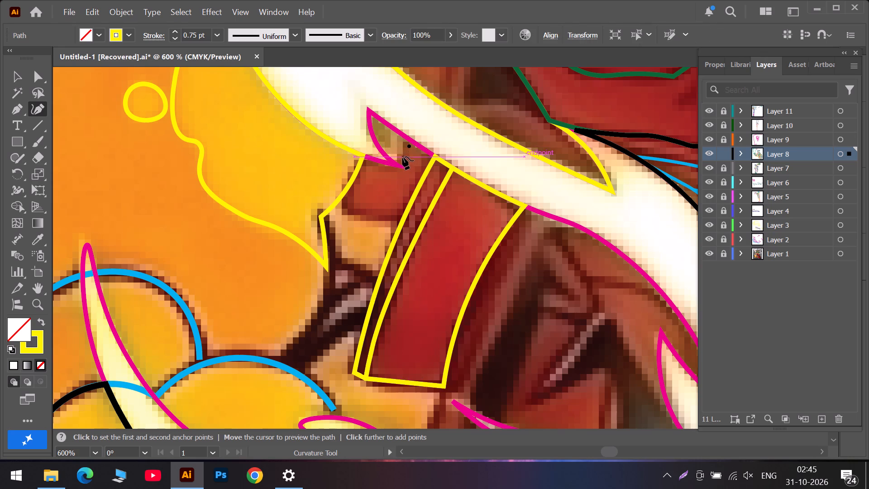
pyautogui.click(401, 159)
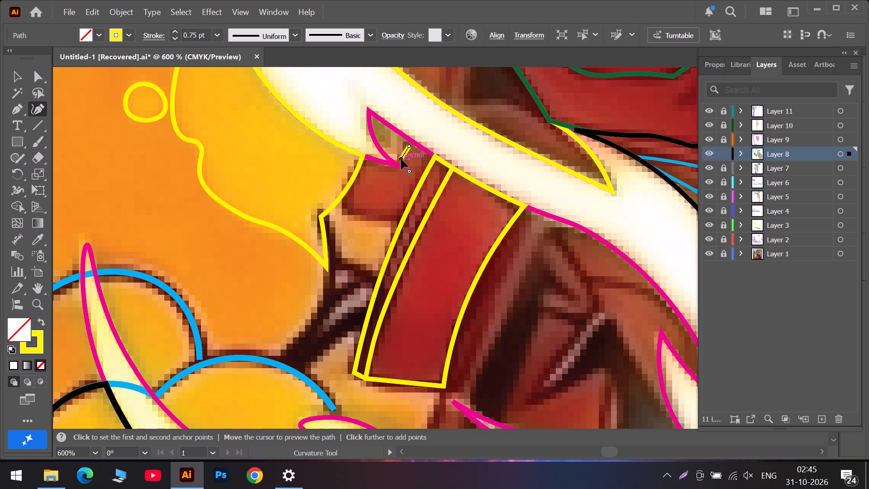
pyautogui.doubleClick(398, 168)
pyautogui.doubleClick(362, 163)
pyautogui.click(343, 206)
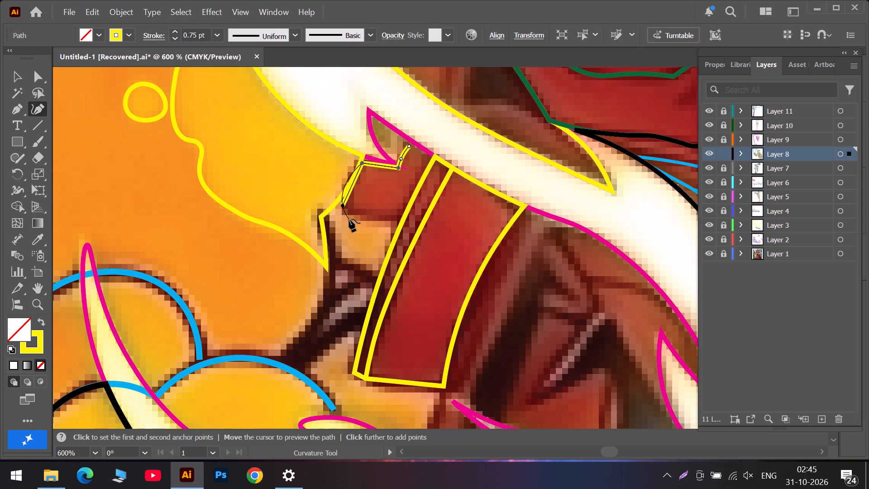
pyautogui.click(352, 213)
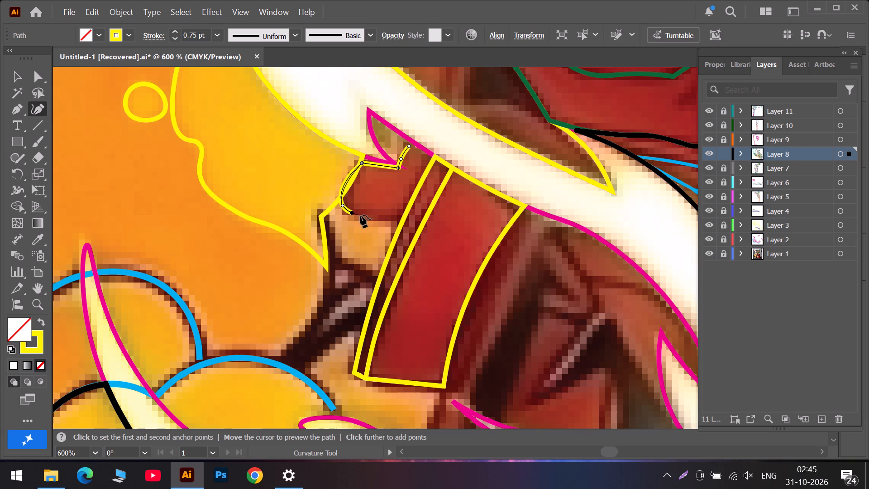
pyautogui.moveTo(351, 176); pyautogui.dragTo(353, 178)
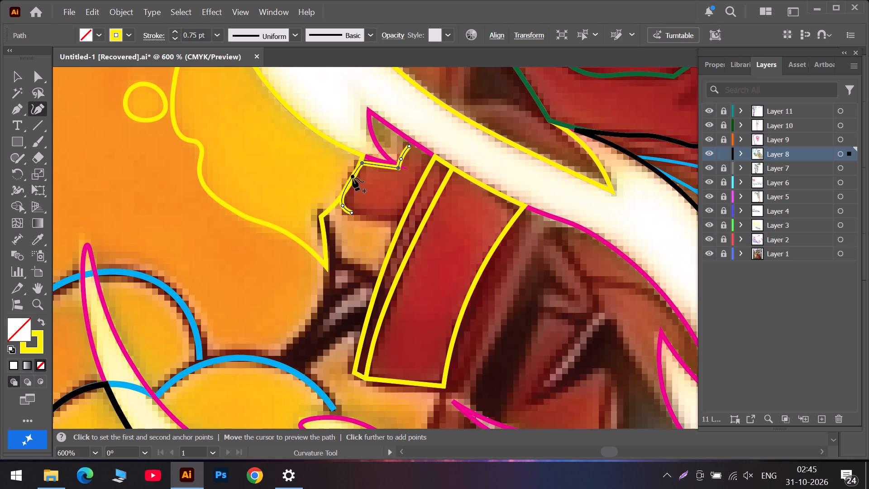
pyautogui.moveTo(353, 178); pyautogui.dragTo(353, 180)
pyautogui.click(376, 217)
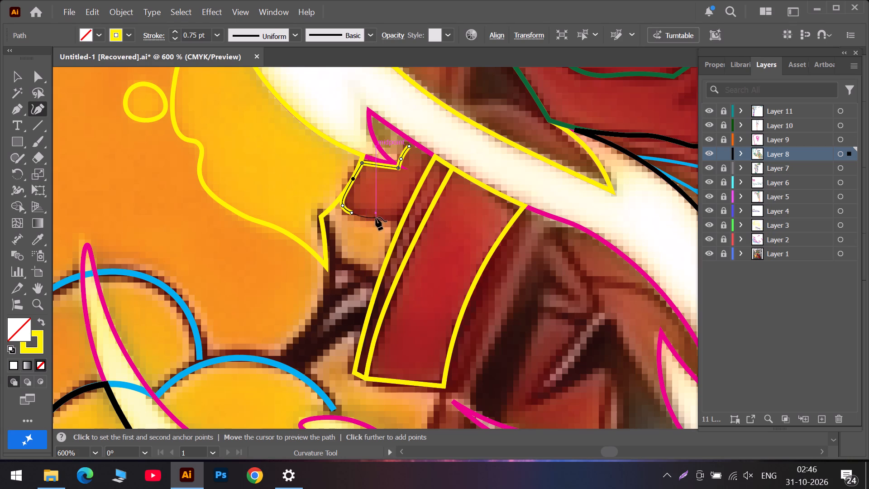
pyautogui.doubleClick(397, 219)
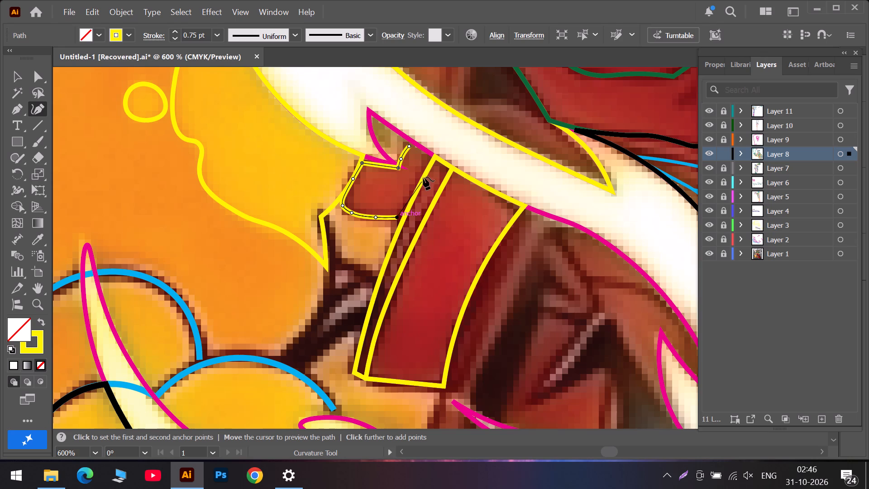
pyautogui.doubleClick(426, 158)
pyautogui.tripleClick(410, 145)
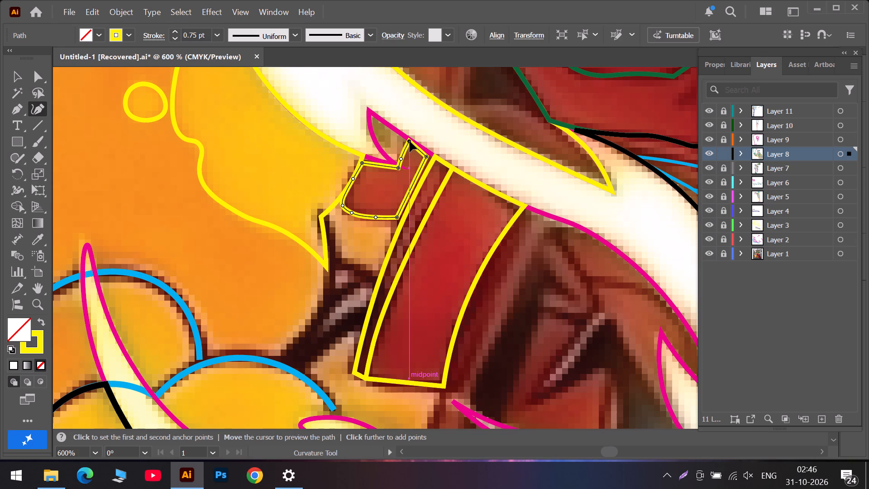
# Move the small red part's two right-hand corner points against the large panel's outline.
pyautogui.moveTo(427, 157); pyautogui.dragTo(429, 156)
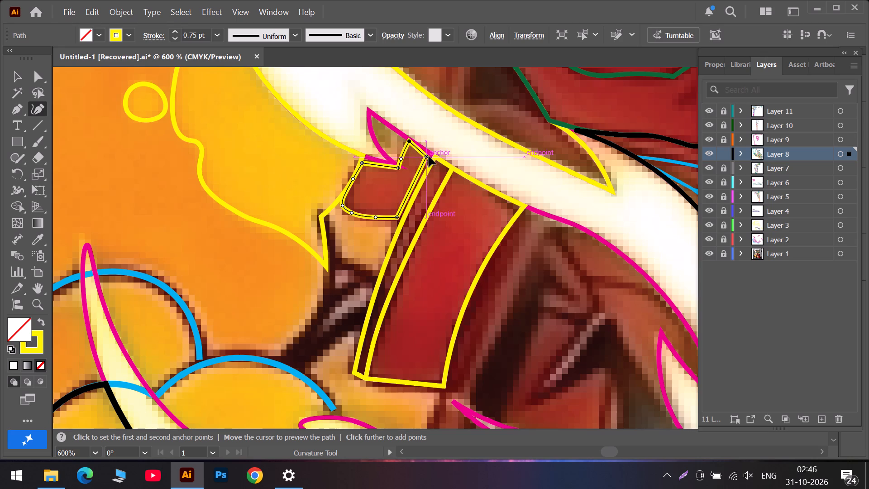
pyautogui.moveTo(429, 156); pyautogui.dragTo(433, 154)
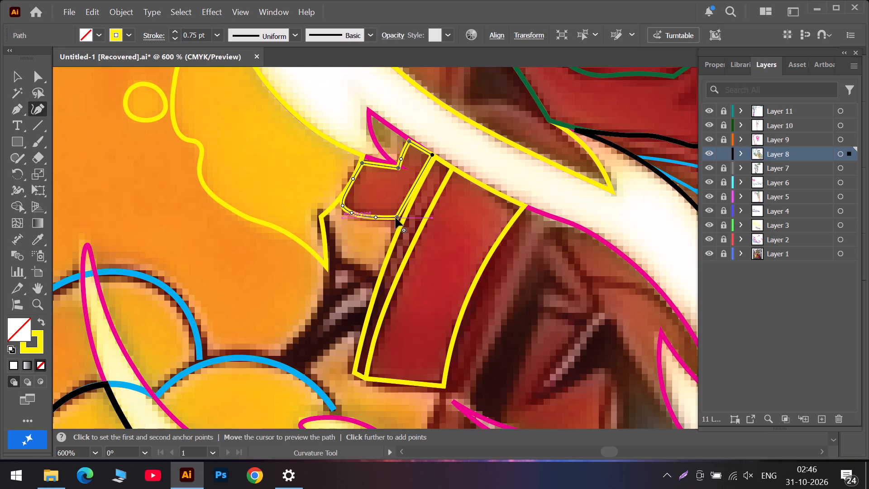
pyautogui.moveTo(396, 216); pyautogui.dragTo(402, 218)
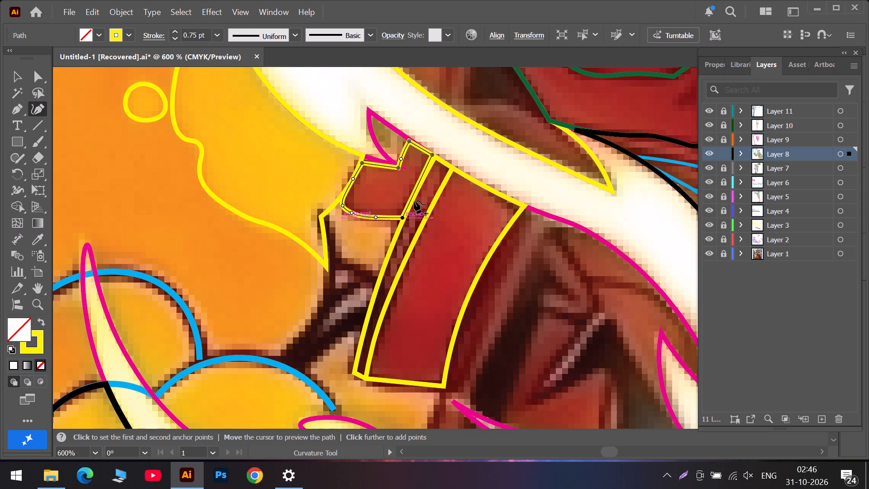
# Change the small red part's outline stroke from yellow to orange-red.
pyautogui.click(127, 34)
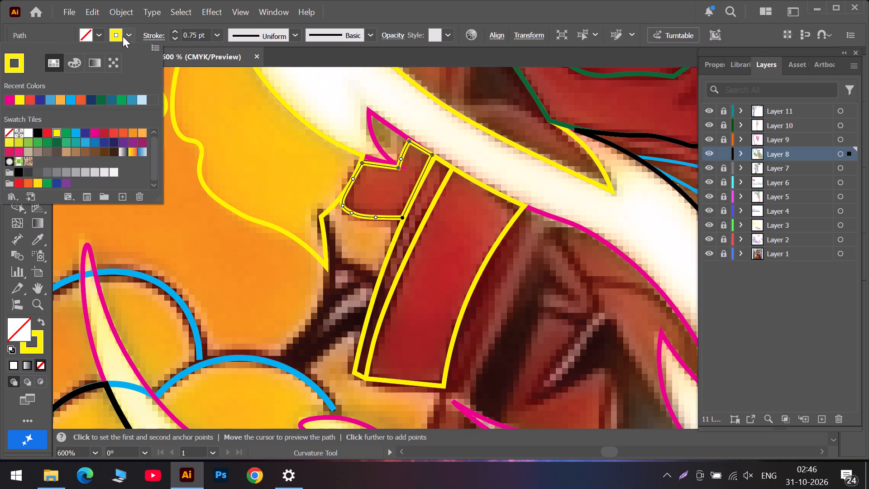
pyautogui.click(82, 101)
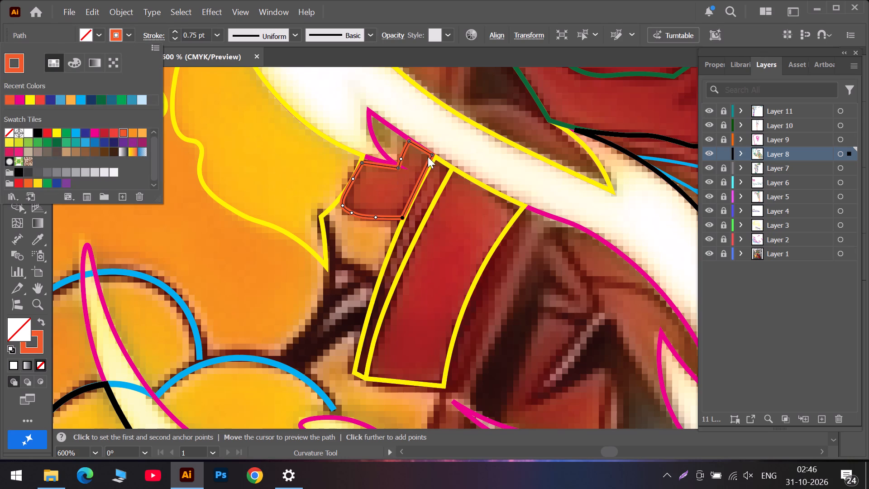
# Fit the small red part's right side to the large panel's outline, adjusting its upper corner and adding a point midway along the side.
pyautogui.moveTo(432, 154); pyautogui.dragTo(434, 158)
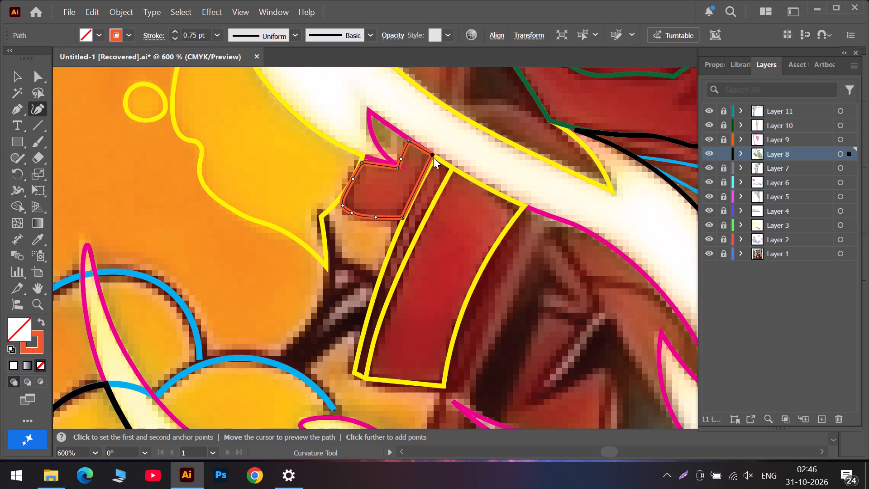
pyautogui.moveTo(432, 153); pyautogui.dragTo(436, 157)
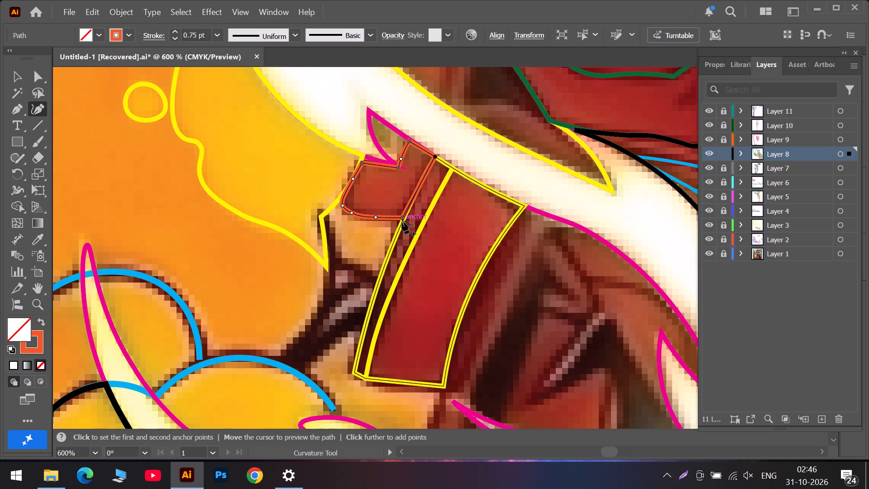
pyautogui.click(402, 219)
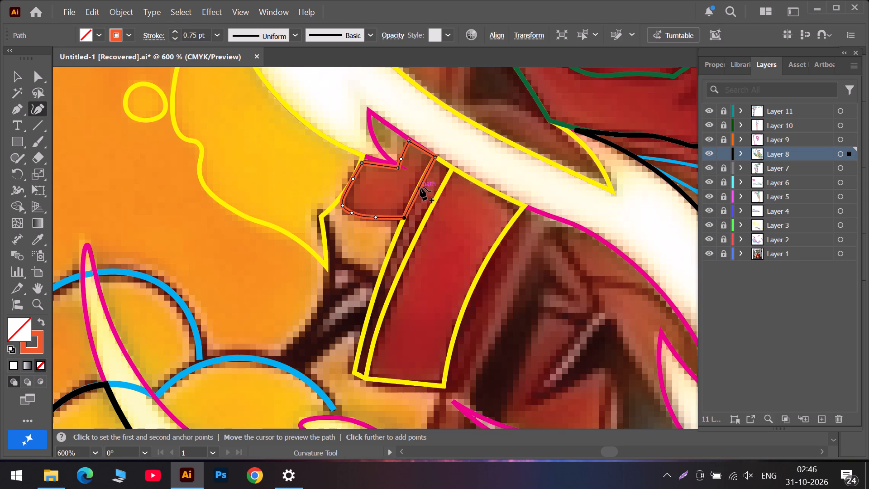
pyautogui.moveTo(420, 187); pyautogui.dragTo(416, 191)
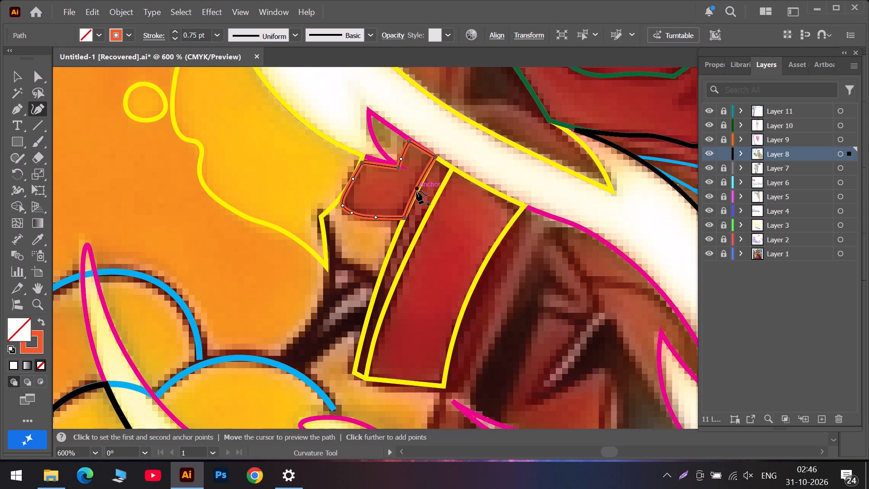
pyautogui.moveTo(416, 191); pyautogui.dragTo(416, 193)
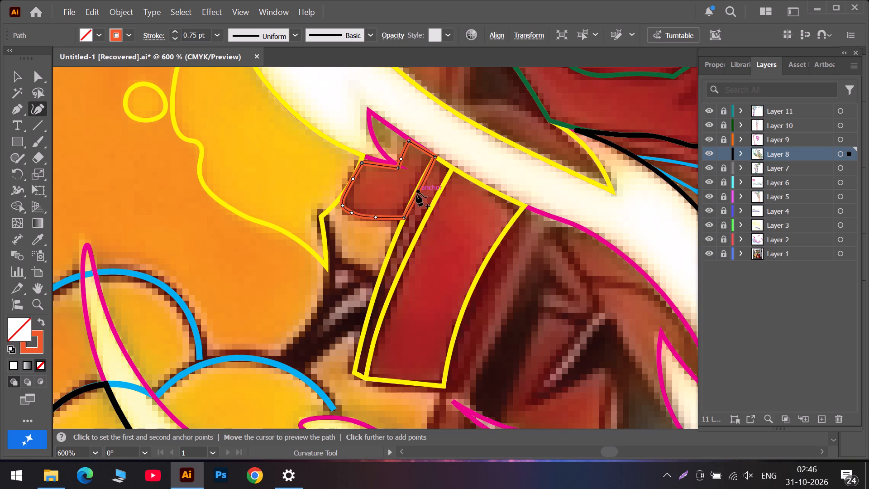
pyautogui.moveTo(416, 193); pyautogui.dragTo(415, 194)
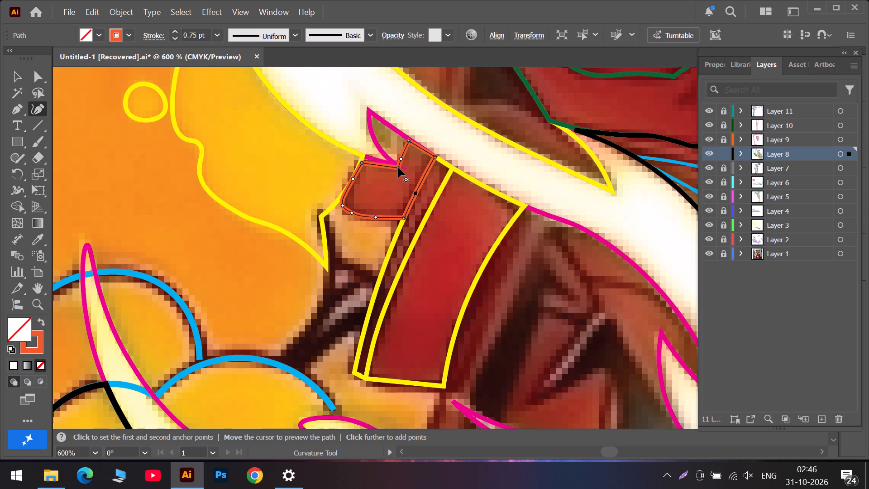
# Move the small red part's upper-left corner onto the end of the yellow flame's edge, keeping it a sharp corner.
pyautogui.keyDown('alt'); pyautogui.scroll(4, 398, 168); pyautogui.keyUp('alt')
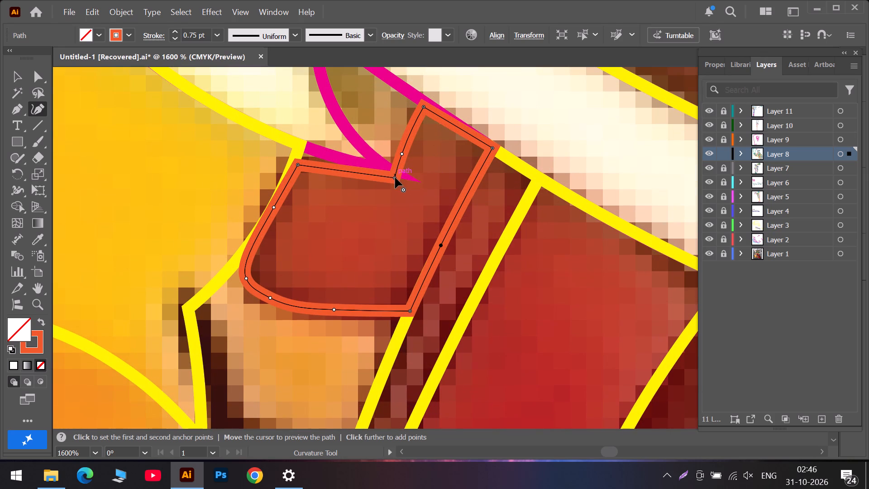
pyautogui.moveTo(296, 162); pyautogui.dragTo(296, 153)
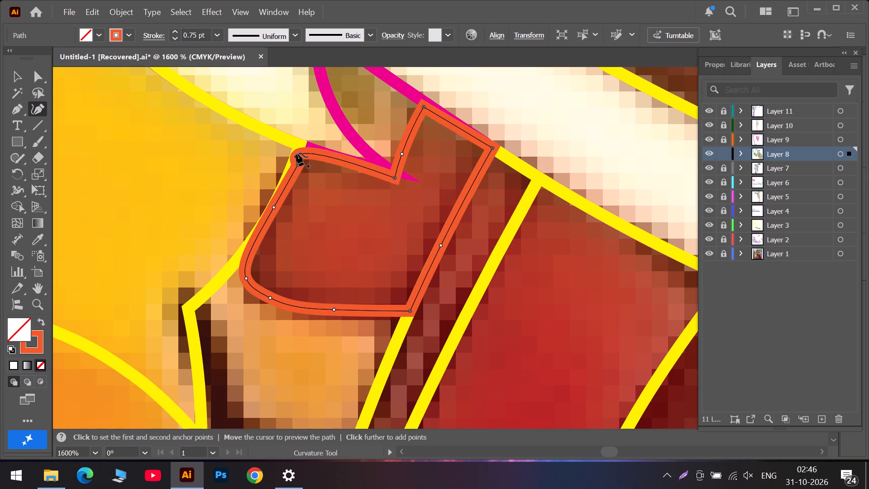
pyautogui.moveTo(296, 153); pyautogui.dragTo(296, 151)
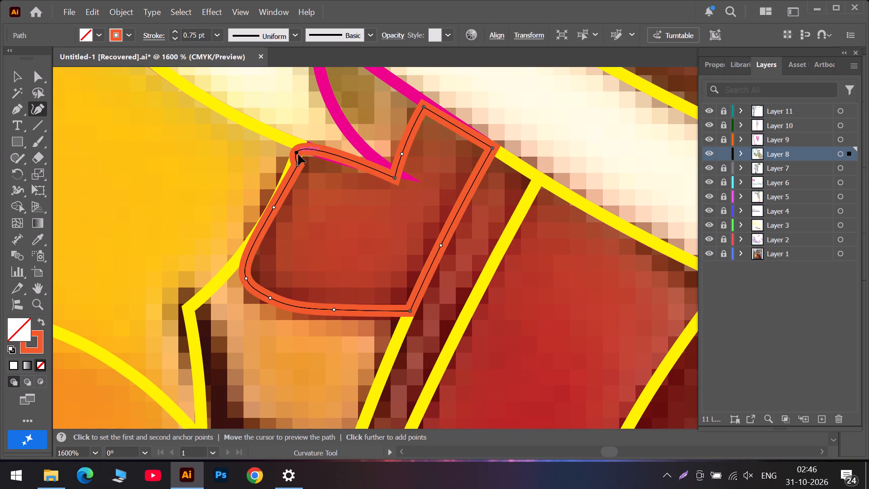
pyautogui.hotkey('ctrl', 'z')
pyautogui.moveTo(298, 166); pyautogui.dragTo(298, 152)
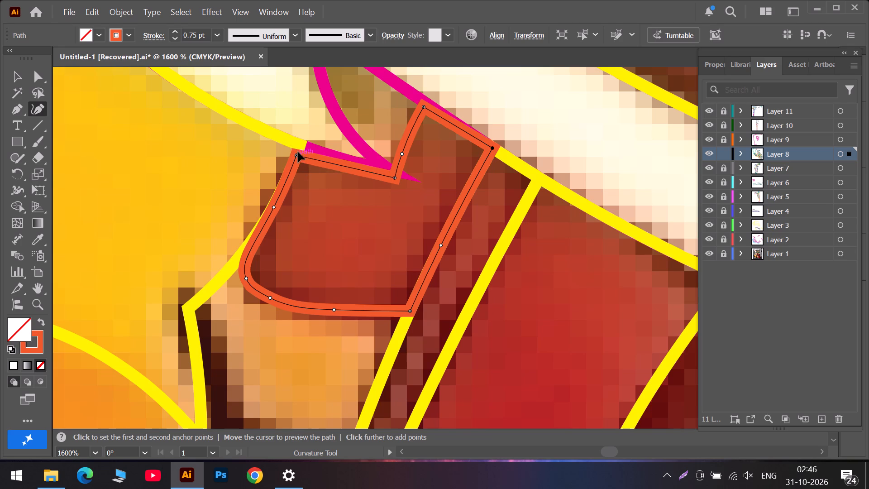
pyautogui.moveTo(298, 152); pyautogui.dragTo(299, 144)
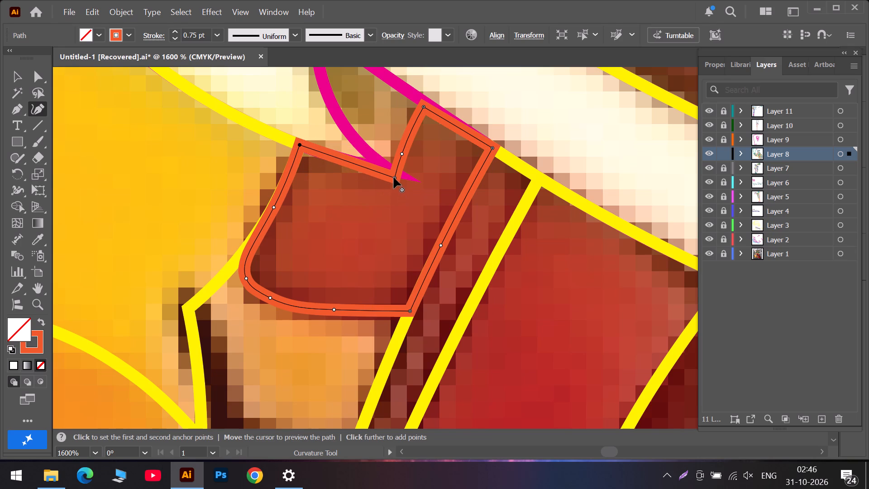
# Move the small red part's inner notch corner onto the tip of the magenta spur, keeping it a sharp corner.
pyautogui.tripleClick(394, 177)
pyautogui.doubleClick(394, 177)
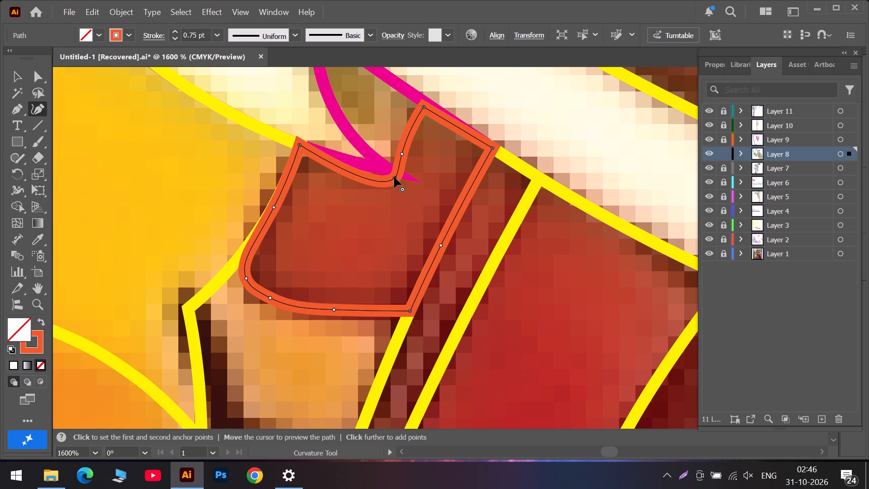
pyautogui.doubleClick(395, 177)
pyautogui.moveTo(395, 177); pyautogui.dragTo(410, 175)
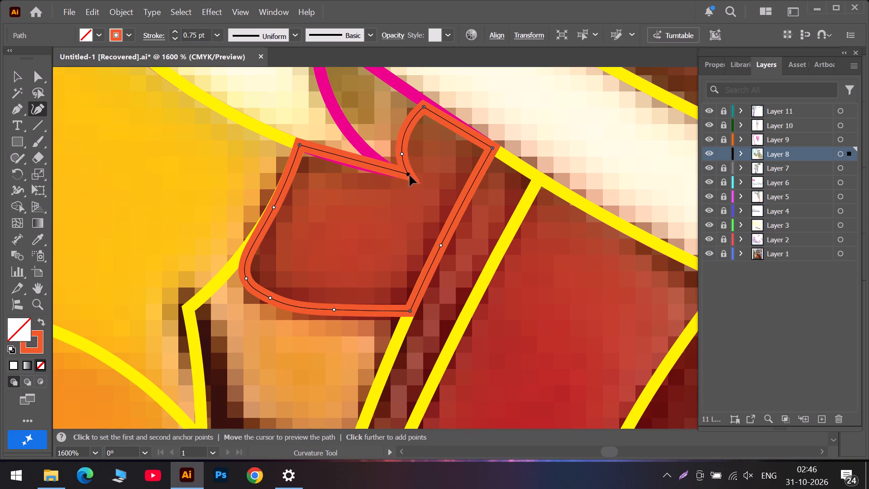
pyautogui.moveTo(410, 175); pyautogui.dragTo(413, 177)
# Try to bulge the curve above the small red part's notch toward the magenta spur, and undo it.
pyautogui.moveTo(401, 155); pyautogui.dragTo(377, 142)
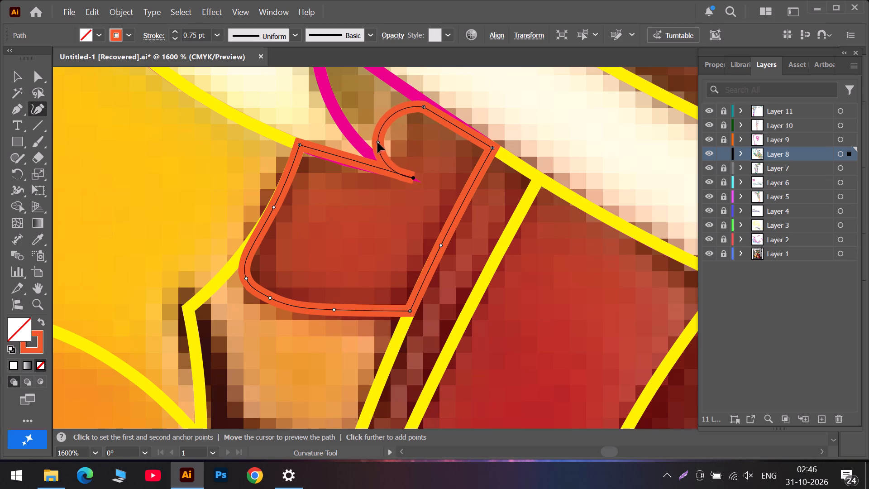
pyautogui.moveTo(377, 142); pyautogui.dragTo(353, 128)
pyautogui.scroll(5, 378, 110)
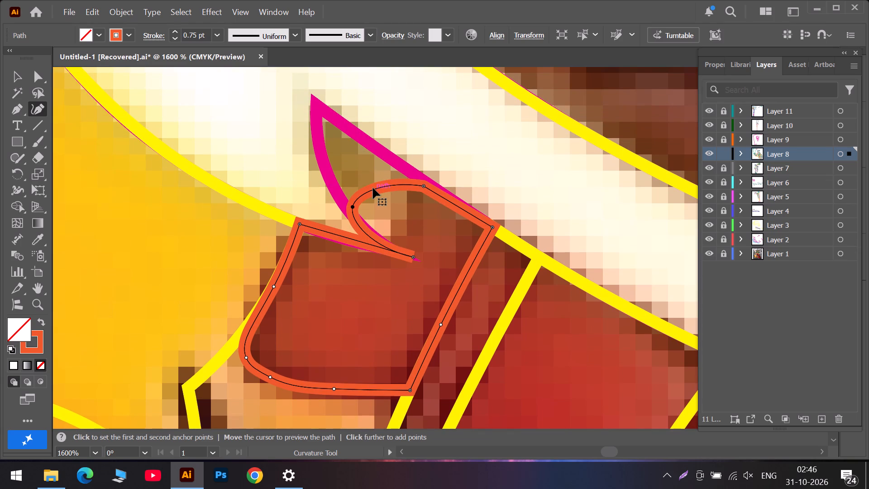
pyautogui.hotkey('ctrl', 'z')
# Start an outline of the small hook-shaped red detail to the right of the large panel, tracing its slanted left edge and inner notch.
pyautogui.scroll(-5, 377, 240)
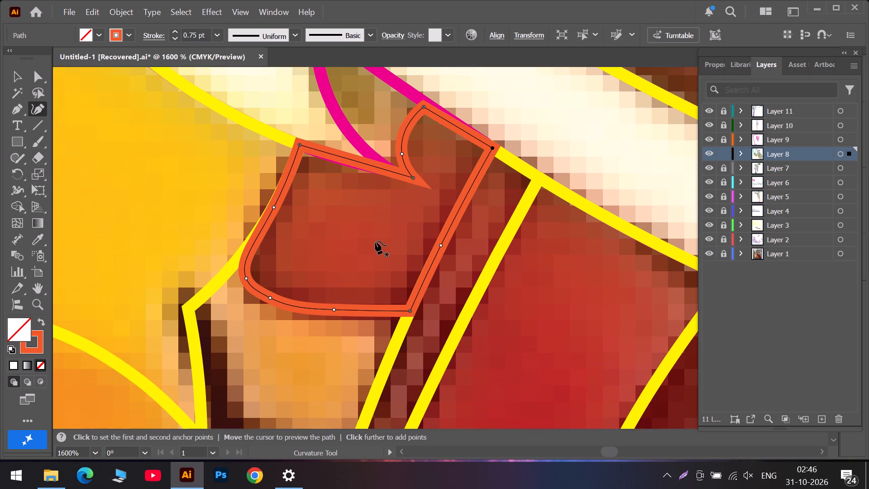
pyautogui.keyDown('alt'); pyautogui.scroll(-2, 371, 247); pyautogui.keyUp('alt')
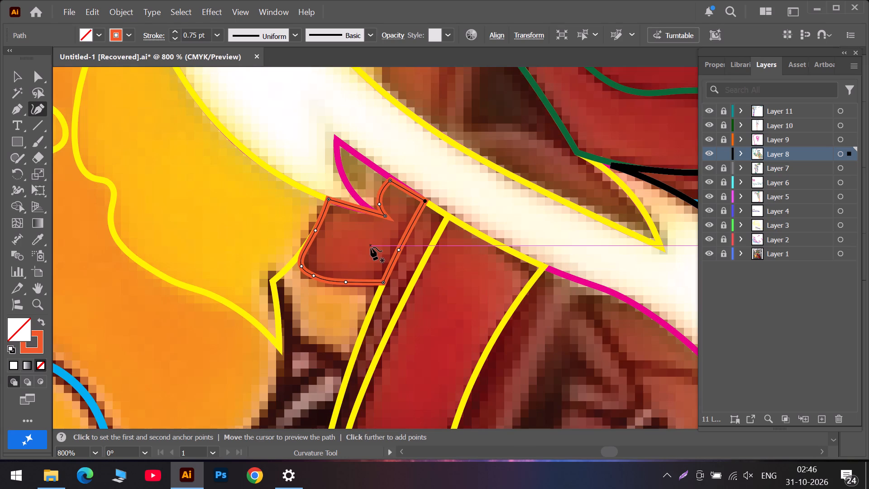
pyautogui.scroll(-6, 371, 247)
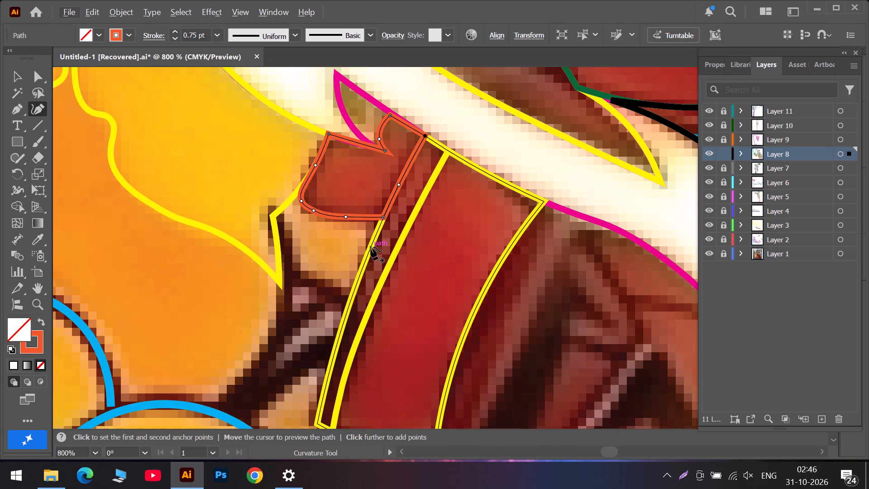
pyautogui.scroll(-5, 370, 248)
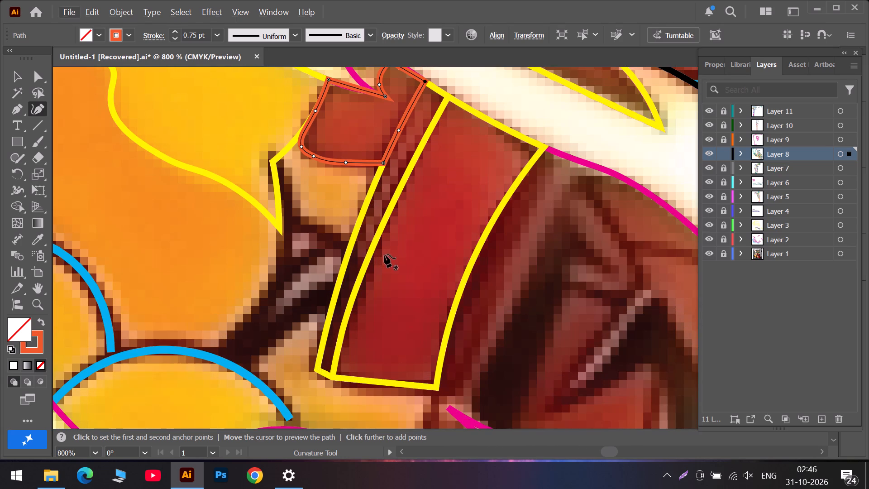
pyautogui.keyDown('alt'); pyautogui.scroll(-2, 384, 255); pyautogui.keyUp('alt')
pyautogui.scroll(-5, 456, 275)
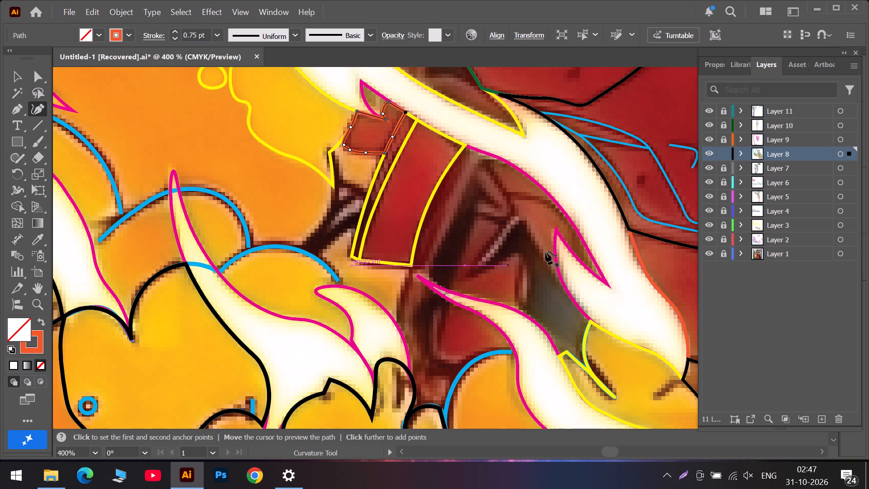
pyautogui.scroll(-5, 533, 256)
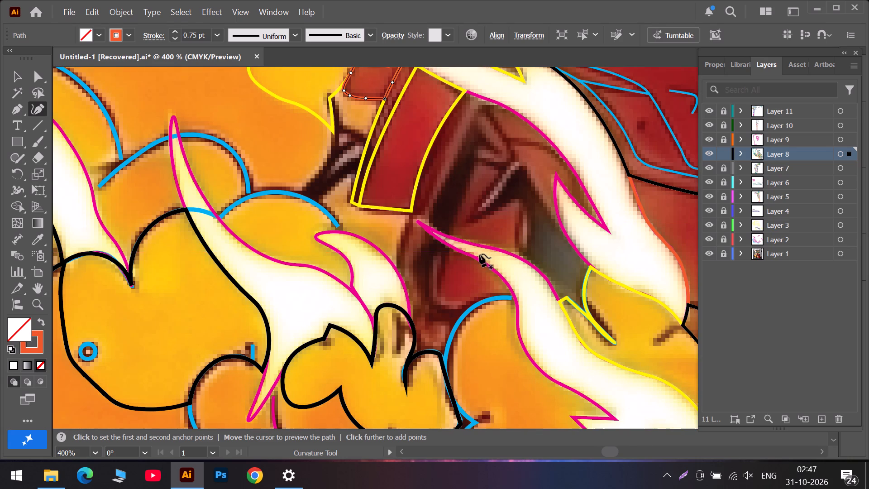
pyautogui.scroll(4, 478, 254)
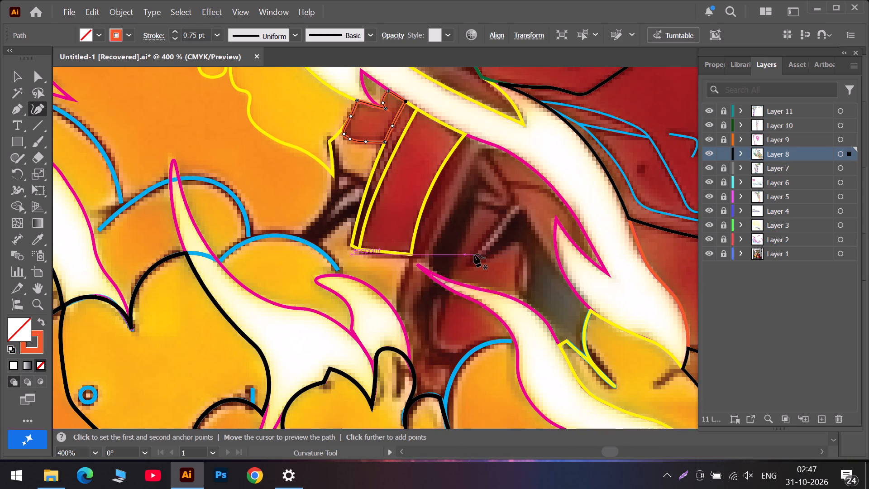
pyautogui.scroll(4, 474, 254)
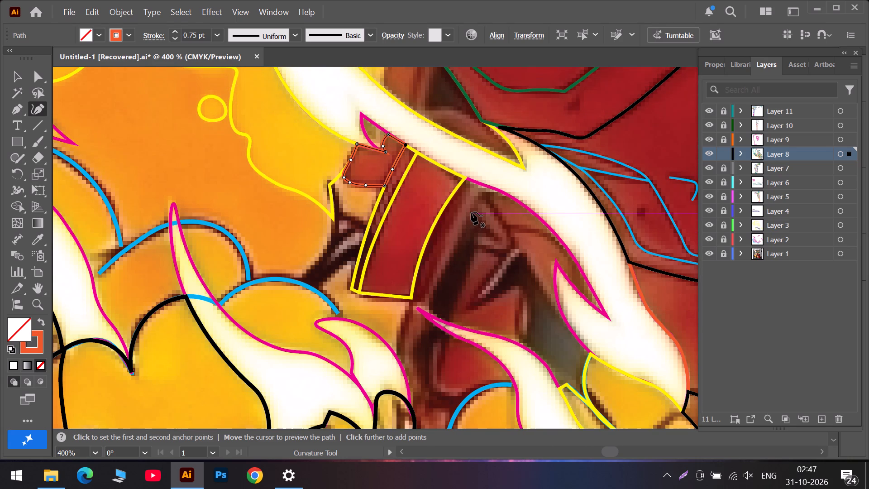
pyautogui.click(471, 212)
pyautogui.click(485, 227)
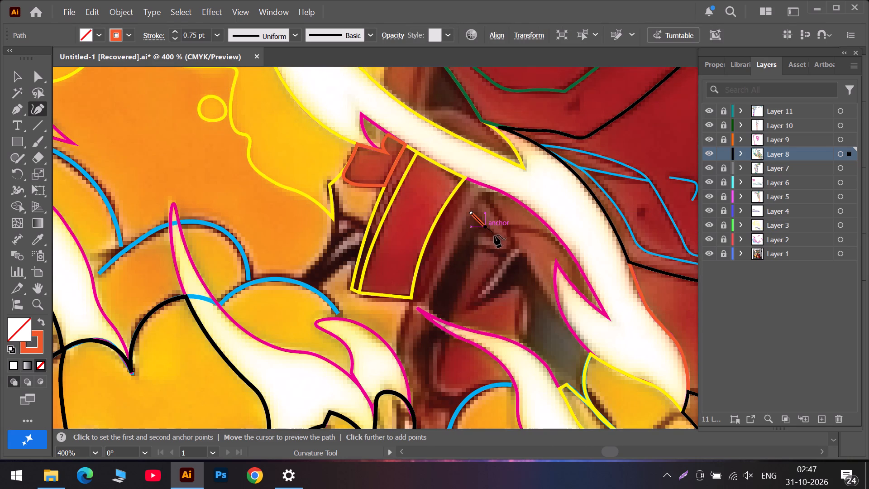
pyautogui.doubleClick(497, 237)
pyautogui.click(477, 235)
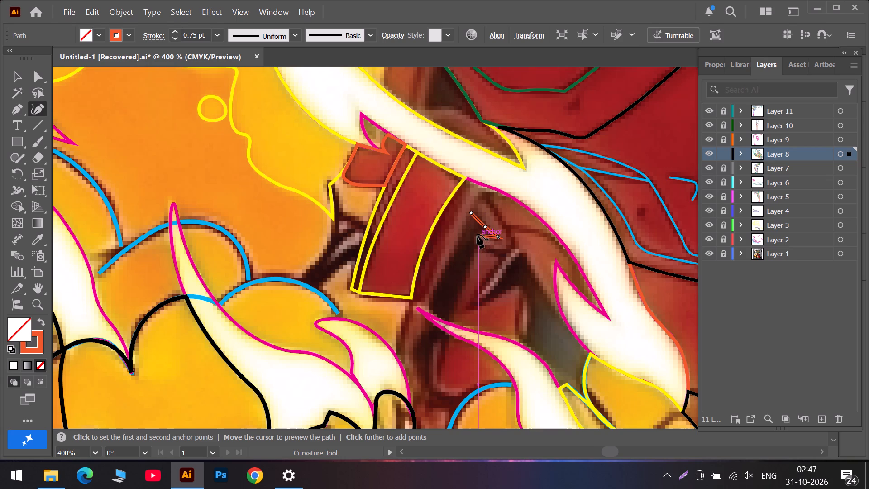
pyautogui.doubleClick(480, 236)
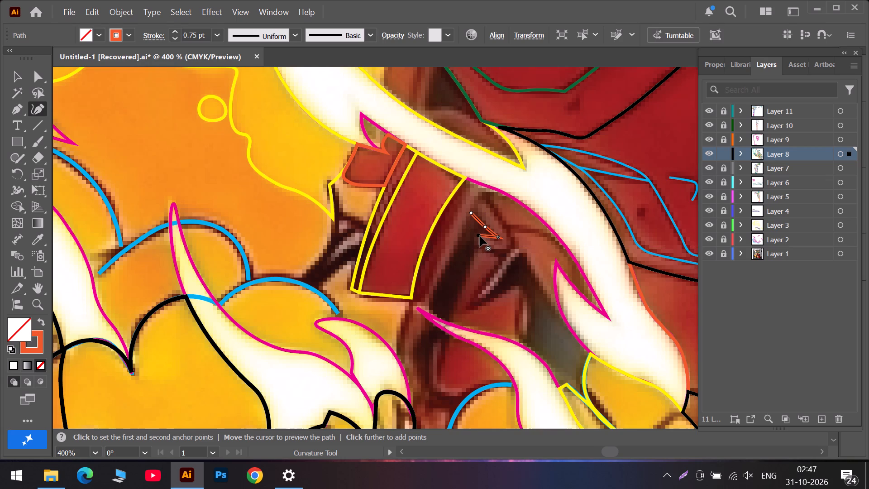
pyautogui.doubleClick(477, 246)
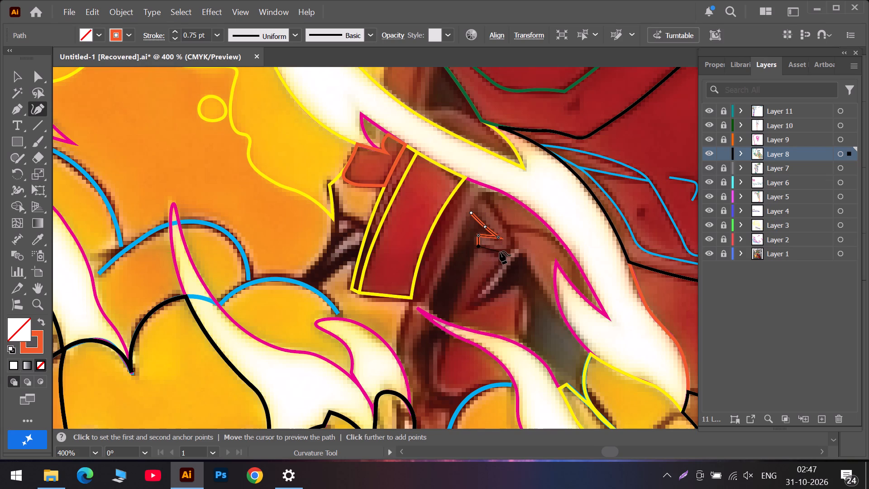
# Trace the hook-shaped detail's rounded bottom and right side up to its top corner, close the outline, and add a point on the right side.
pyautogui.click(500, 251)
pyautogui.click(513, 247)
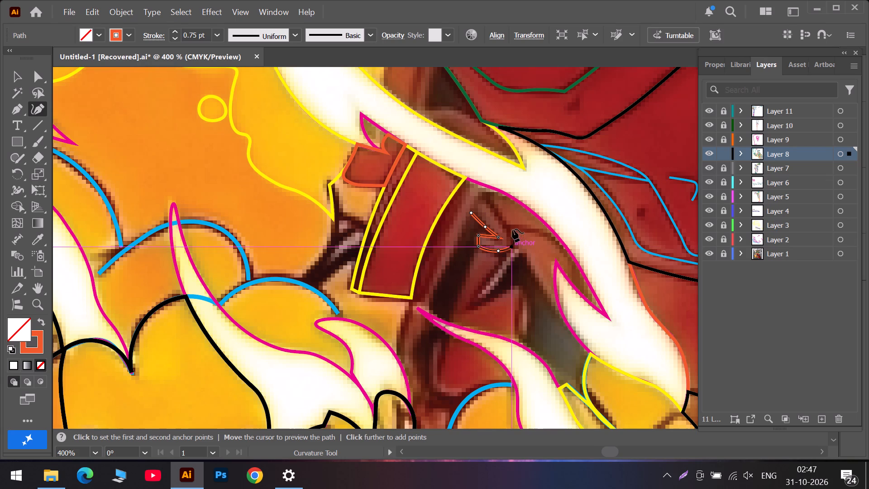
pyautogui.click(506, 224)
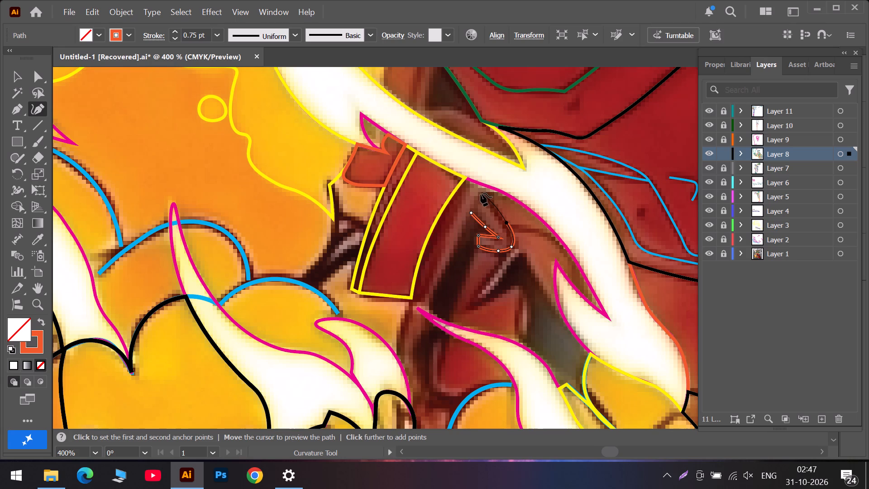
pyautogui.doubleClick(481, 193)
pyautogui.tripleClick(473, 211)
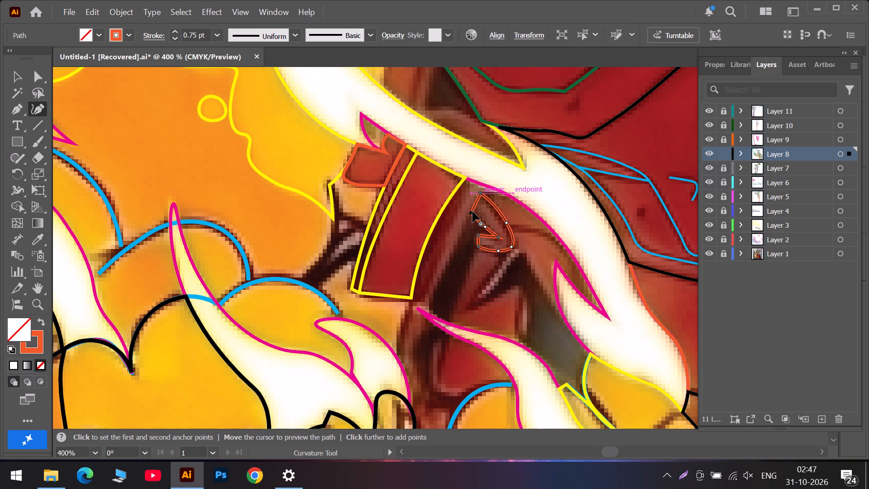
pyautogui.click(473, 211)
pyautogui.click(497, 210)
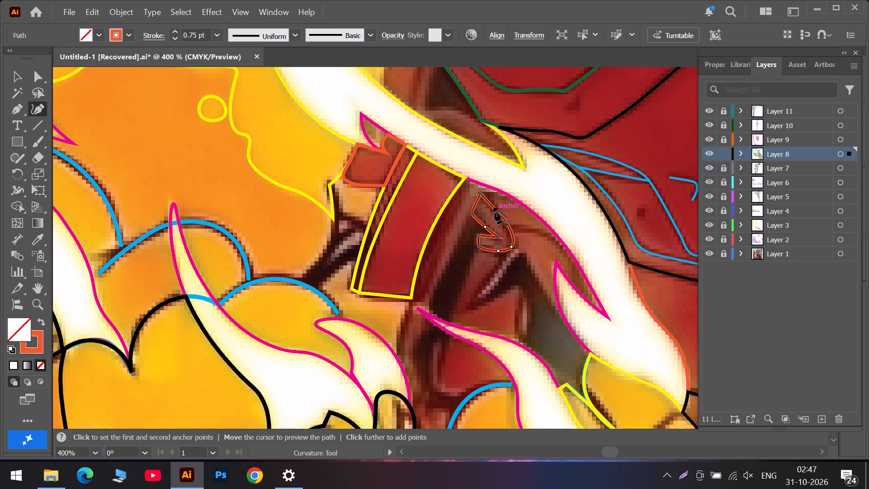
# Start an outline of the narrow dark-red strip beside the large panel, tracing its right edge from the white flame down past the magenta spur.
pyautogui.click(481, 186)
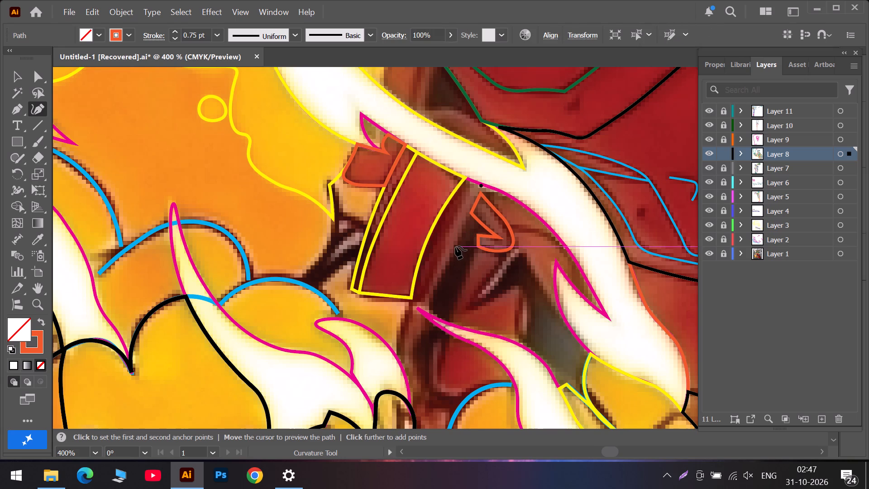
pyautogui.click(455, 247)
pyautogui.click(429, 304)
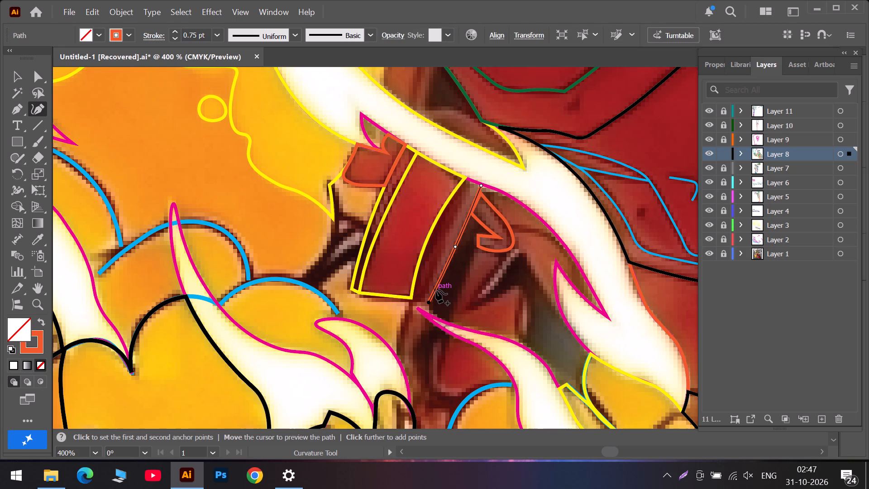
pyautogui.click(436, 290)
pyautogui.click(437, 314)
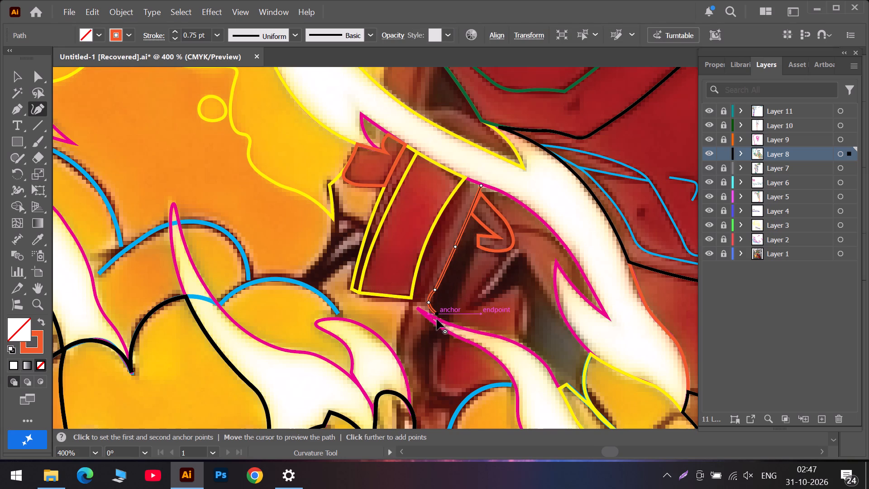
pyautogui.click(420, 337)
pyautogui.click(414, 364)
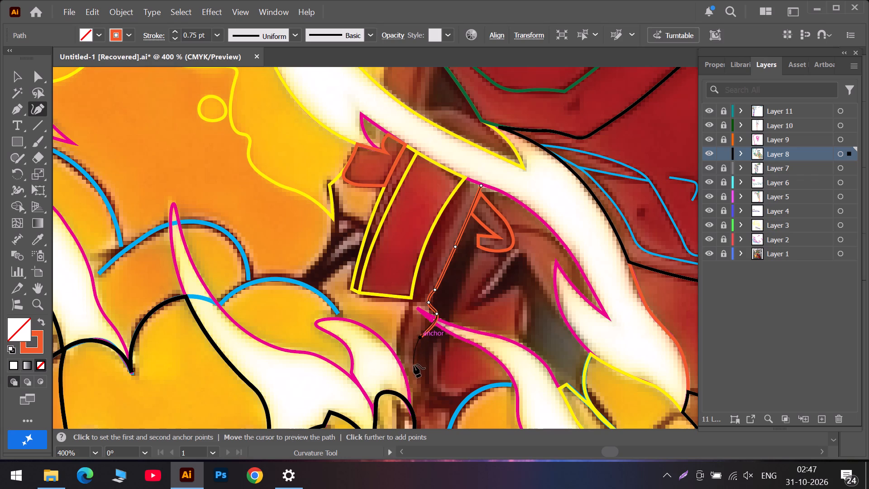
pyautogui.click(427, 390)
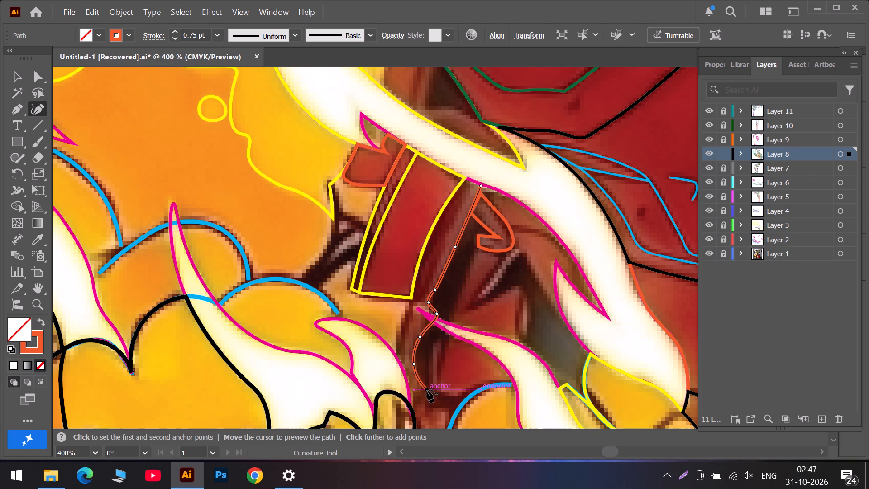
# Continue the strip's outline around the small notch and rounded lobe at its lower end, above the black arch.
pyautogui.scroll(-6, 427, 390)
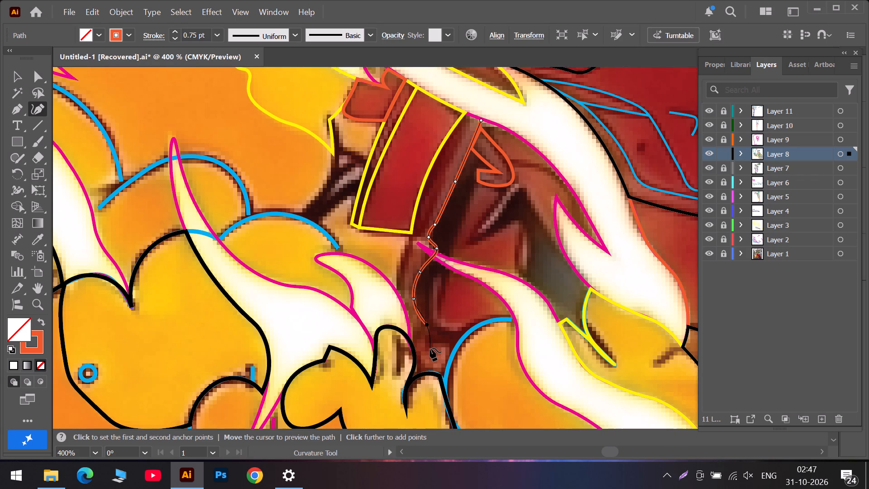
pyautogui.click(430, 348)
pyautogui.click(443, 338)
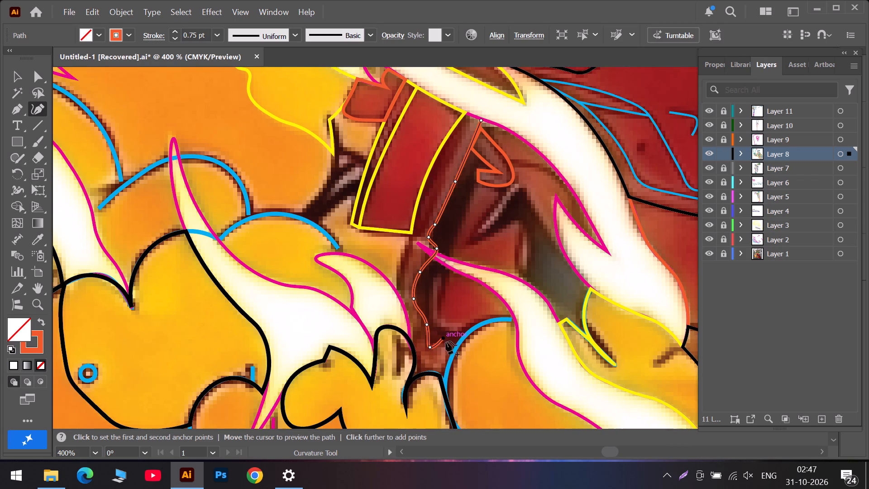
pyautogui.click(443, 371)
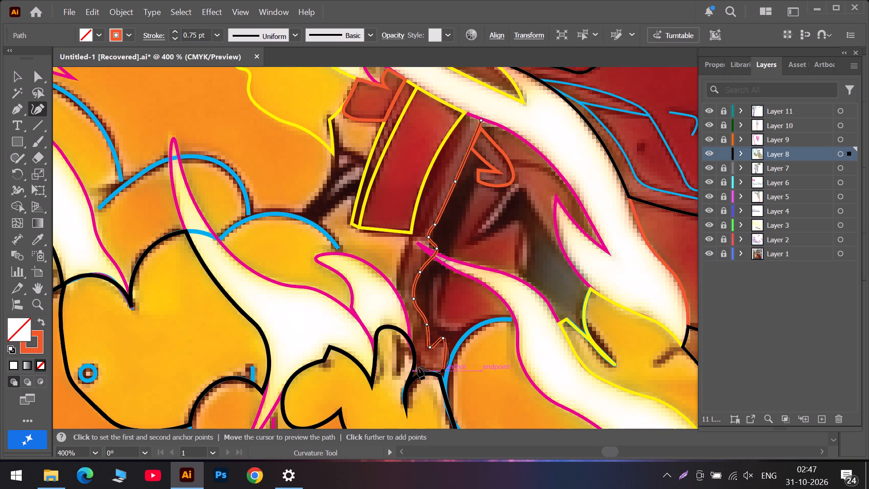
pyautogui.click(418, 367)
# Trace the strip's left side up beside the large panel to the white flame and close the outline with sharp top corners.
pyautogui.click(410, 309)
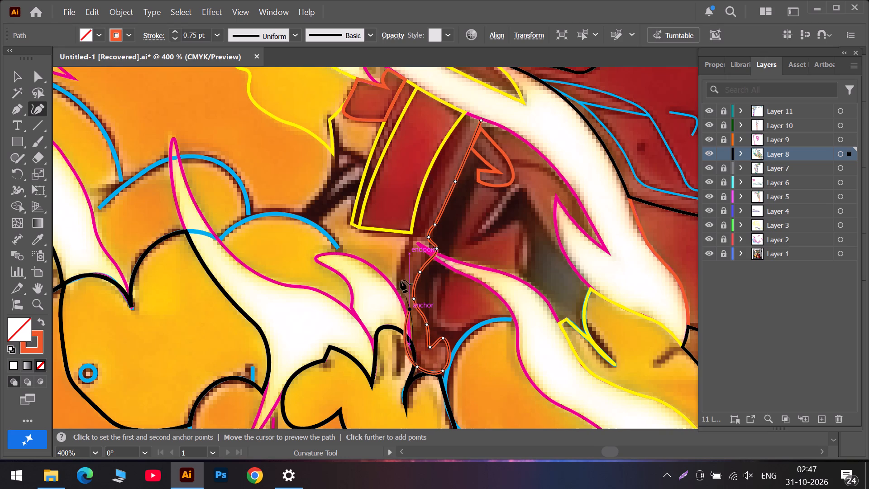
pyautogui.click(397, 274)
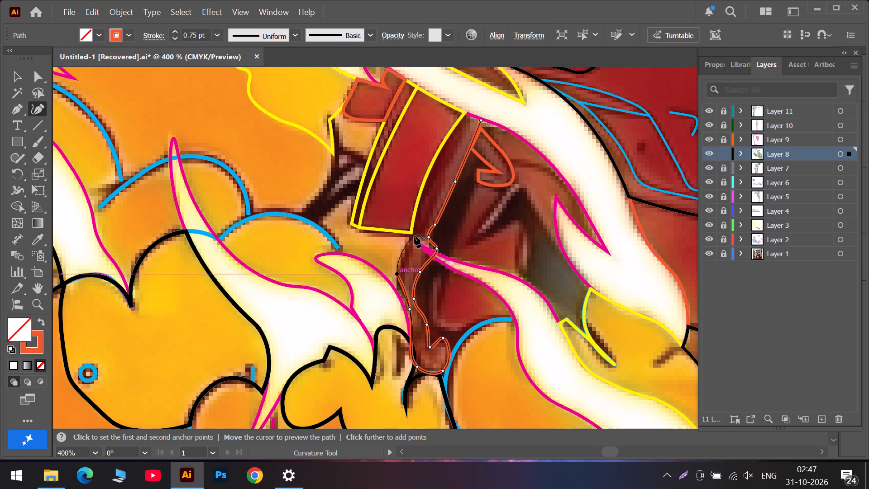
pyautogui.click(414, 235)
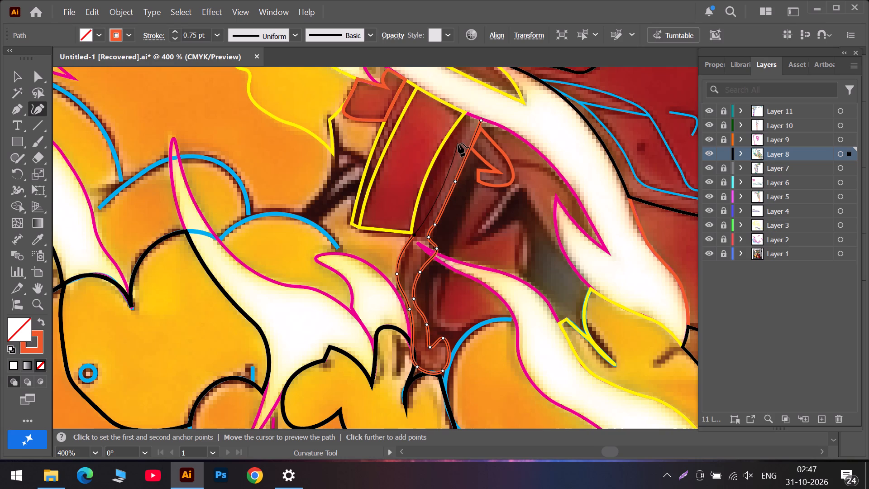
pyautogui.click(458, 144)
pyautogui.doubleClick(472, 120)
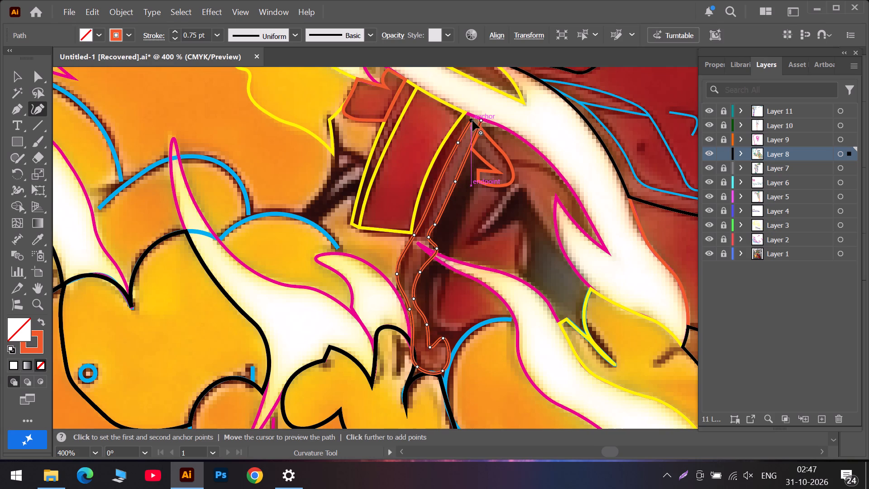
pyautogui.doubleClick(480, 121)
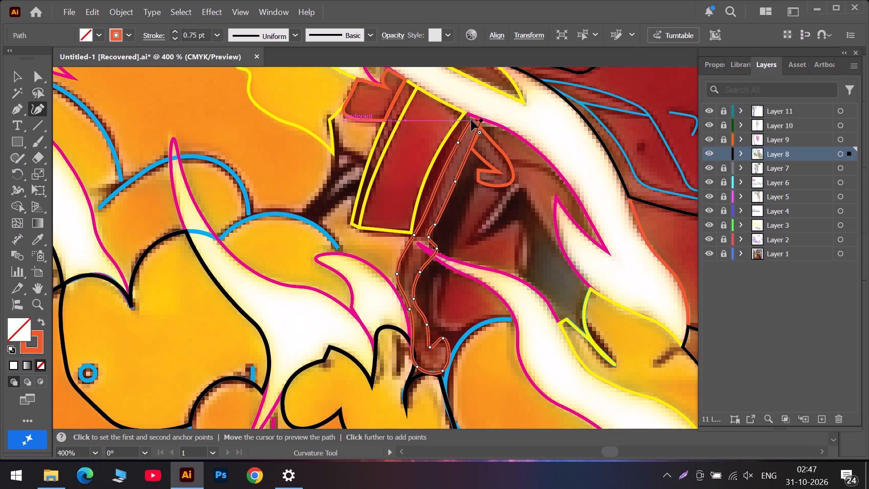
pyautogui.click(471, 120)
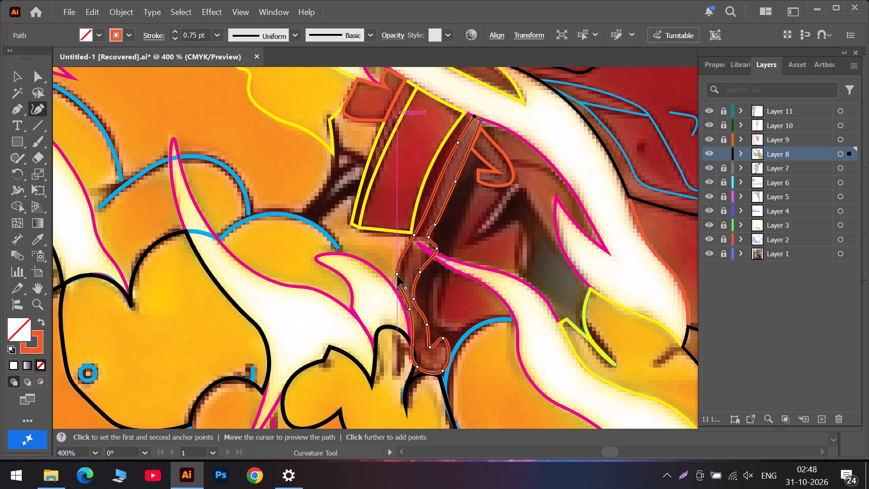
# Adjust the strip's lower left edge to follow the magenta flame outline down to the black contour.
pyautogui.click(397, 276)
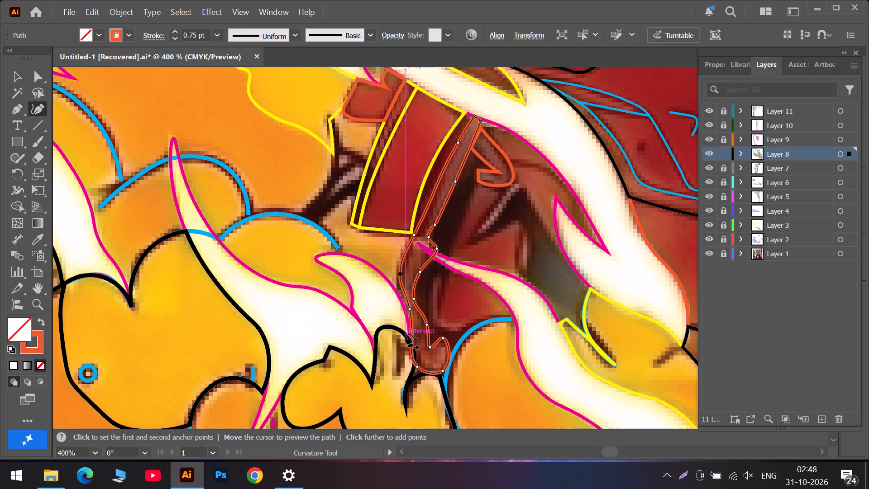
pyautogui.scroll(3, 406, 334)
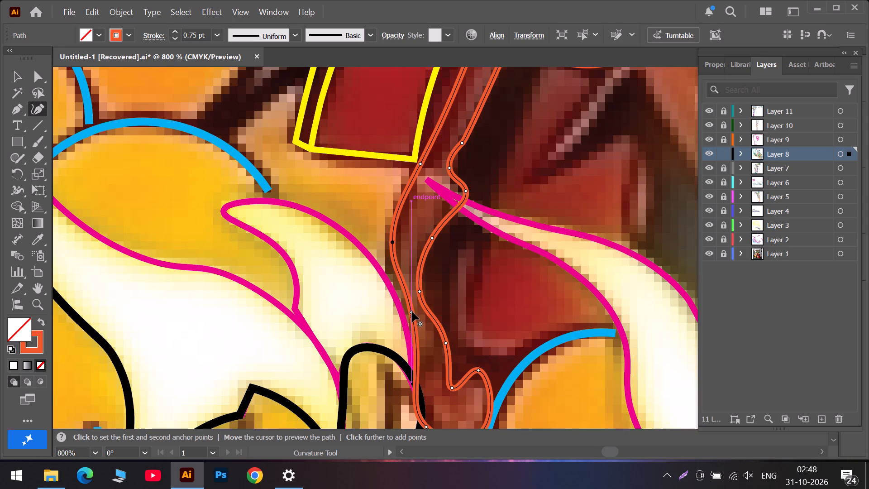
pyautogui.moveTo(412, 312); pyautogui.dragTo(406, 320)
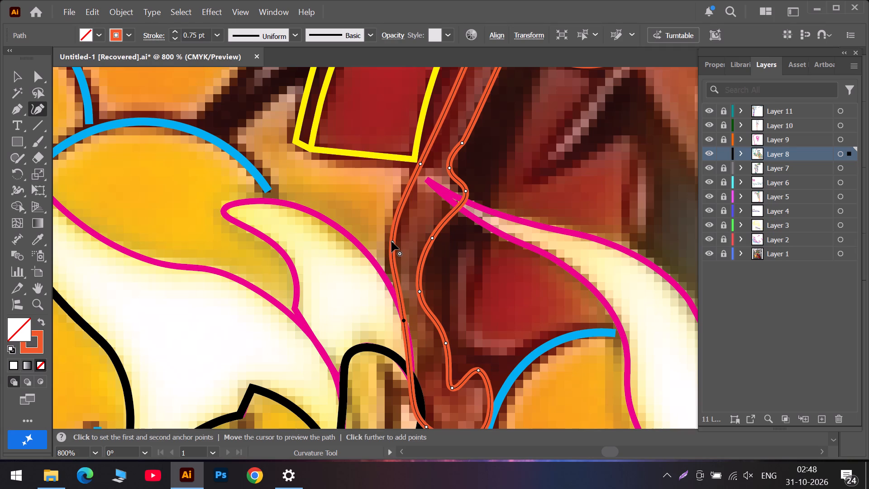
pyautogui.scroll(-5, 399, 333)
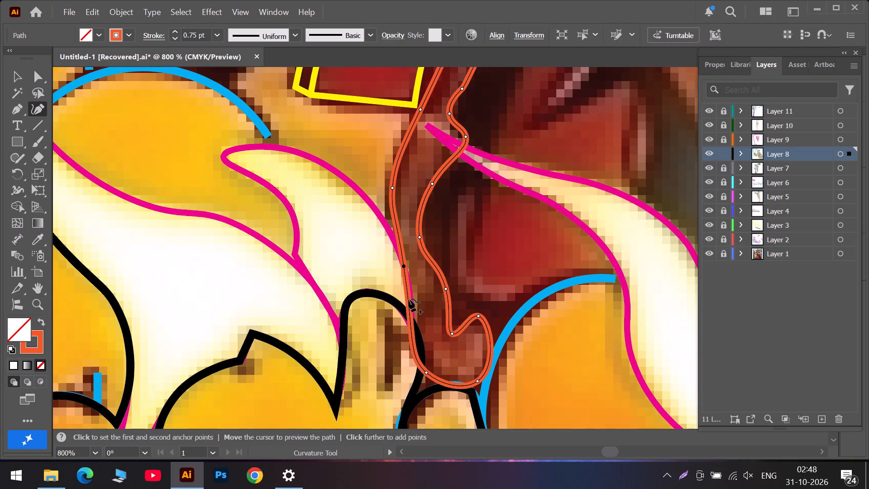
pyautogui.moveTo(409, 298); pyautogui.dragTo(413, 311)
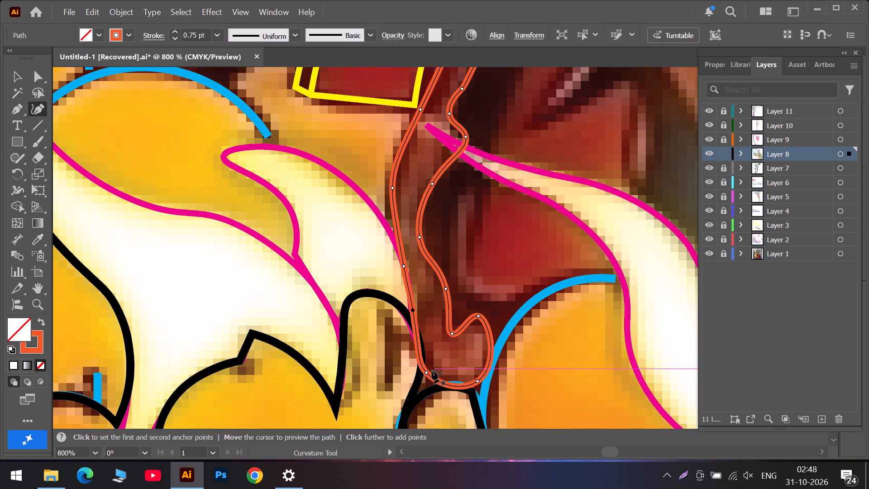
# Make the strip's bottom-left point a sharp corner in the gap between the black contours, and fit the edge above it to the contour.
pyautogui.doubleClick(426, 373)
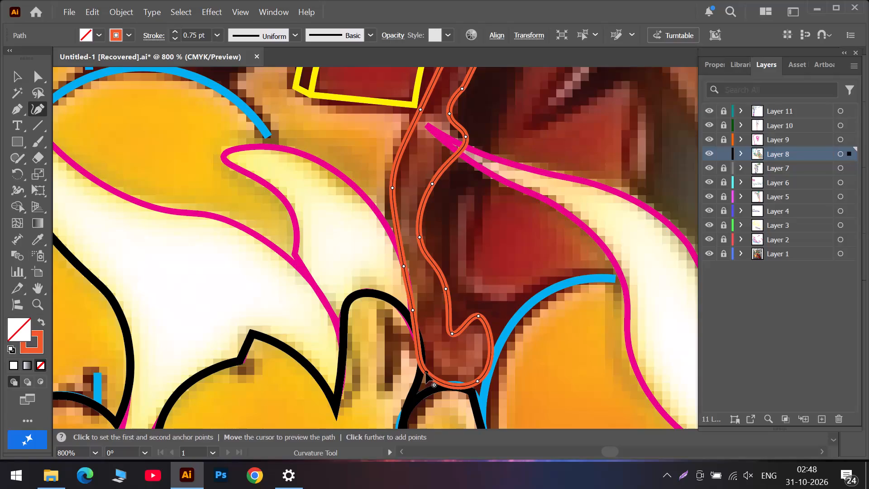
pyautogui.moveTo(426, 373); pyautogui.dragTo(413, 403)
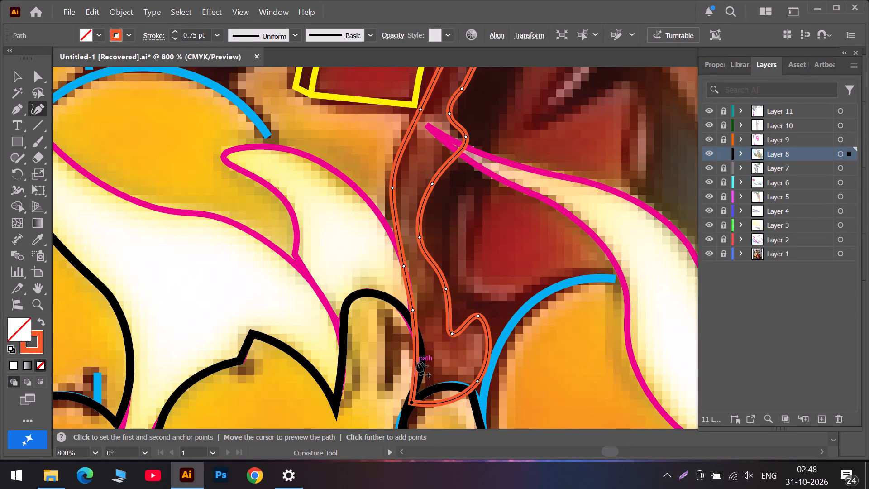
pyautogui.moveTo(417, 362); pyautogui.dragTo(422, 368)
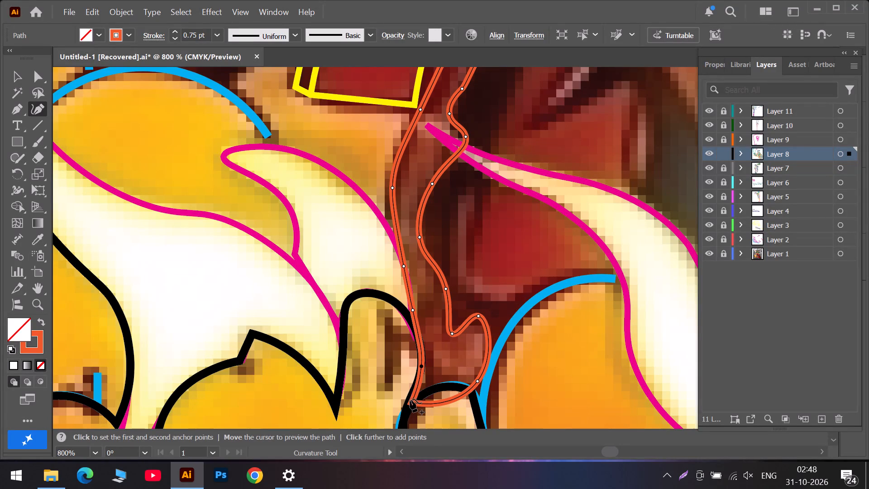
pyautogui.click(410, 399)
pyautogui.click(408, 403)
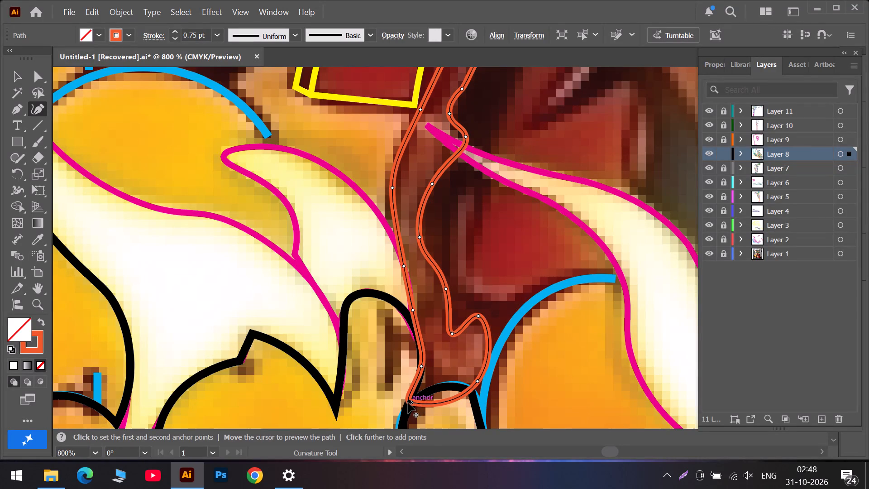
pyautogui.hotkey('ctrl', 'z')
pyautogui.moveTo(412, 403); pyautogui.dragTo(408, 402)
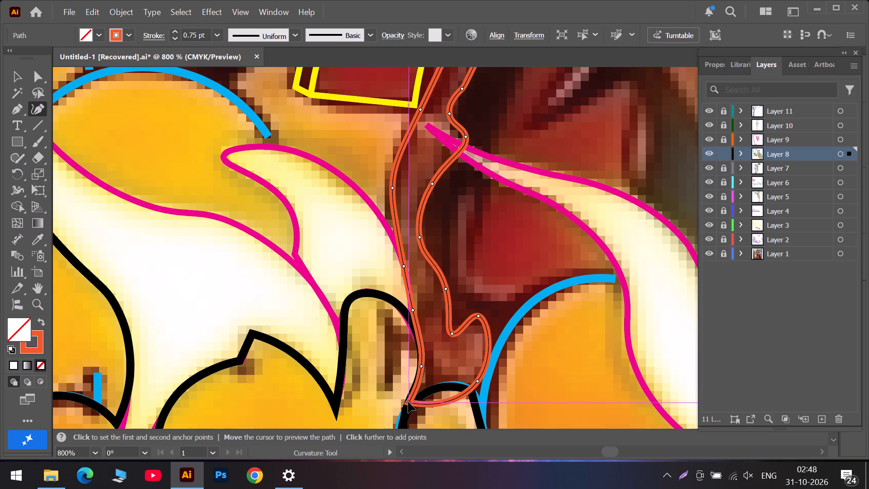
pyautogui.moveTo(408, 402); pyautogui.dragTo(408, 403)
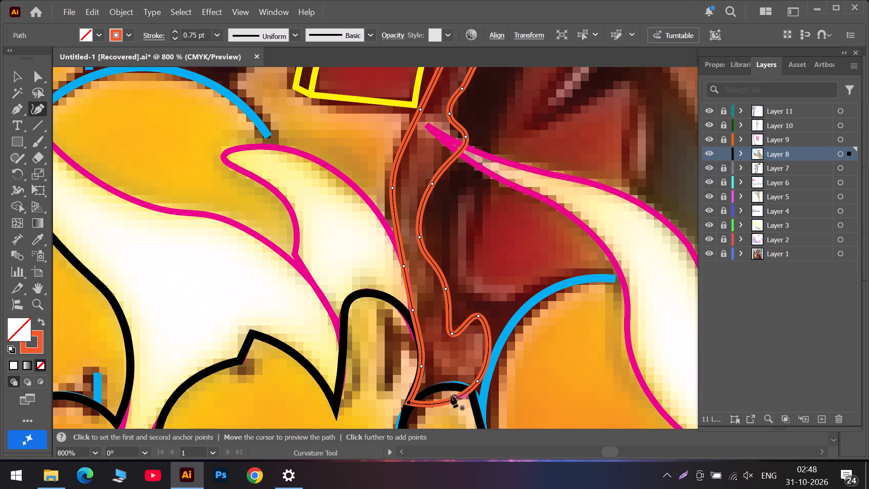
# Fit the strip's bottom edge to the black arch with two added points, making its bottom-right point a sharp corner on the arch.
pyautogui.moveTo(434, 402); pyautogui.dragTo(426, 394)
pyautogui.click(427, 393)
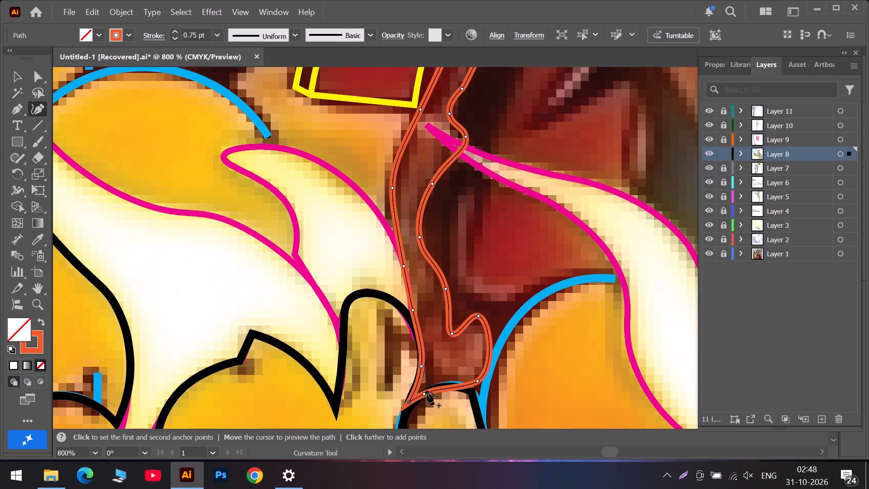
pyautogui.hotkey('ctrl', 'z')
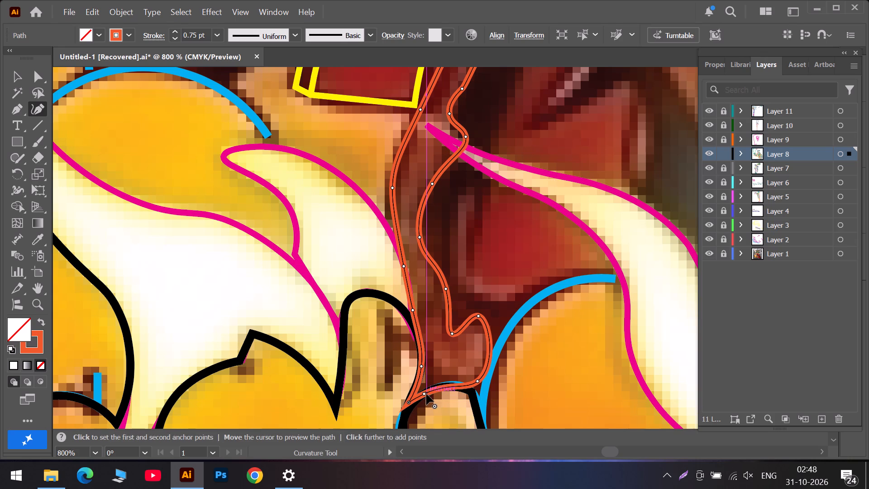
pyautogui.click(425, 393)
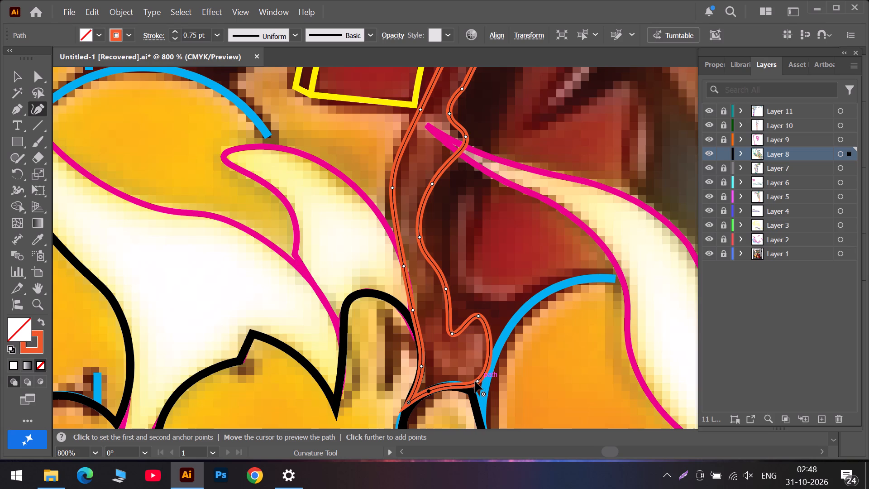
pyautogui.doubleClick(476, 382)
pyautogui.moveTo(476, 382); pyautogui.dragTo(478, 396)
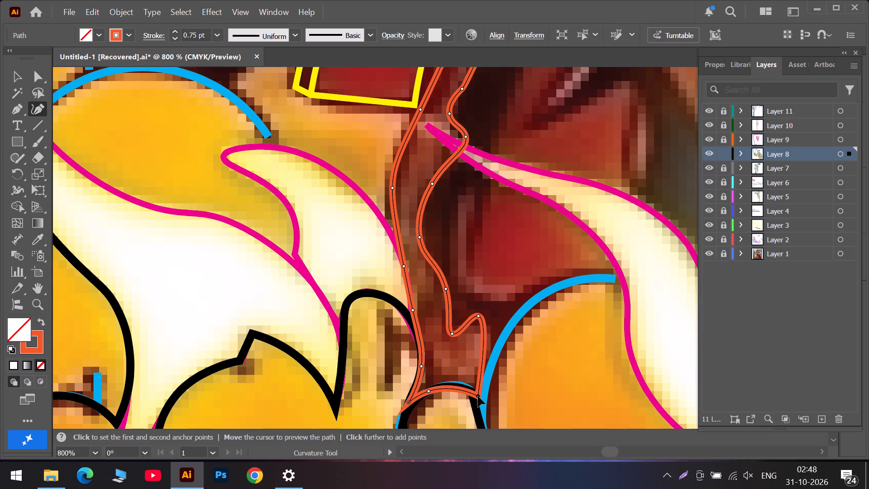
pyautogui.moveTo(478, 396); pyautogui.dragTo(477, 397)
pyautogui.moveTo(453, 388); pyautogui.dragTo(459, 384)
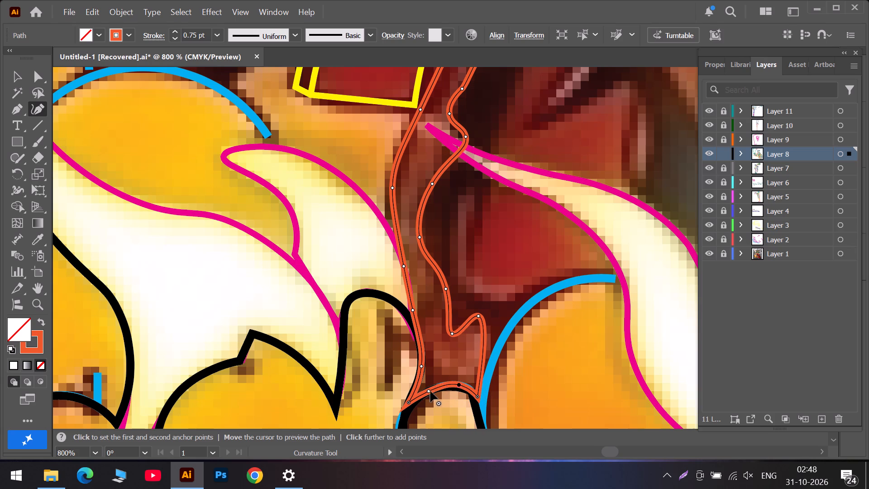
pyautogui.moveTo(430, 392); pyautogui.dragTo(425, 391)
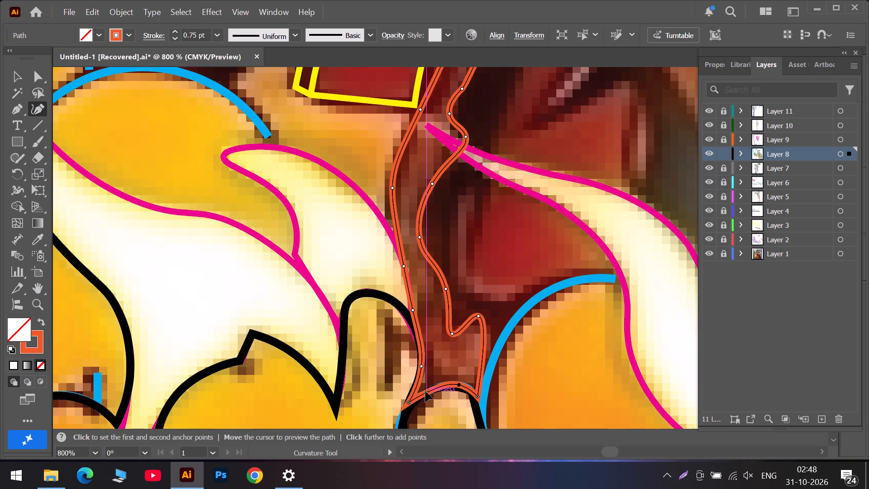
pyautogui.moveTo(425, 391); pyautogui.dragTo(421, 396)
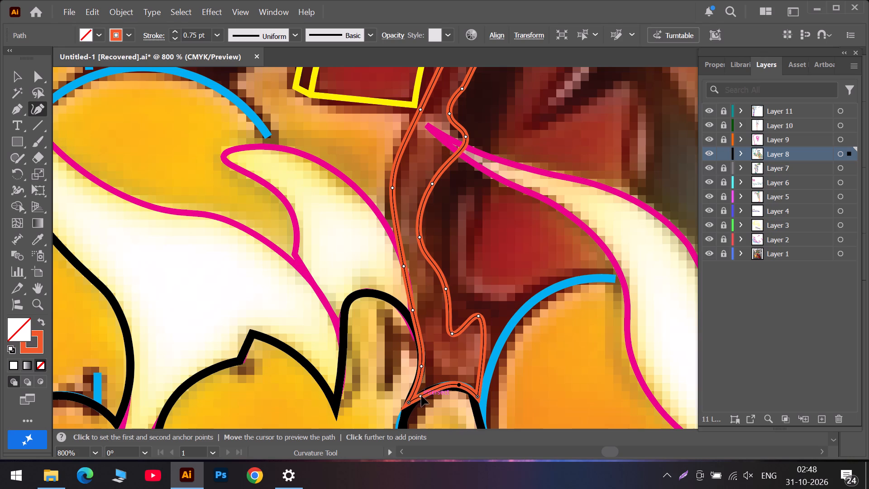
pyautogui.moveTo(421, 396); pyautogui.dragTo(425, 393)
pyautogui.click(459, 385)
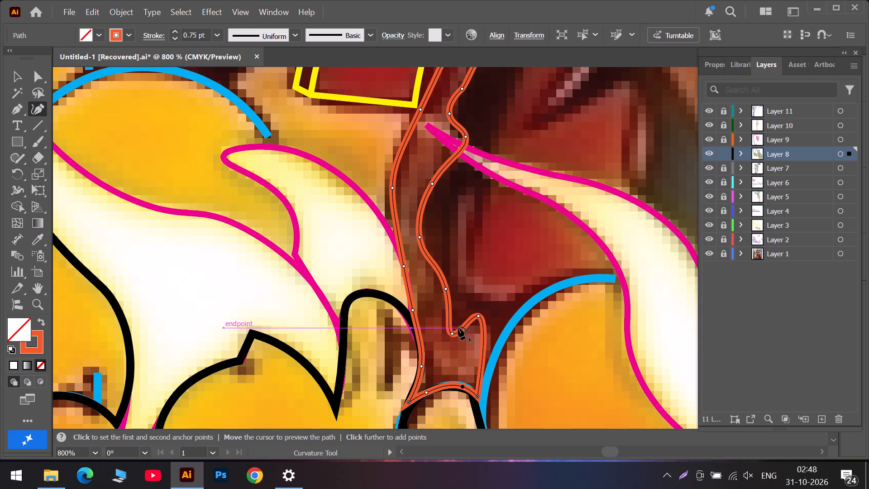
# Move the strip's top-right corner onto the magenta flame outline.
pyautogui.keyDown('alt'); pyautogui.scroll(-2, 458, 327); pyautogui.keyUp('alt')
pyautogui.scroll(3, 458, 327)
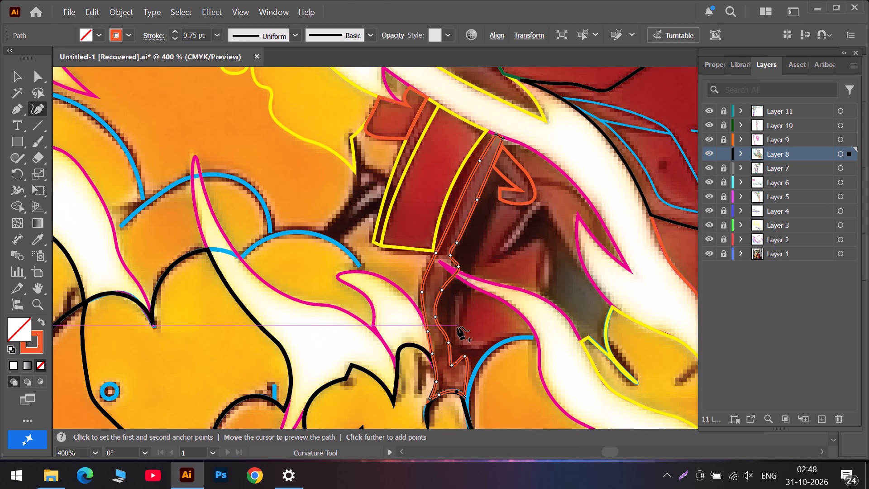
pyautogui.keyDown('alt'); pyautogui.scroll(4, 494, 143); pyautogui.keyUp('alt')
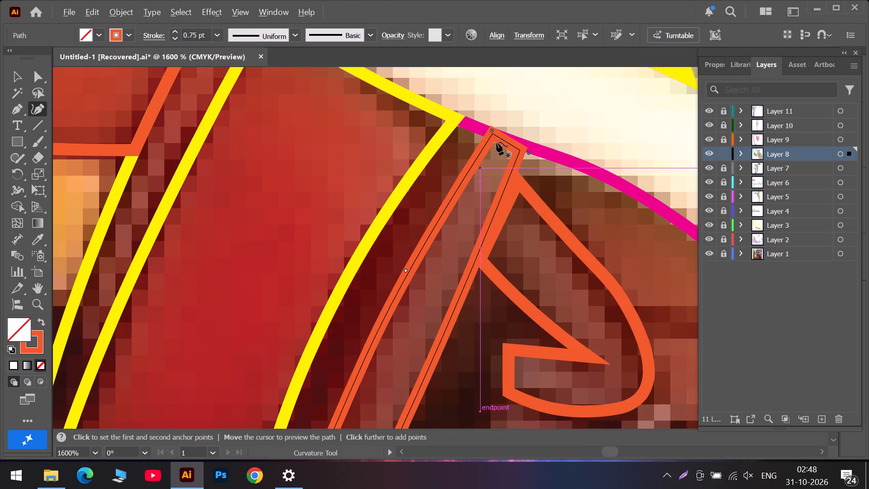
pyautogui.moveTo(520, 150); pyautogui.dragTo(532, 149)
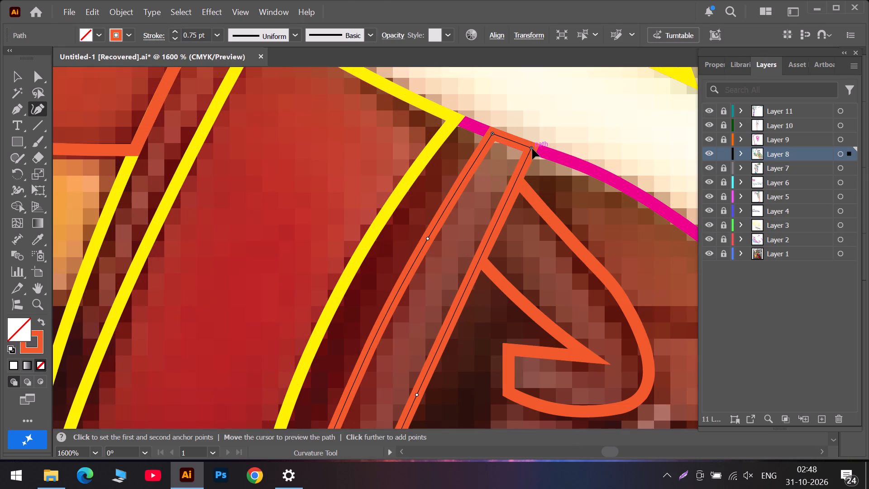
pyautogui.moveTo(532, 149); pyautogui.dragTo(533, 149)
# Move the point on the strip's lower right bulge out to the blue arc contour.
pyautogui.scroll(-6, 486, 200)
pyautogui.scroll(-4, 436, 282)
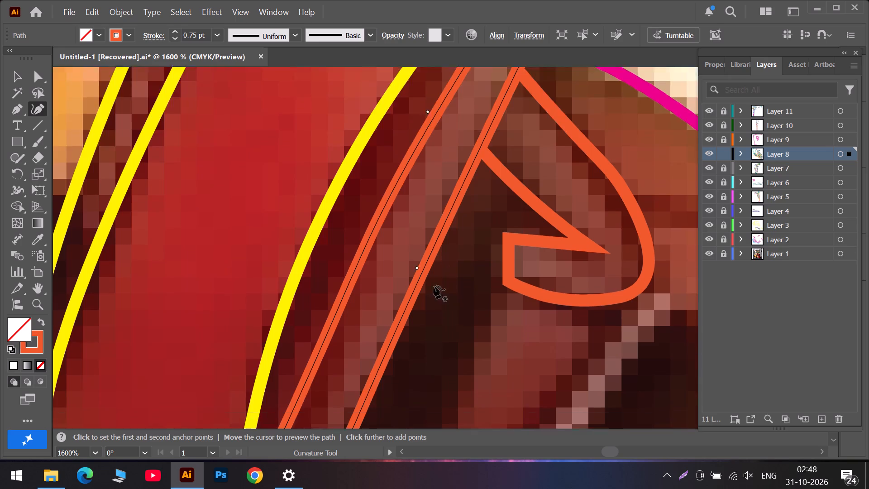
pyautogui.scroll(-8, 434, 286)
pyautogui.keyDown('alt'); pyautogui.scroll(-3, 376, 303); pyautogui.keyUp('alt')
pyautogui.scroll(-6, 364, 327)
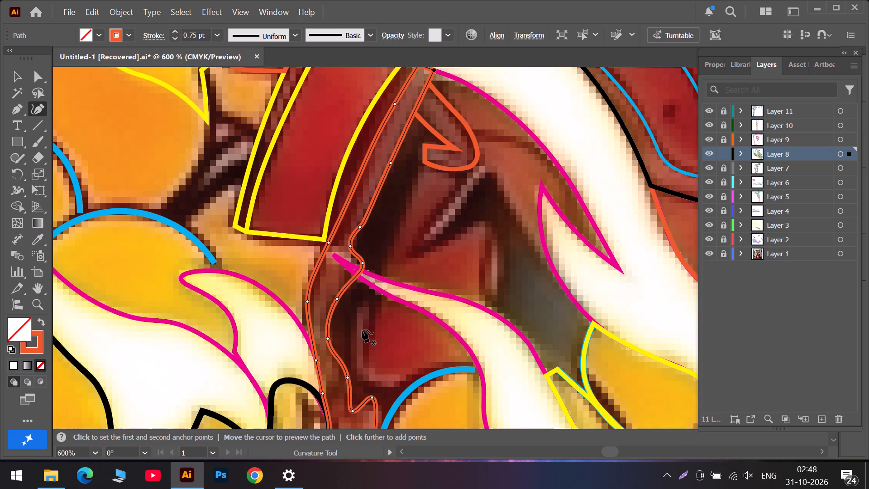
pyautogui.scroll(-11, 362, 330)
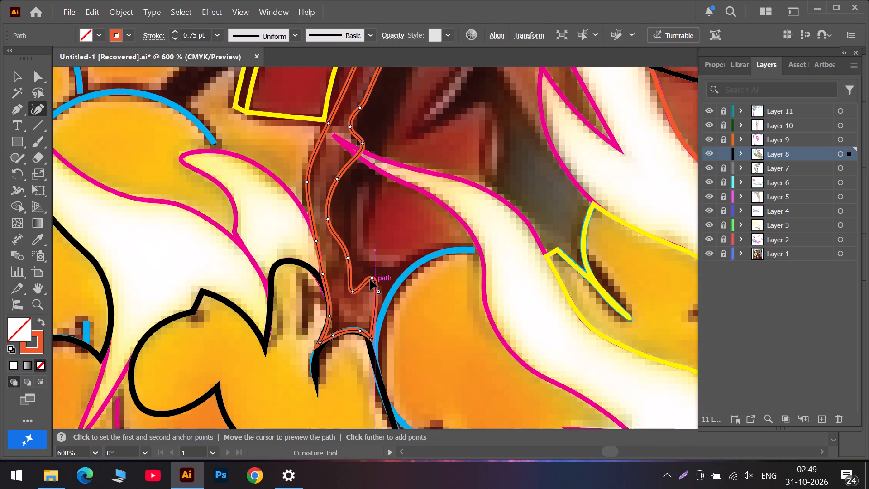
pyautogui.moveTo(373, 278); pyautogui.dragTo(381, 287)
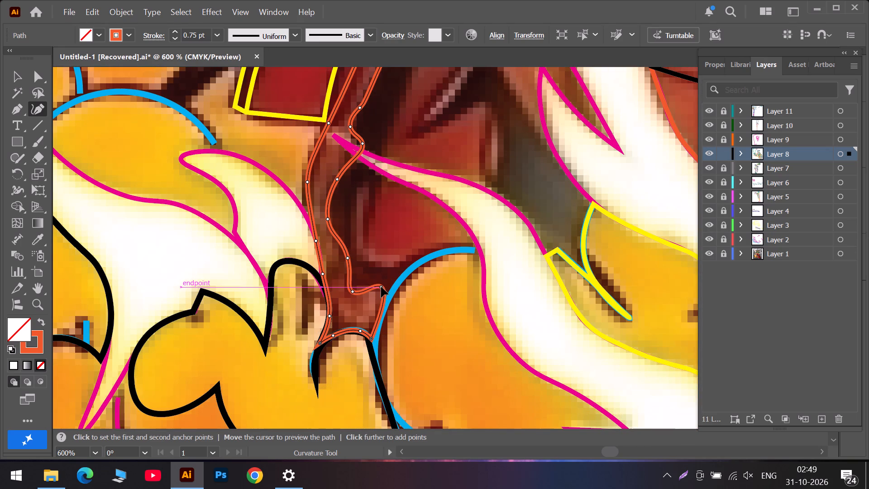
pyautogui.moveTo(381, 287); pyautogui.dragTo(387, 289)
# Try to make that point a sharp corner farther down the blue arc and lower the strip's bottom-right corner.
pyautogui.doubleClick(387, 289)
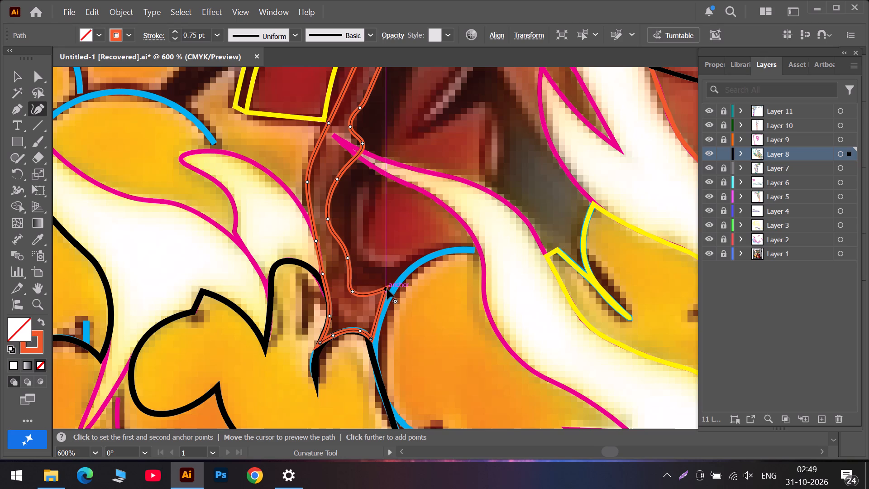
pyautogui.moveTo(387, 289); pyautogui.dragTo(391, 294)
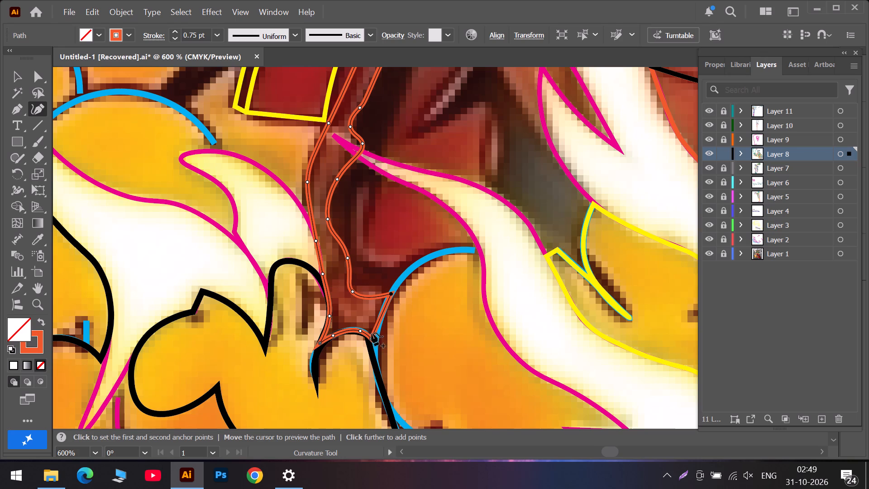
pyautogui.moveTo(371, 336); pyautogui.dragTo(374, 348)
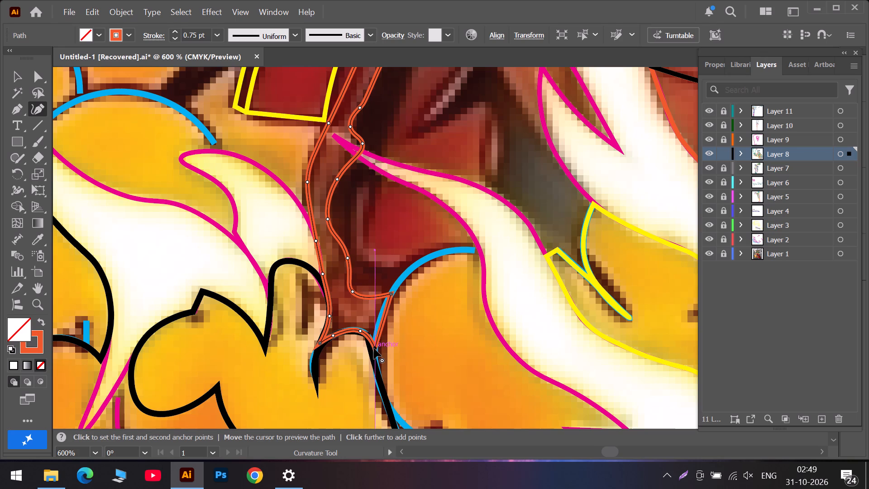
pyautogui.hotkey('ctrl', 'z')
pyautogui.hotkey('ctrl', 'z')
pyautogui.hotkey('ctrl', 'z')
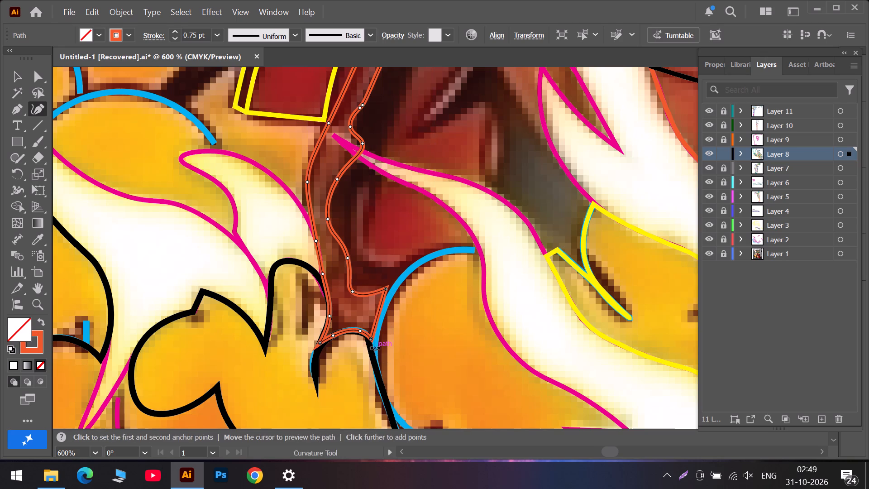
# Nudge the strip's lower right point slightly back beside the blue arc.
pyautogui.click(386, 287)
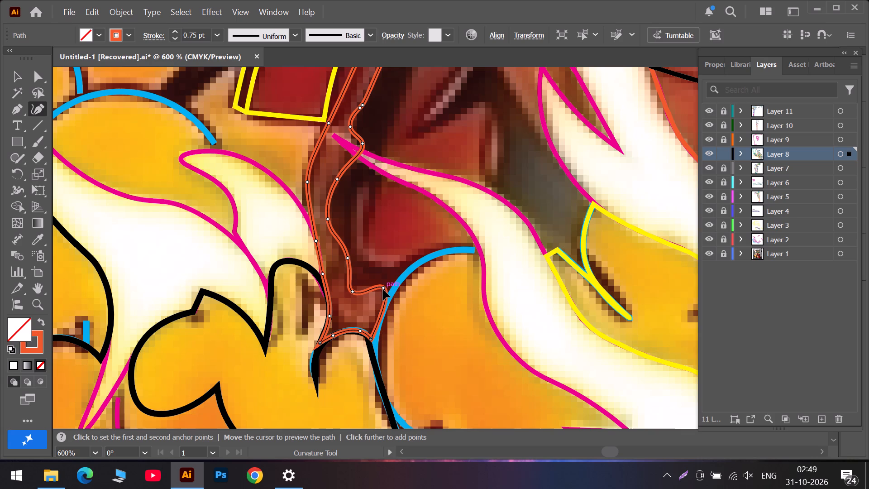
# Start an outline of the dark red part beside the strip, from its inner notch over the right peak and down to a sharp corner at the blue arc.
pyautogui.keyDown('alt'); pyautogui.scroll(-3, 371, 310); pyautogui.keyUp('alt')
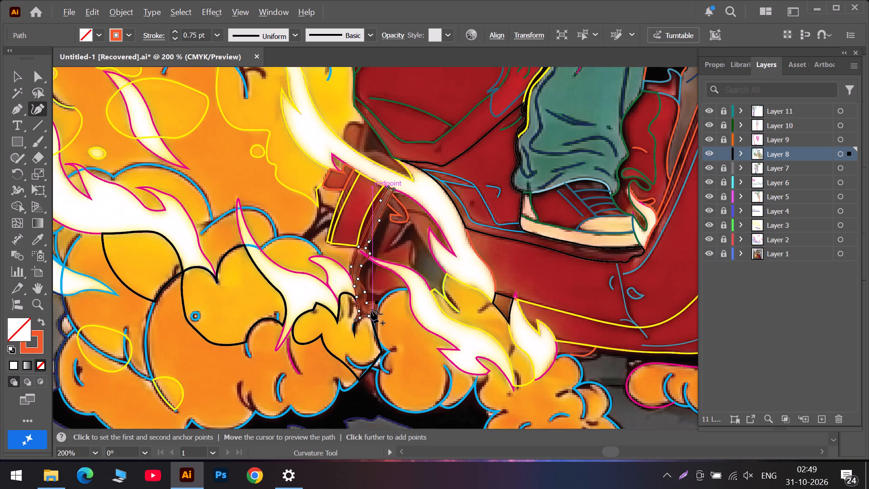
pyautogui.scroll(4, 371, 310)
pyautogui.keyDown('alt'); pyautogui.scroll(2, 384, 303); pyautogui.keyUp('alt')
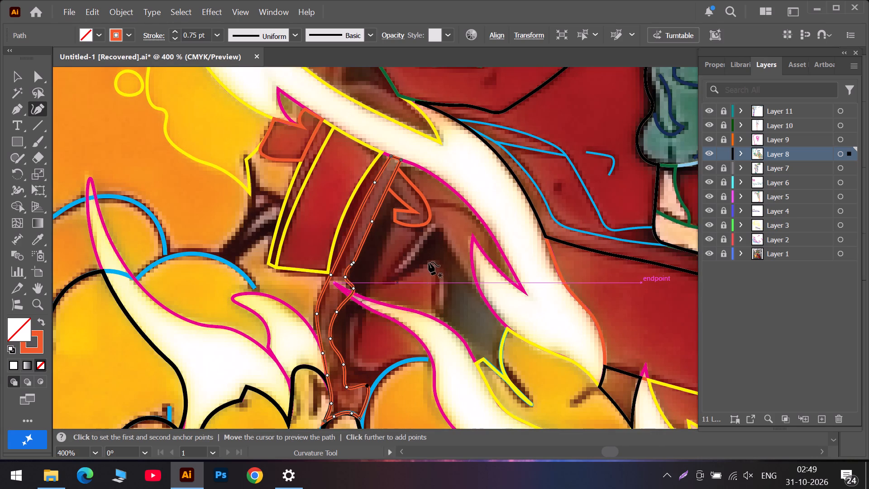
pyautogui.click(387, 283)
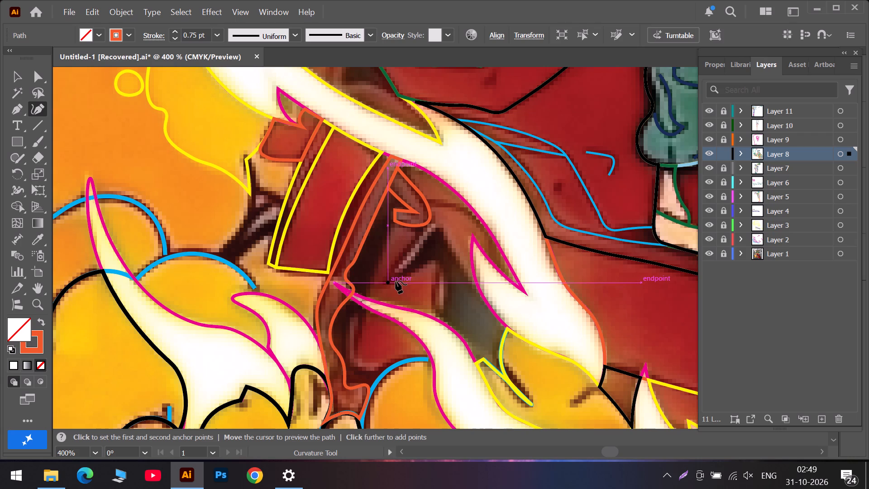
pyautogui.click(420, 267)
pyautogui.click(432, 262)
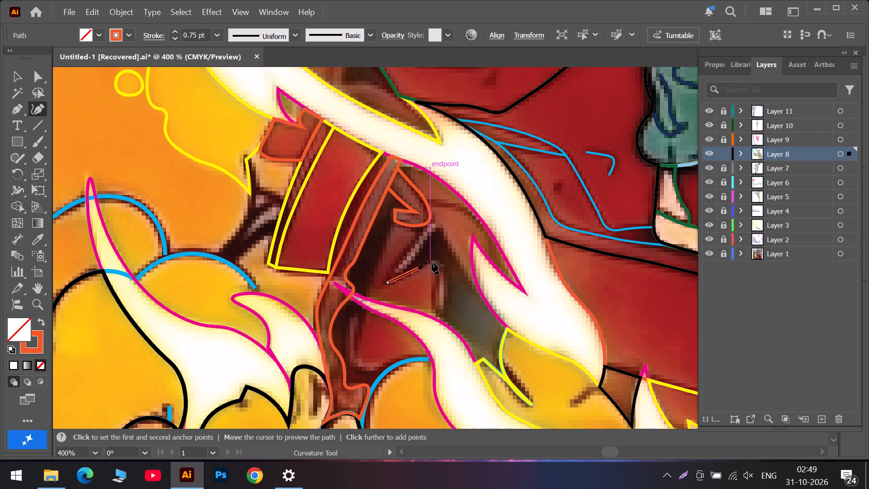
pyautogui.click(434, 291)
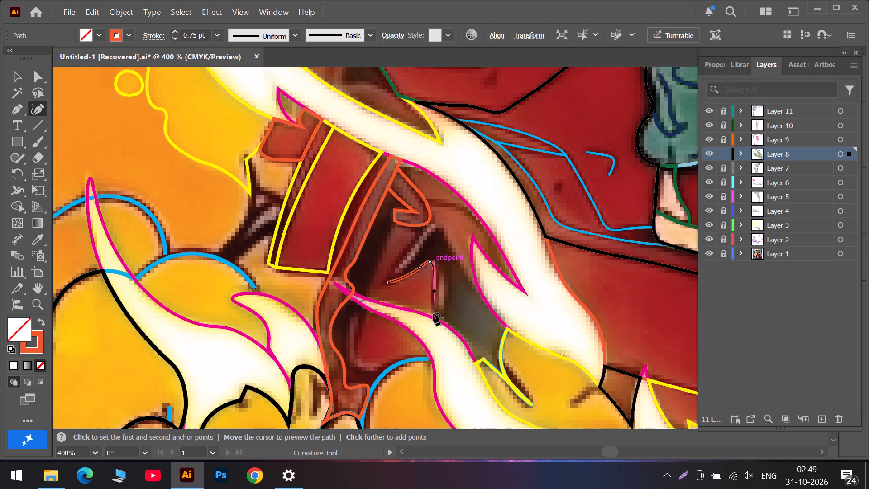
pyautogui.click(433, 313)
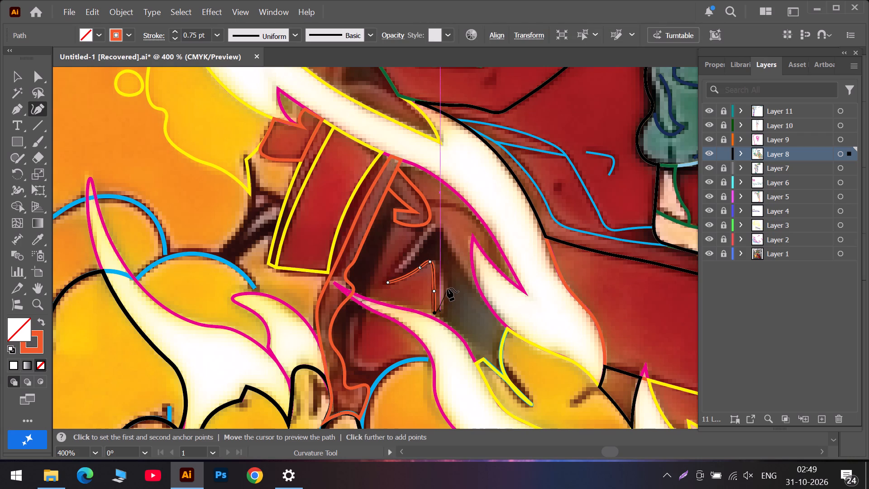
pyautogui.doubleClick(425, 353)
# Trace the part's bottom edge along the blue arc and its left side up beside the strip to the hook shape.
pyautogui.click(393, 360)
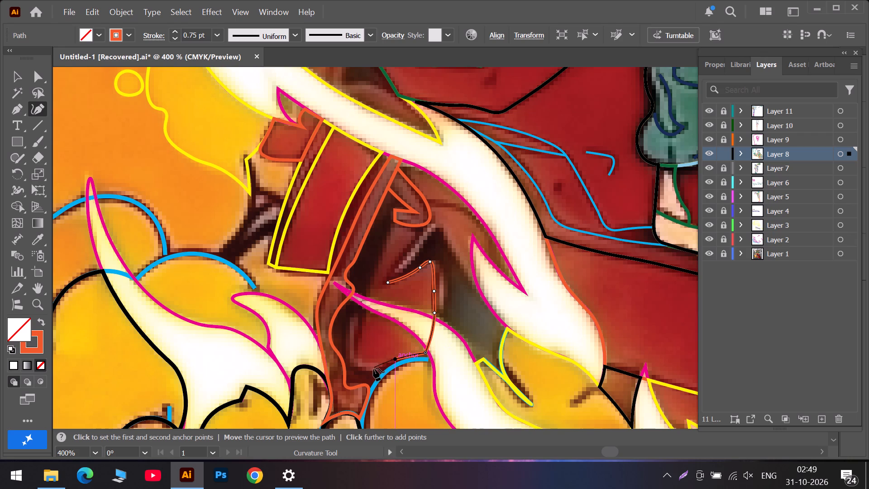
pyautogui.click(372, 375)
pyautogui.click(349, 364)
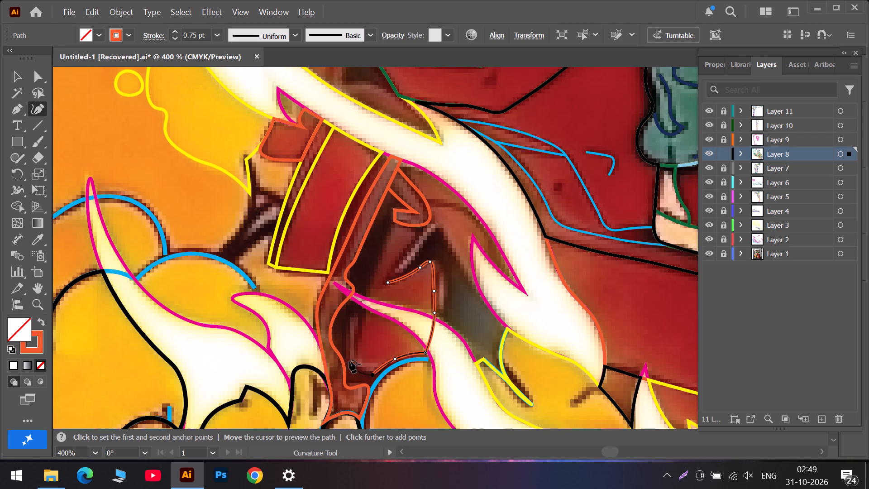
pyautogui.click(356, 312)
pyautogui.click(373, 270)
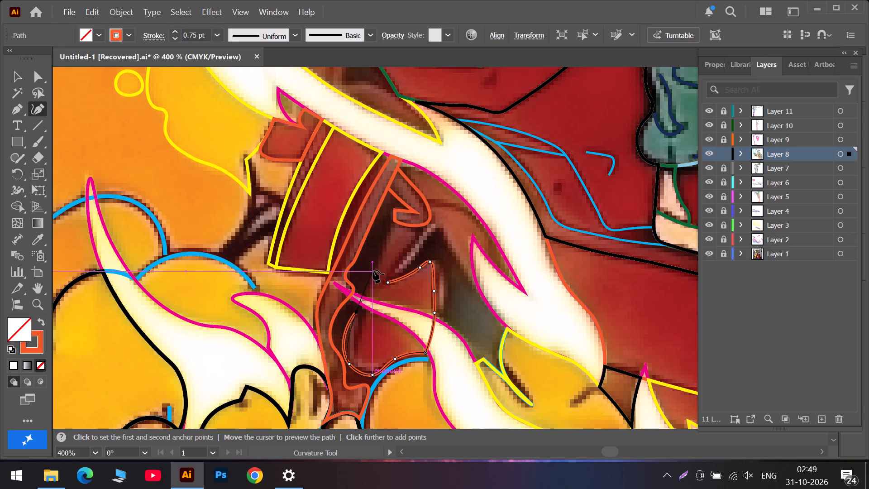
pyautogui.click(393, 225)
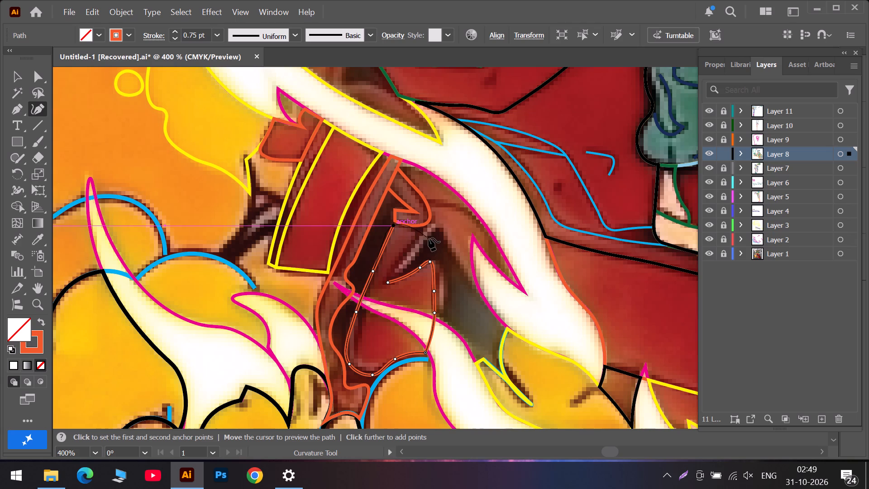
# Close the part's outline at the inner notch and make its top-left point a sharp corner against the hook shape.
pyautogui.click(420, 231)
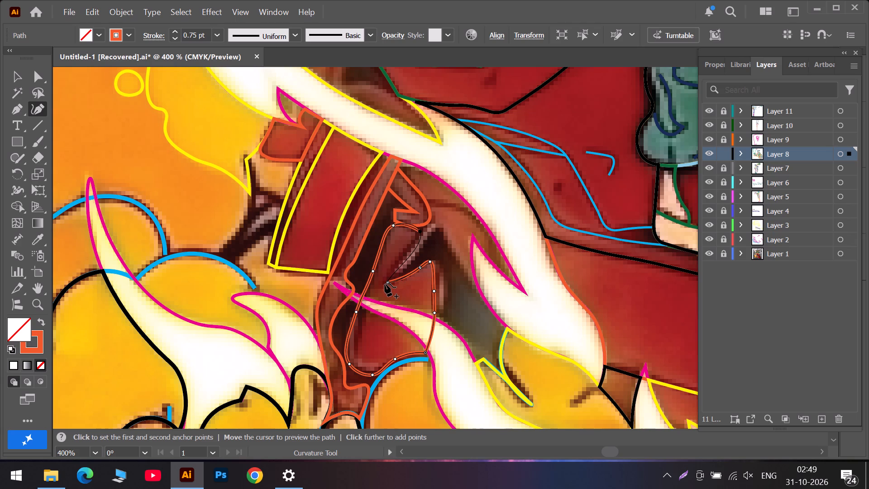
pyautogui.click(385, 283)
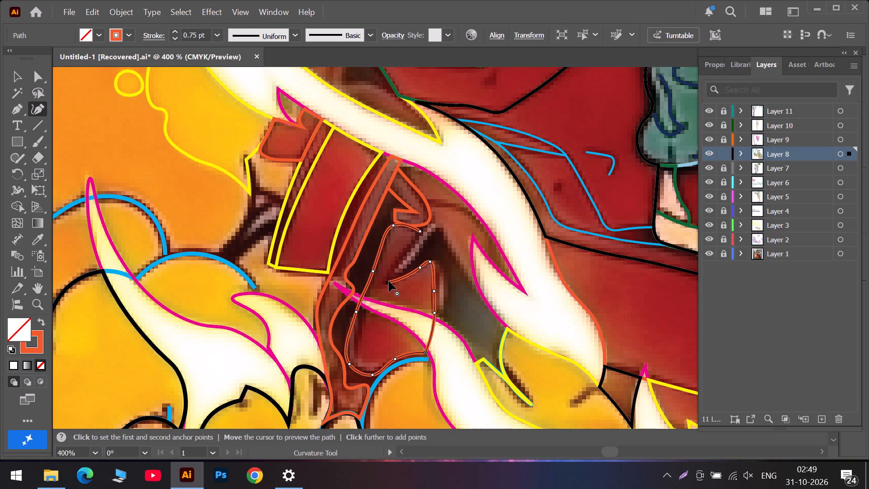
pyautogui.hotkey('ctrl', 'z')
pyautogui.click(388, 282)
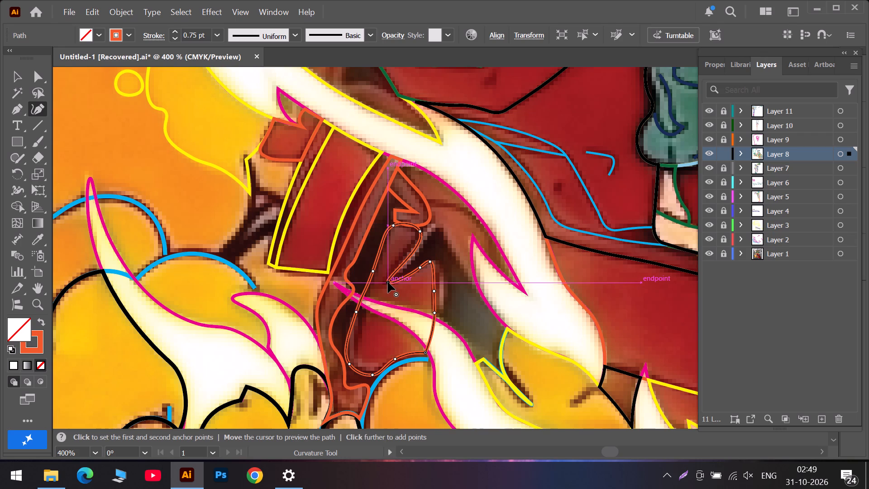
pyautogui.doubleClick(393, 224)
pyautogui.moveTo(393, 224); pyautogui.dragTo(396, 220)
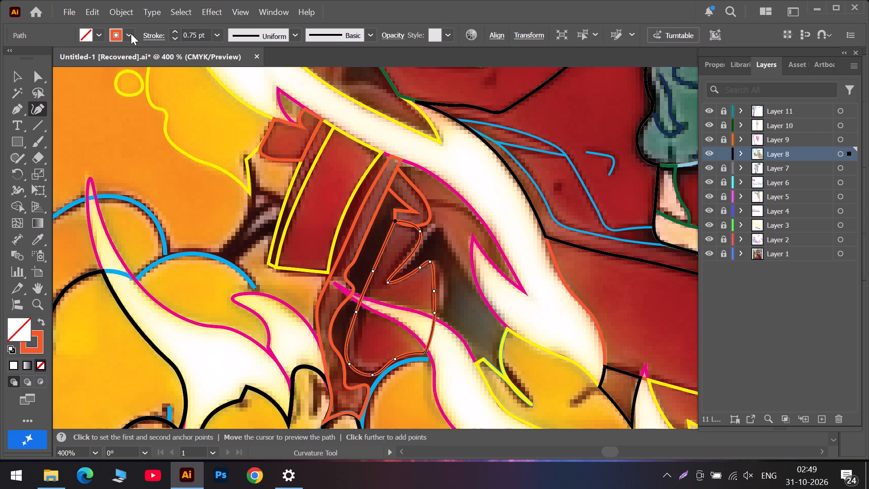
# Change the closed outline's stroke colour to light orange.
pyautogui.click(128, 34)
pyautogui.click(78, 101)
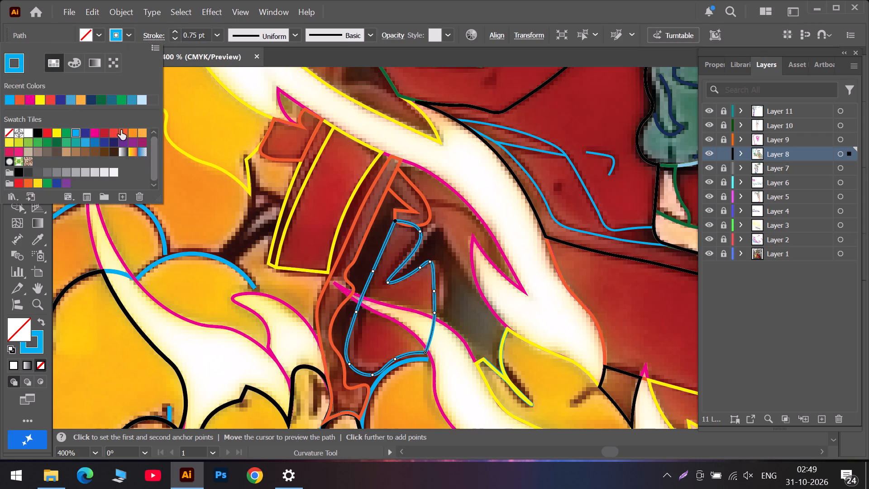
pyautogui.click(134, 134)
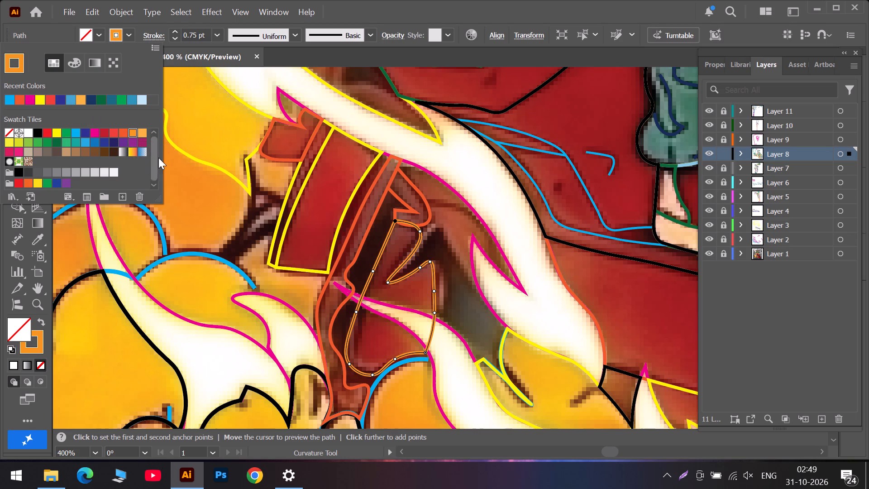
# Fit the part's top edge to the underside of the hook shape with a sharp top-right corner and one added point.
pyautogui.moveTo(418, 231); pyautogui.dragTo(420, 225)
pyautogui.moveTo(420, 232); pyautogui.dragTo(421, 226)
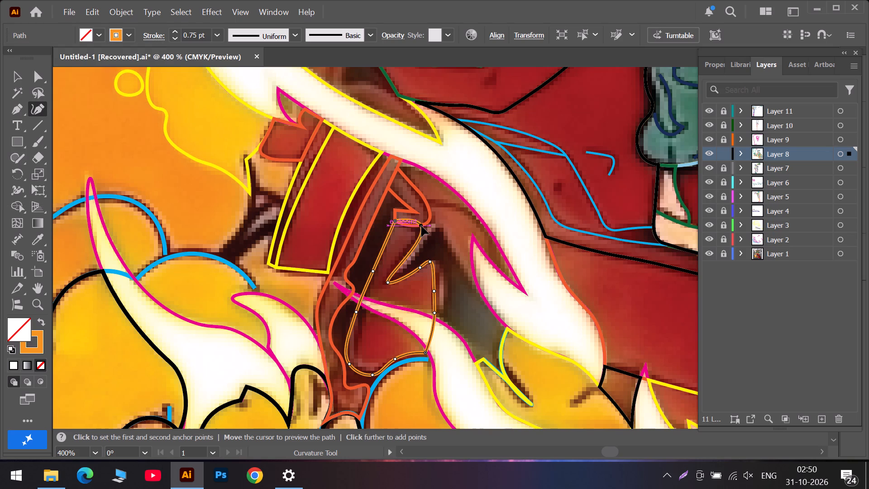
pyautogui.moveTo(421, 226); pyautogui.dragTo(421, 225)
pyautogui.moveTo(412, 220); pyautogui.dragTo(409, 225)
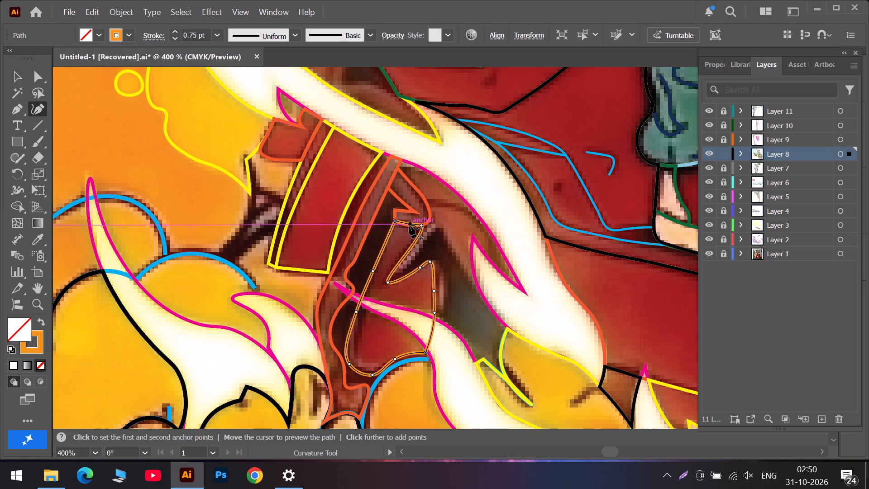
pyautogui.moveTo(409, 225); pyautogui.dragTo(408, 227)
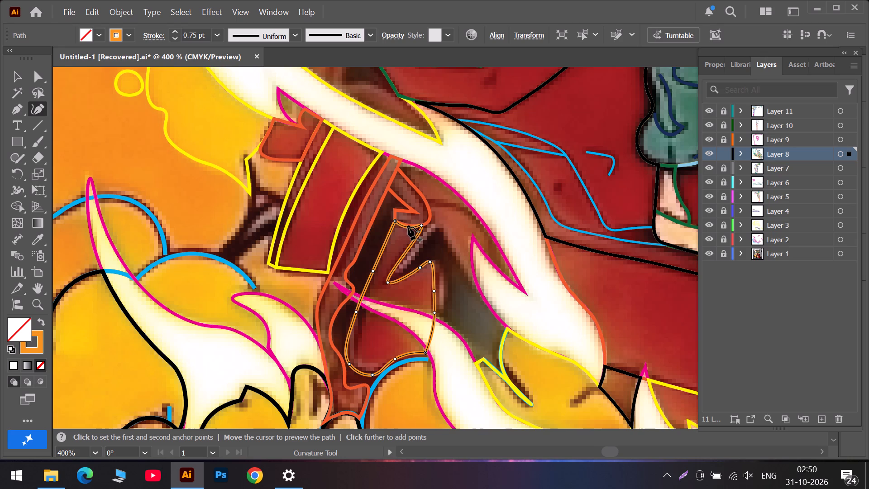
pyautogui.moveTo(408, 227); pyautogui.dragTo(404, 224)
# Fit the light-orange outline's bottom edge to the blue arc, with a sharp corner where it meets the arc's left side.
pyautogui.tripleClick(373, 376)
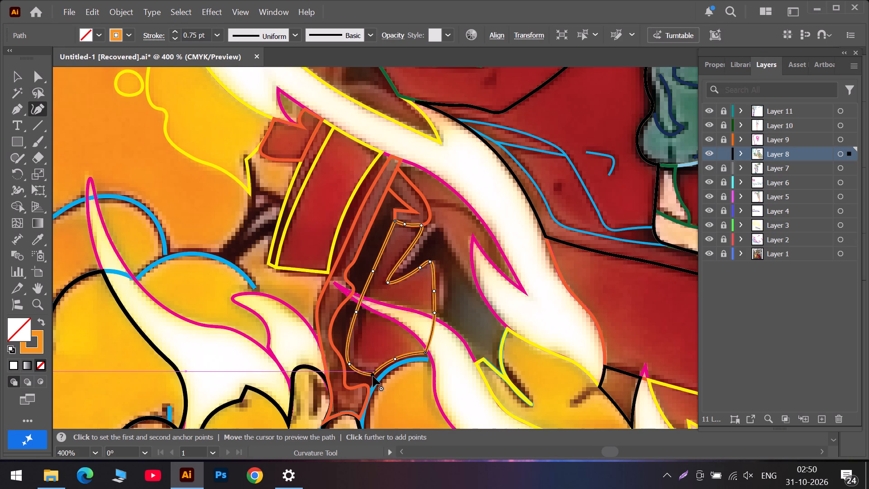
pyautogui.moveTo(373, 376); pyautogui.dragTo(380, 376)
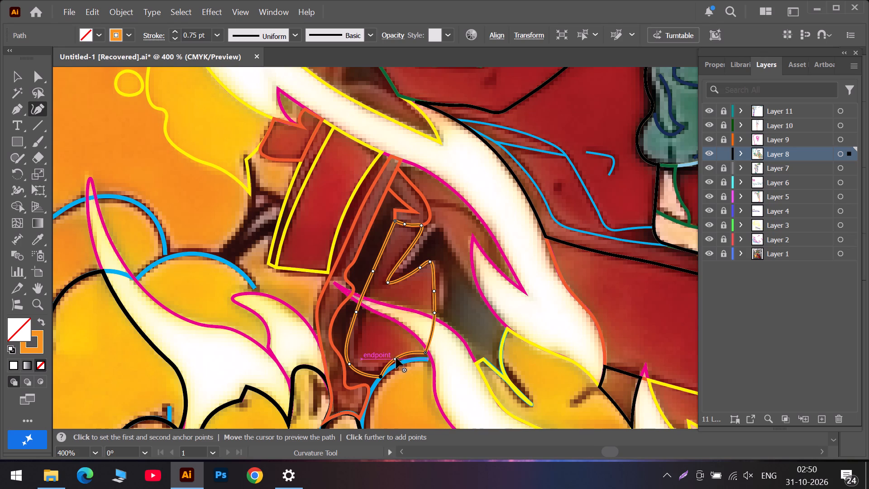
pyautogui.moveTo(396, 358); pyautogui.dragTo(392, 367)
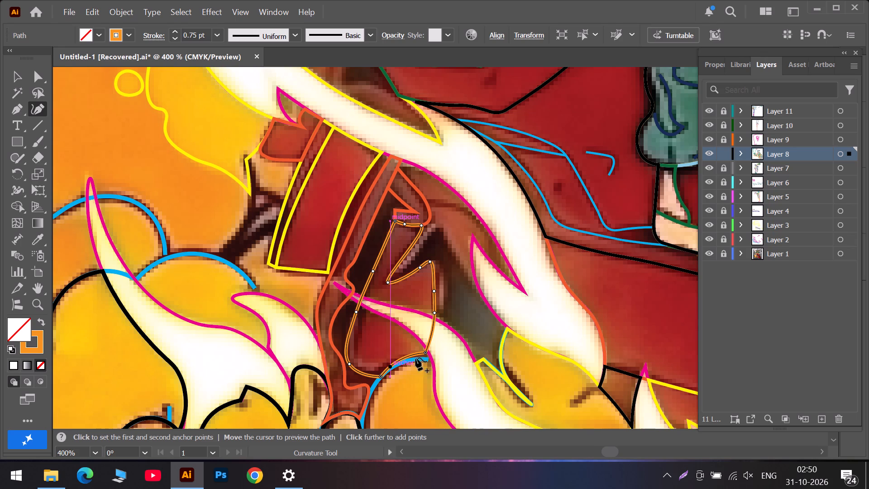
pyautogui.moveTo(424, 353); pyautogui.dragTo(427, 361)
pyautogui.moveTo(389, 368); pyautogui.dragTo(396, 368)
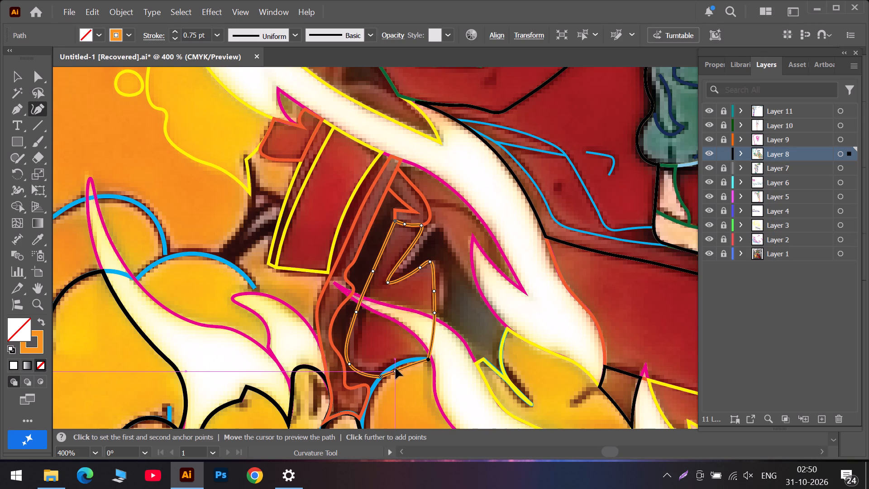
pyautogui.moveTo(396, 368); pyautogui.dragTo(396, 365)
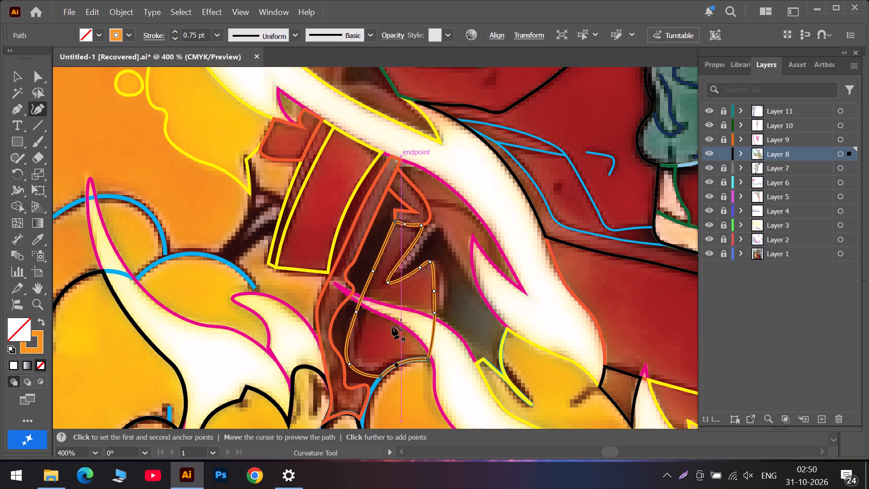
pyautogui.click(350, 364)
# Draw a closed outline around the reddish-brown patch between the hook shape and the flame, with a sharp bottom point and its left side clear of the hook.
pyautogui.scroll(2, 373, 330)
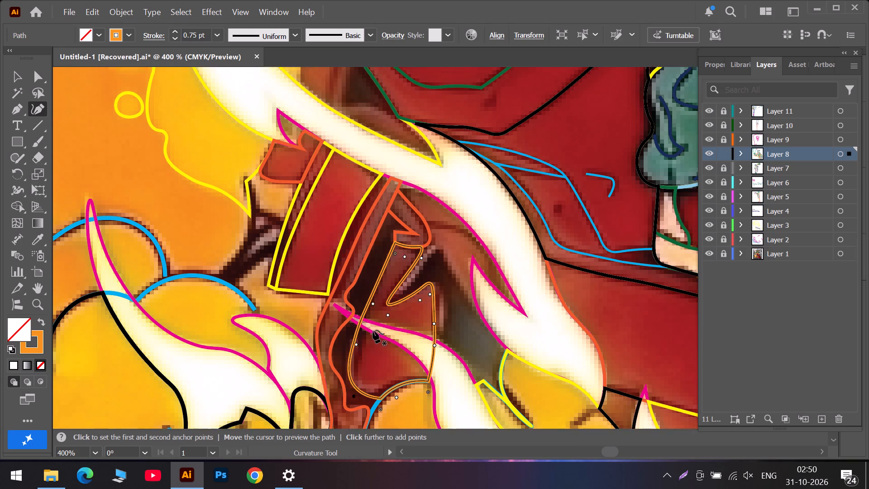
pyautogui.scroll(3, 373, 330)
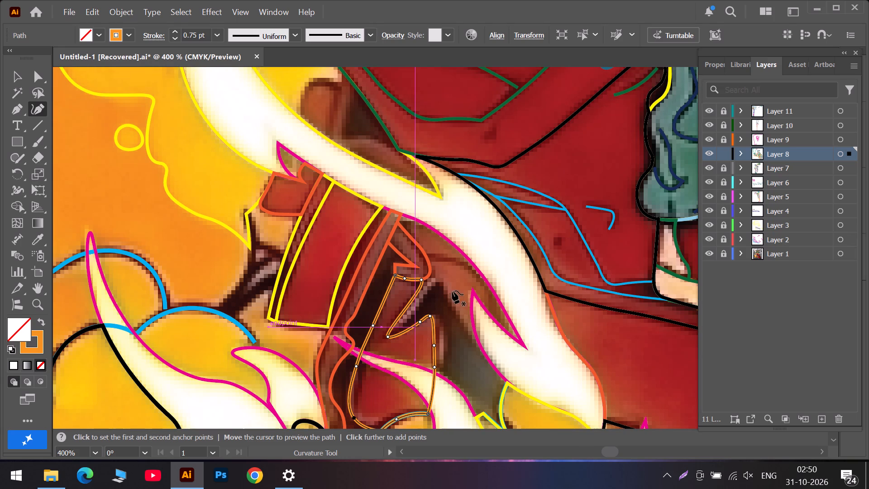
pyautogui.click(430, 257)
pyautogui.click(453, 261)
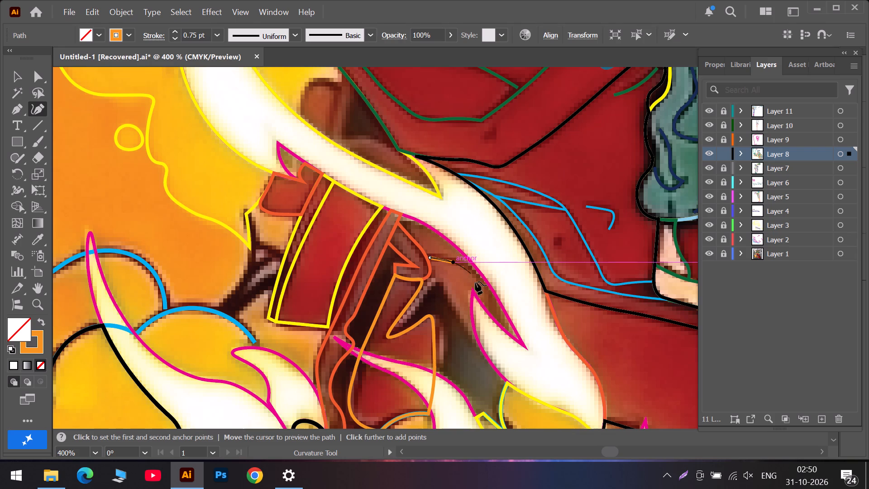
pyautogui.click(500, 322)
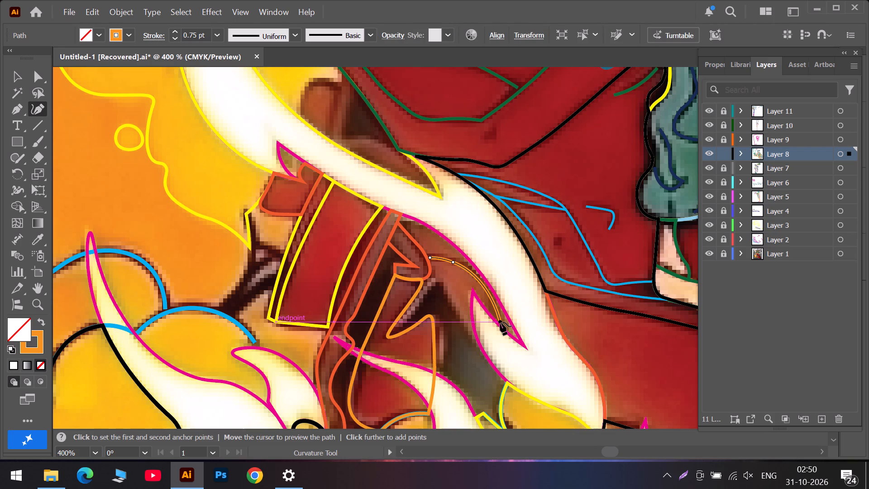
pyautogui.click(473, 344)
pyautogui.doubleClick(473, 344)
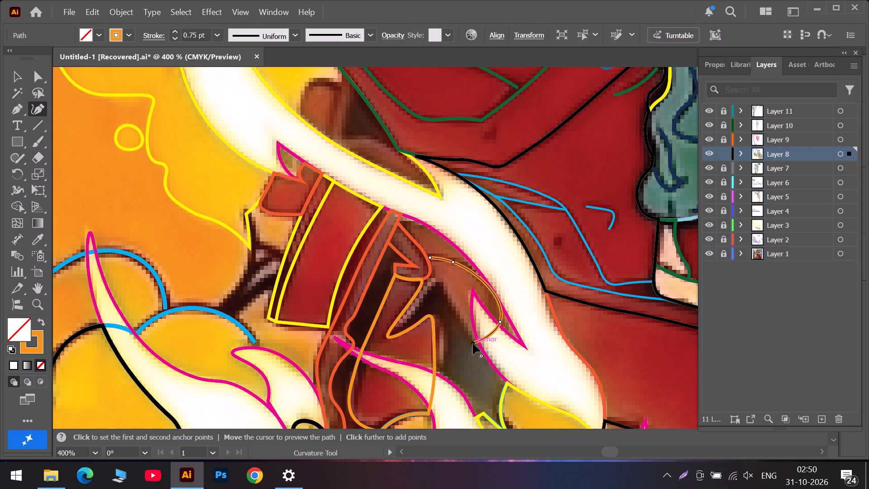
pyautogui.click(457, 316)
pyautogui.click(438, 280)
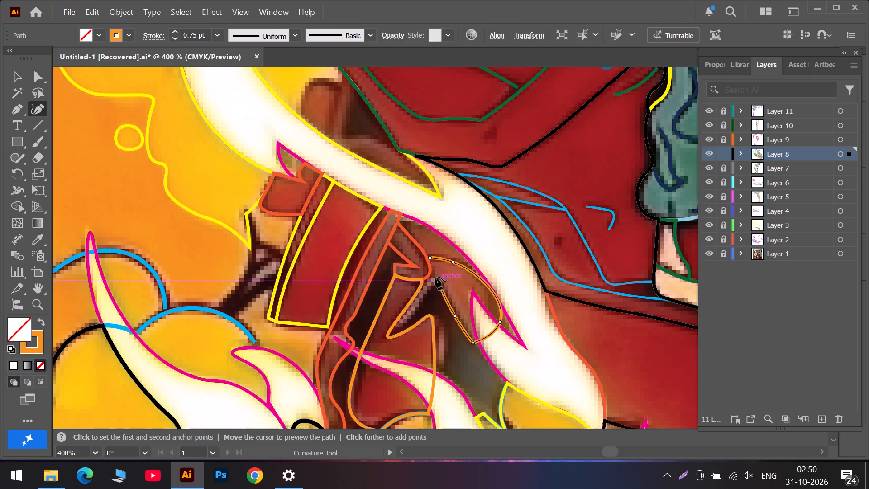
pyautogui.click(430, 258)
pyautogui.moveTo(430, 258); pyautogui.dragTo(438, 259)
pyautogui.moveTo(437, 281); pyautogui.dragTo(444, 285)
pyautogui.moveTo(455, 317); pyautogui.dragTo(460, 315)
# Save the illustration document.
pyautogui.scroll(-5, 450, 322)
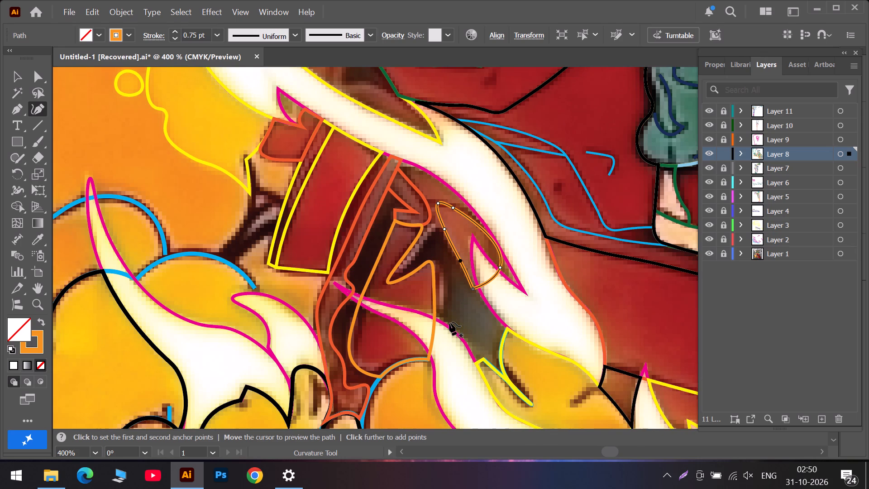
pyautogui.keyDown('alt'); pyautogui.scroll(-1, 446, 322); pyautogui.keyUp('alt')
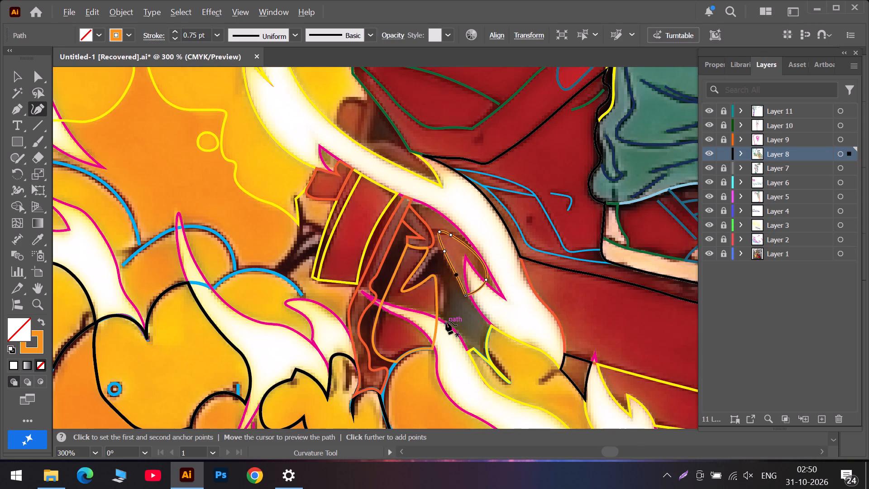
pyautogui.scroll(-5, 444, 320)
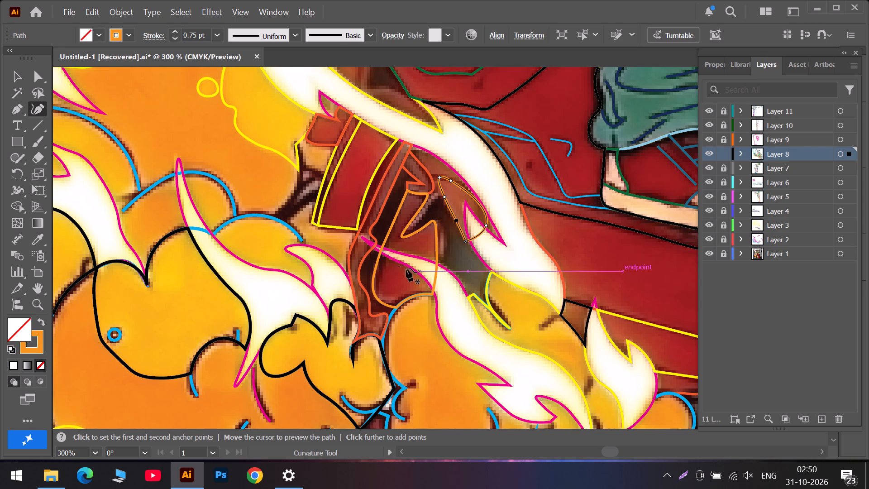
pyautogui.keyDown('alt'); pyautogui.scroll(-3, 306, 230); pyautogui.keyUp('alt')
pyautogui.click(12, 80)
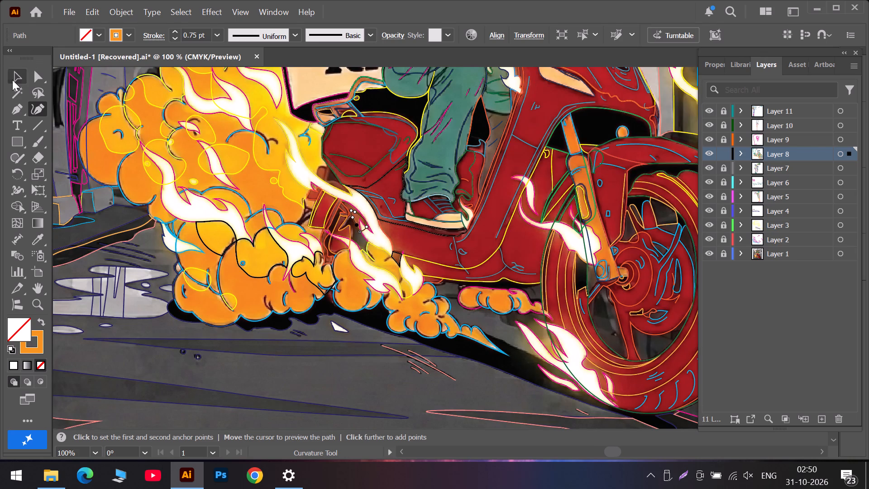
pyautogui.click(74, 12)
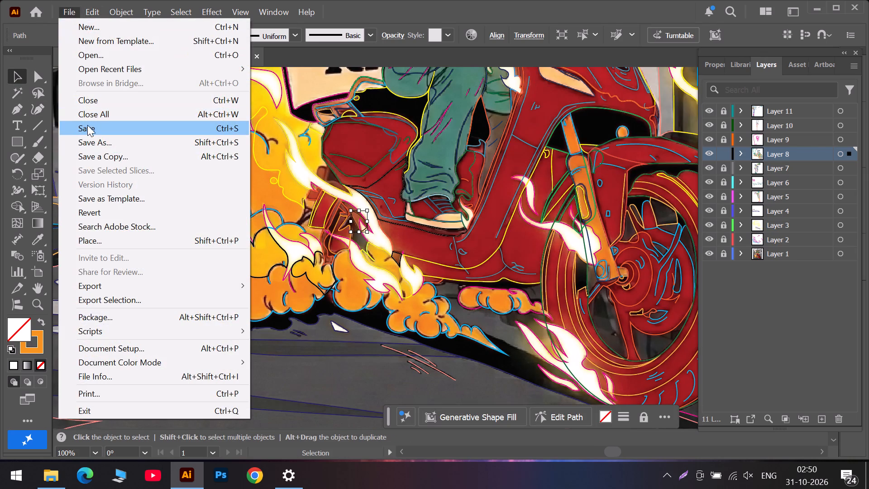
pyautogui.click(90, 129)
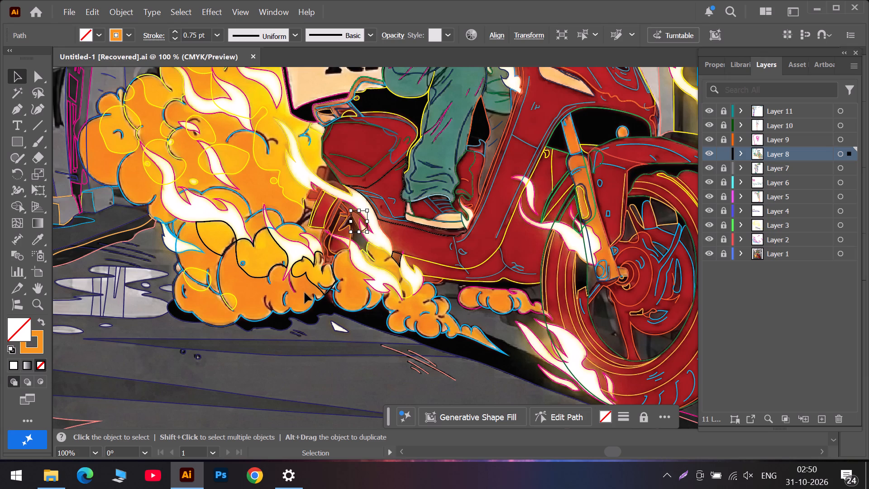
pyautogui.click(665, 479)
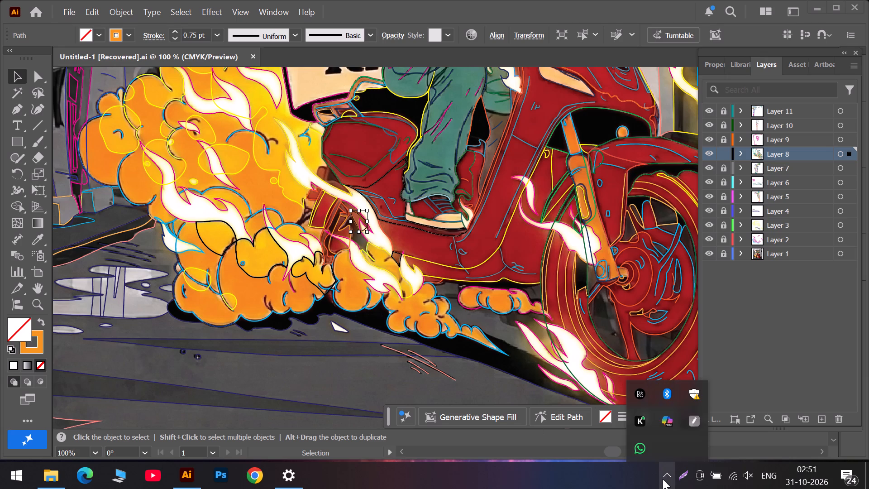